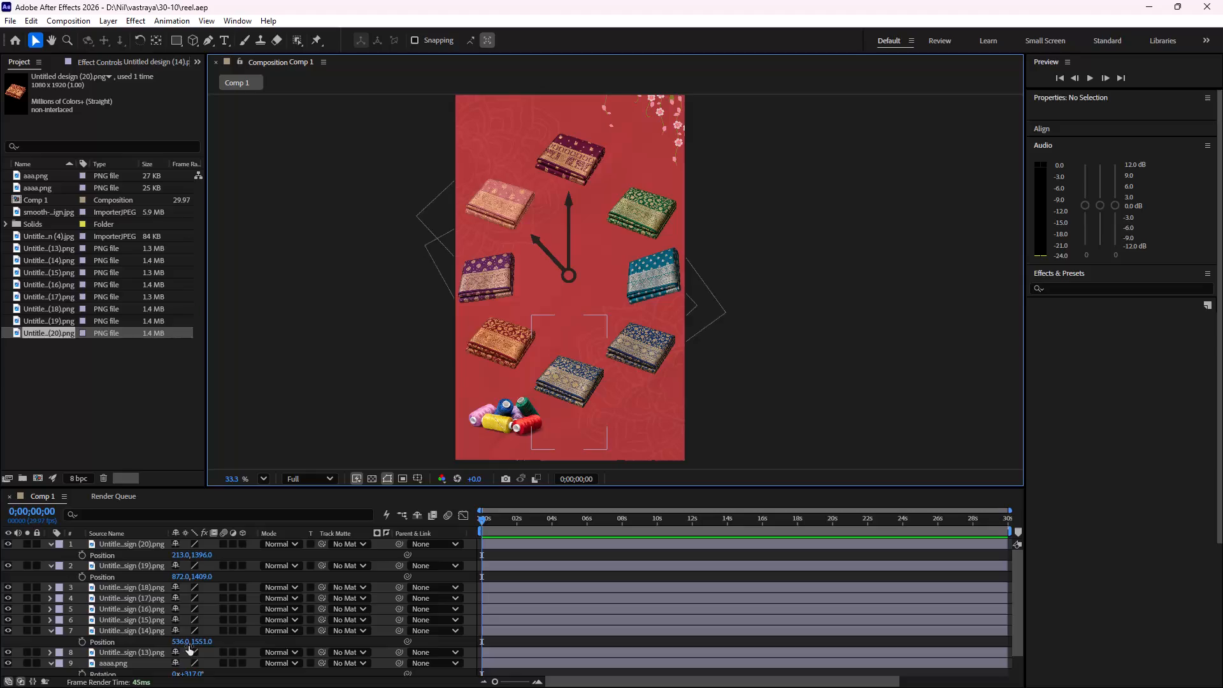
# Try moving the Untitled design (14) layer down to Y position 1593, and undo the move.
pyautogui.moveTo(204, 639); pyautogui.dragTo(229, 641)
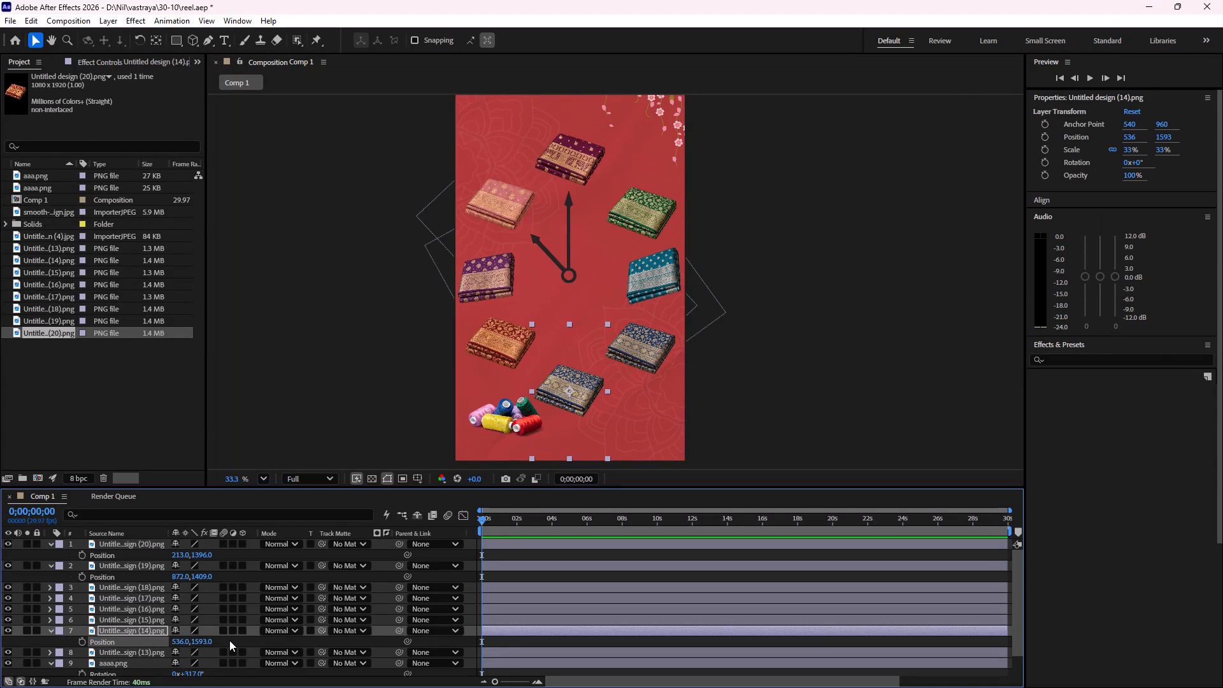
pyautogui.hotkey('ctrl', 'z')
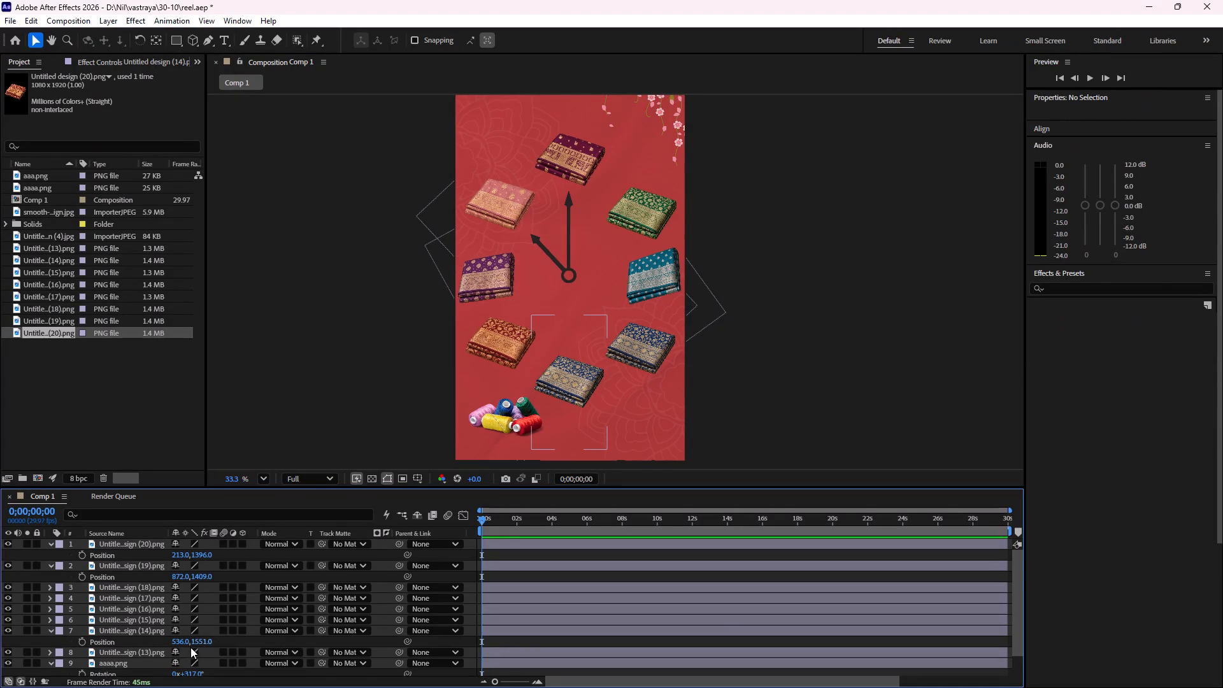
# Collapse the Position properties of the Untitled design (14), (19) and (20) layers in the timeline.
pyautogui.scroll(-4, 224, 643)
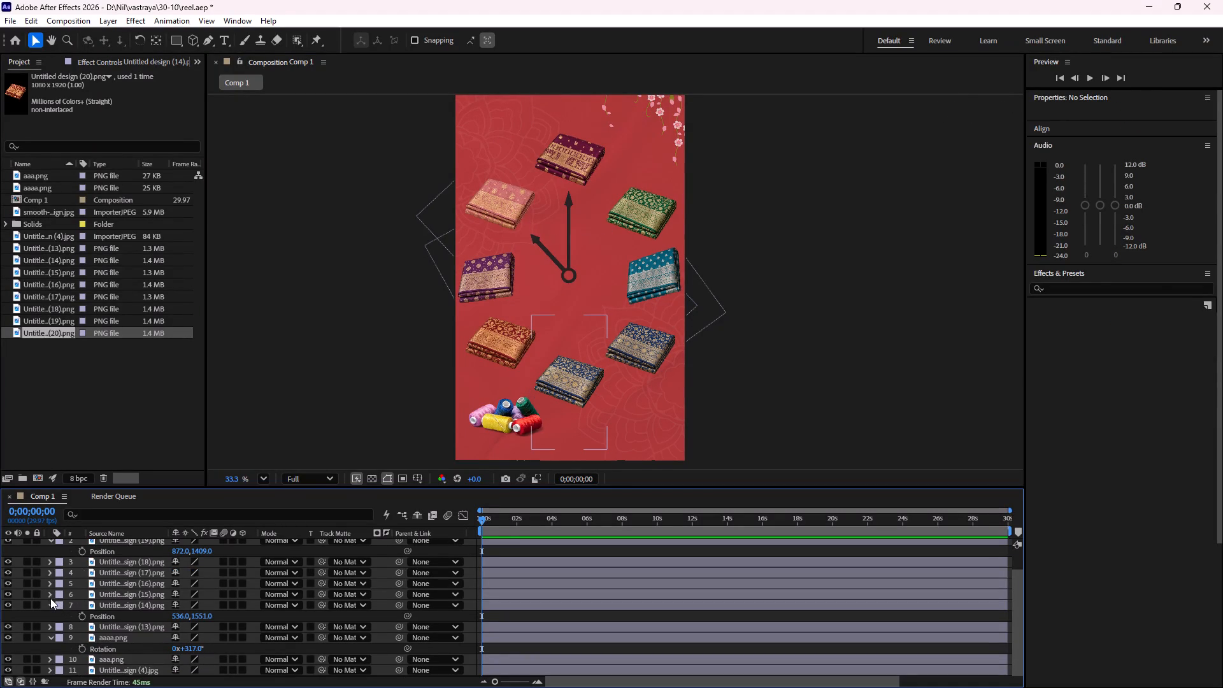
pyautogui.click(47, 602)
pyautogui.click(50, 552)
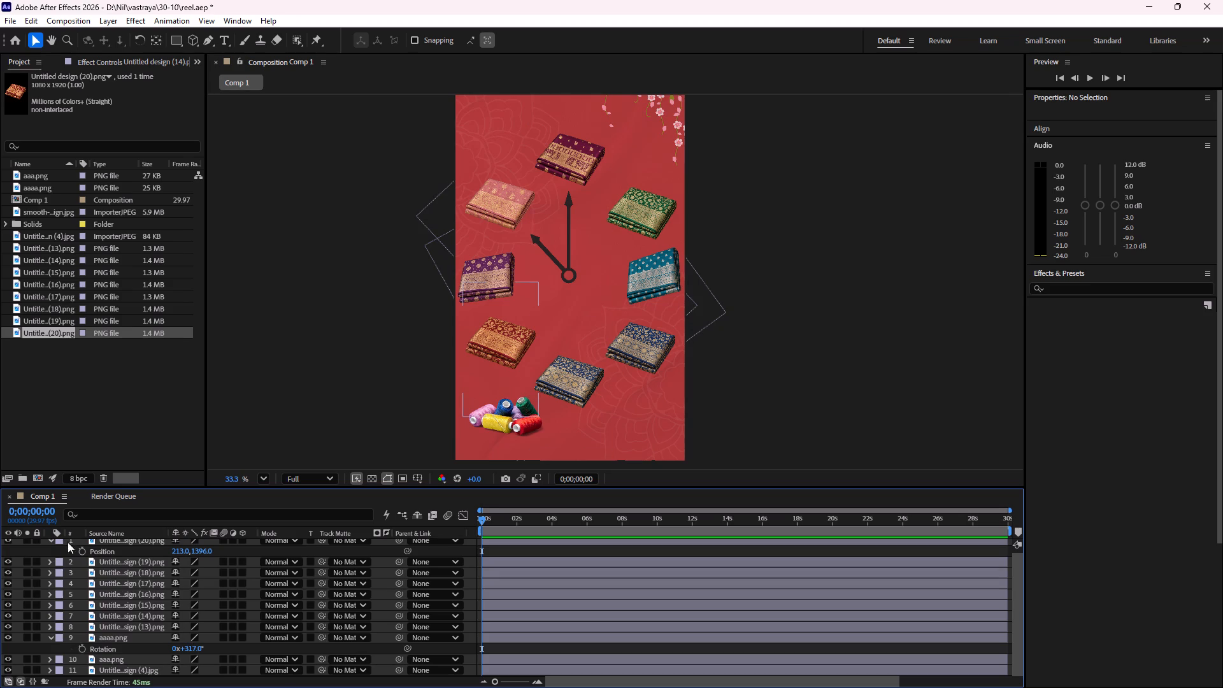
pyautogui.click(46, 541)
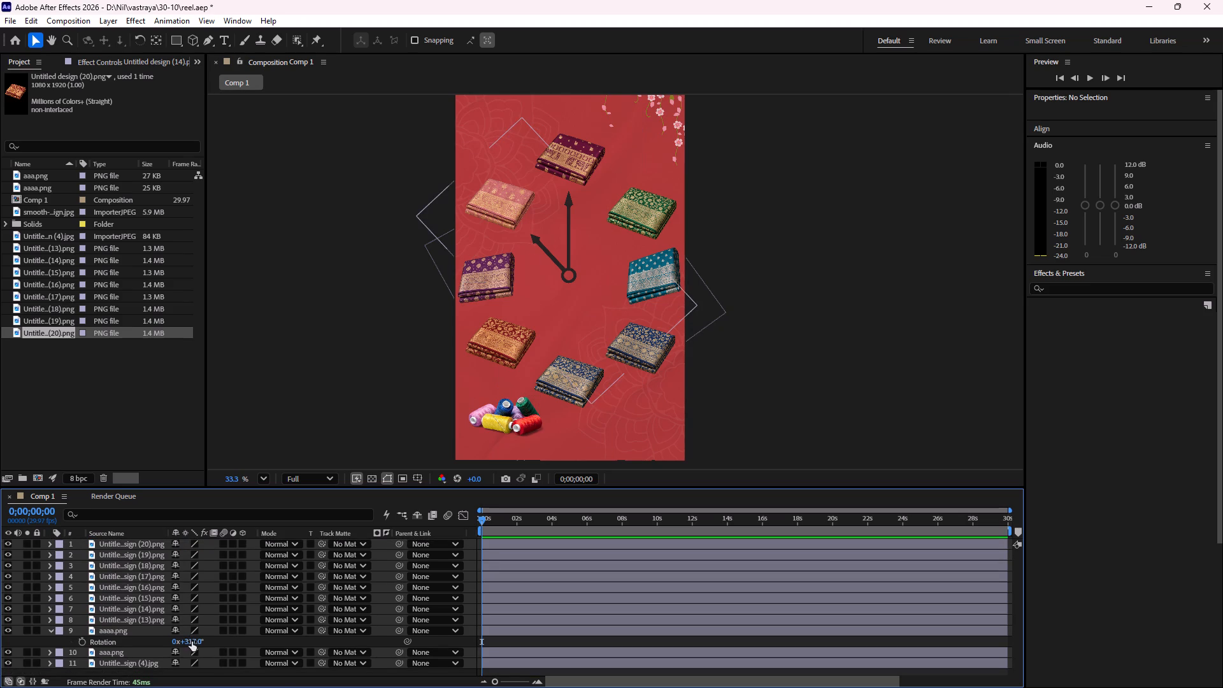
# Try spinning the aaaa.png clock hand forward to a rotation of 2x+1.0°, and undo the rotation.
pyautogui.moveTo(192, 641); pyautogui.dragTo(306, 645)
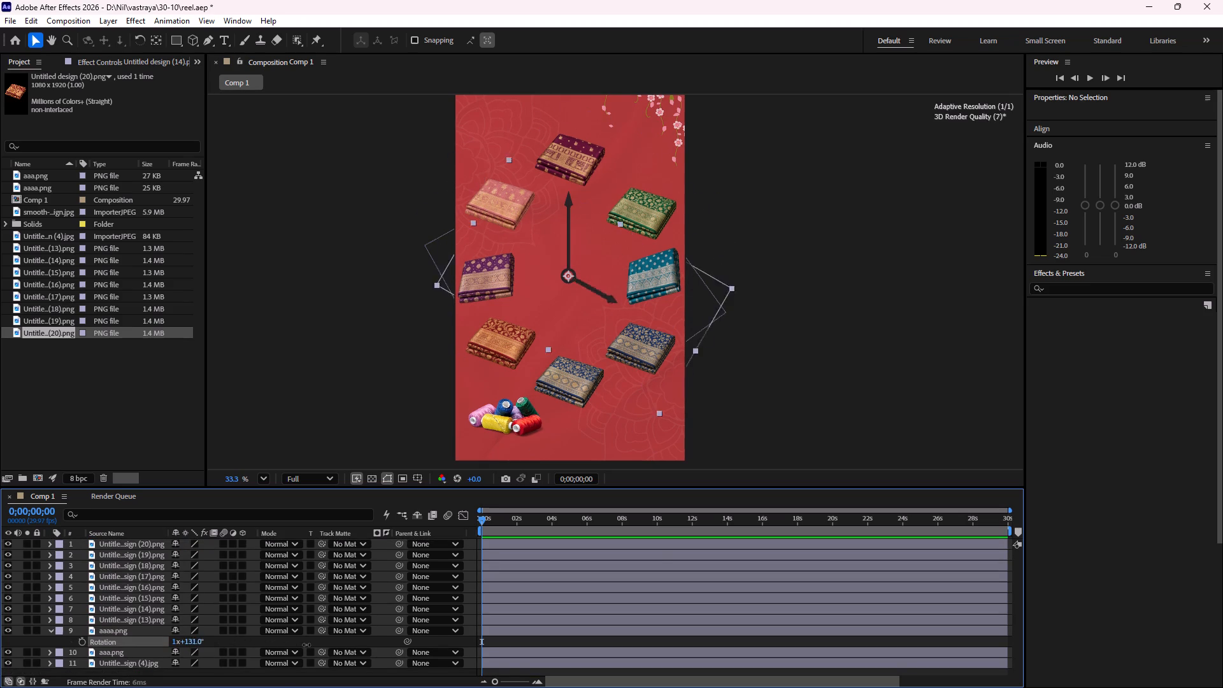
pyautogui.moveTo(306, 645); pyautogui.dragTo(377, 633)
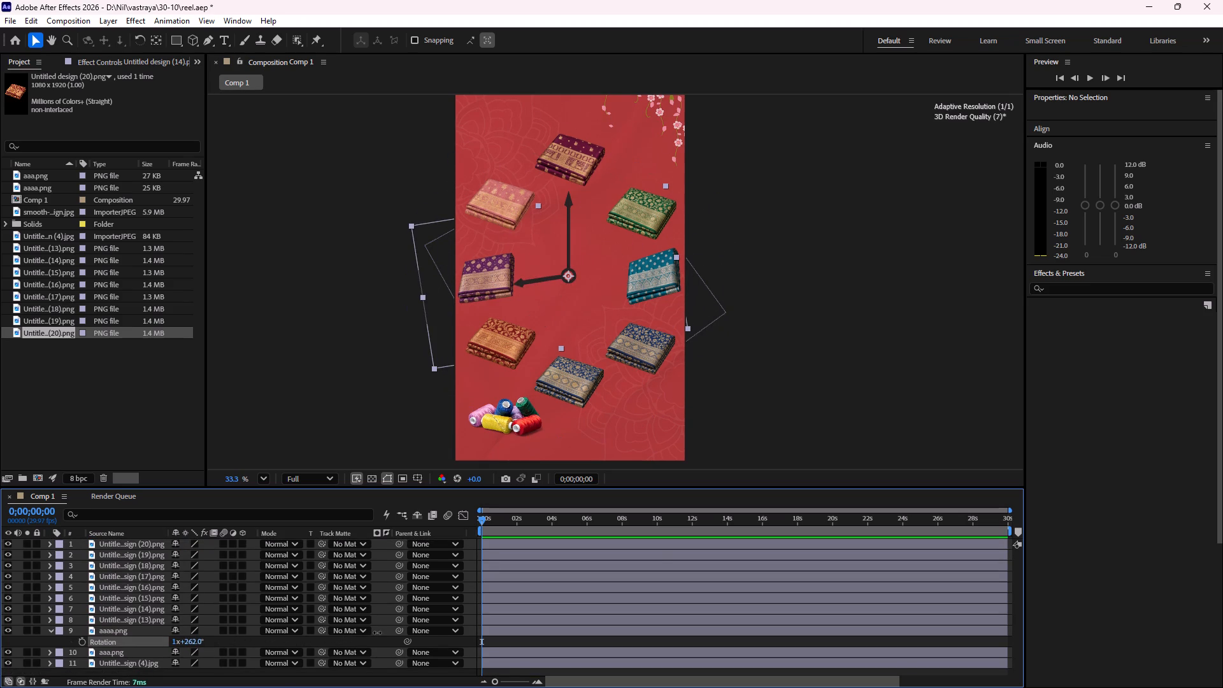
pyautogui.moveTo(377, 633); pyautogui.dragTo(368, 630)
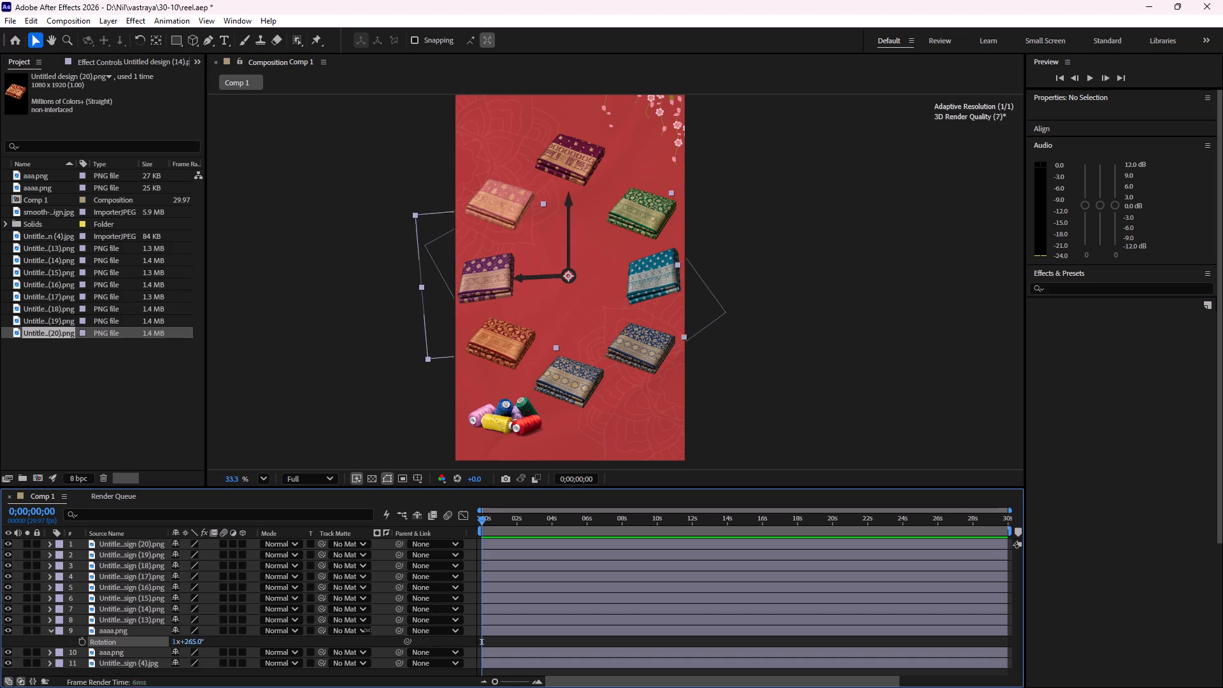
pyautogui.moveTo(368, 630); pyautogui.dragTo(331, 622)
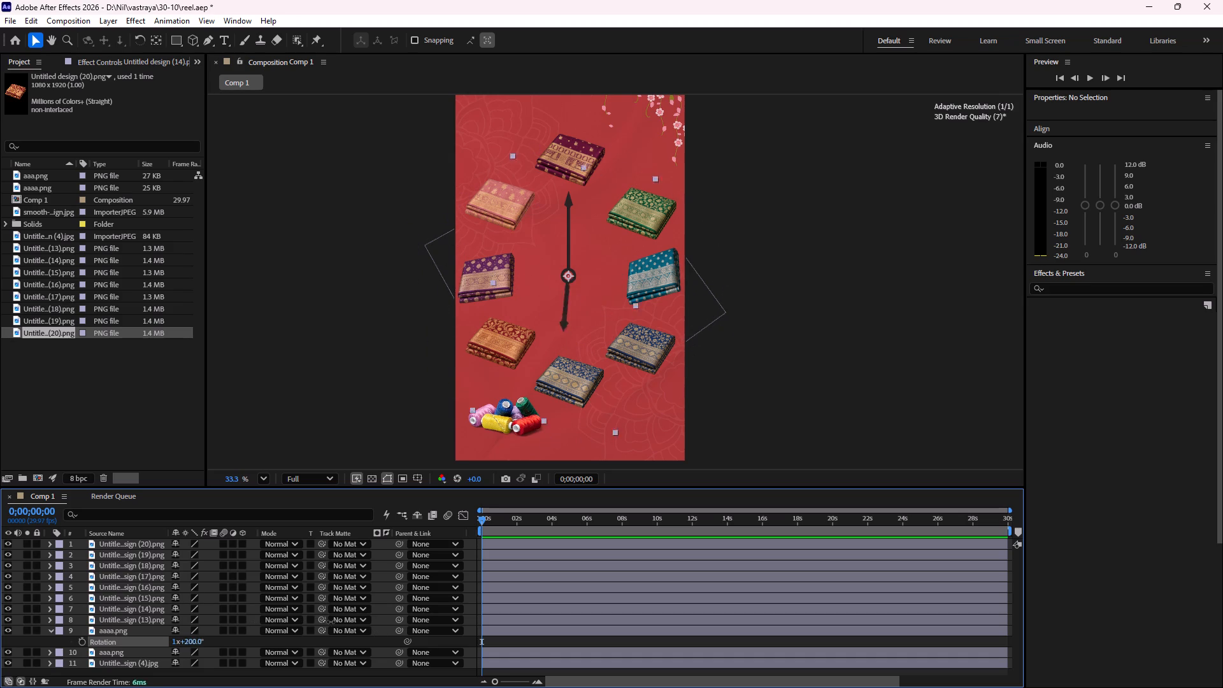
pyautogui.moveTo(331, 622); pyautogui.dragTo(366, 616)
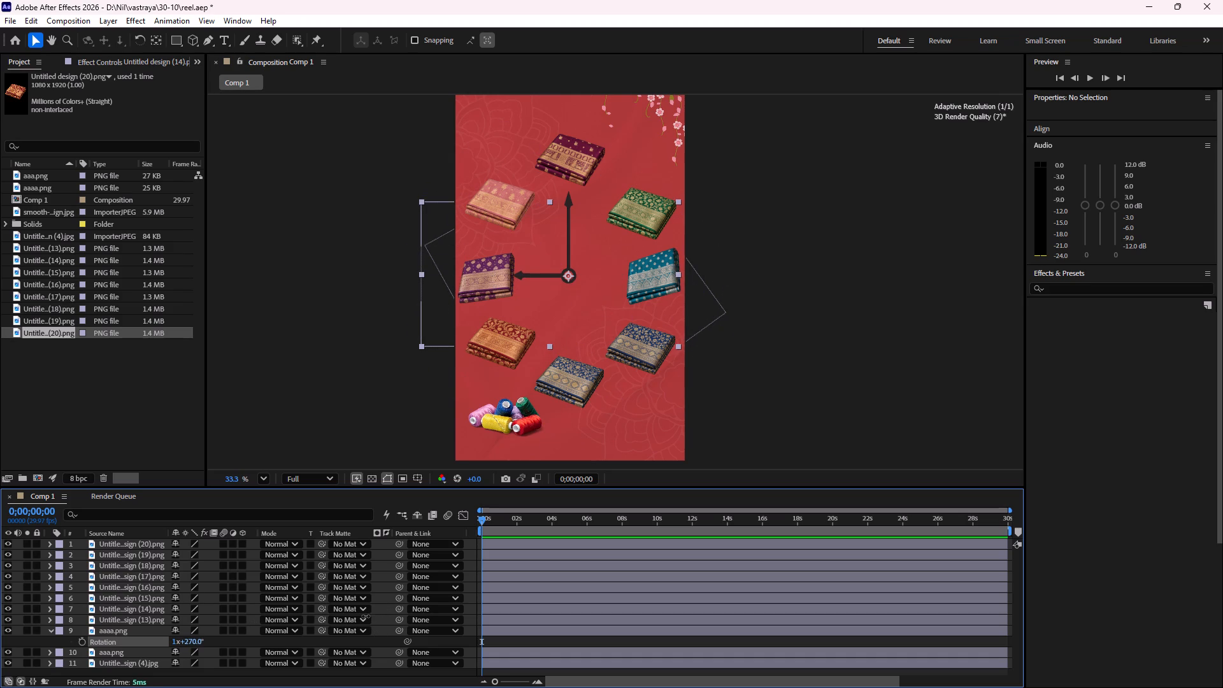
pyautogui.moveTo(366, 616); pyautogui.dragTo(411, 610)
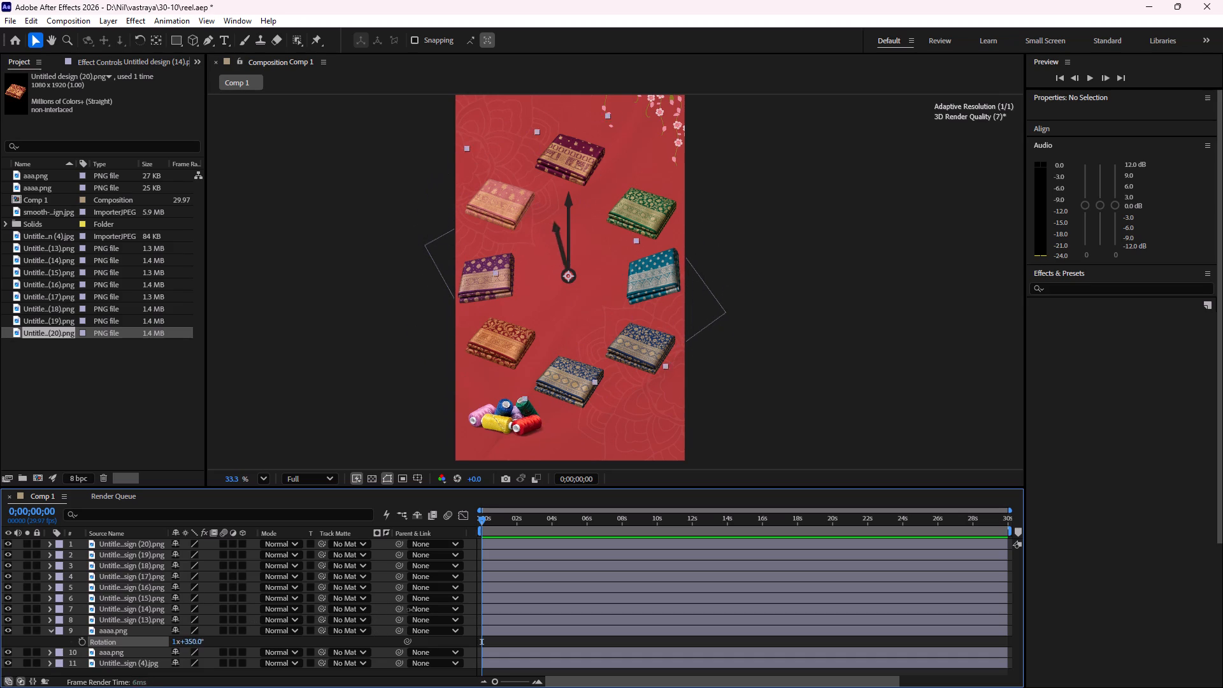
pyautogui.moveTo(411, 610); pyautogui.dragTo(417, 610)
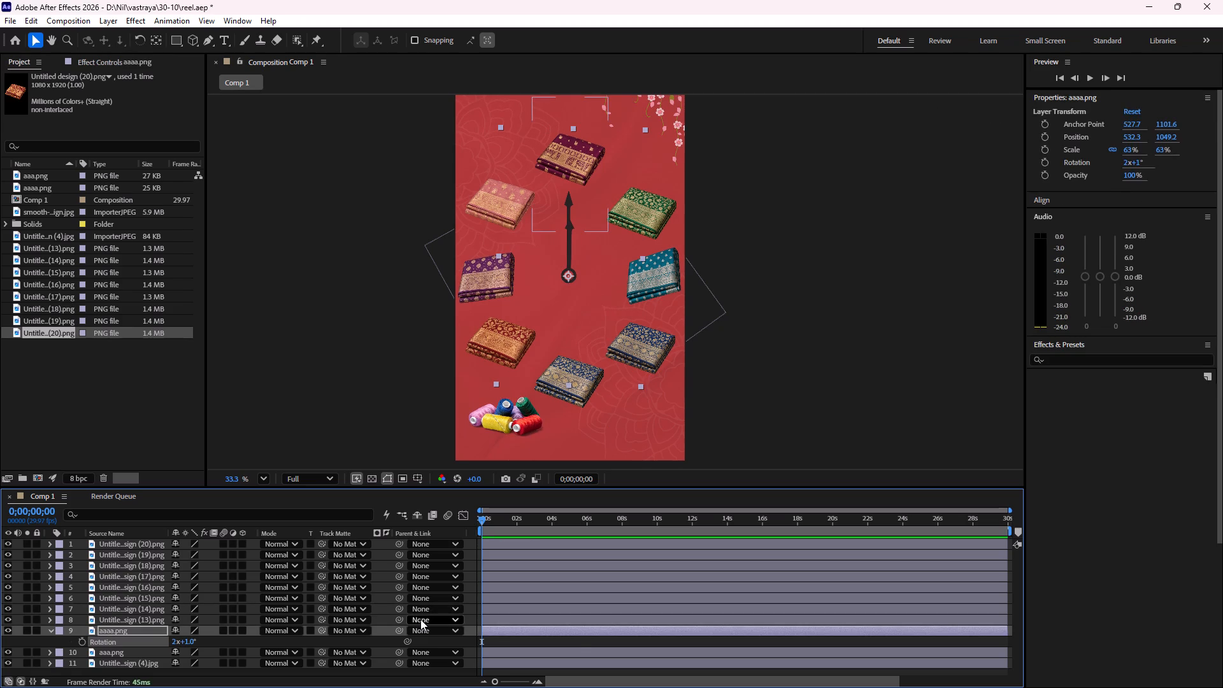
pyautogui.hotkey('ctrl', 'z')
# Undo the earlier horizontal position change of the Untitled design (14) layer.
pyautogui.hotkey('ctrl', 'z')
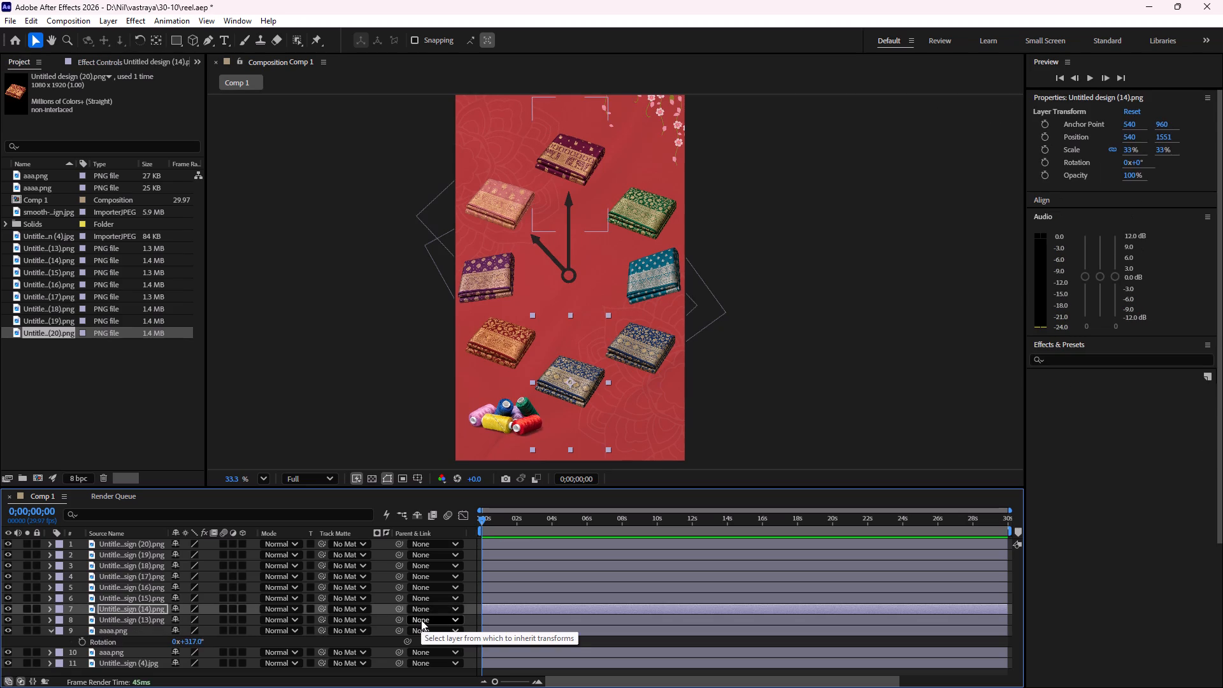
# Set the rotation of the aaaa.png clock hand to 0° and deselect the layer.
pyautogui.click(194, 642)
pyautogui.press('0')
pyautogui.press('Return')
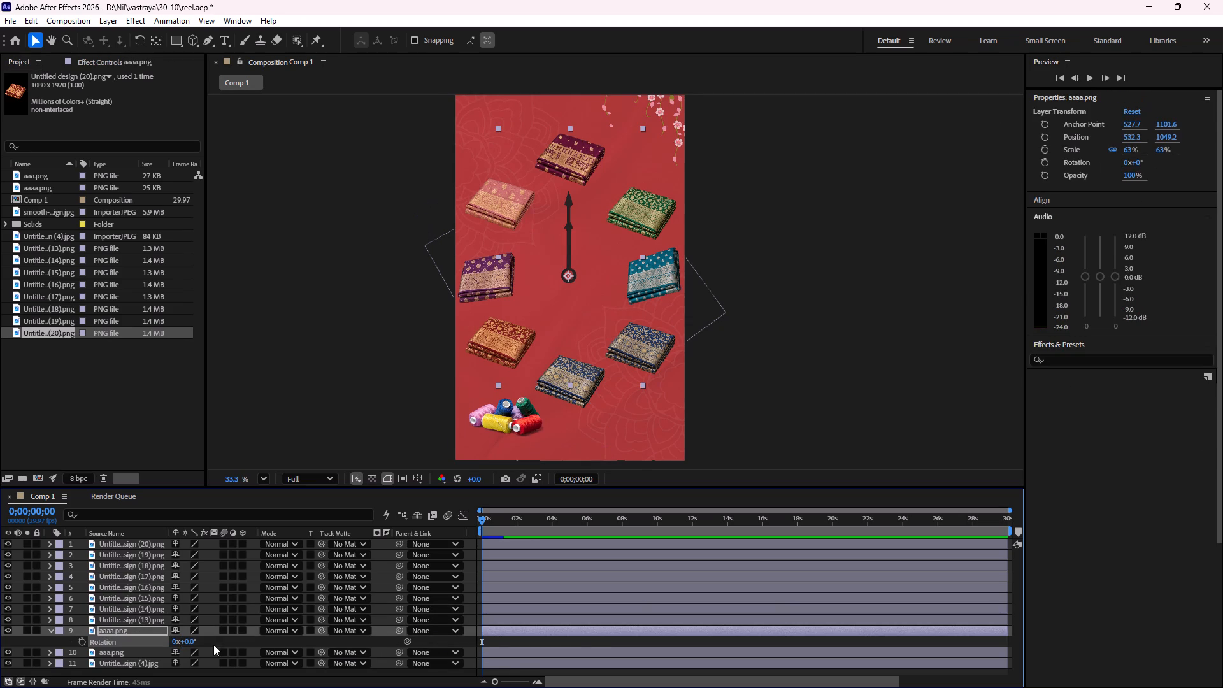
pyautogui.click(796, 364)
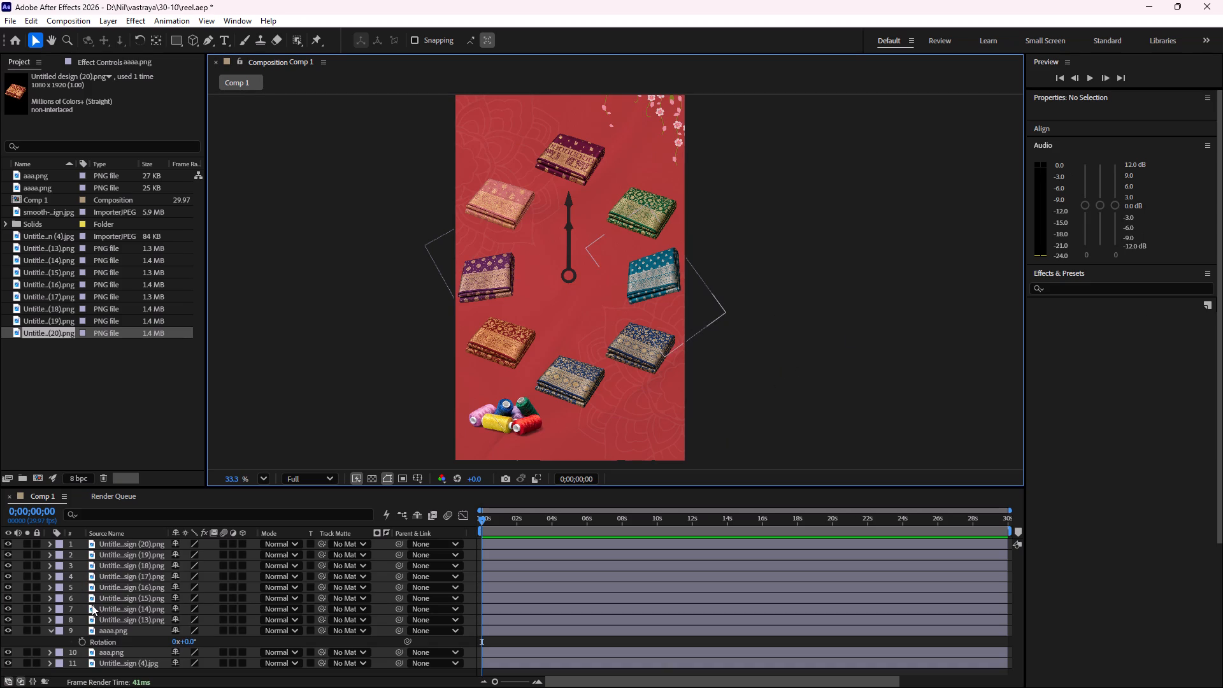
# Move the green saree's layer, Untitled design (18), directly above the Untitled design (13) layer in the stack.
pyautogui.click(577, 164)
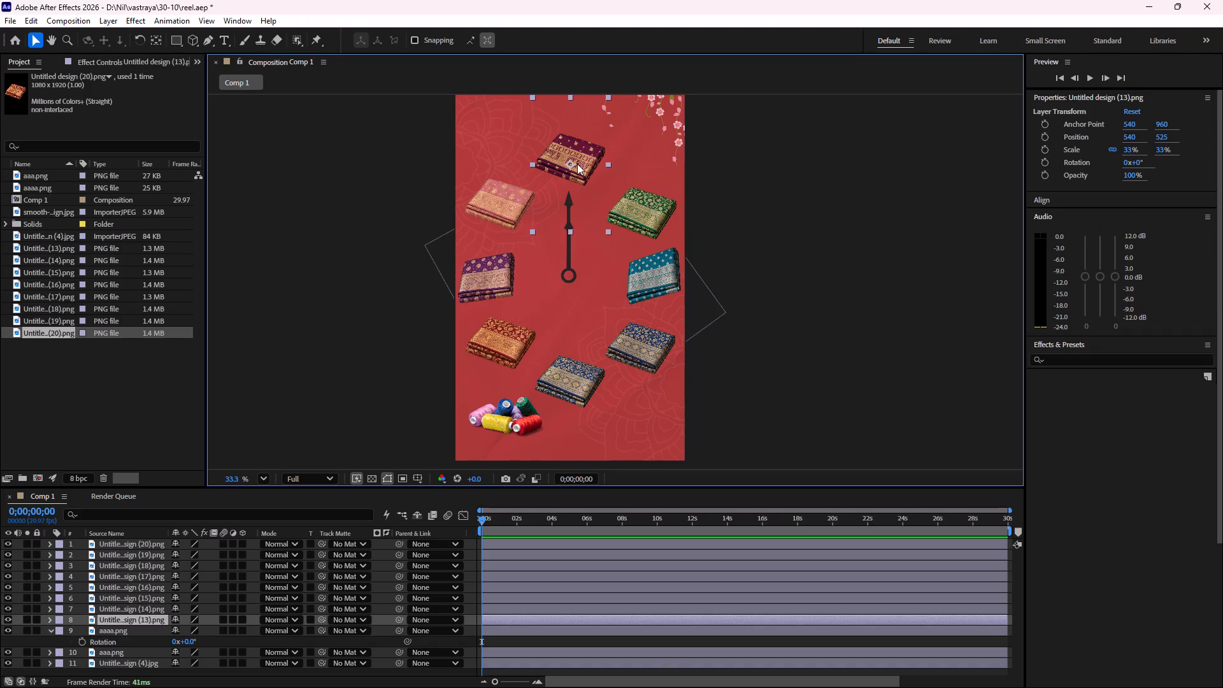
pyautogui.click(634, 208)
pyautogui.moveTo(146, 563); pyautogui.dragTo(141, 615)
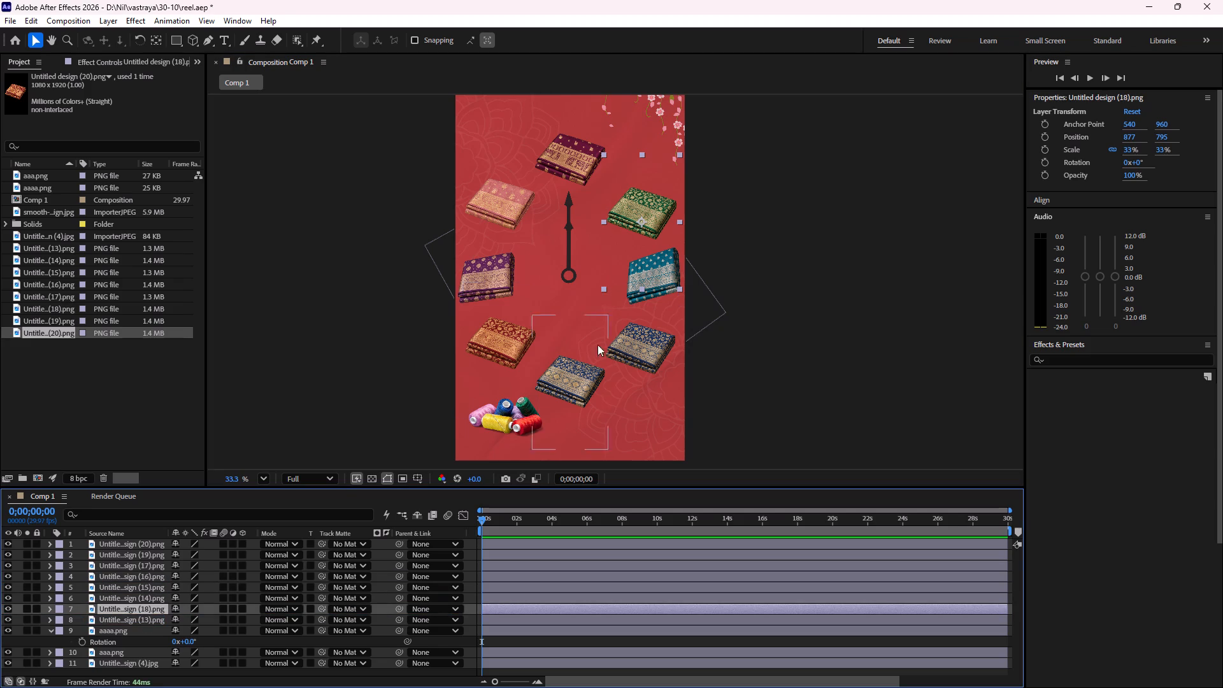
pyautogui.click(769, 303)
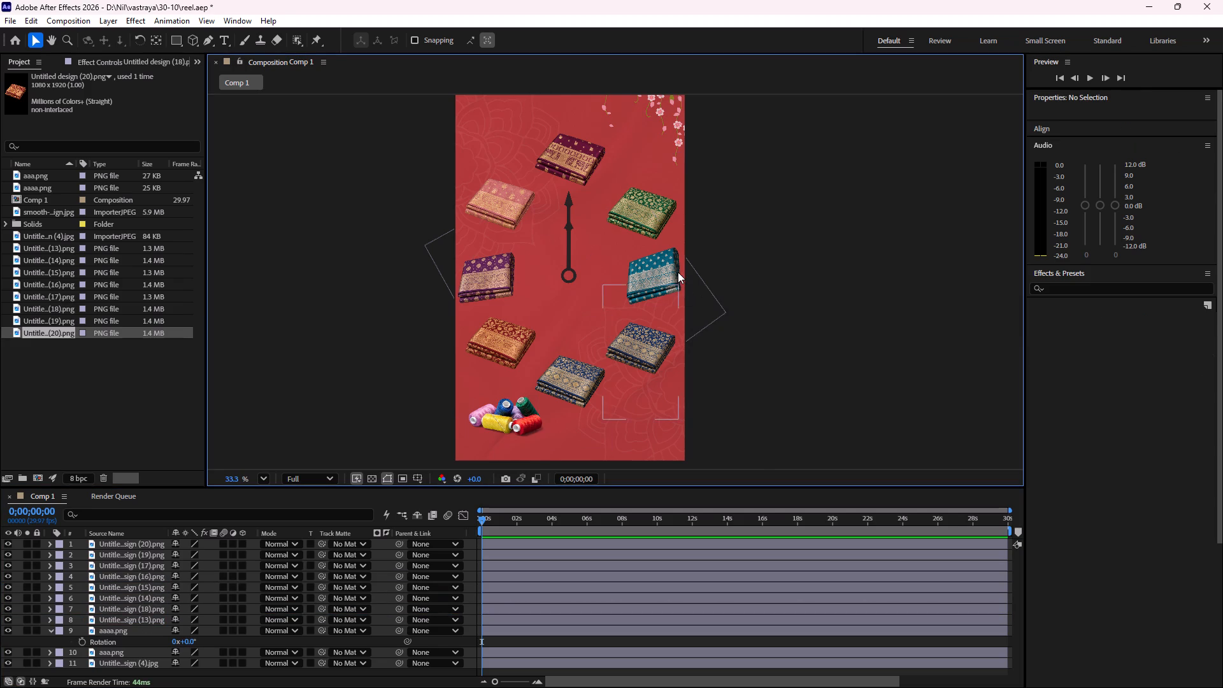
# Move the teal saree's layer, Untitled design (15), directly above the Untitled design (18) layer in the stack.
pyautogui.click(678, 272)
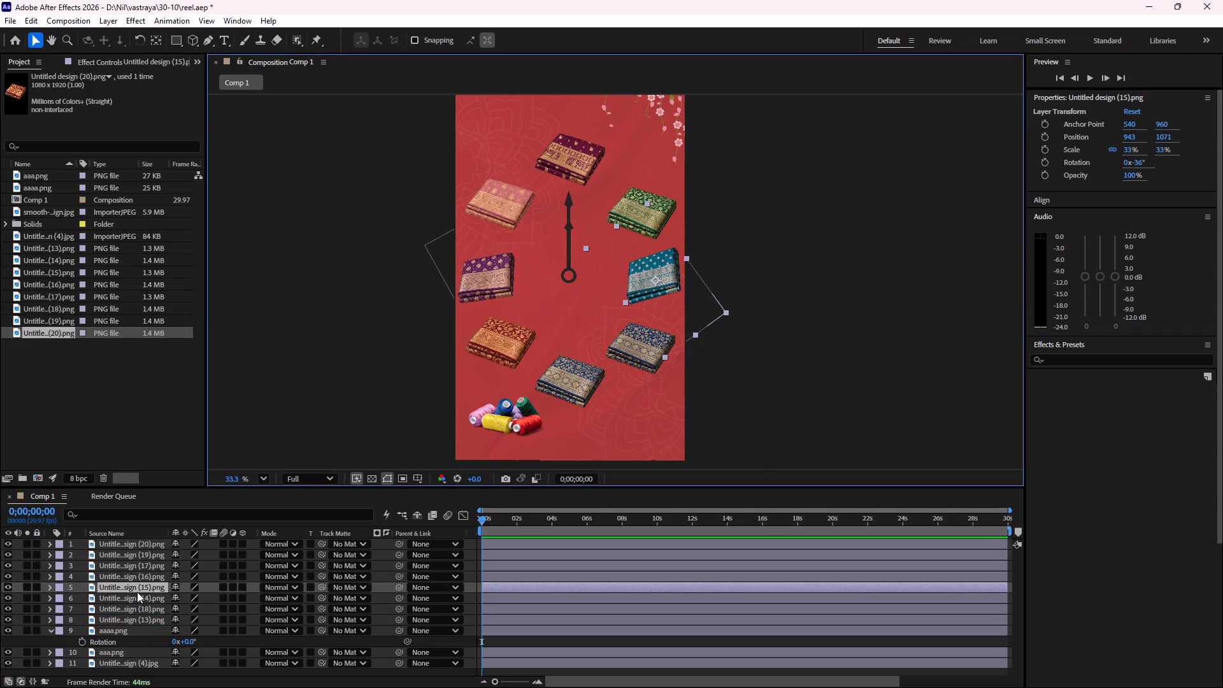
pyautogui.moveTo(142, 585); pyautogui.dragTo(143, 591)
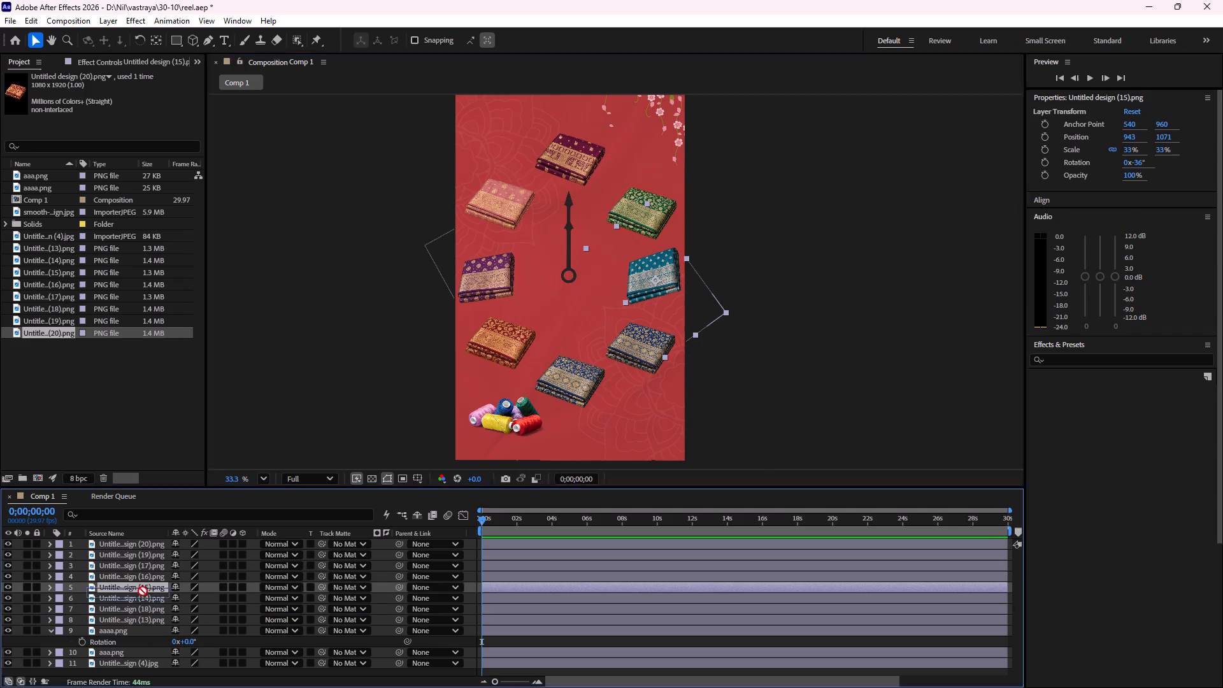
pyautogui.moveTo(143, 591); pyautogui.dragTo(141, 601)
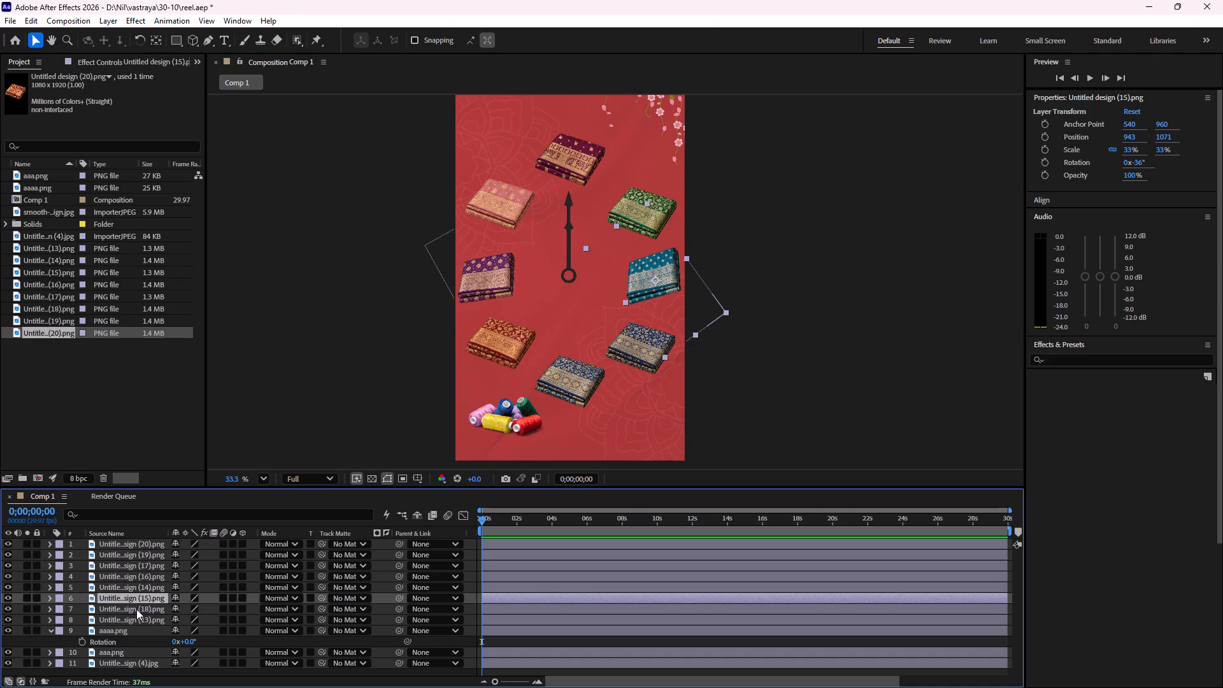
pyautogui.click(136, 609)
pyautogui.click(872, 416)
# Move the Untitled design (19) layer directly above the Untitled design (15) layer in the stack.
pyautogui.click(667, 368)
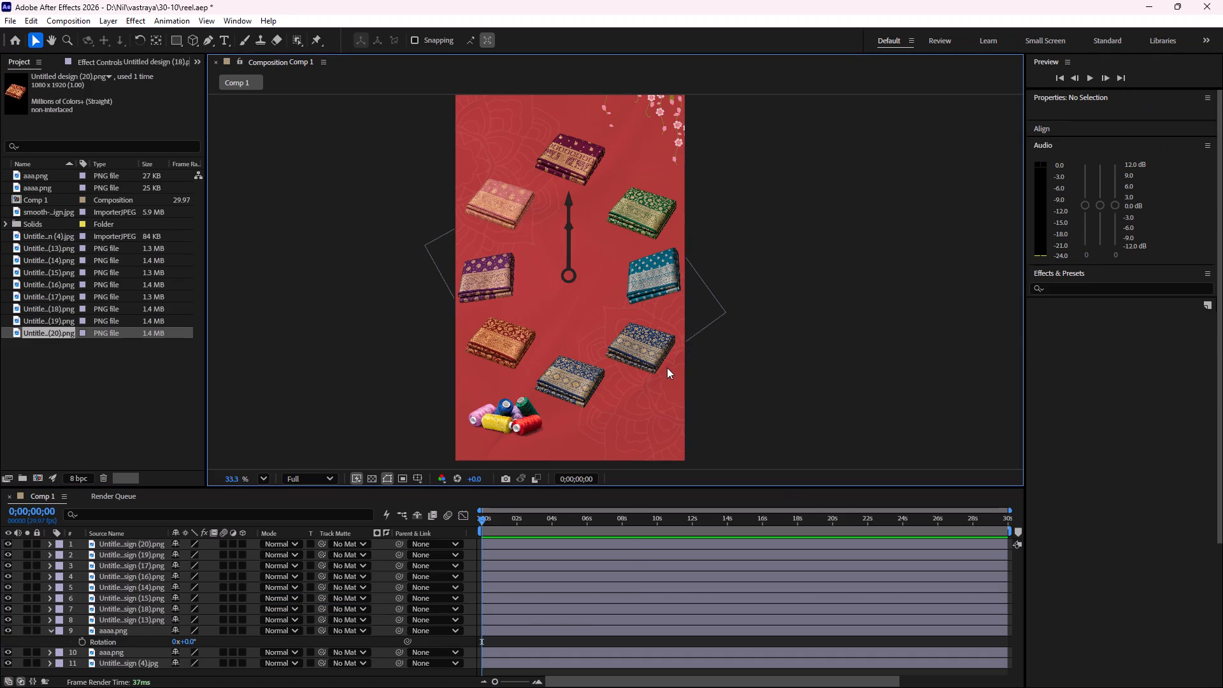
pyautogui.moveTo(150, 553); pyautogui.dragTo(141, 599)
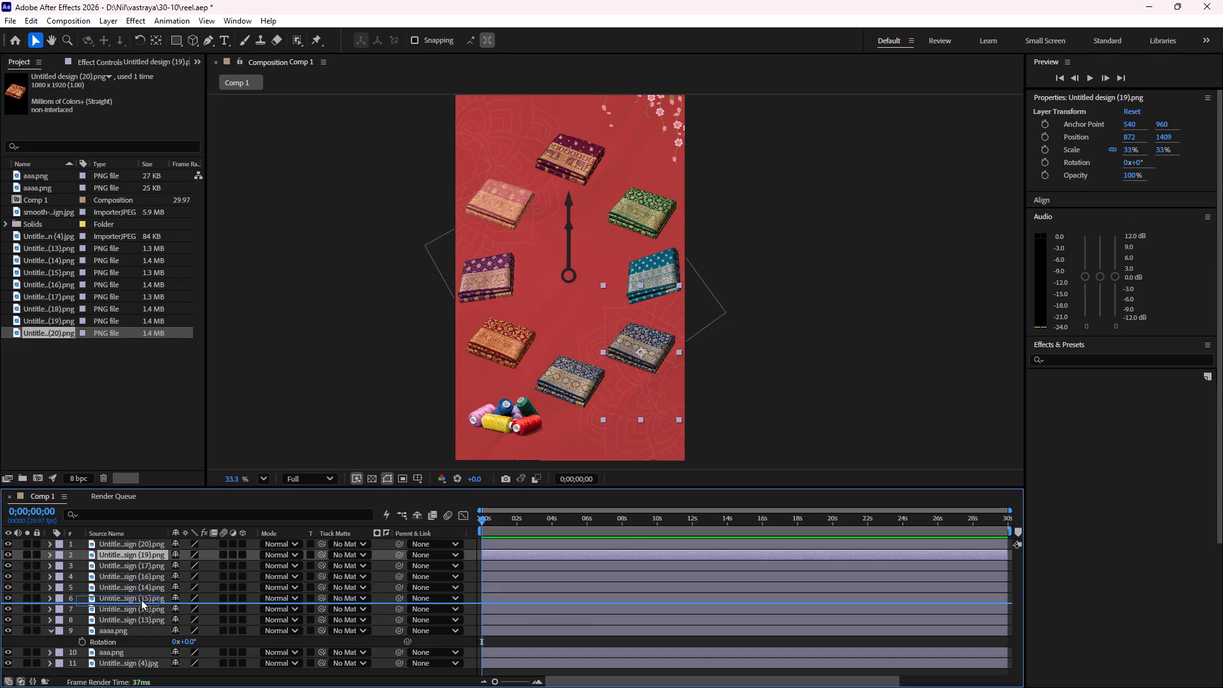
pyautogui.moveTo(141, 599); pyautogui.dragTo(145, 619)
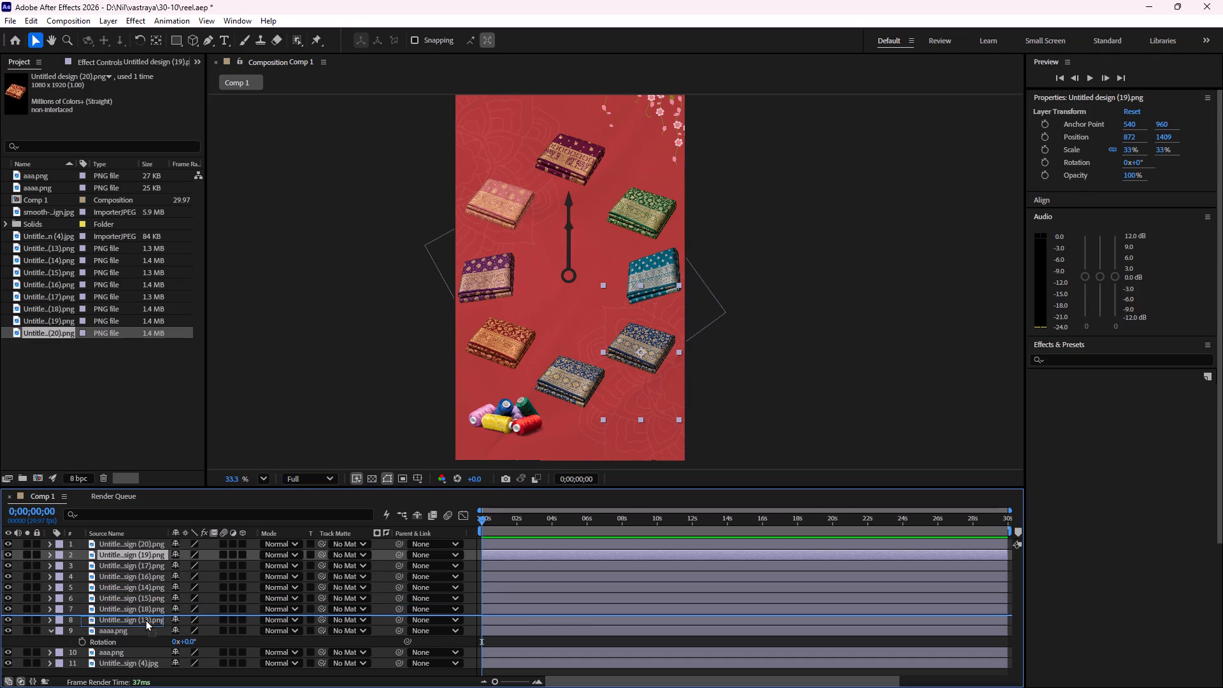
pyautogui.moveTo(145, 619); pyautogui.dragTo(154, 591)
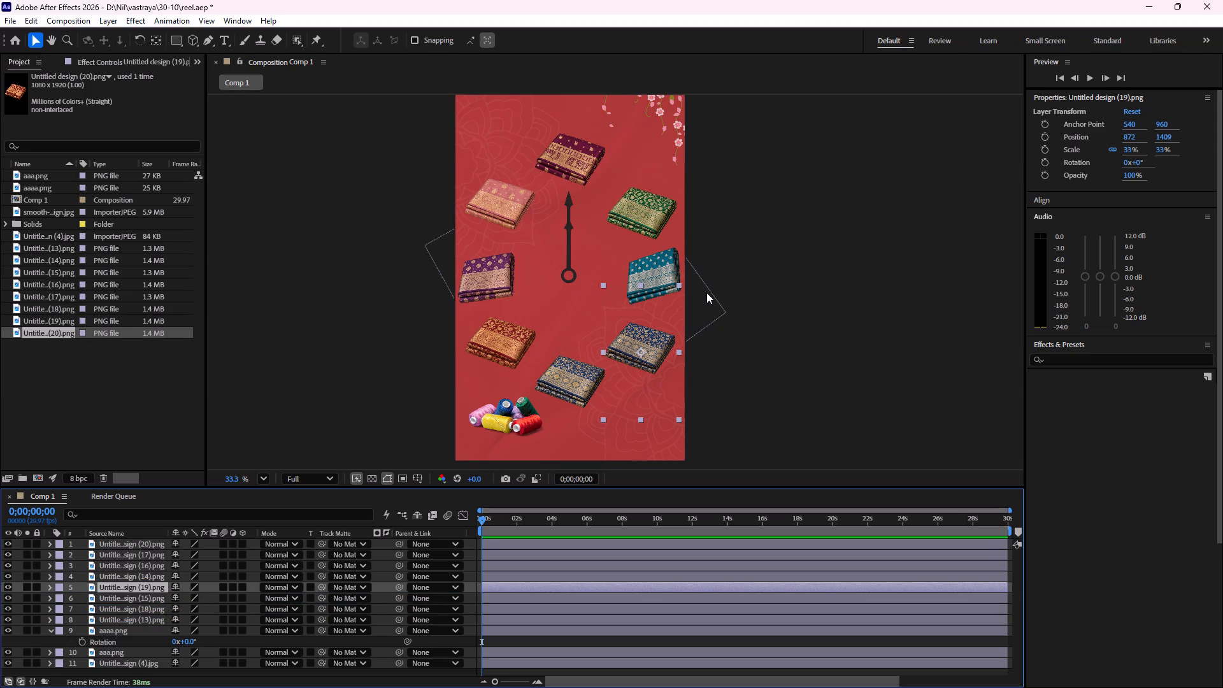
# Move the orange saree's layer, Untitled design (20), directly above Untitled design (14), and check the stack against the clockwise saree order.
pyautogui.click(706, 292)
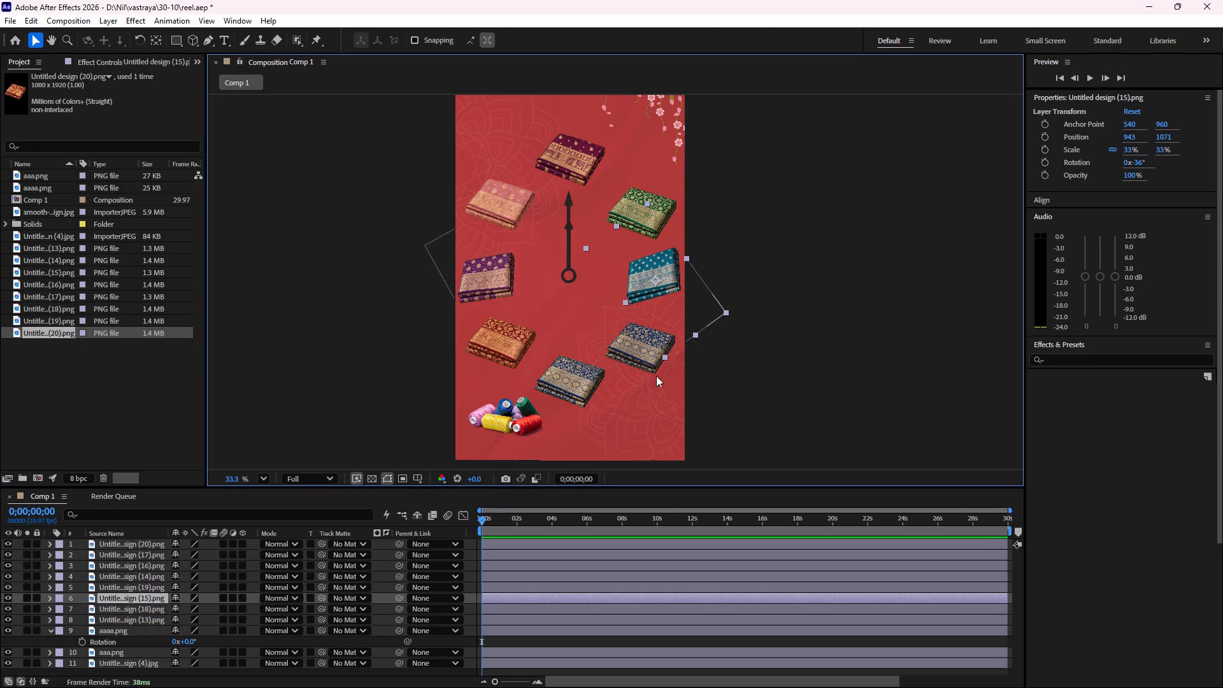
pyautogui.click(656, 384)
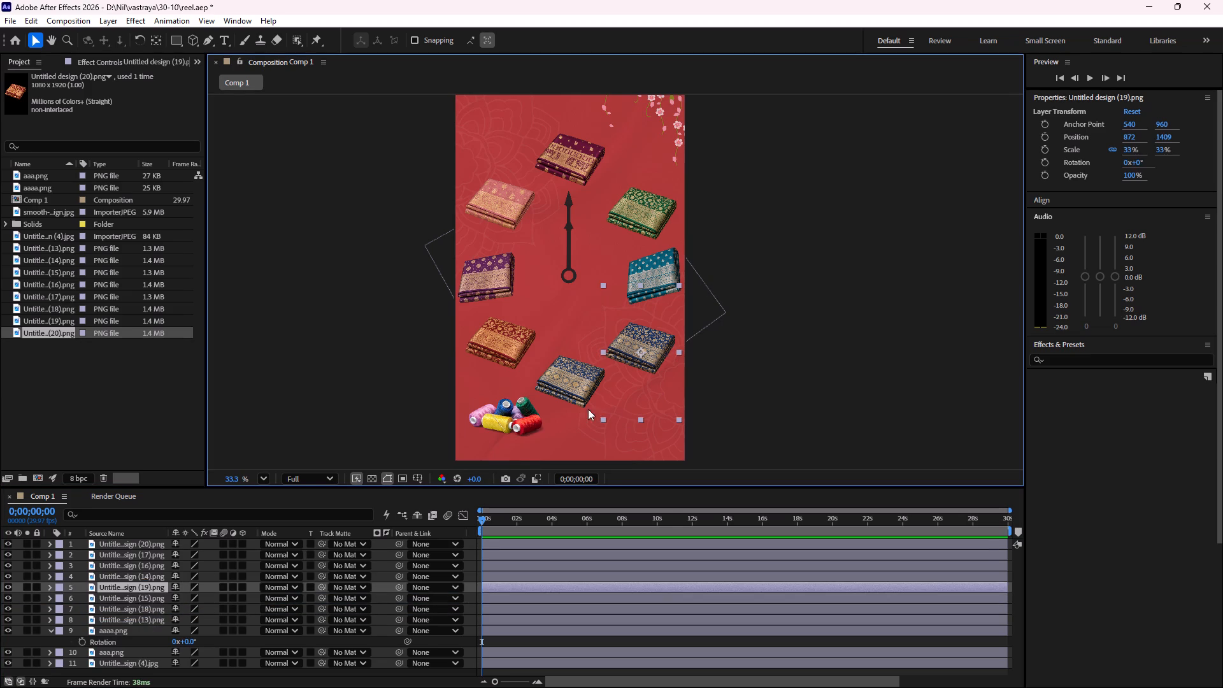
pyautogui.click(581, 405)
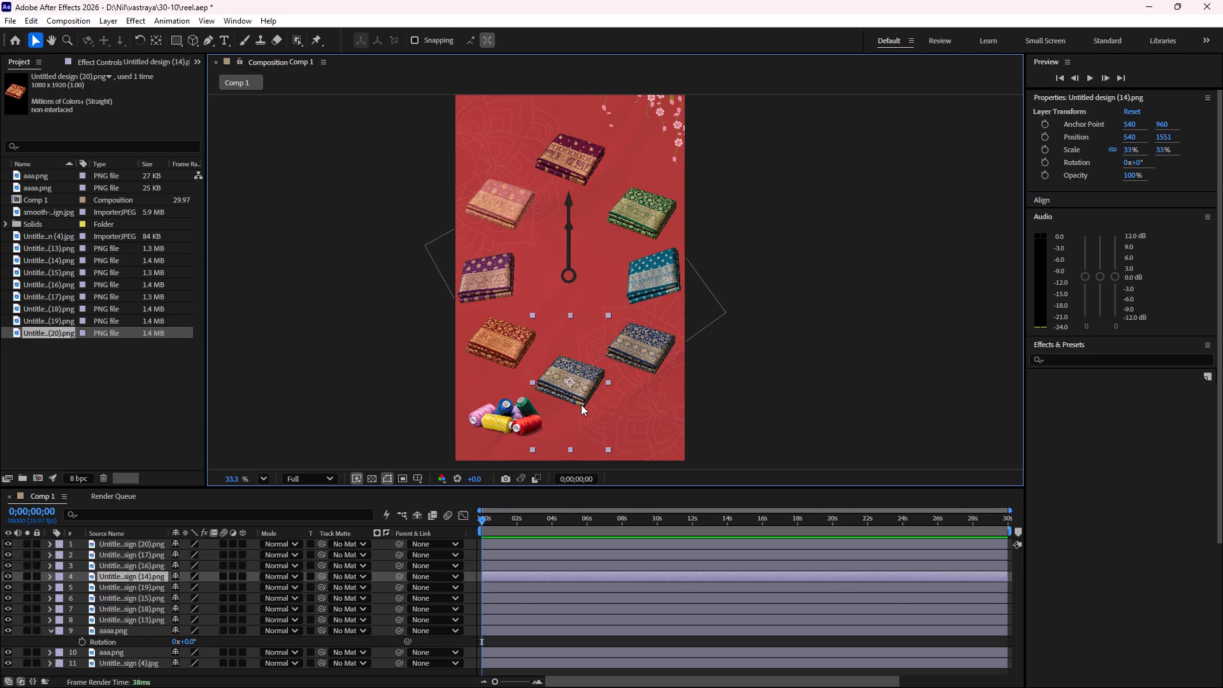
pyautogui.click(503, 359)
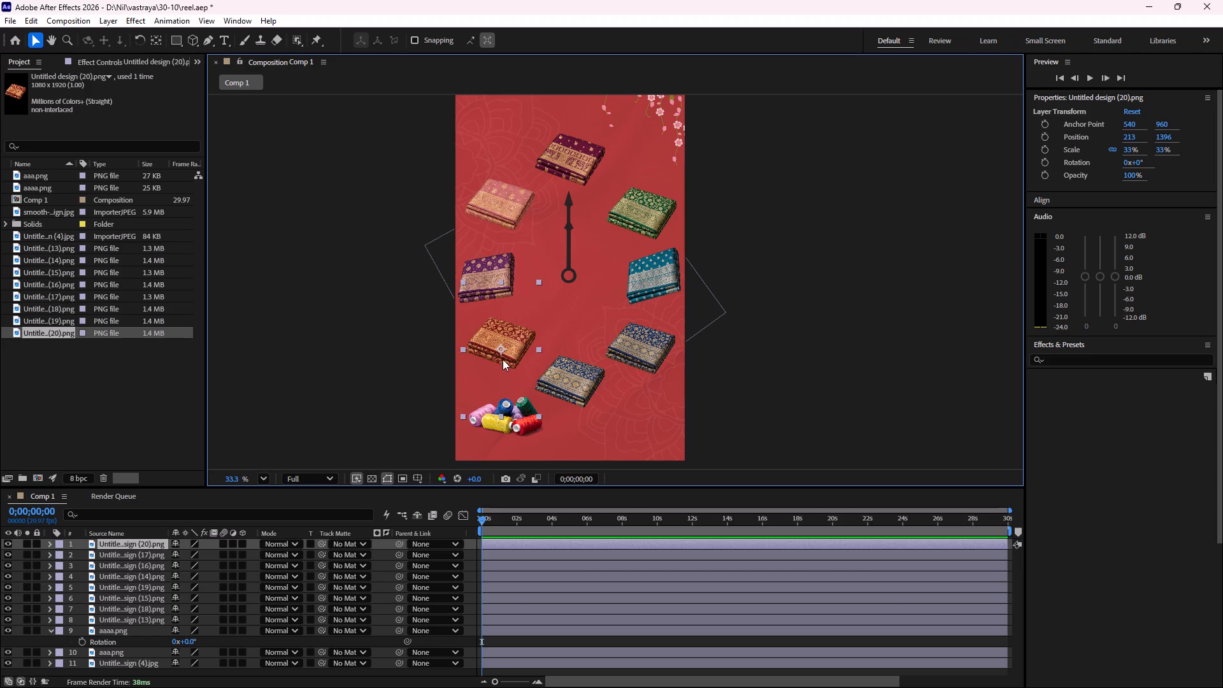
pyautogui.moveTo(124, 543); pyautogui.dragTo(129, 568)
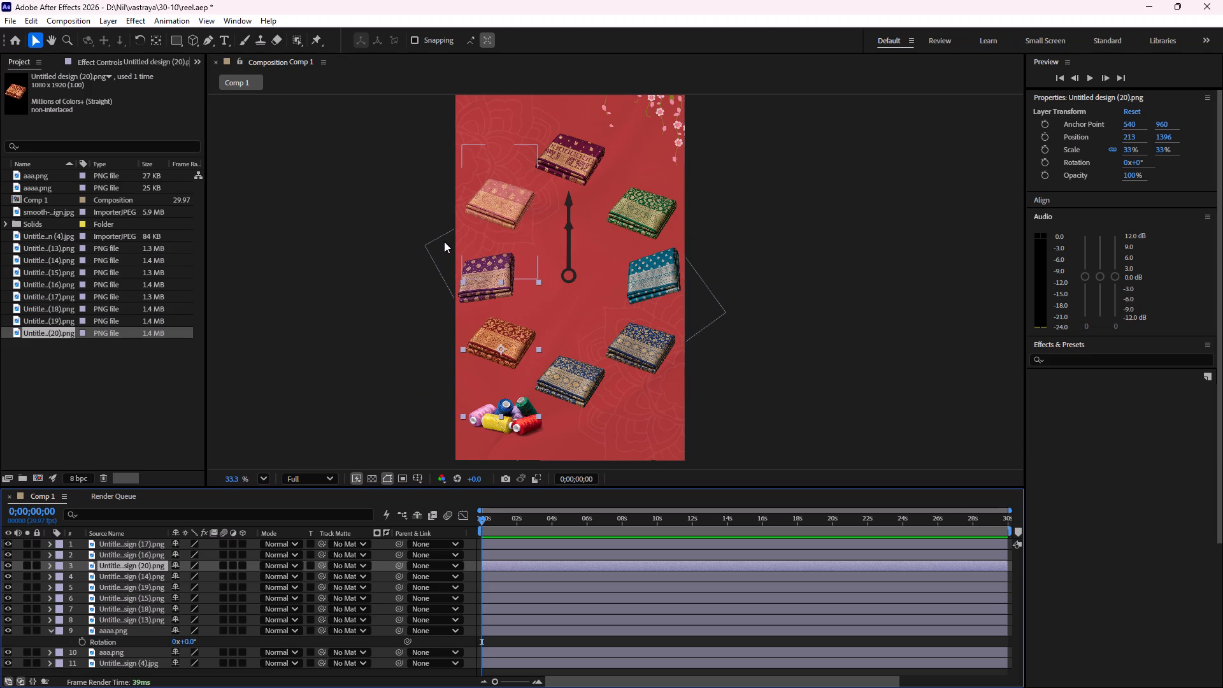
pyautogui.click(443, 241)
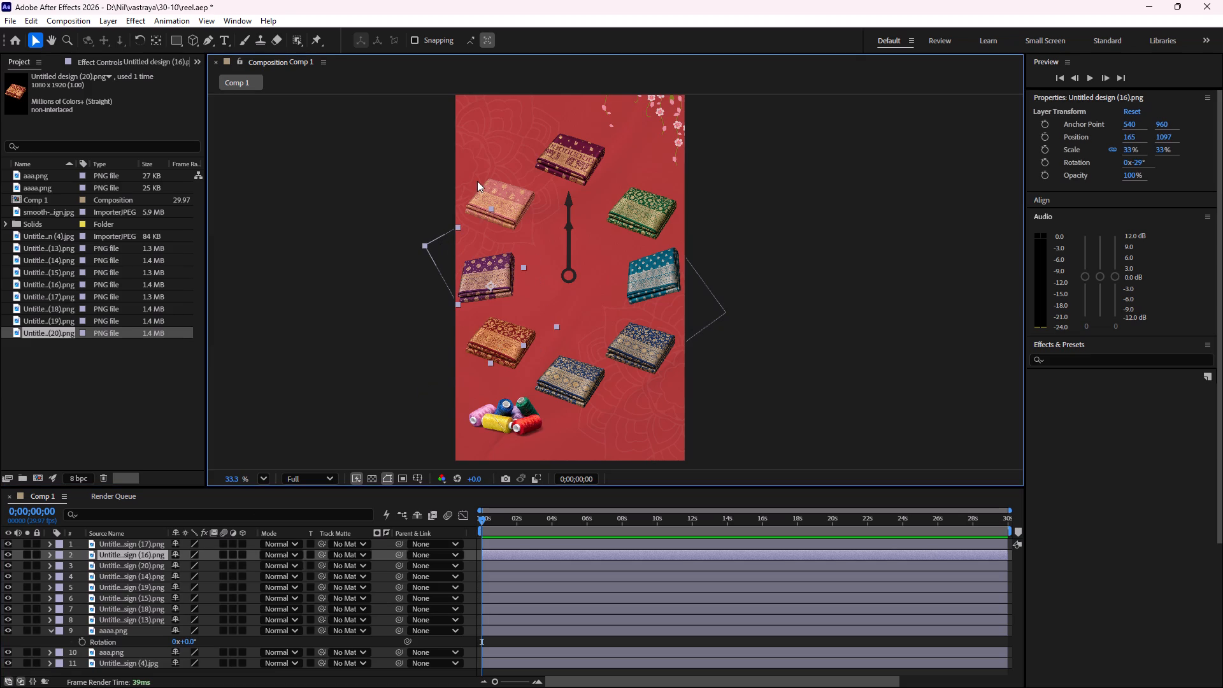
pyautogui.click(477, 181)
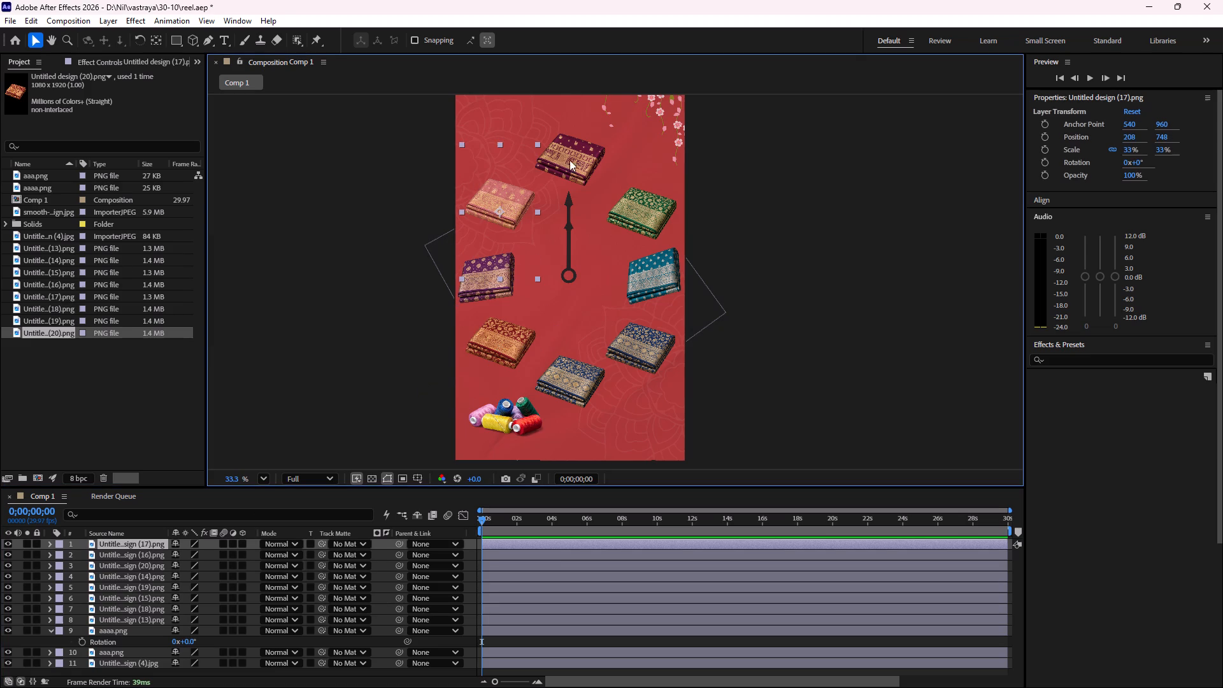
pyautogui.click(577, 159)
pyautogui.click(861, 213)
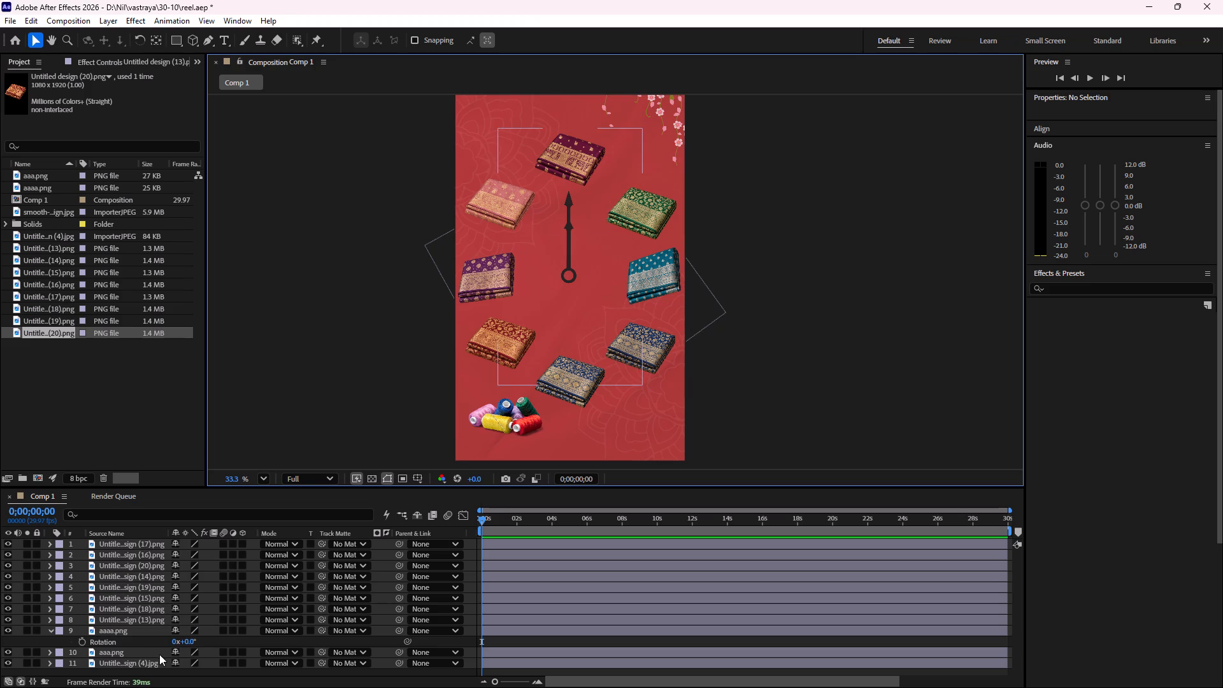
# Hide all eight saree layers and the aaaa.png clock hand layer in the composition.
pyautogui.scroll(-2, 231, 640)
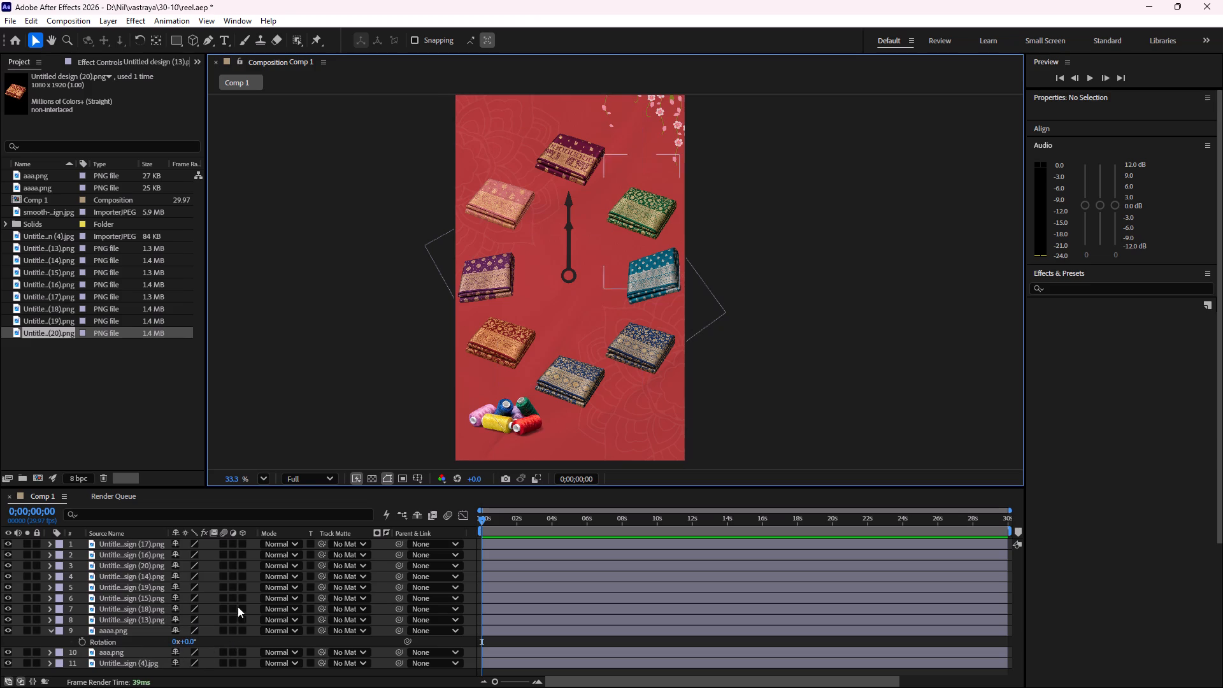
pyautogui.click(808, 317)
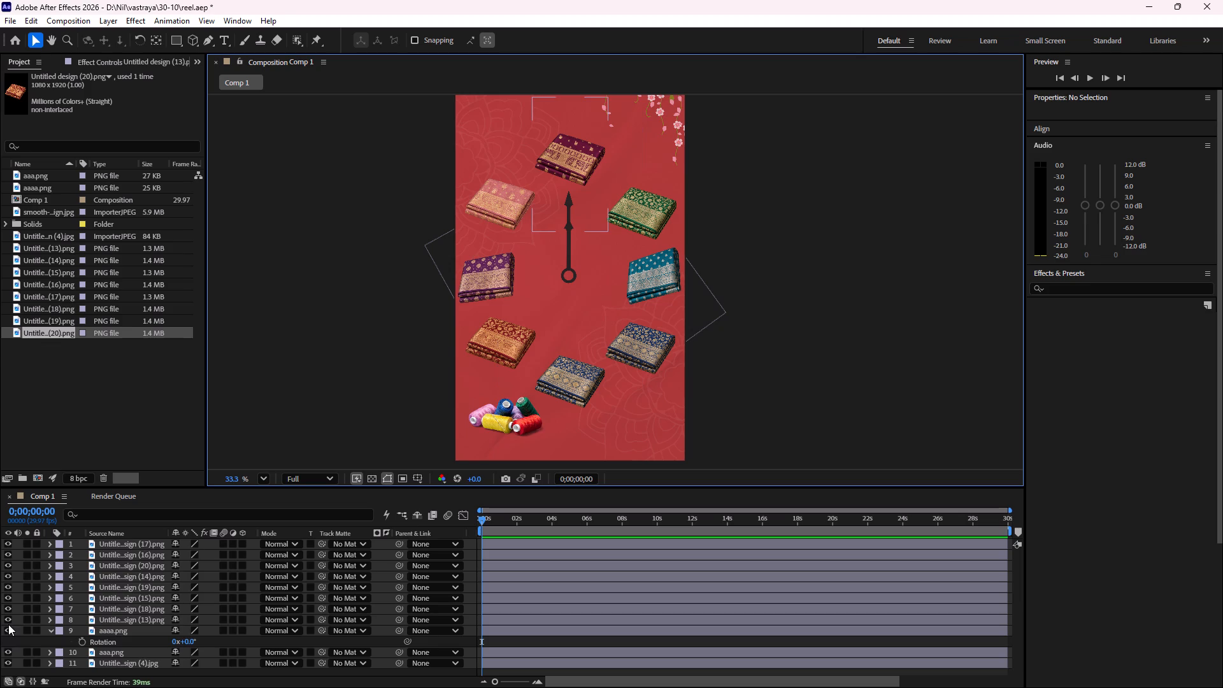
pyautogui.moveTo(8, 629); pyautogui.dragTo(15, 546)
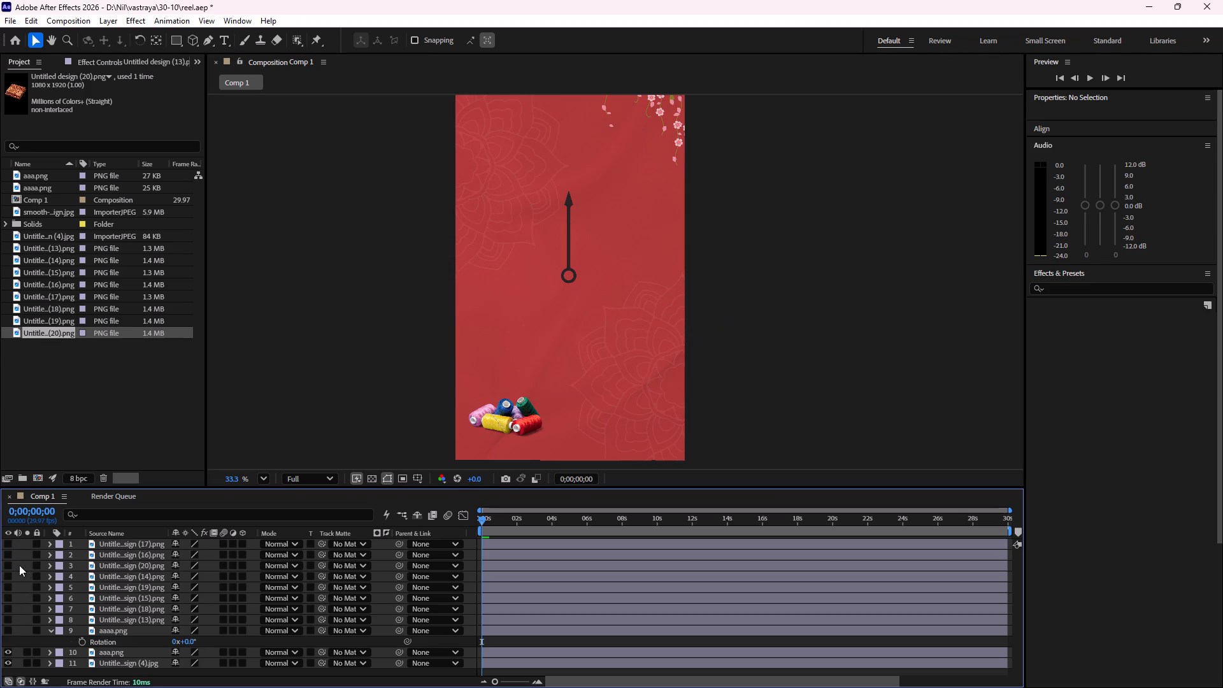
# Save the project.
pyautogui.hotkey('ctrl', 's')
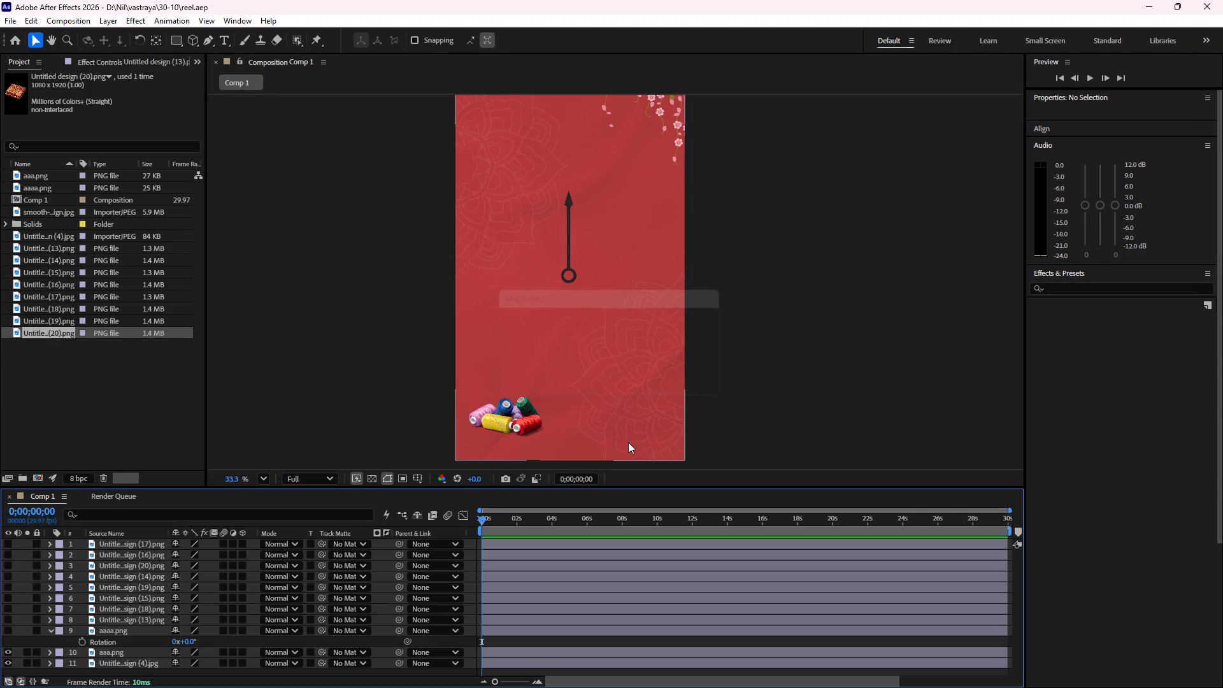
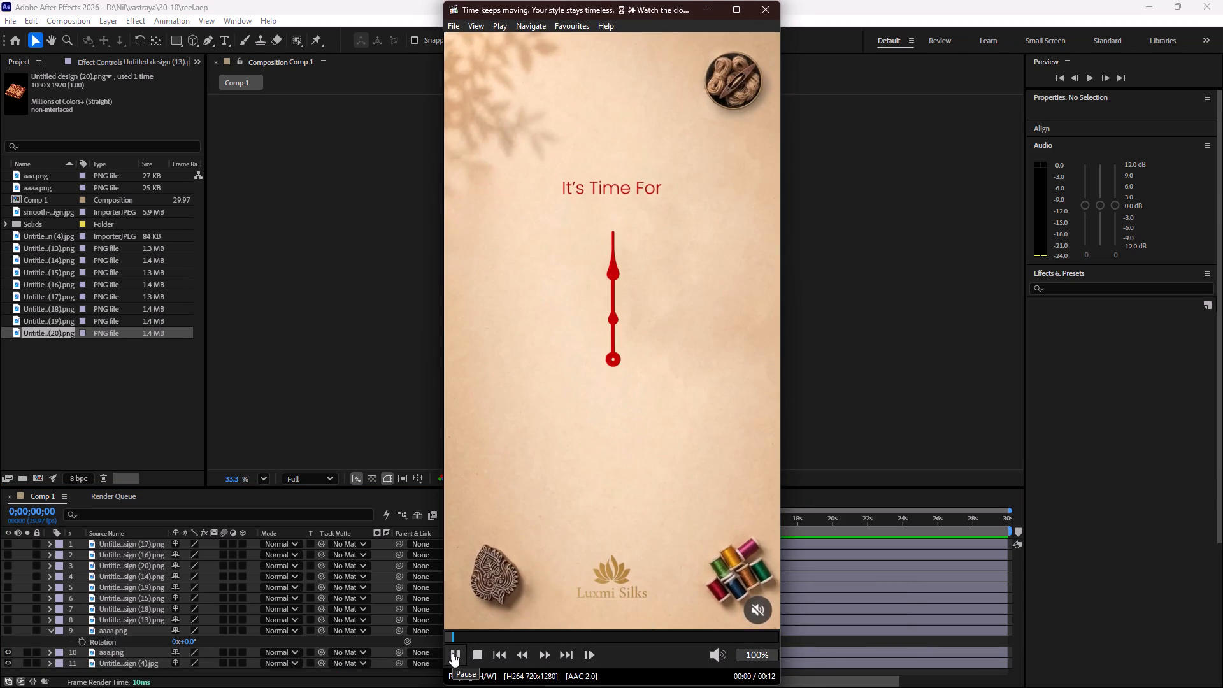
# Pause the reference reel at the first saree and the word Tradition to examine the clock hand positions.
pyautogui.click(452, 653)
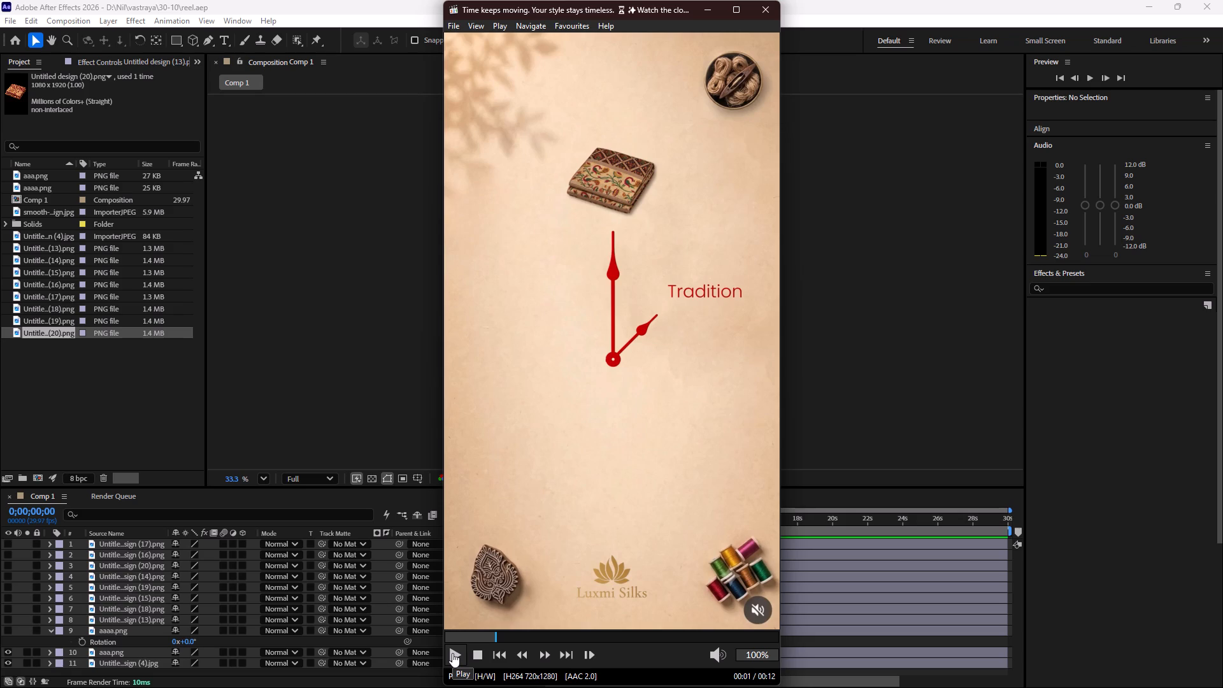
# Replay the reference reel from its start to study how the clock hand, words and sarees appear, and close the video.
pyautogui.click(452, 649)
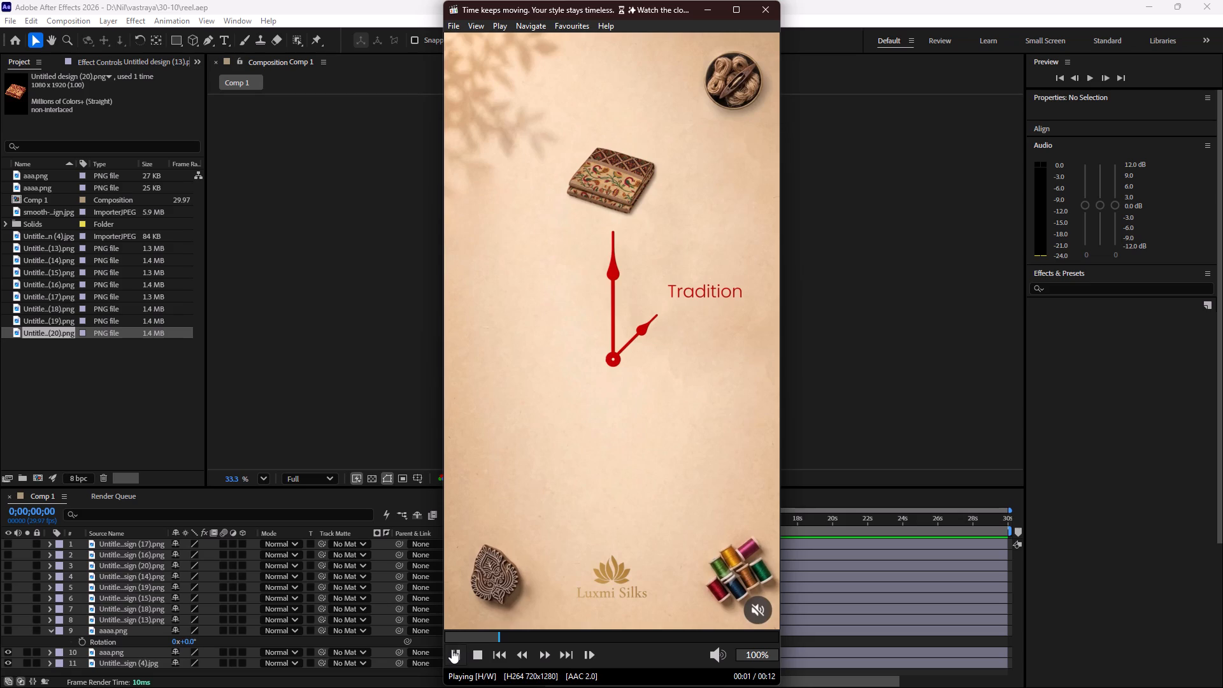
pyautogui.moveTo(465, 637); pyautogui.dragTo(440, 640)
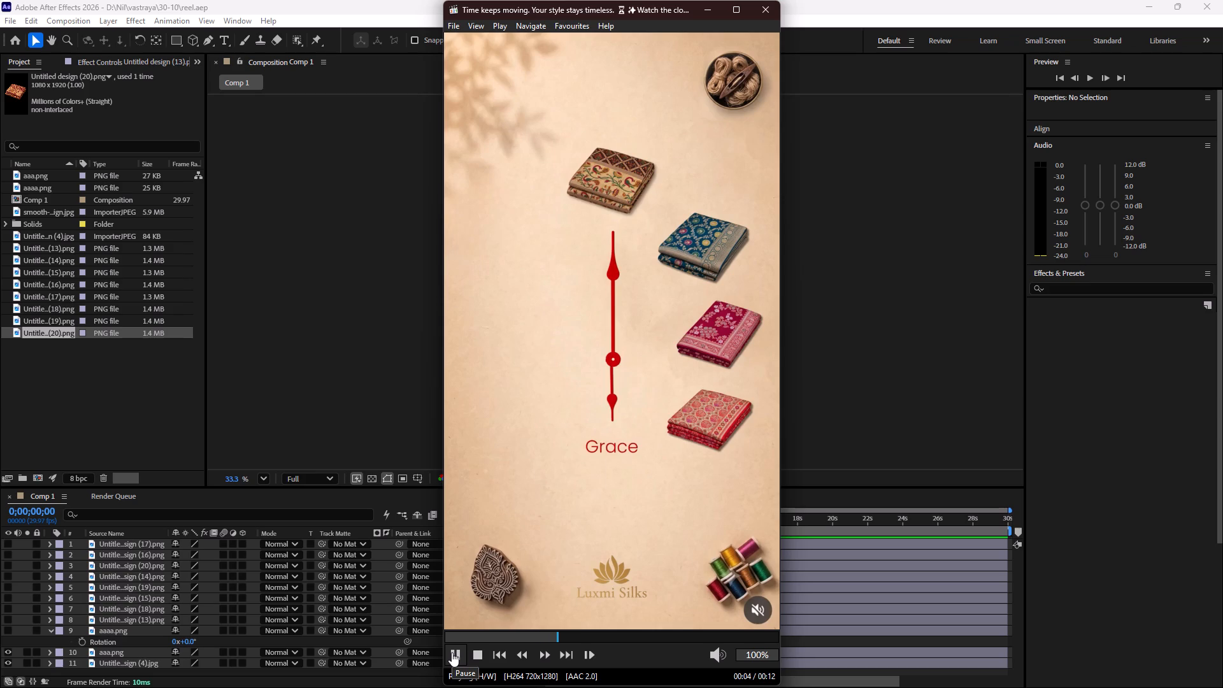
pyautogui.click(457, 647)
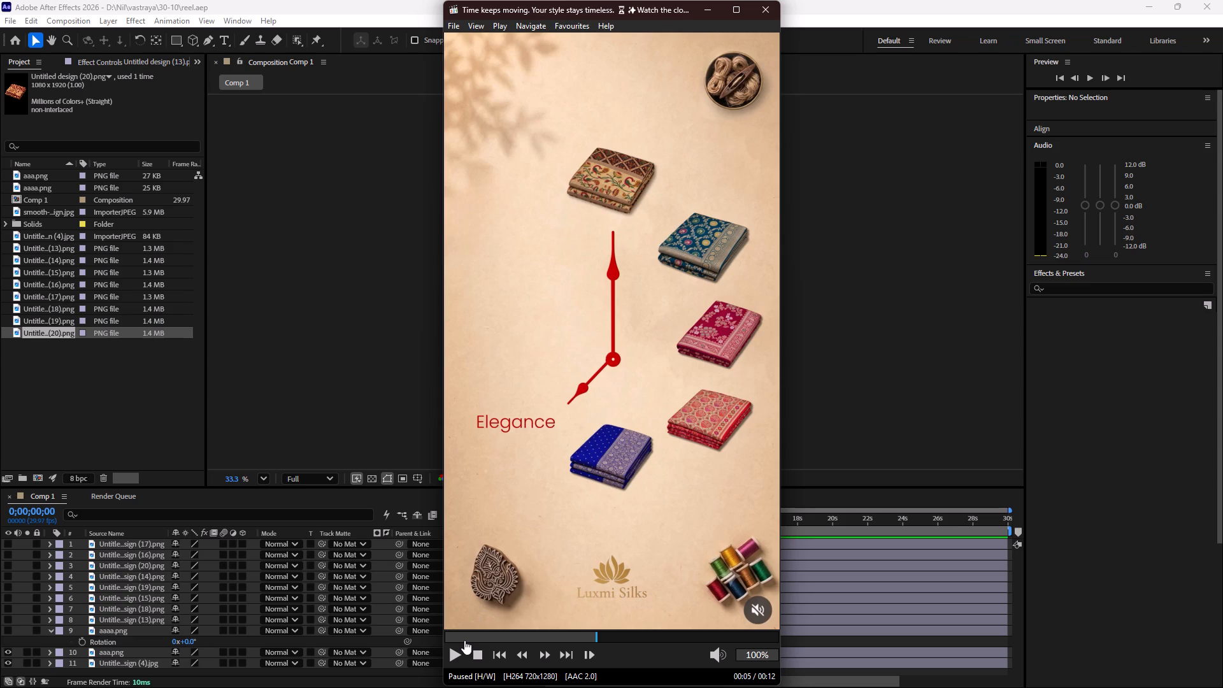
pyautogui.moveTo(464, 640); pyautogui.dragTo(433, 649)
pyautogui.press('space')
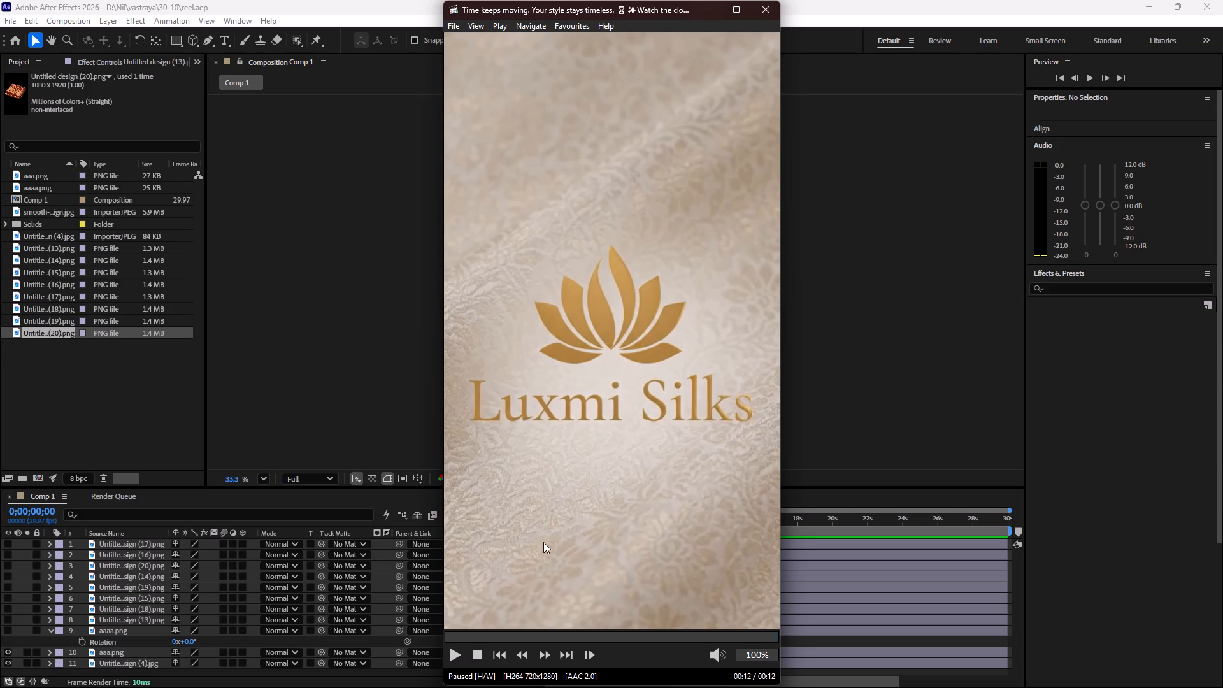
pyautogui.click(455, 653)
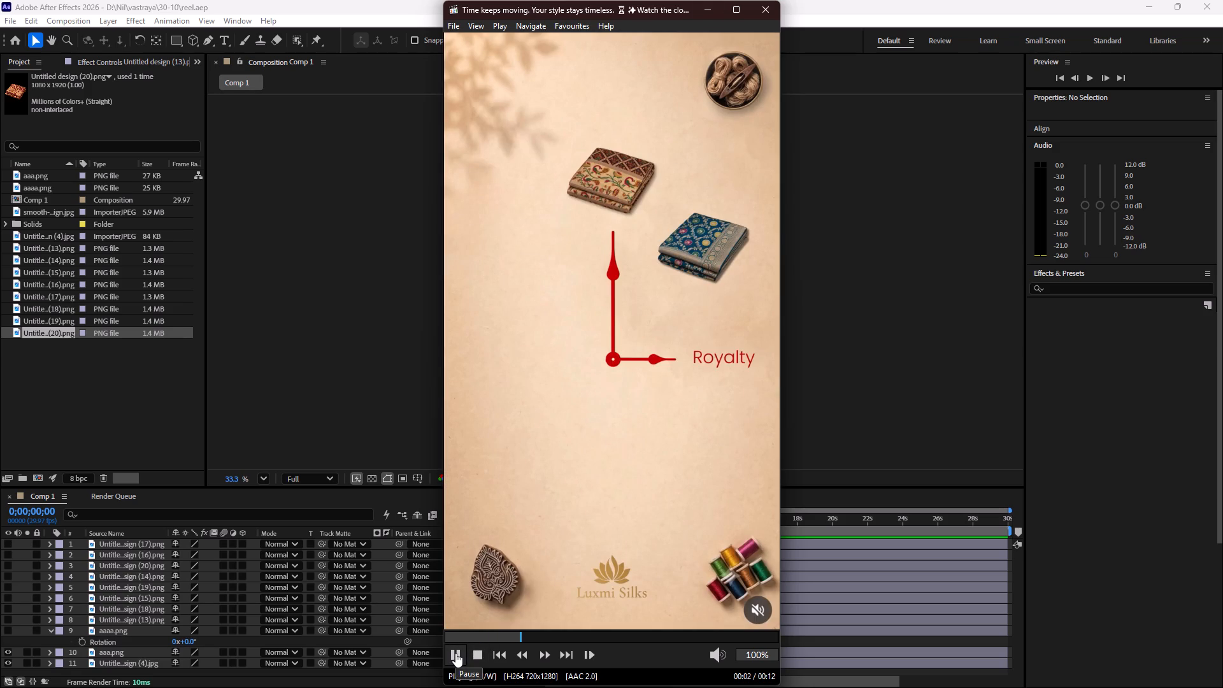
pyautogui.click(455, 653)
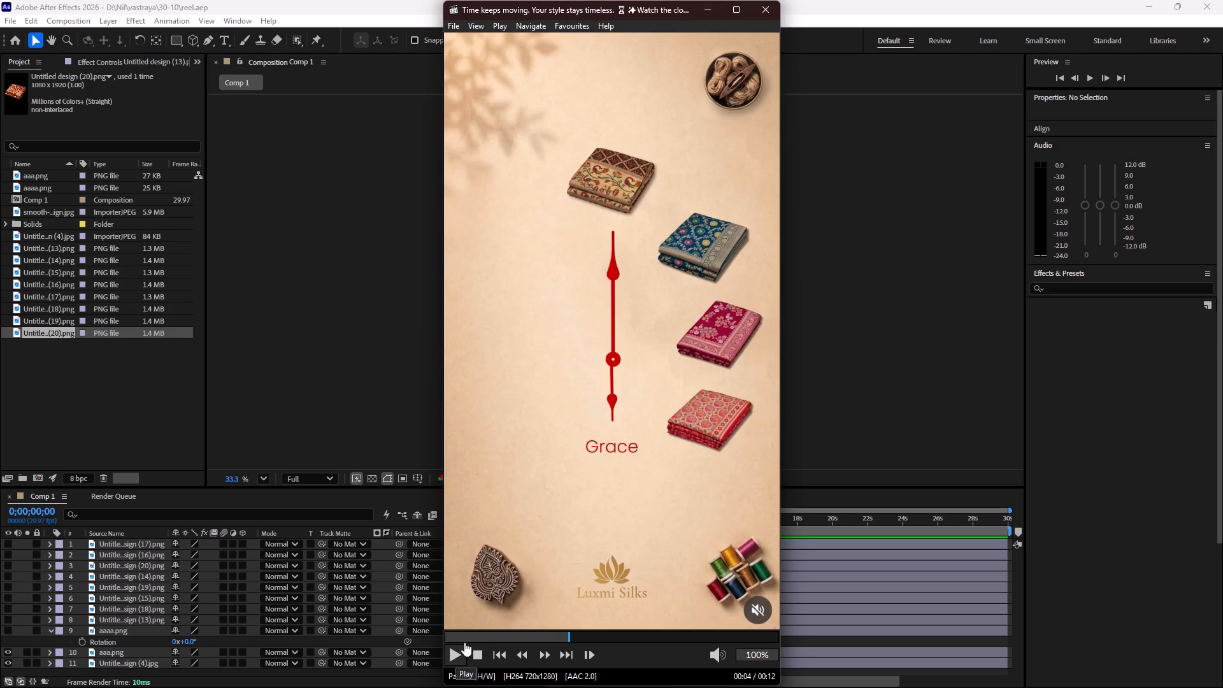
pyautogui.click(761, 11)
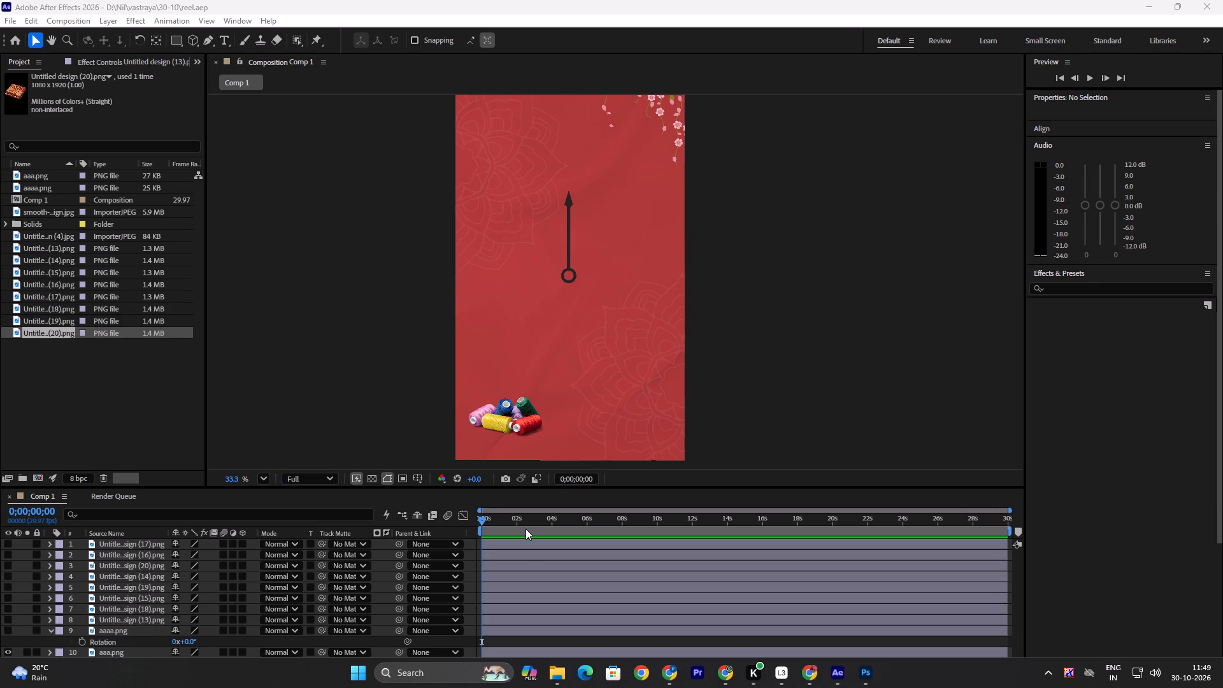
# Preview the opening seconds of Comp 1 and return the current time to 0;00;00;00.
pyautogui.press('space')
pyautogui.press('space')
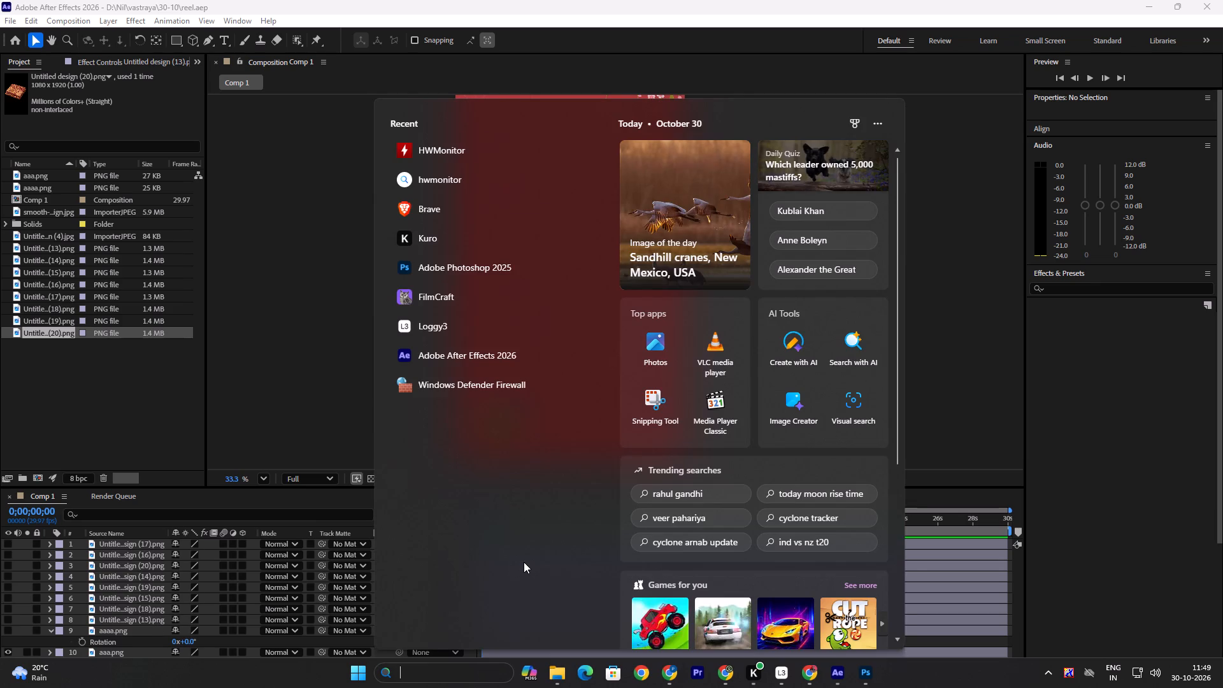
pyautogui.click(972, 366)
pyautogui.press('space')
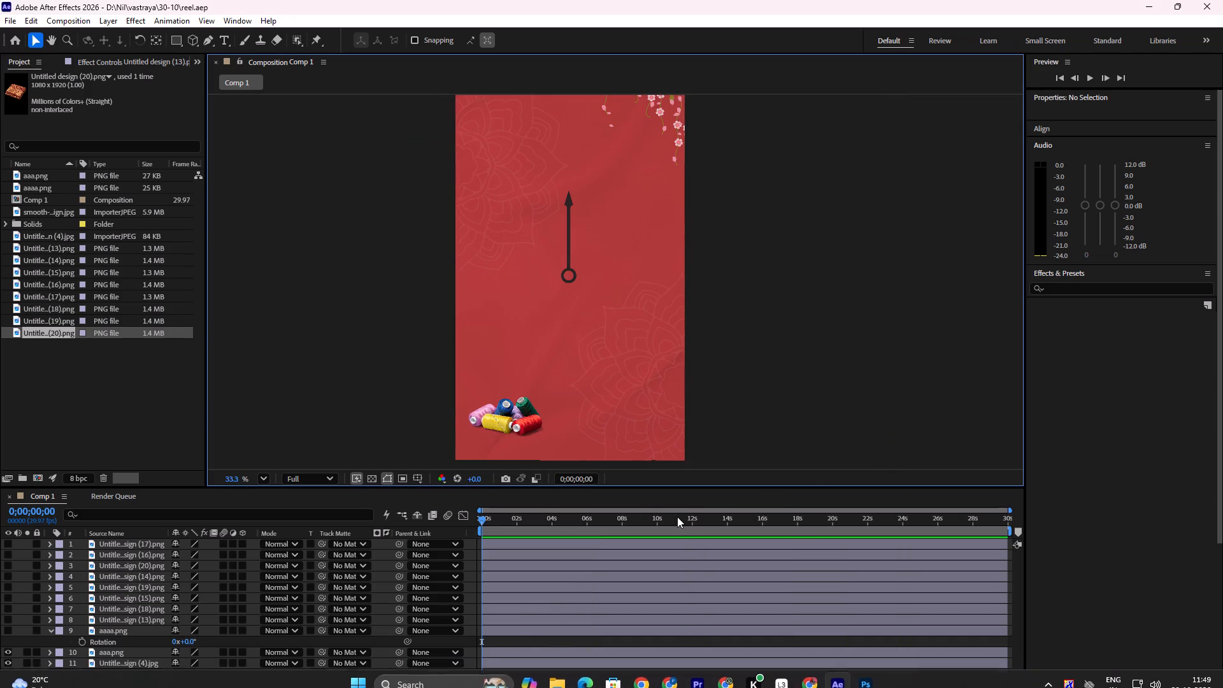
pyautogui.press('space')
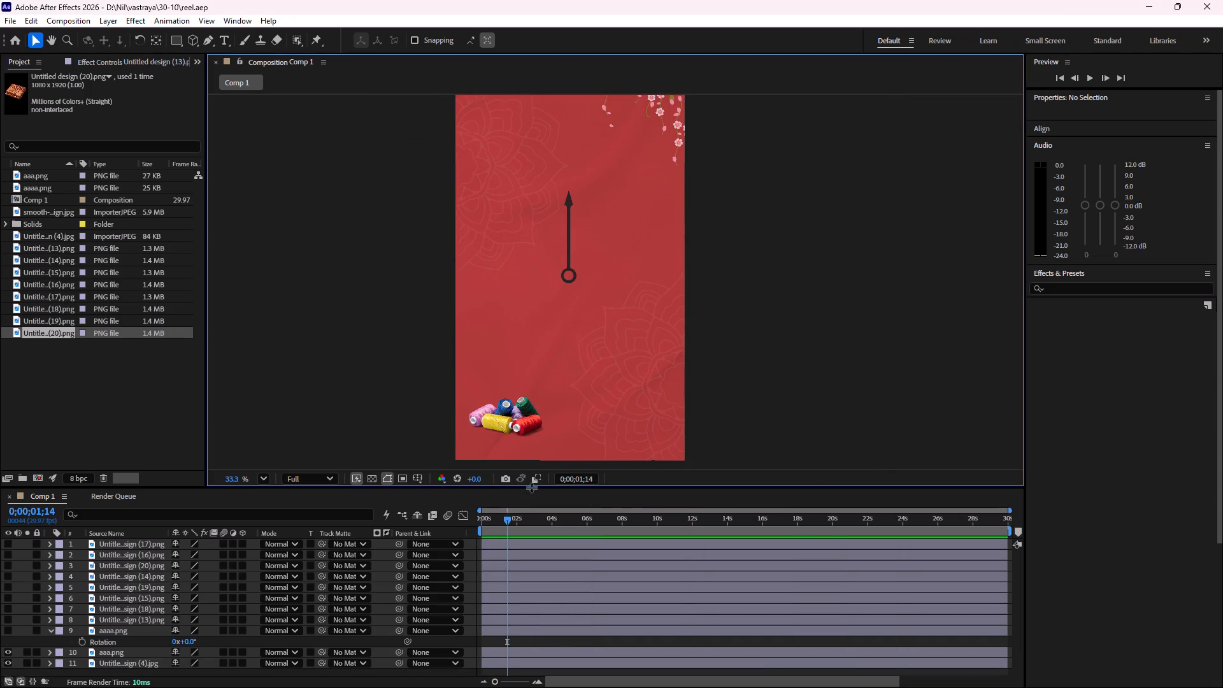
pyautogui.keyDown('alt'); pyautogui.scroll(2, 155, 624); pyautogui.keyUp('alt')
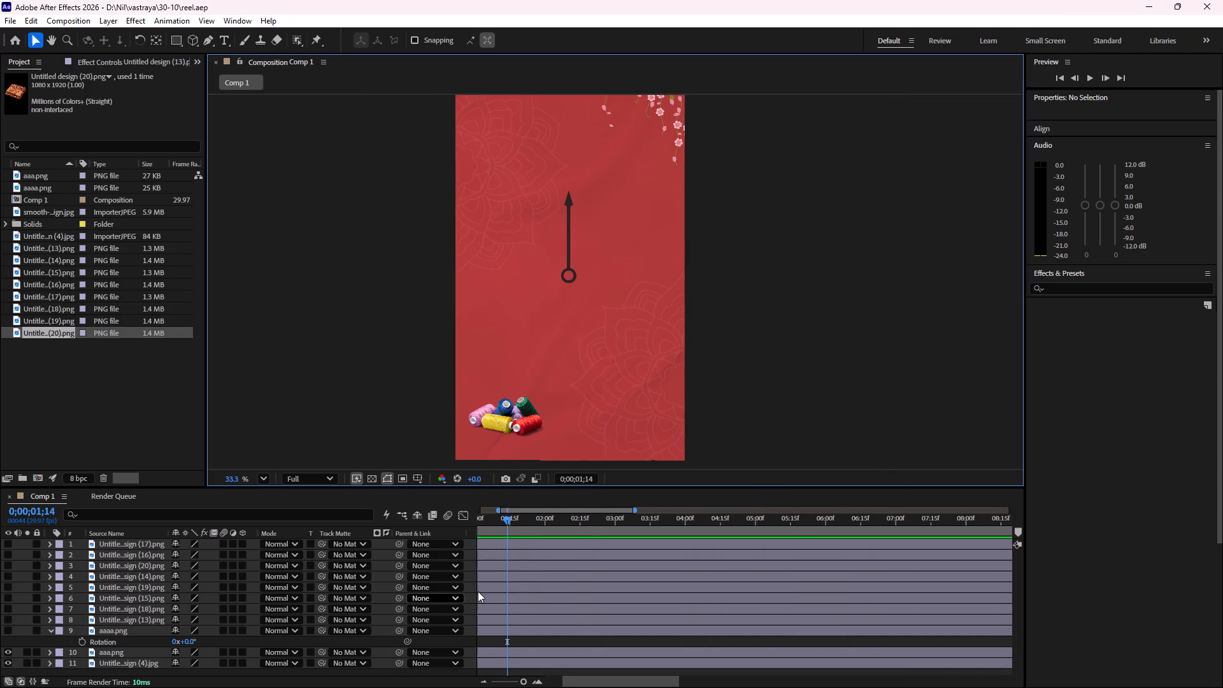
pyautogui.keyDown('alt'); pyautogui.scroll(5, 478, 591); pyautogui.keyUp('alt')
pyautogui.scroll(6, 528, 585)
pyautogui.keyDown('alt'); pyautogui.scroll(5, 528, 585); pyautogui.keyUp('alt')
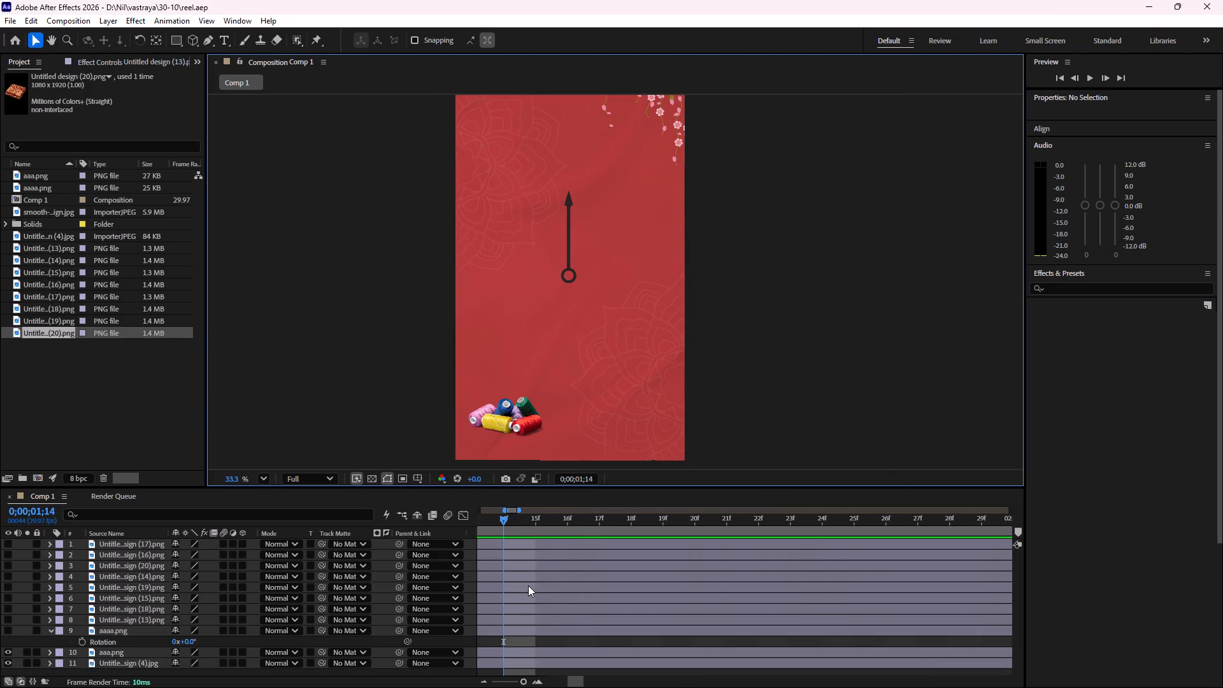
pyautogui.keyDown('alt'); pyautogui.scroll(5, 532, 583); pyautogui.keyUp('alt')
pyautogui.keyDown('alt'); pyautogui.scroll(-3, 532, 583); pyautogui.keyUp('alt')
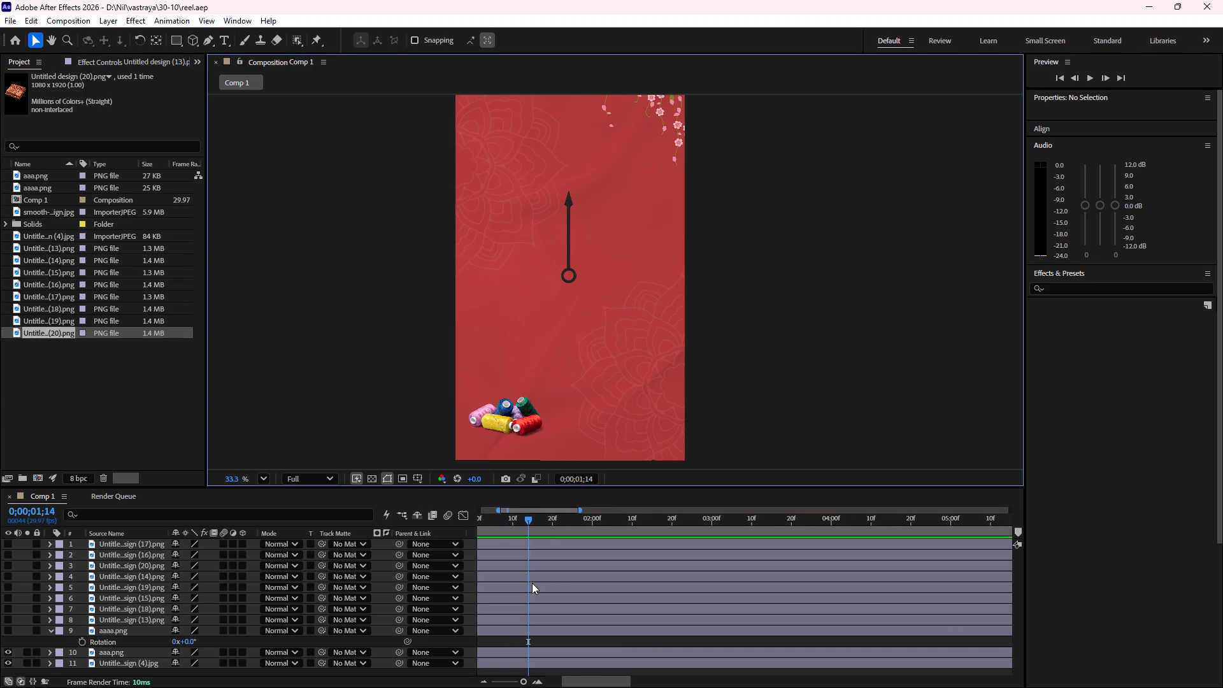
pyautogui.keyDown('alt'); pyautogui.scroll(10, 532, 583); pyautogui.keyUp('alt')
pyautogui.moveTo(524, 679); pyautogui.dragTo(479, 685)
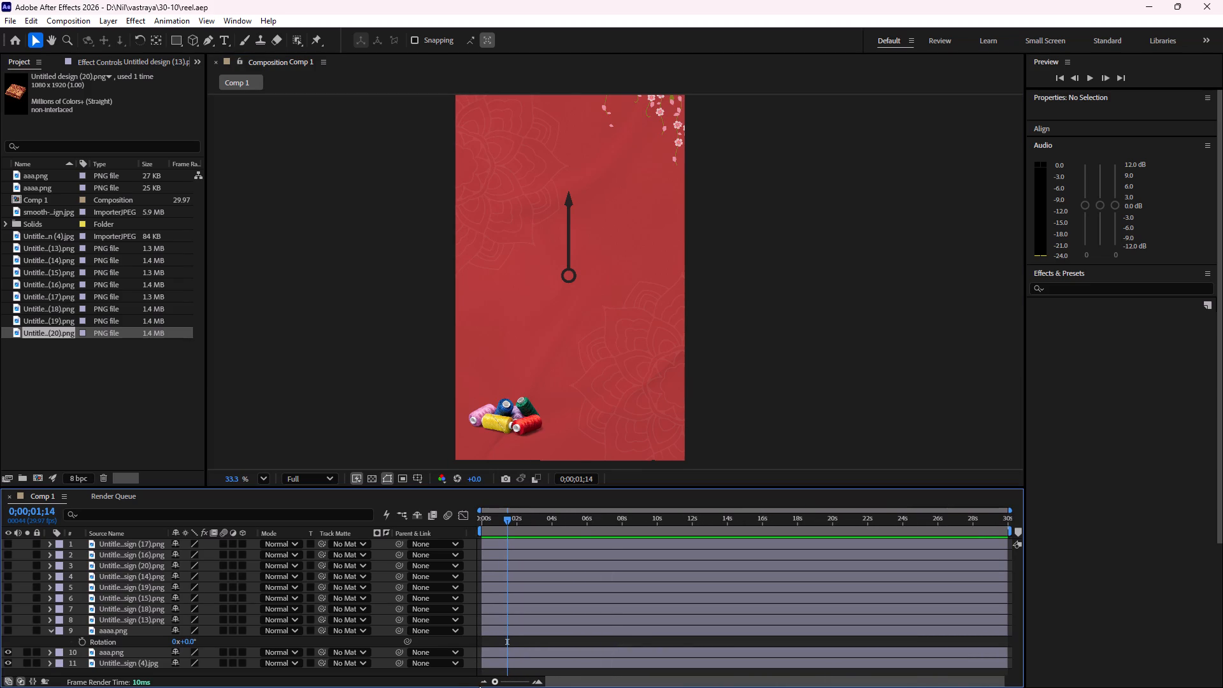
pyautogui.moveTo(479, 685); pyautogui.dragTo(511, 678)
pyautogui.moveTo(534, 517); pyautogui.dragTo(456, 522)
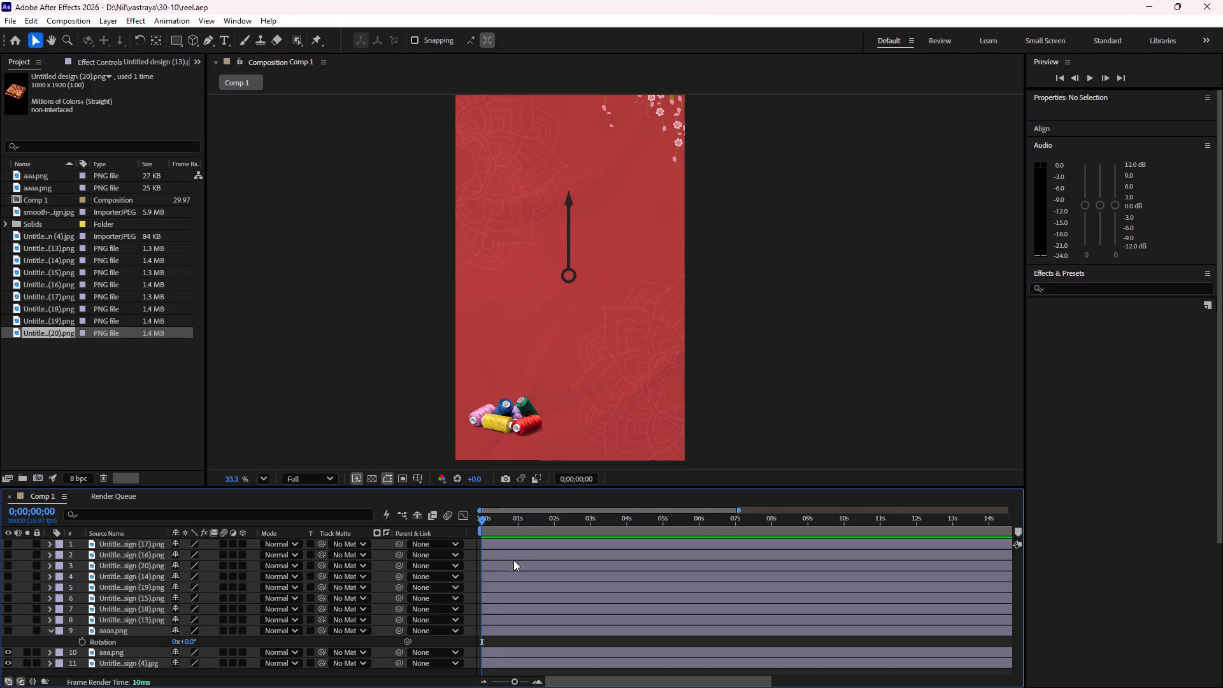
pyautogui.press('space')
pyautogui.press('space')
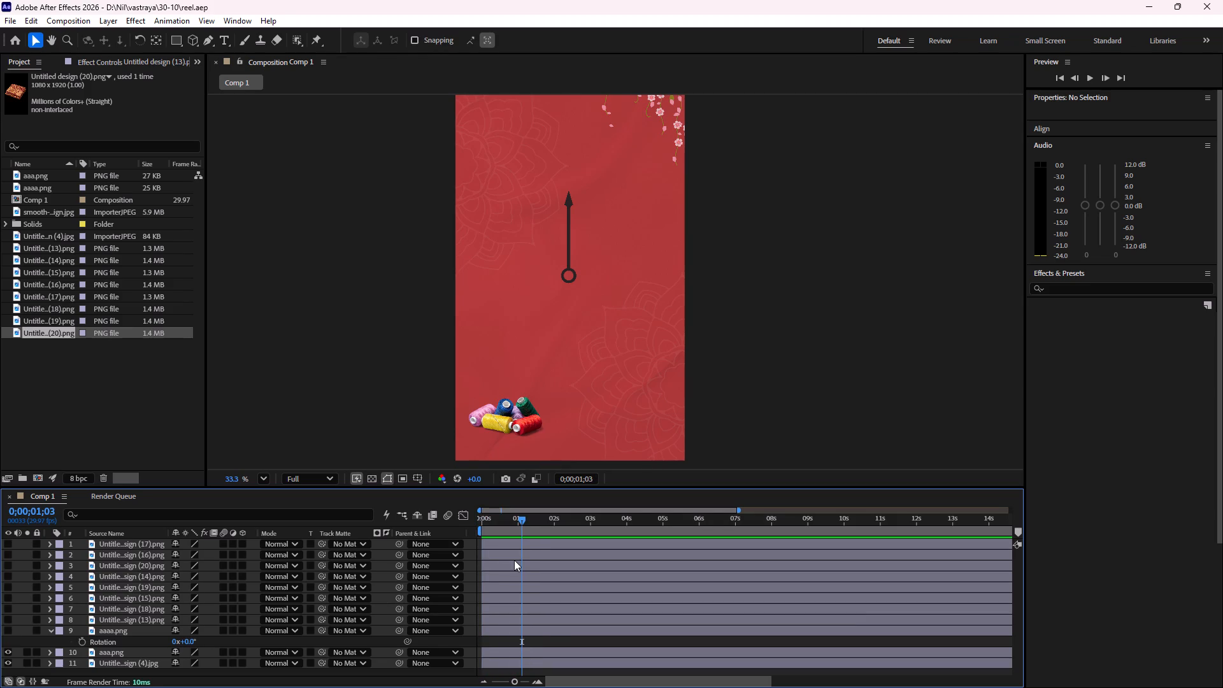
pyautogui.press('space')
pyautogui.press('space')
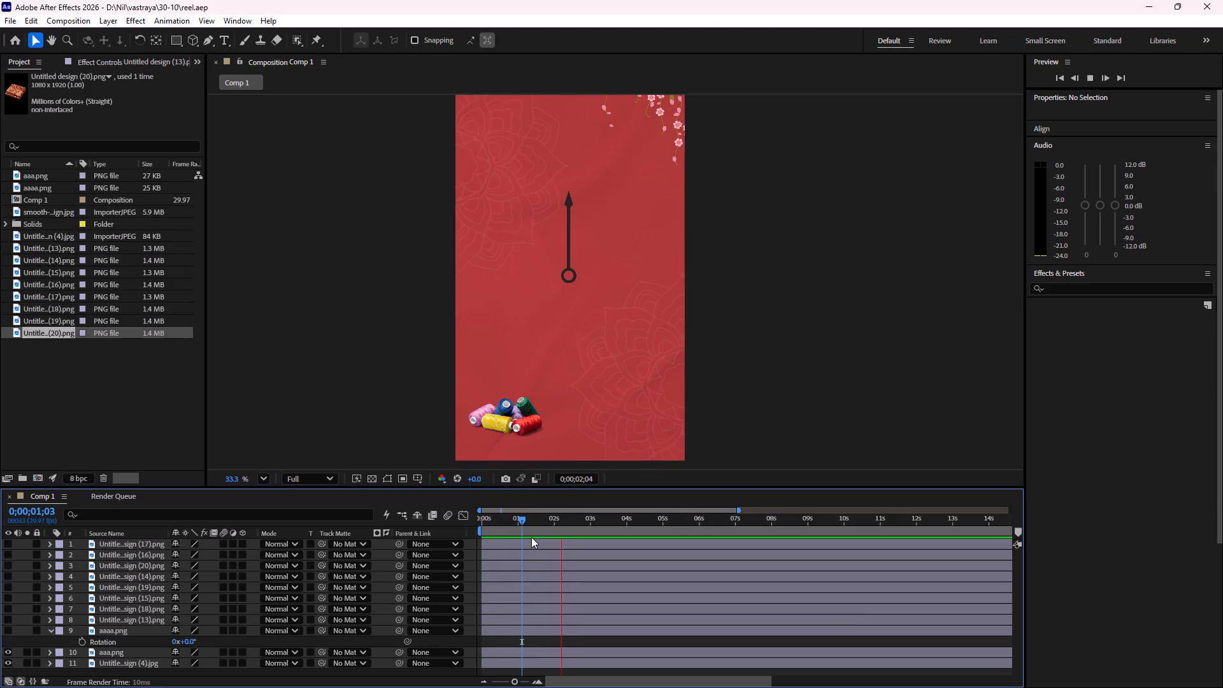
pyautogui.moveTo(556, 520); pyautogui.dragTo(471, 538)
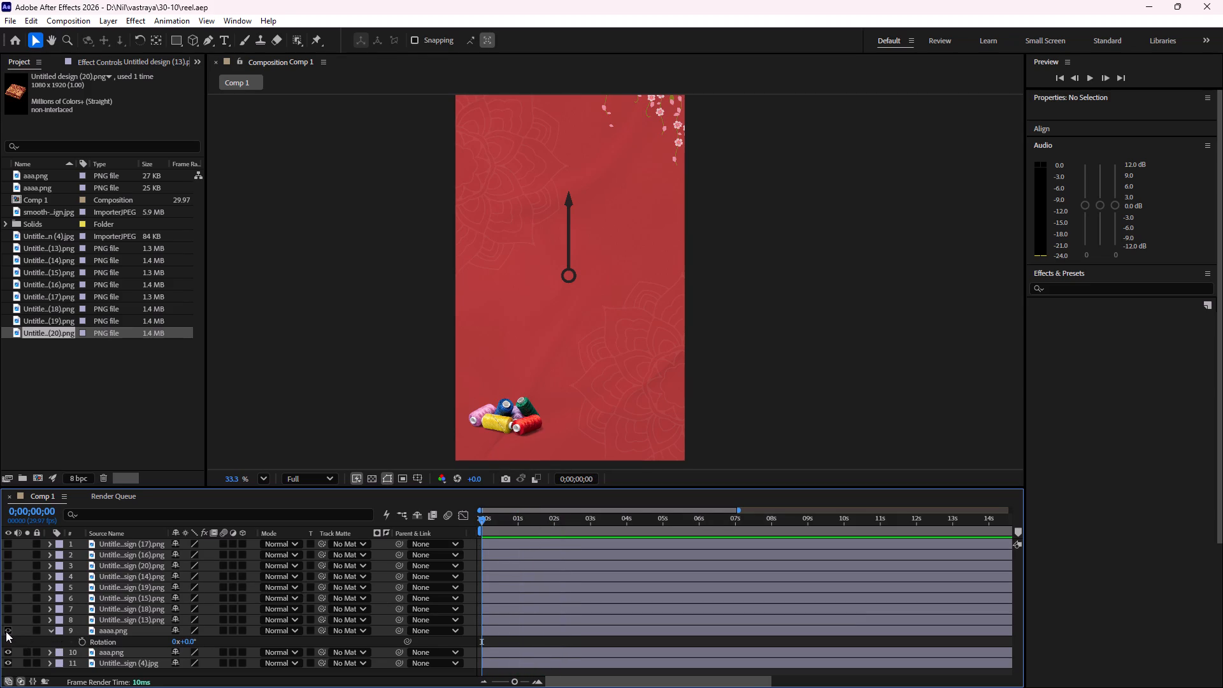
pyautogui.click(791, 223)
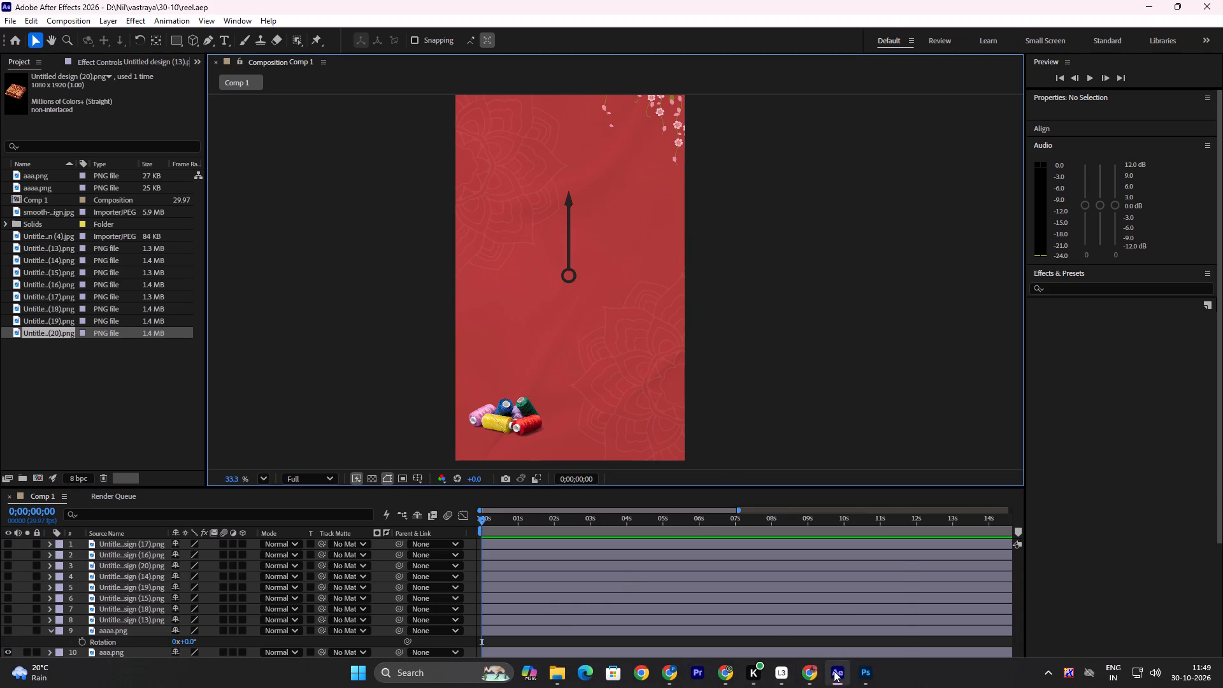
# Reopen the reference reel from the Downloads folder, examine its opening title frame, and return to the composition.
pyautogui.click(564, 680)
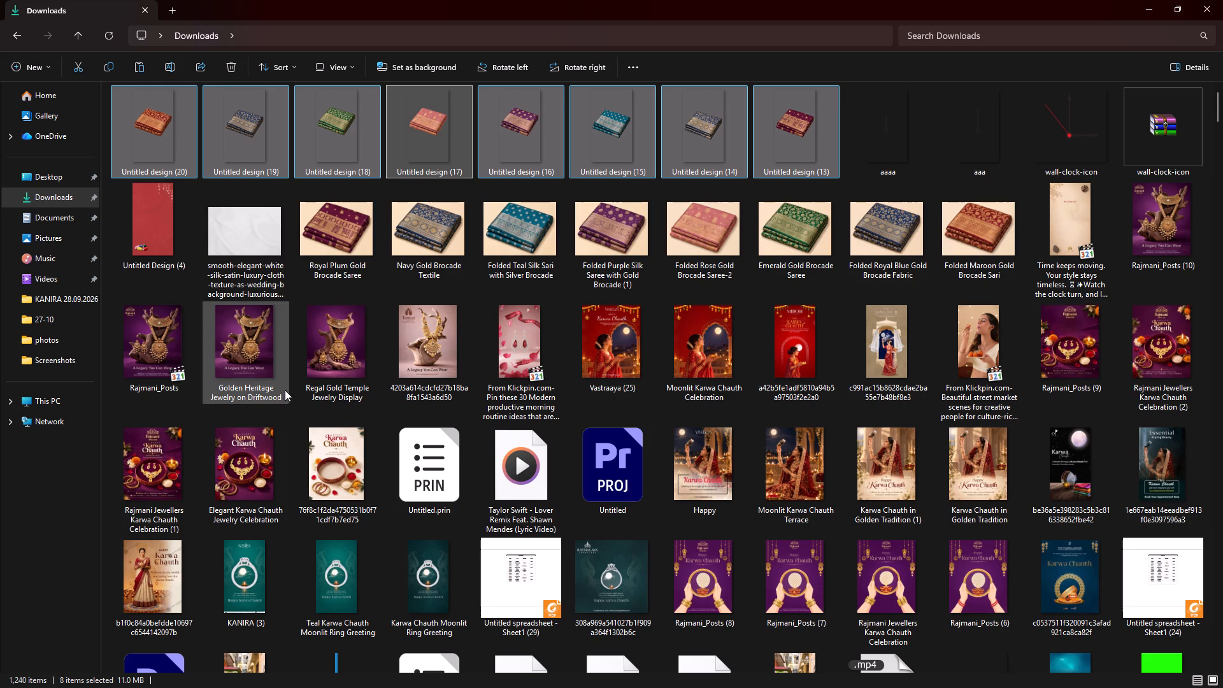
pyautogui.doubleClick(1061, 225)
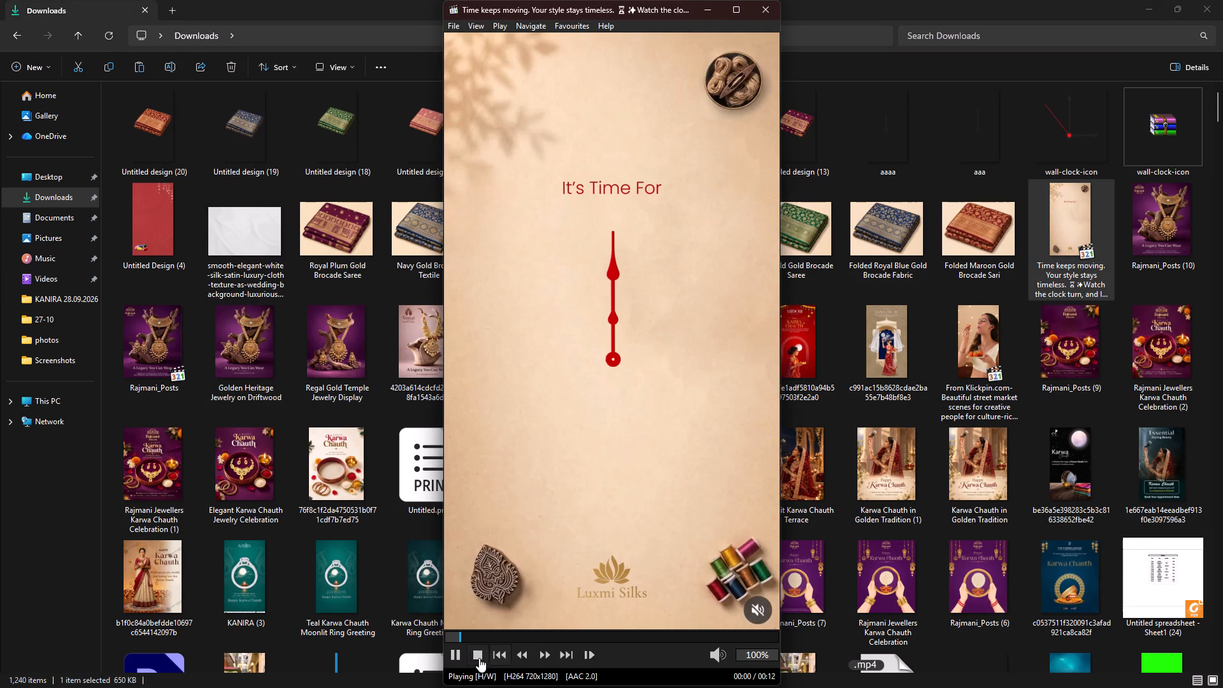
pyautogui.click(464, 655)
pyautogui.moveTo(479, 637); pyautogui.dragTo(469, 633)
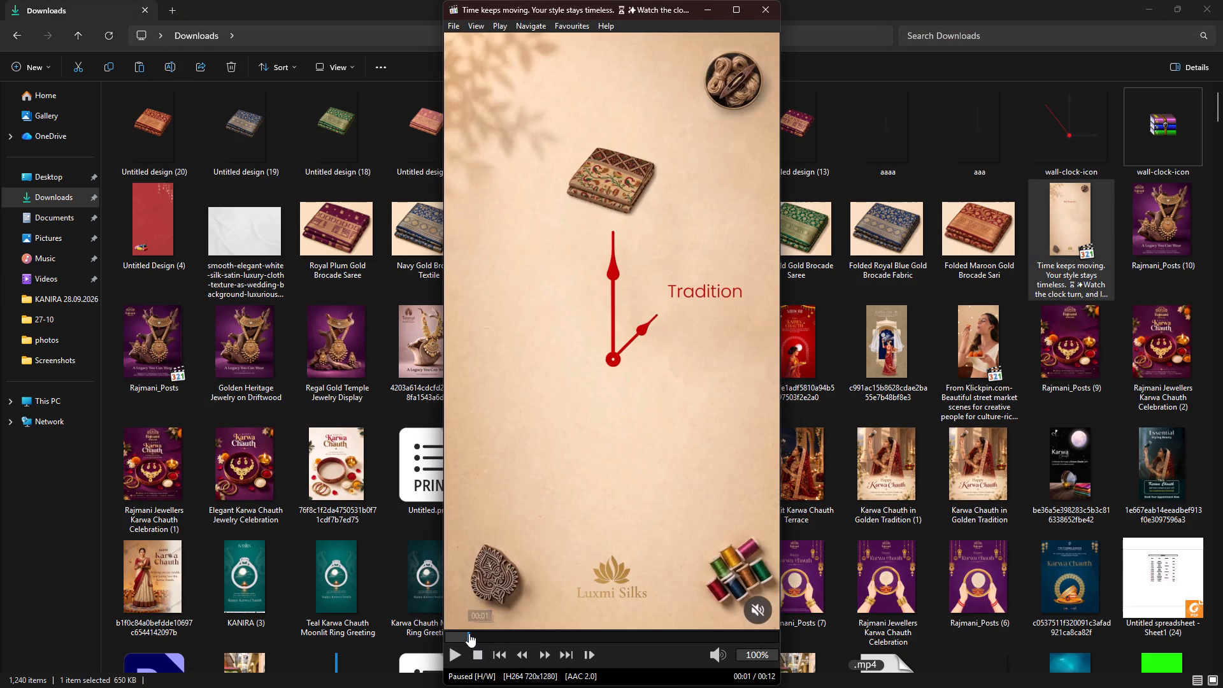
pyautogui.moveTo(469, 633); pyautogui.dragTo(459, 629)
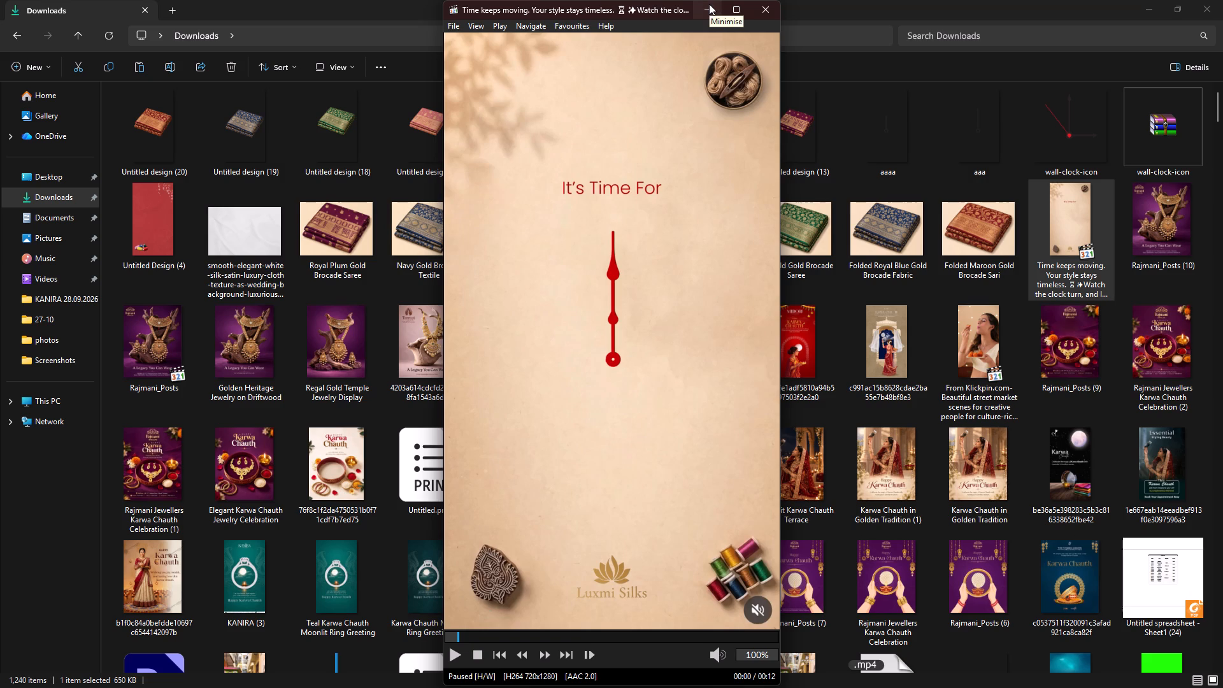
pyautogui.click(709, 4)
pyautogui.click(1150, 10)
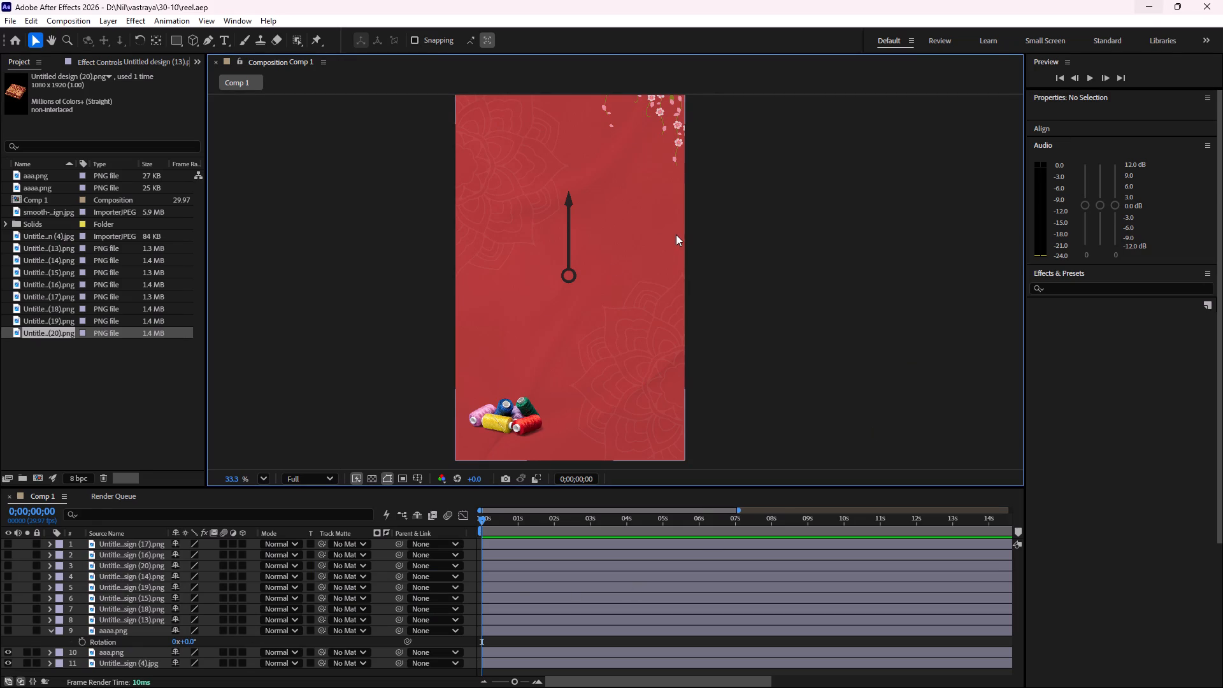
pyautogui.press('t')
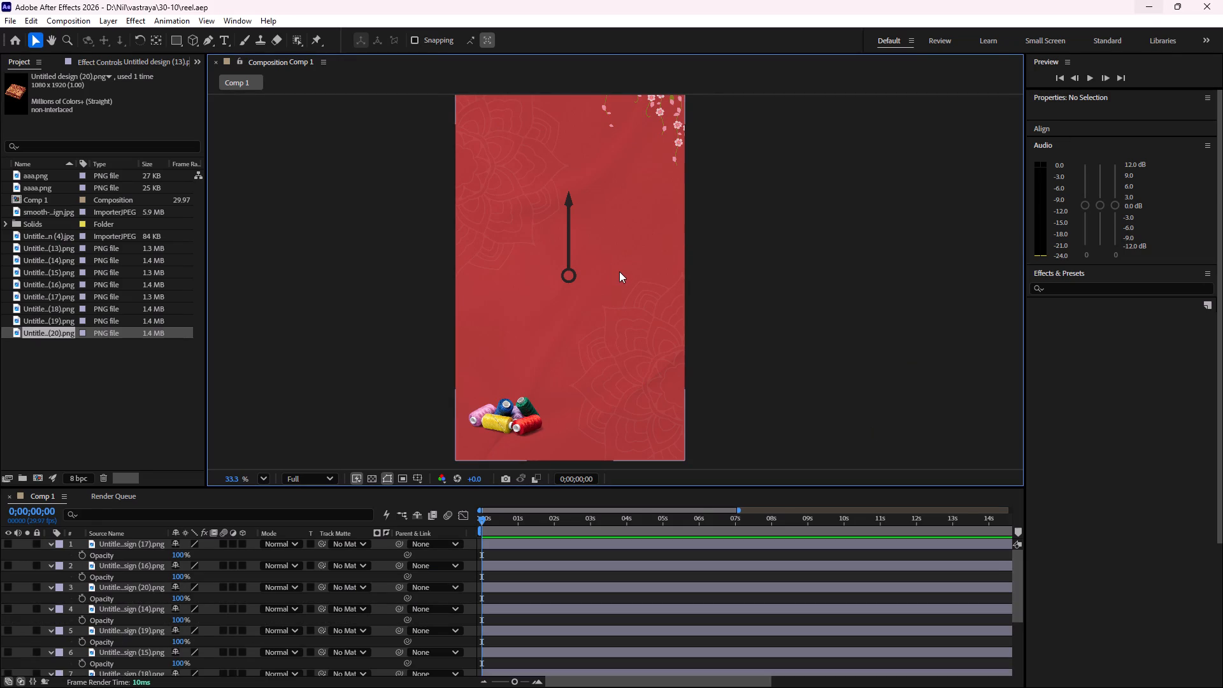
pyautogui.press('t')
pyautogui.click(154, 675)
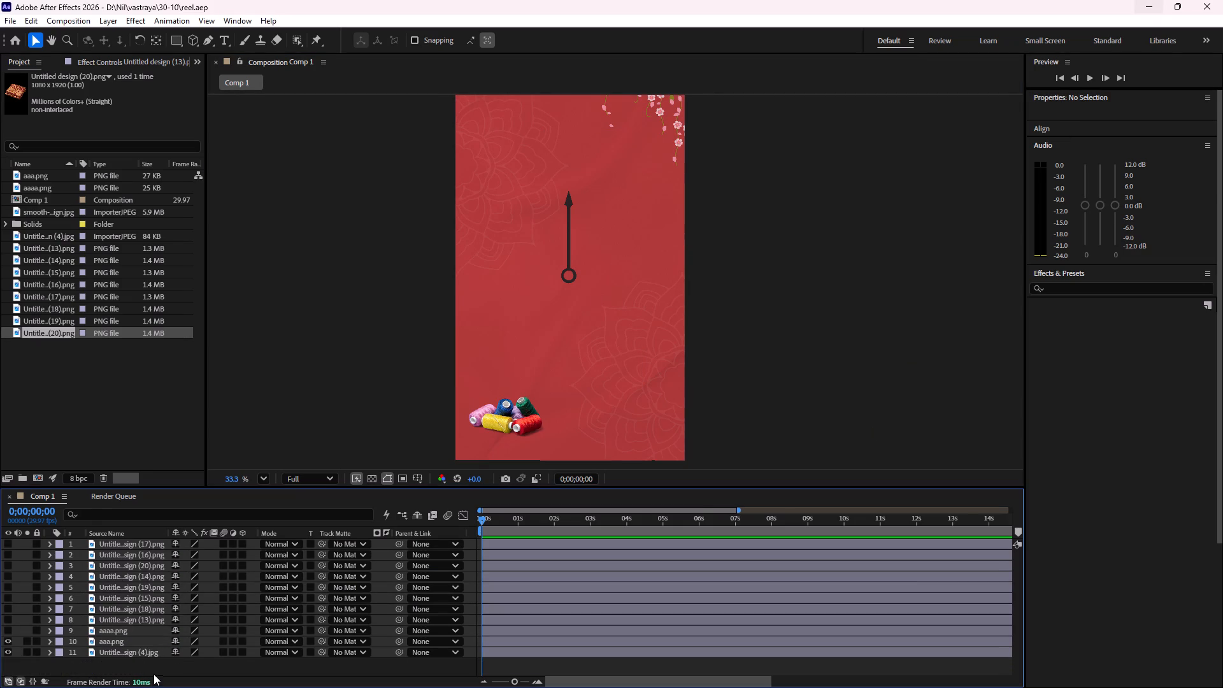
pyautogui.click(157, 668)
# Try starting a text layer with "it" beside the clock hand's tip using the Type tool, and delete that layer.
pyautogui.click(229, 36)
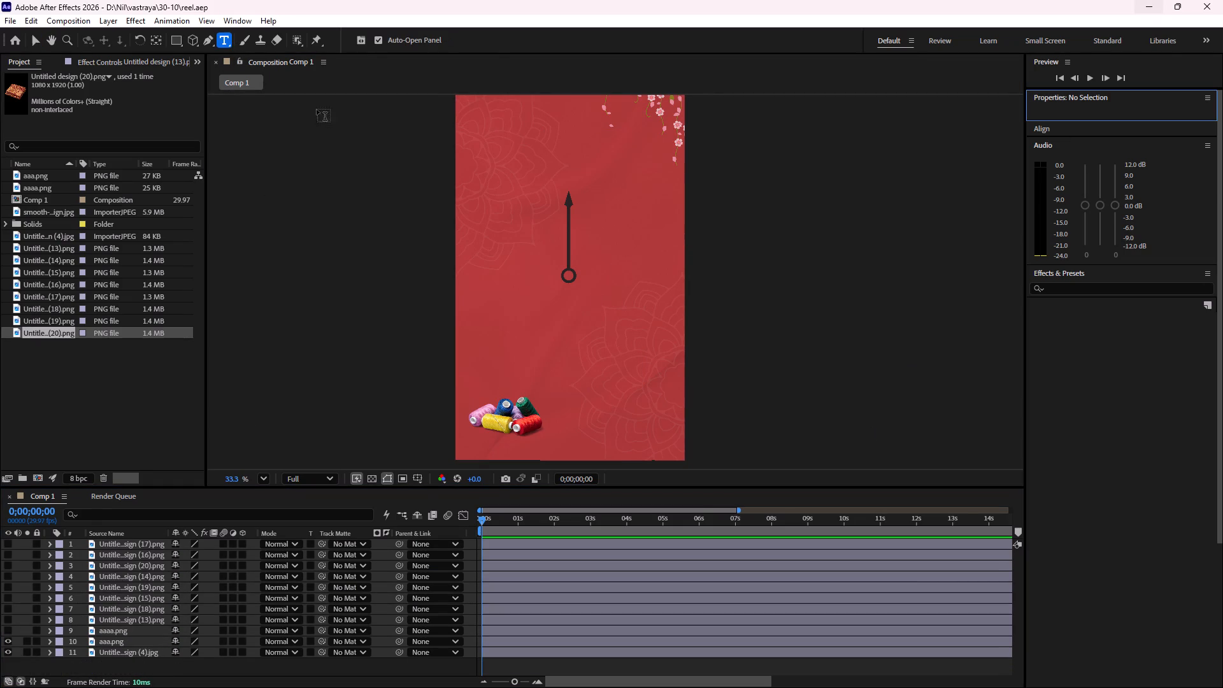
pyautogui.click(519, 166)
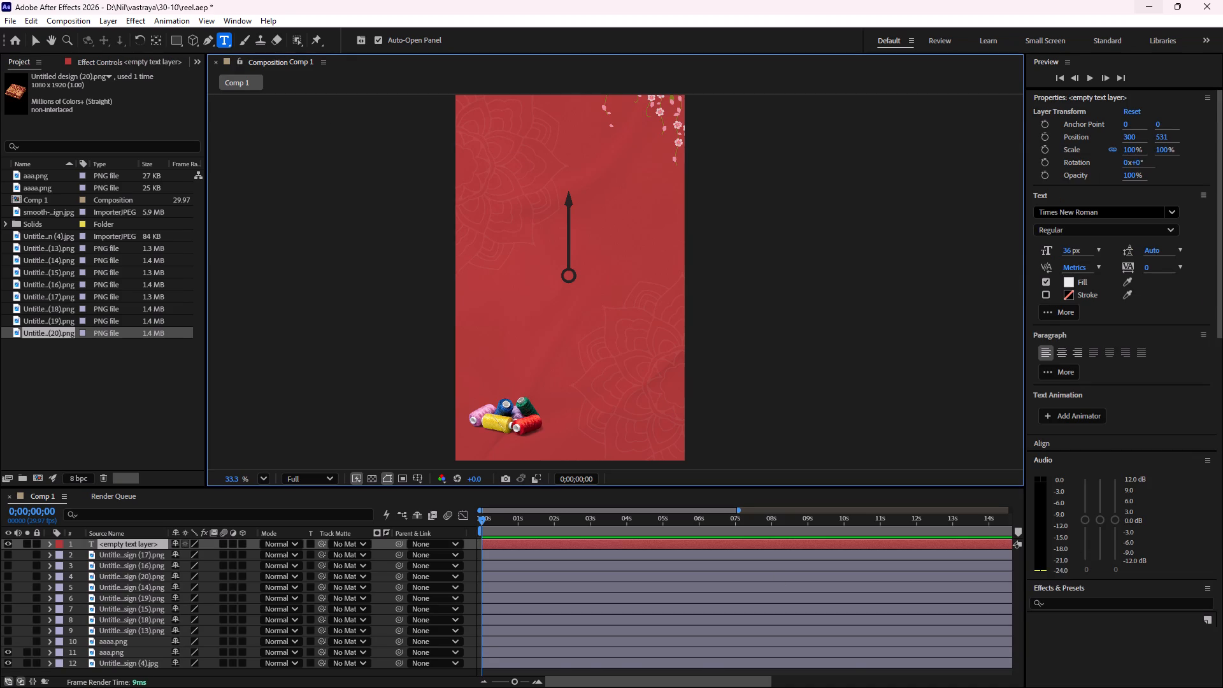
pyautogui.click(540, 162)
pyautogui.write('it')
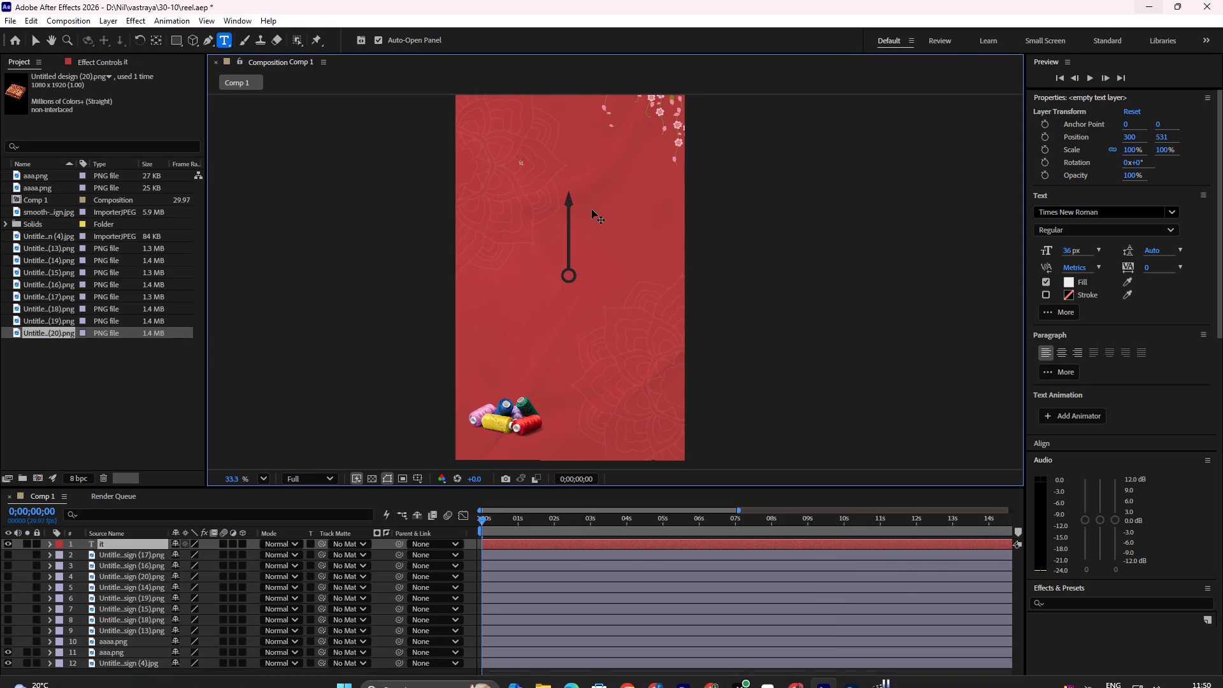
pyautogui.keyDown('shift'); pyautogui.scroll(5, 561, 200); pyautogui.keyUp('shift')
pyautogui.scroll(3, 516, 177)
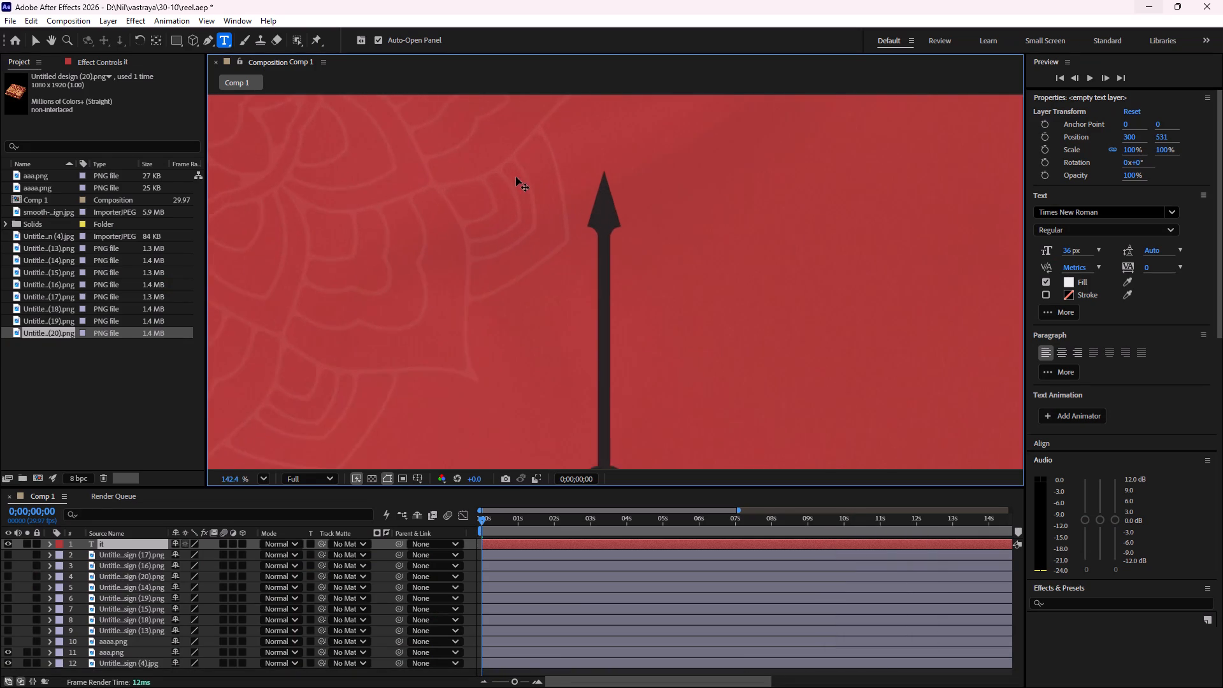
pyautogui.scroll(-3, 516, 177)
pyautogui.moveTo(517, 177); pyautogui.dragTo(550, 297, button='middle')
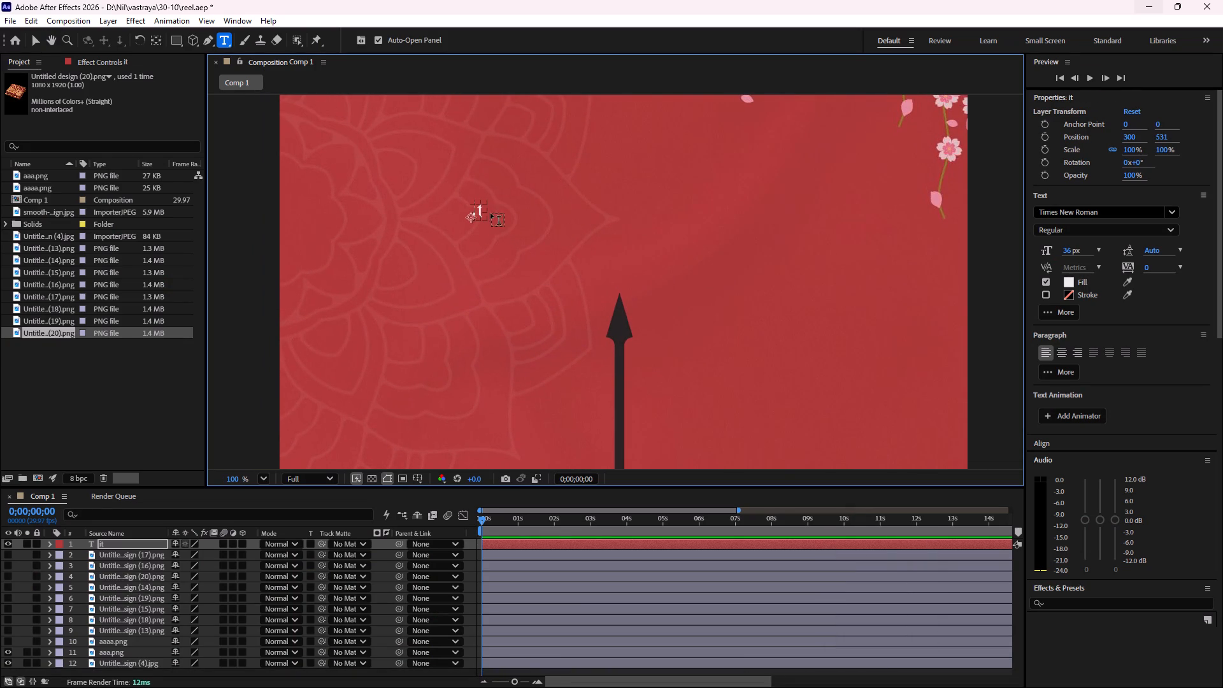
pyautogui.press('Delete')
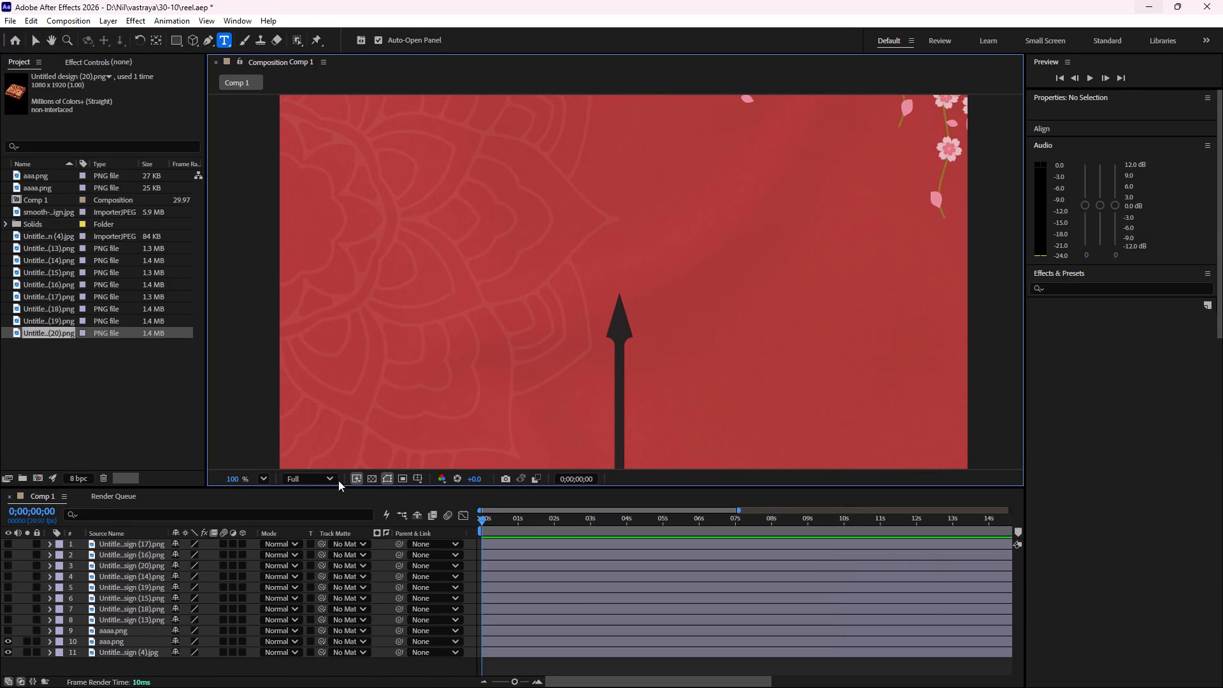
# Add a text layer reading "It's time for" above the clock hand's tip, stacked directly above the Untitled design (13).png layer.
pyautogui.click(129, 620)
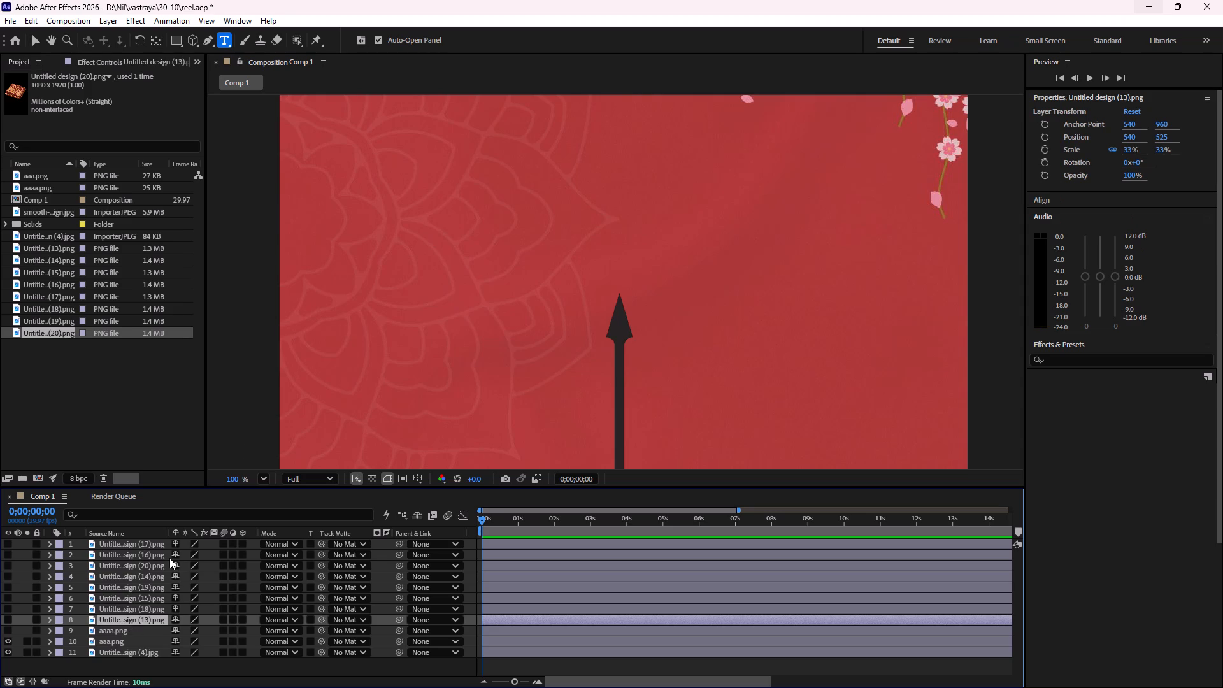
pyautogui.click(553, 234)
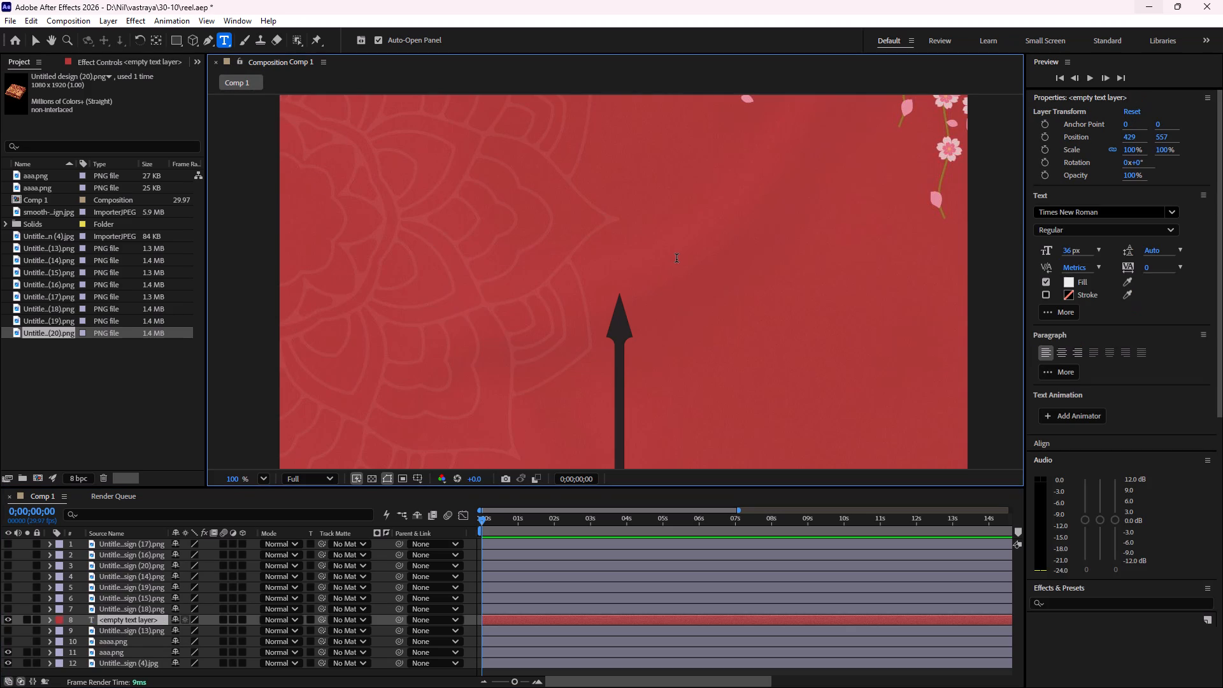
pyautogui.write('It')
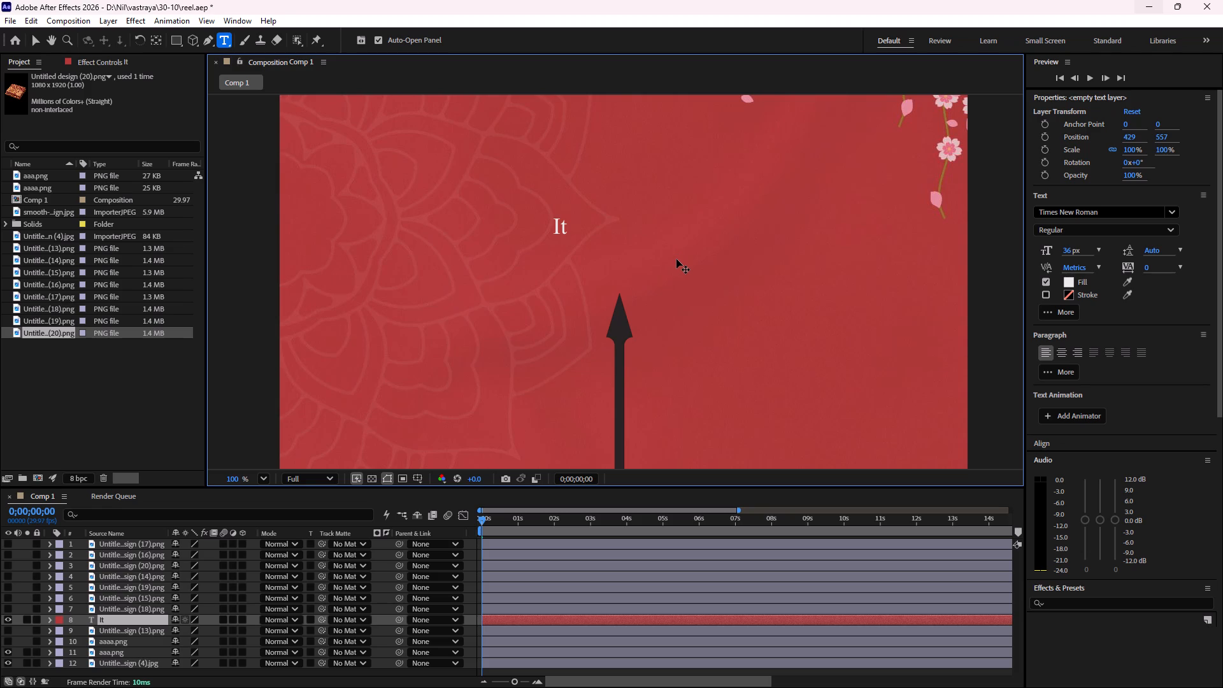
pyautogui.press("'")
pyautogui.write('s')
pyautogui.press('space')
pyautogui.write('time')
pyautogui.press('space')
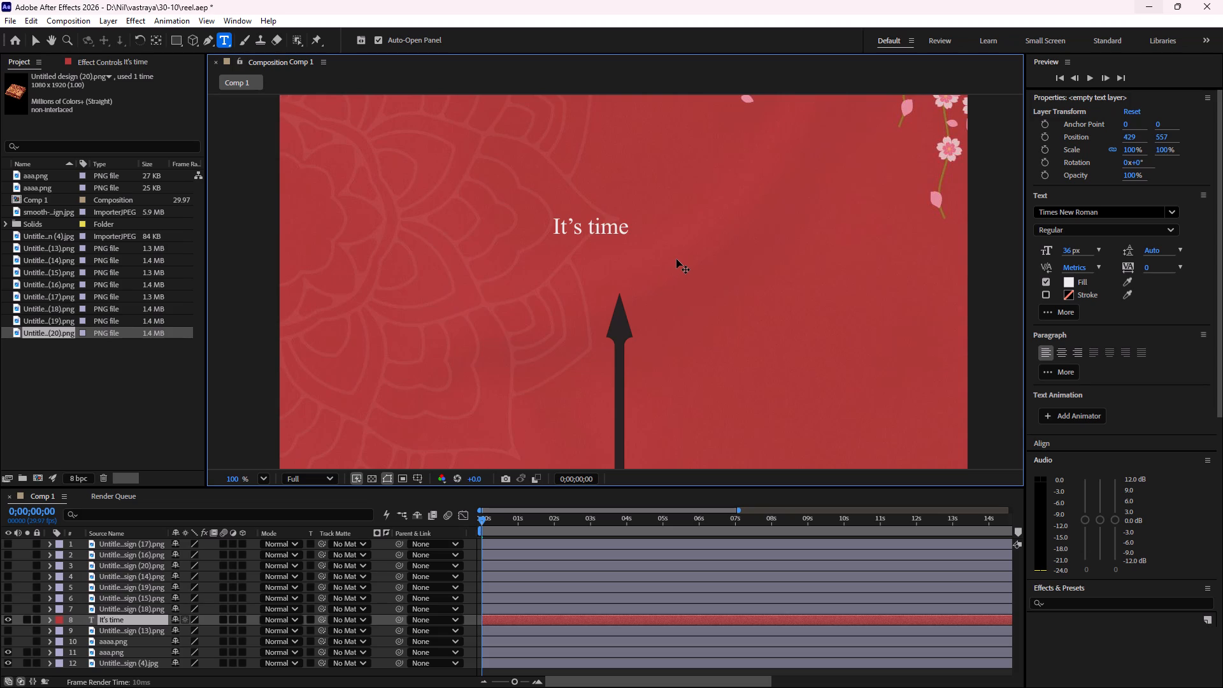
pyautogui.write('for')
# Scale the title text layer up to 219%.
pyautogui.press('s')
pyautogui.click(123, 623)
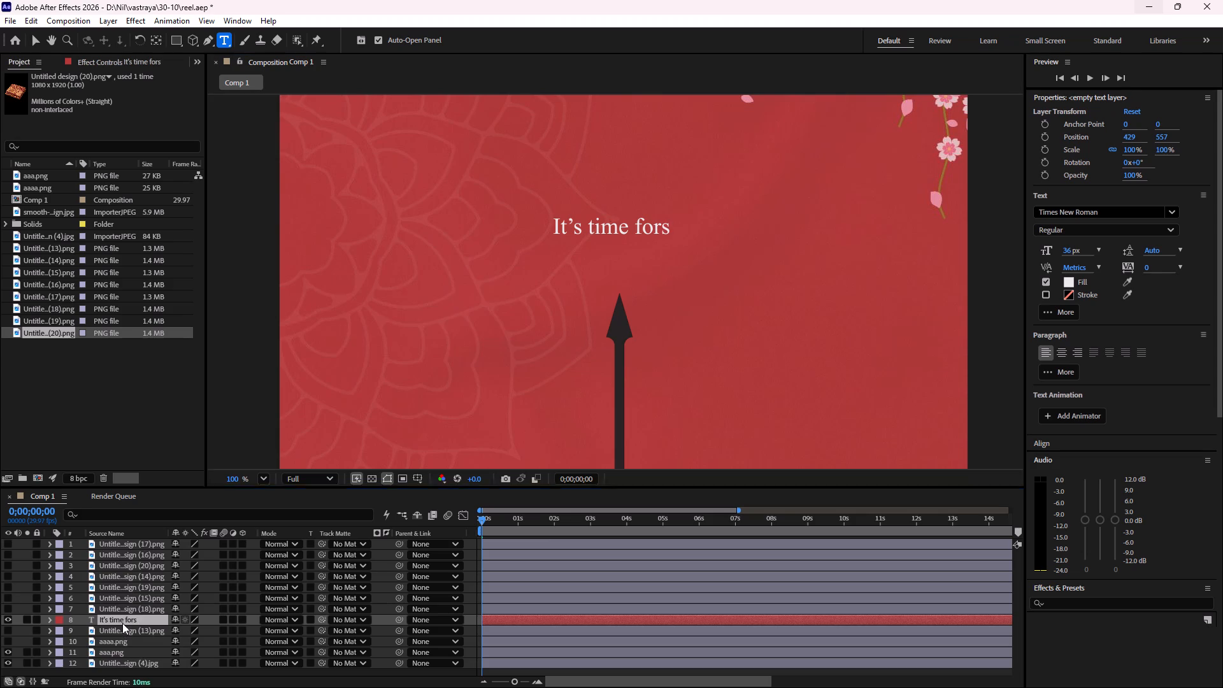
pyautogui.press('s')
pyautogui.moveTo(190, 633); pyautogui.dragTo(196, 631)
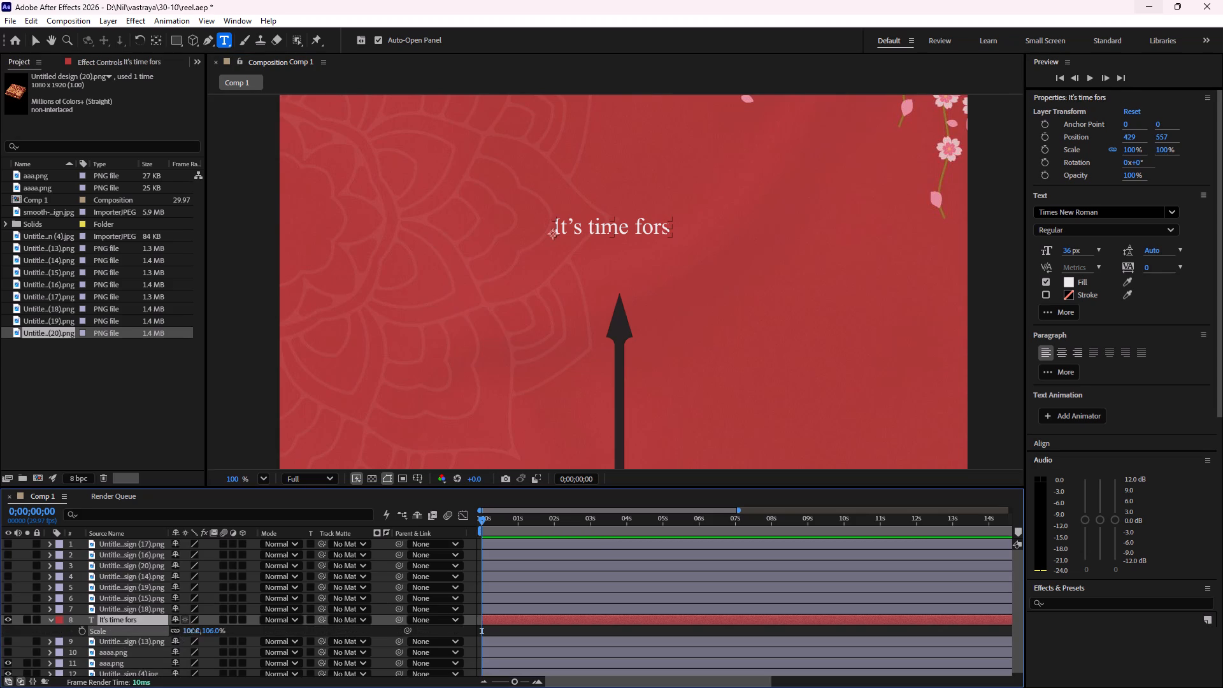
pyautogui.moveTo(196, 631); pyautogui.dragTo(289, 633)
pyautogui.scroll(-6, 625, 488)
pyautogui.moveTo(645, 415); pyautogui.dragTo(618, 311, button='middle')
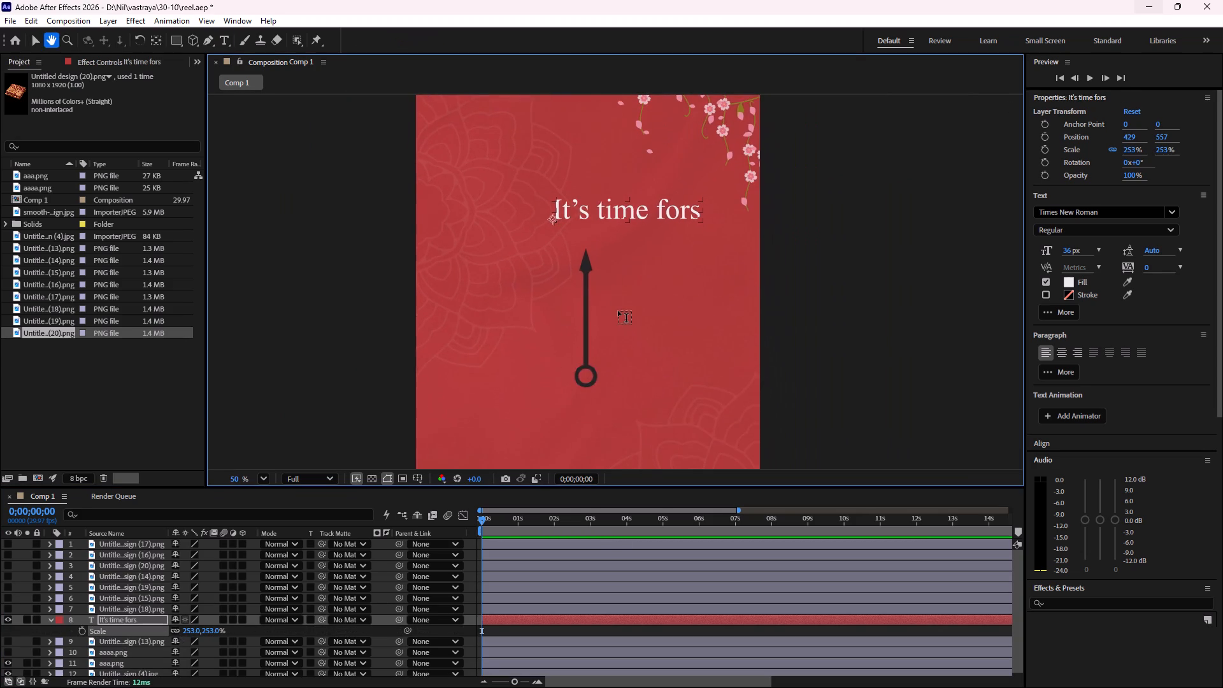
pyautogui.scroll(-4, 618, 311)
pyautogui.moveTo(610, 398); pyautogui.dragTo(625, 348, button='middle')
pyautogui.scroll(1, 624, 343)
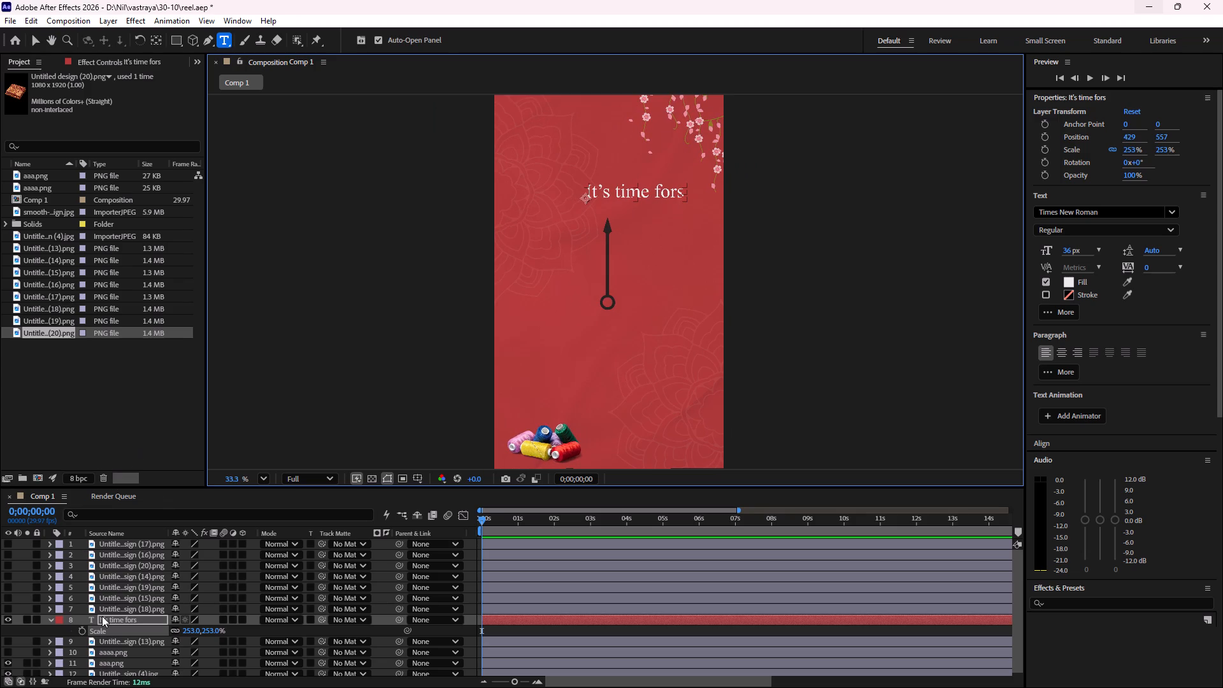
pyautogui.moveTo(189, 629); pyautogui.dragTo(173, 635)
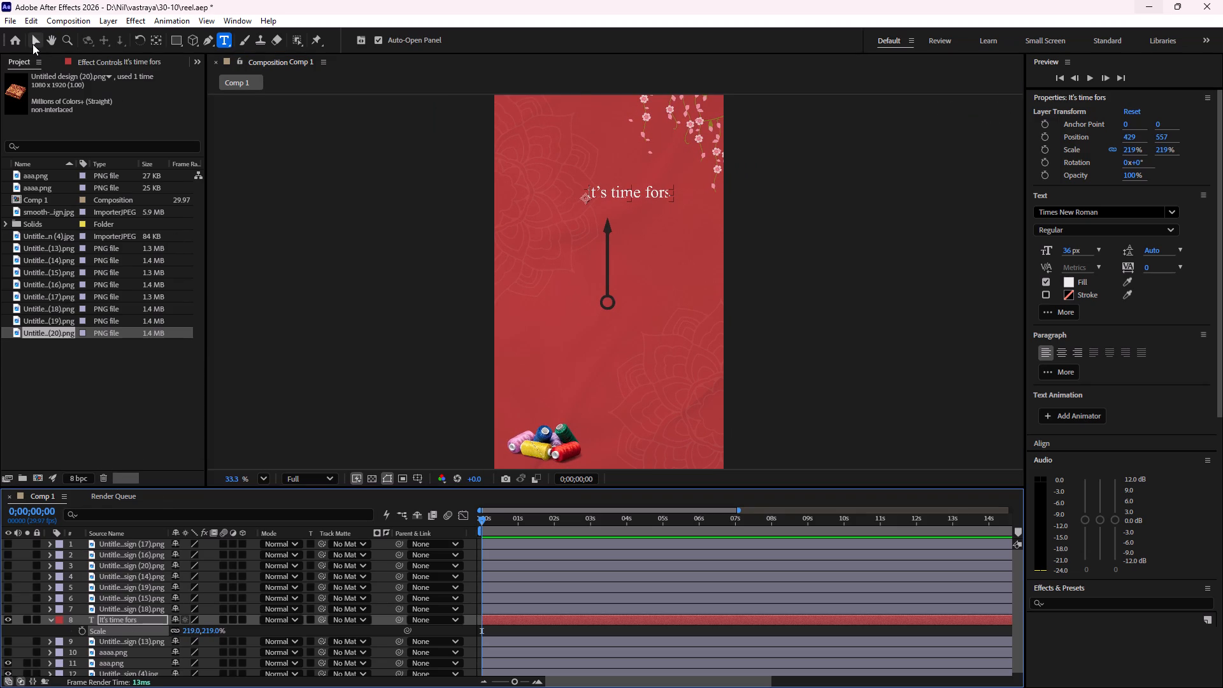
# Move the title text horizontally to X position 330 so it sits centred over the clock hand, and switch to the Selection tool.
pyautogui.press('p')
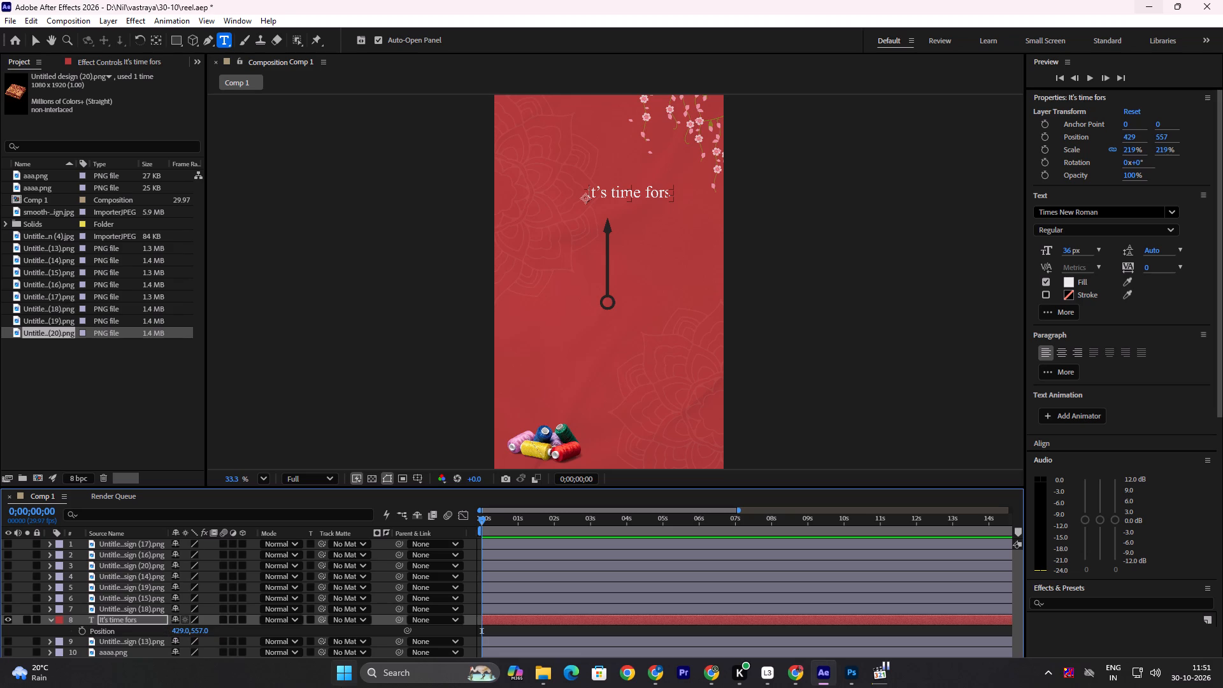
pyautogui.moveTo(182, 629); pyautogui.dragTo(152, 635)
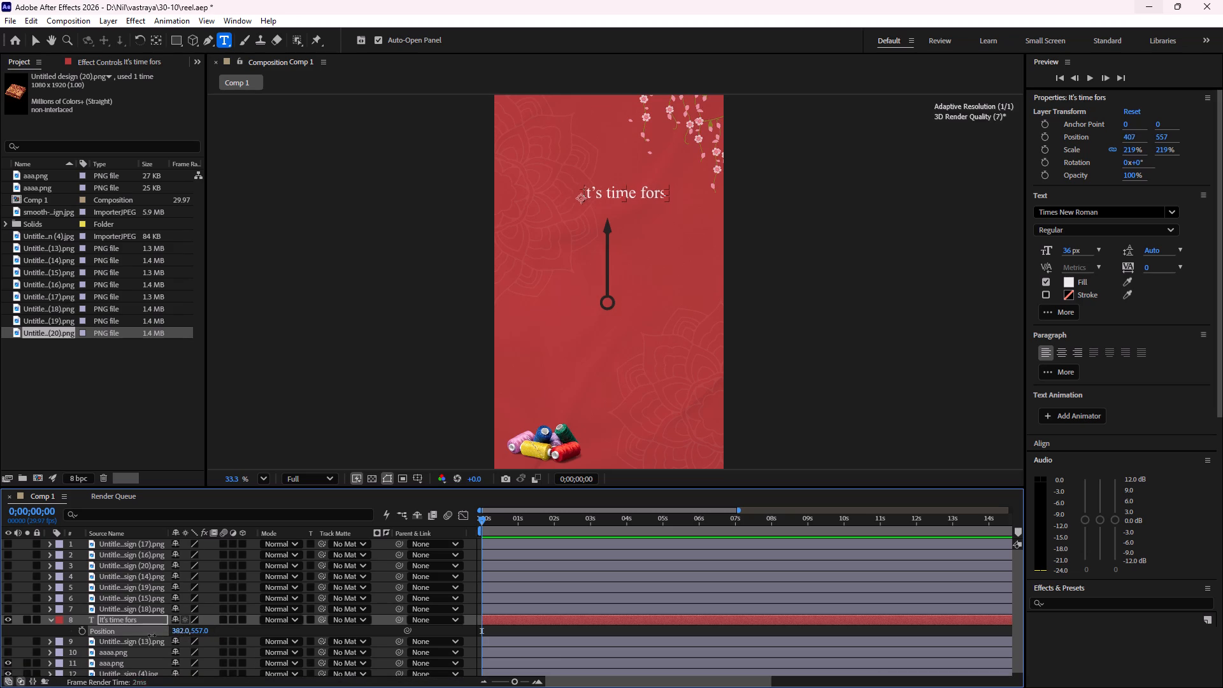
pyautogui.moveTo(152, 635); pyautogui.dragTo(124, 635)
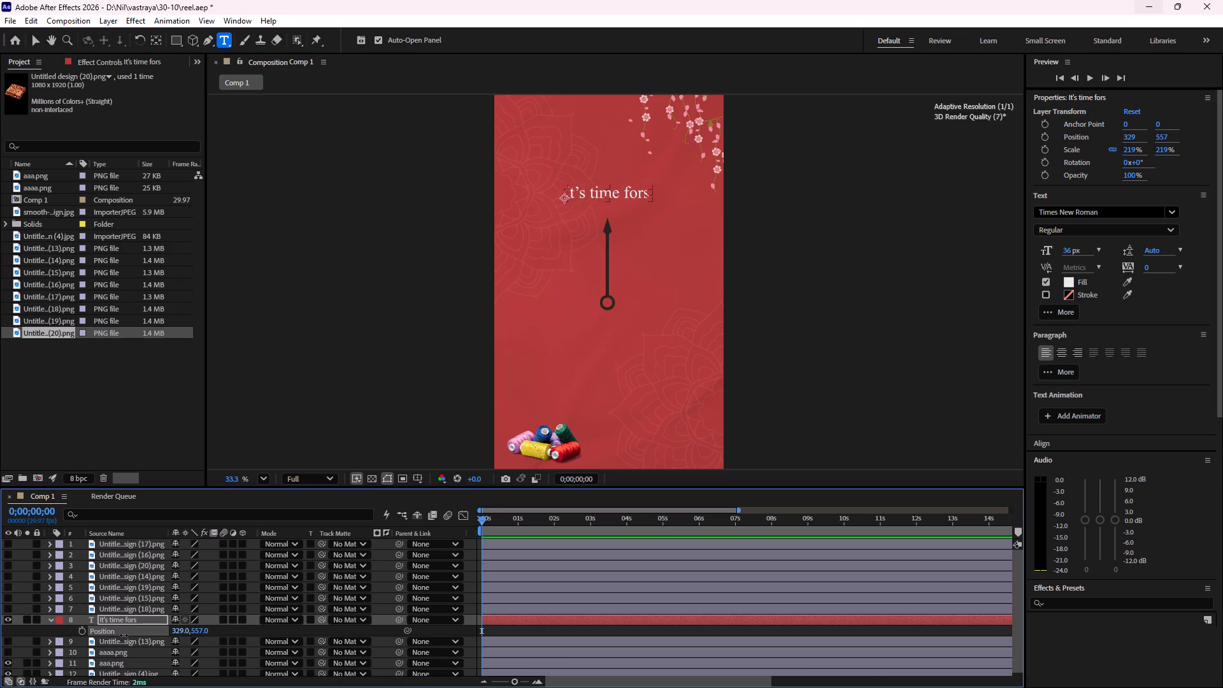
pyautogui.moveTo(124, 635); pyautogui.dragTo(124, 635)
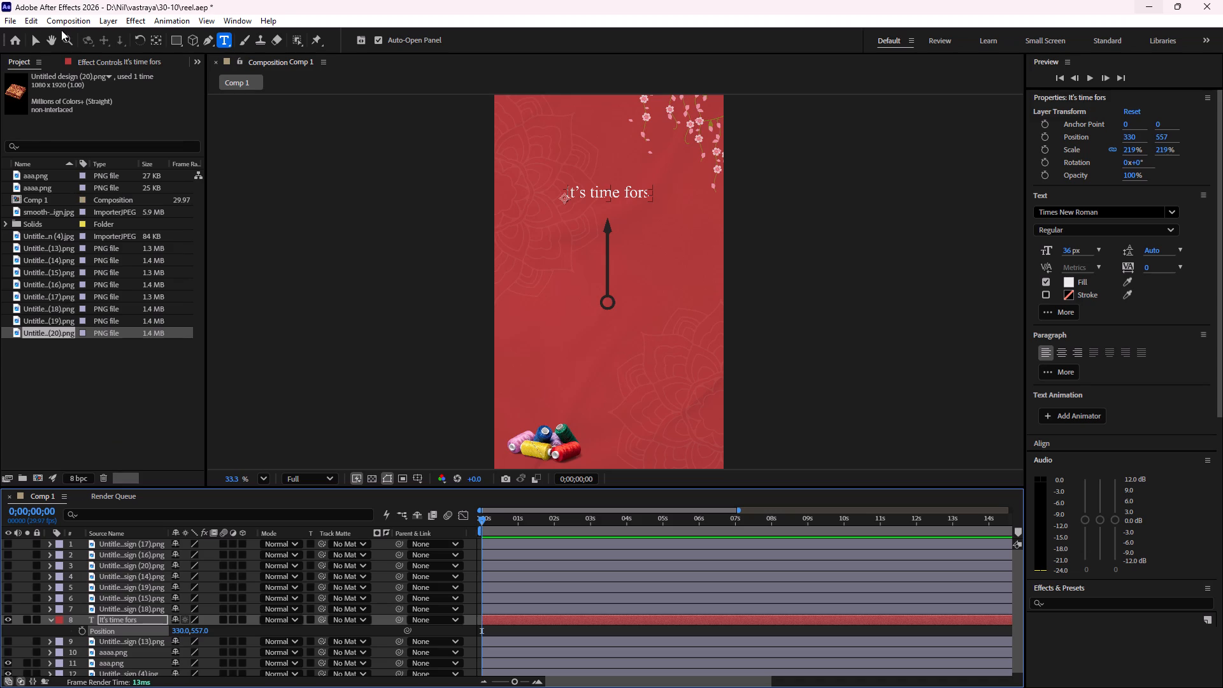
pyautogui.click(33, 45)
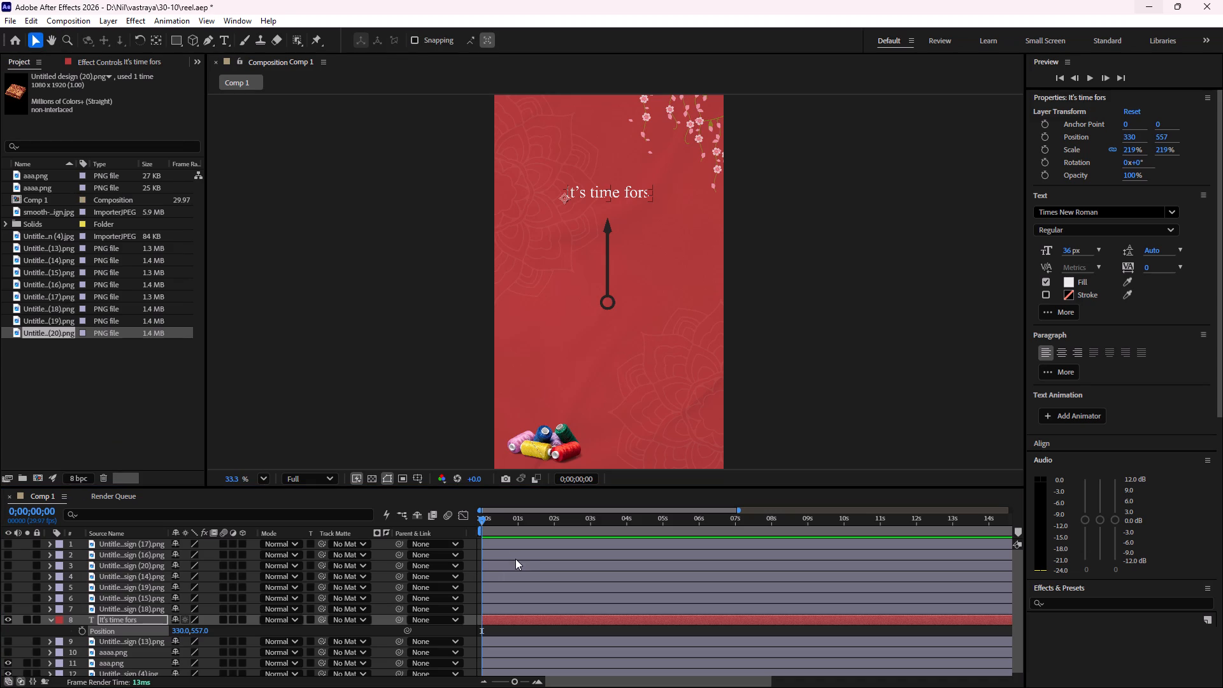
# Preview the opening seconds of Comp 1 from the start to judge how long the title text should stay on screen.
pyautogui.press('space')
pyautogui.press('space')
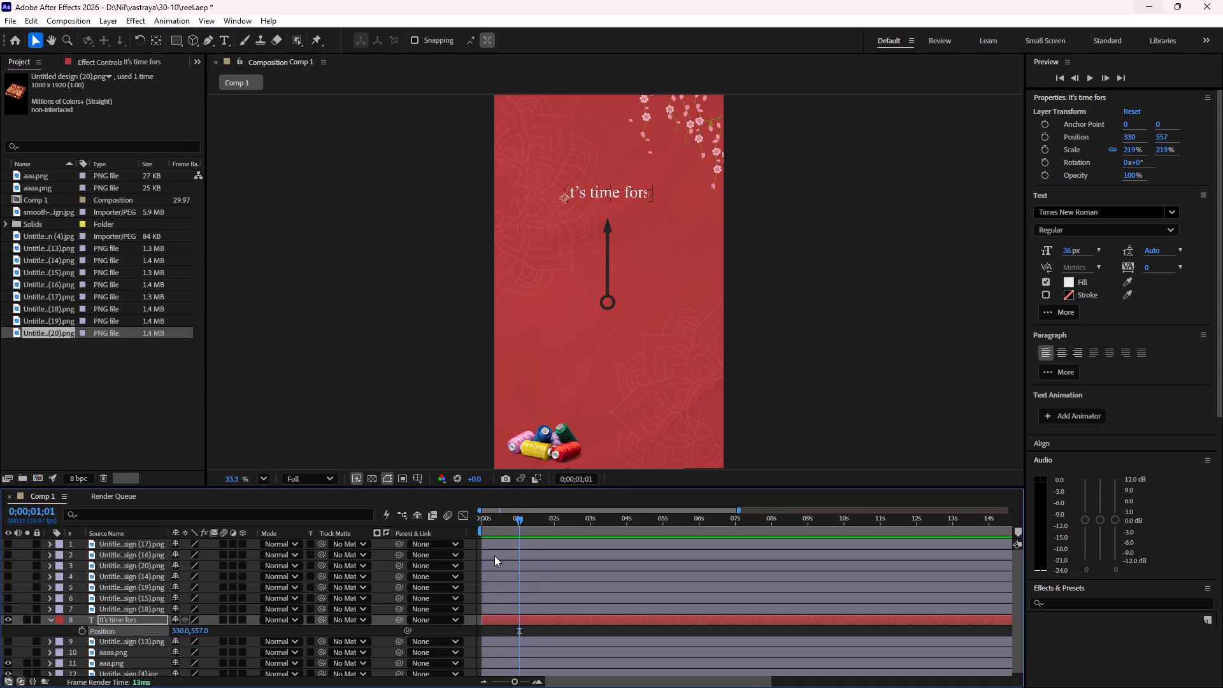
pyautogui.keyDown('alt'); pyautogui.scroll(3, 497, 557); pyautogui.keyUp('alt')
pyautogui.keyDown('alt'); pyautogui.scroll(-1, 545, 564); pyautogui.keyUp('alt')
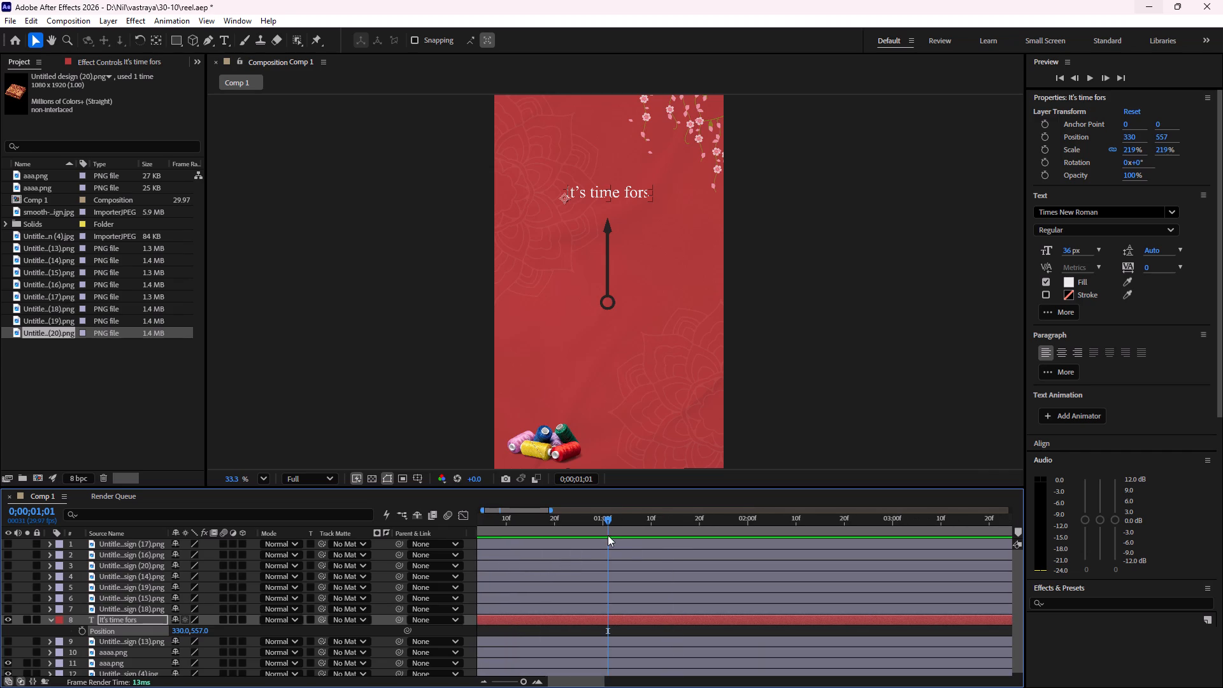
pyautogui.scroll(4, 631, 550)
pyautogui.moveTo(590, 678); pyautogui.dragTo(571, 685)
pyautogui.moveTo(634, 518); pyautogui.dragTo(621, 520)
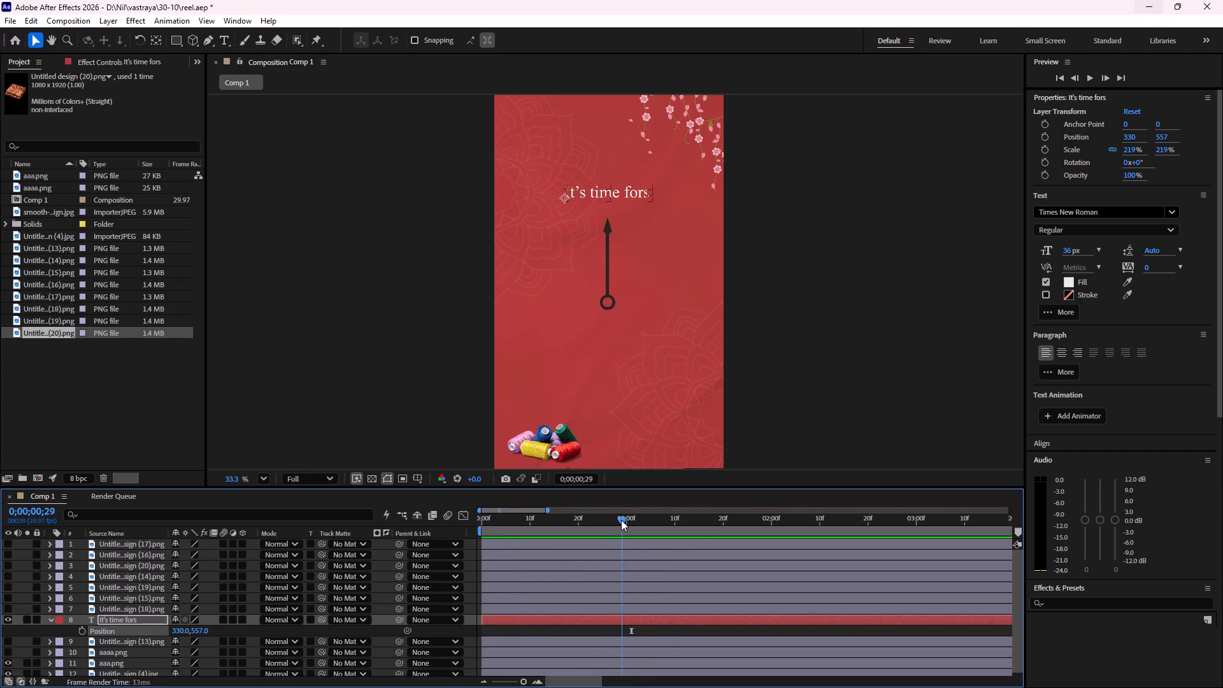
pyautogui.moveTo(621, 520); pyautogui.dragTo(409, 507)
pyautogui.press('space')
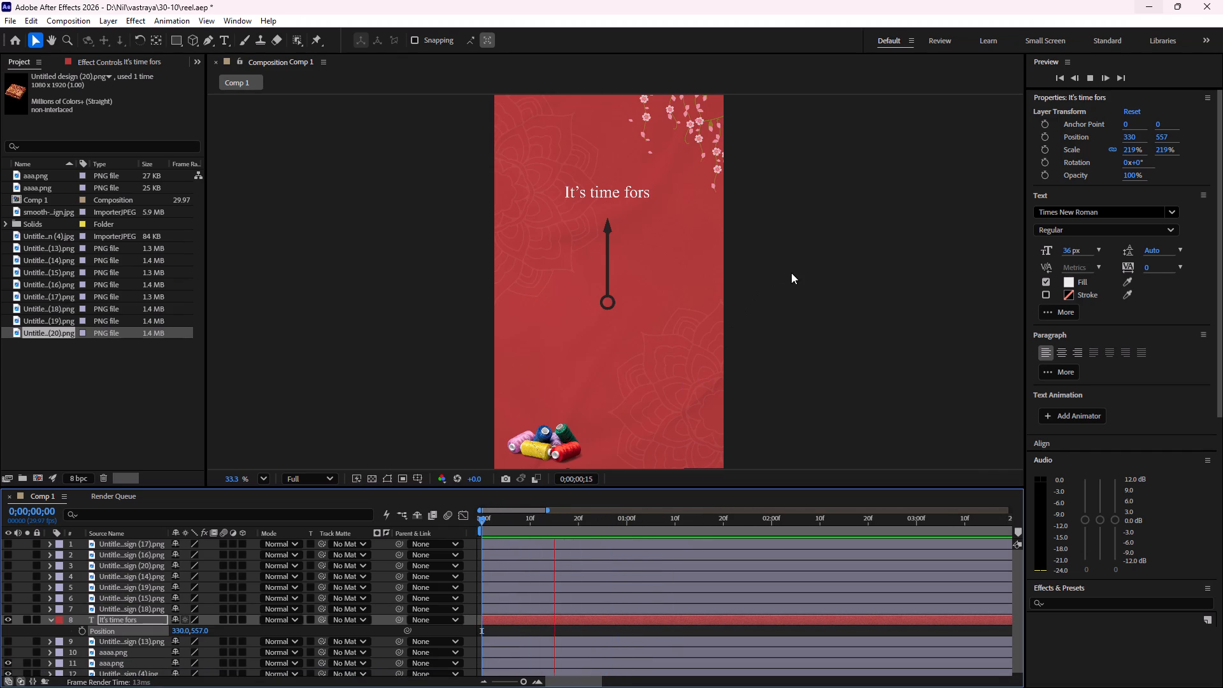
pyautogui.press('space')
pyautogui.press('space')
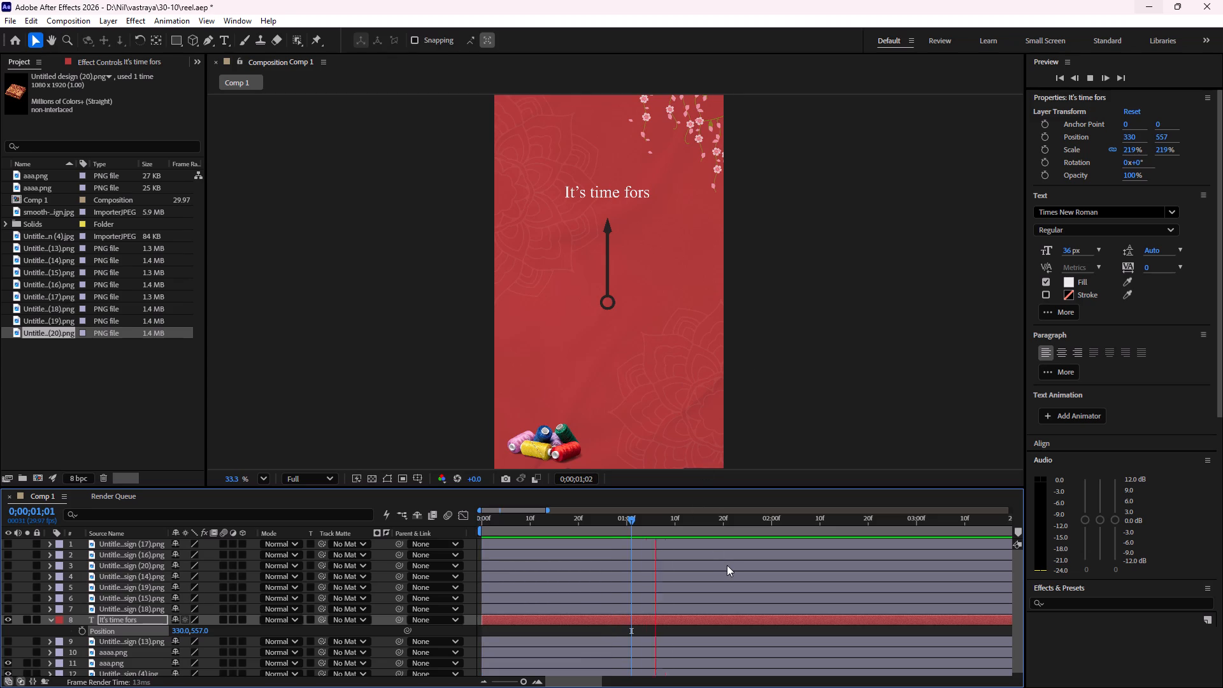
pyautogui.press('space')
# Split the title text layer at 0;00;01;10 and delete the part after that time.
pyautogui.moveTo(772, 521); pyautogui.dragTo(723, 520)
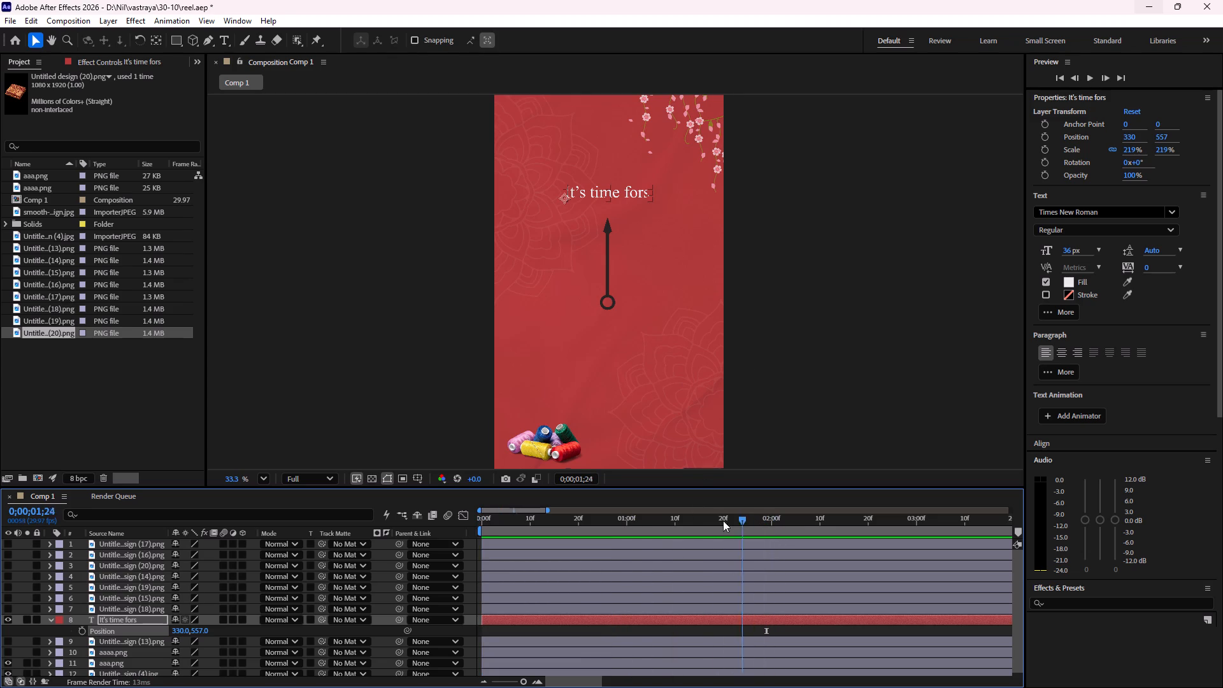
pyautogui.moveTo(723, 520); pyautogui.dragTo(671, 526)
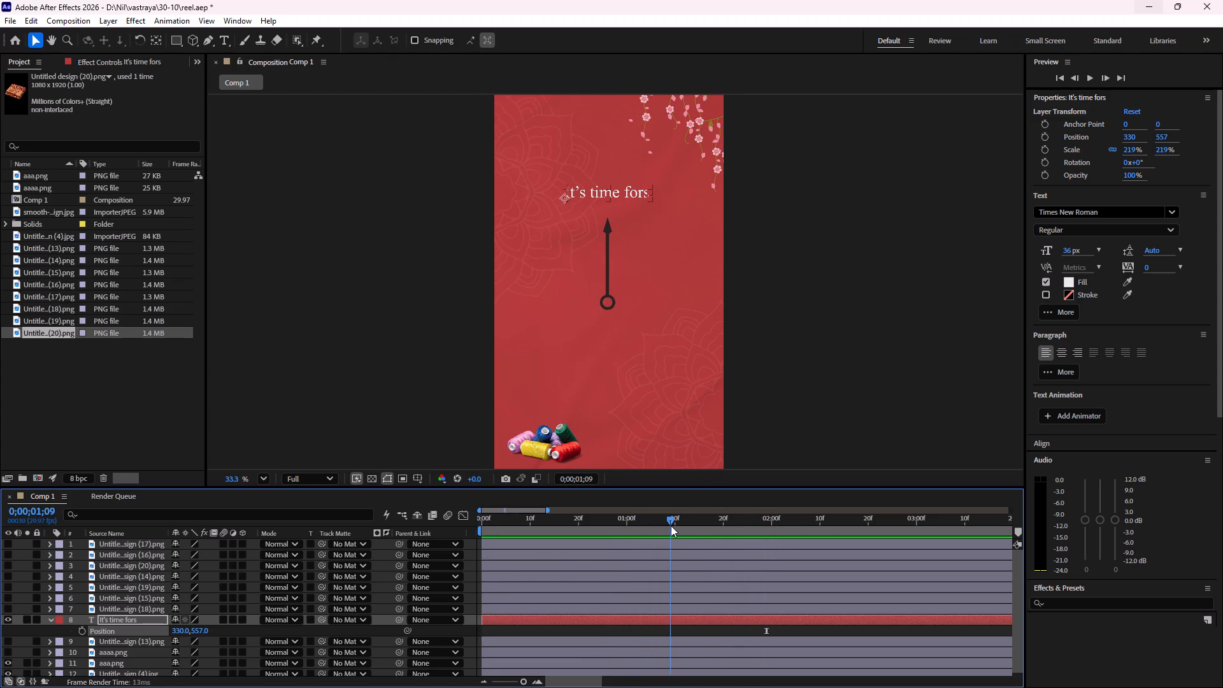
pyautogui.moveTo(671, 526); pyautogui.dragTo(675, 526)
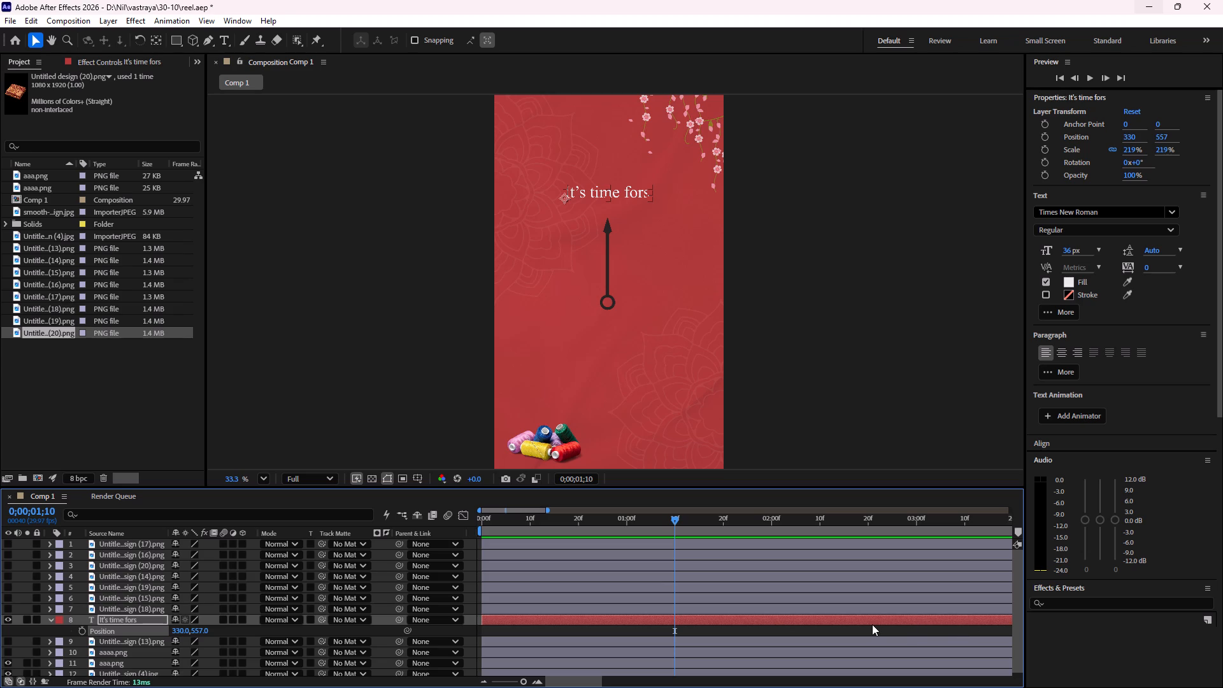
pyautogui.hotkey('ctrl', 'shift', 'd')
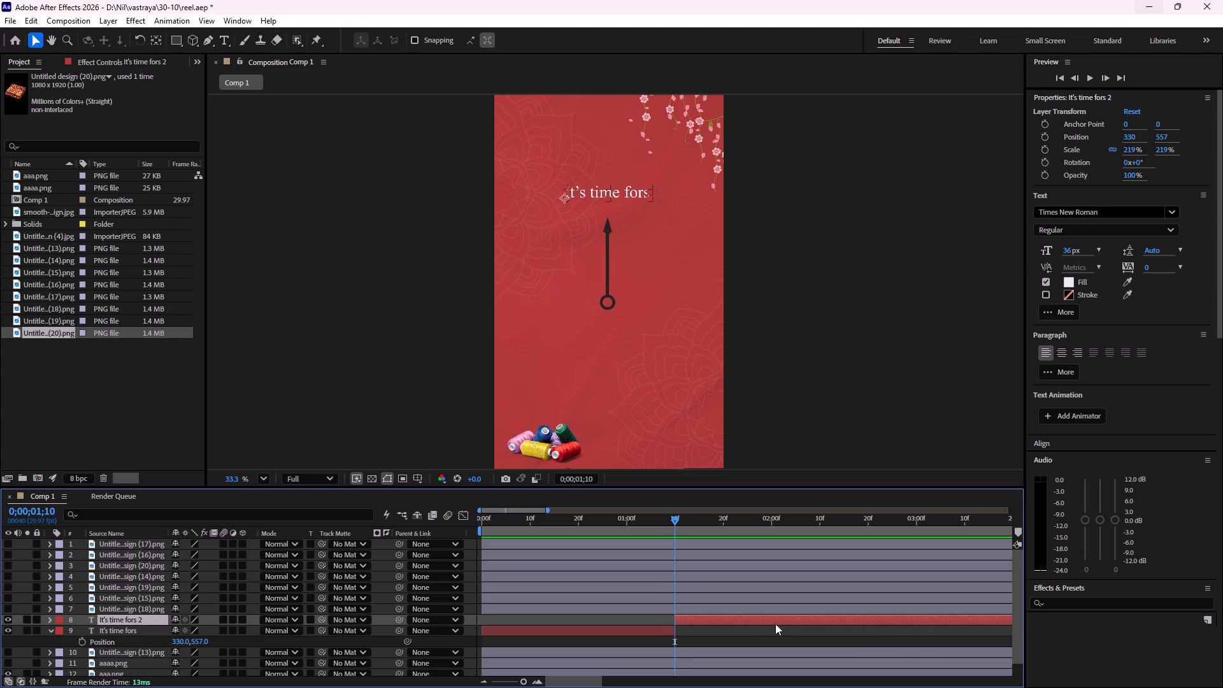
pyautogui.click(750, 621)
pyautogui.press('Delete')
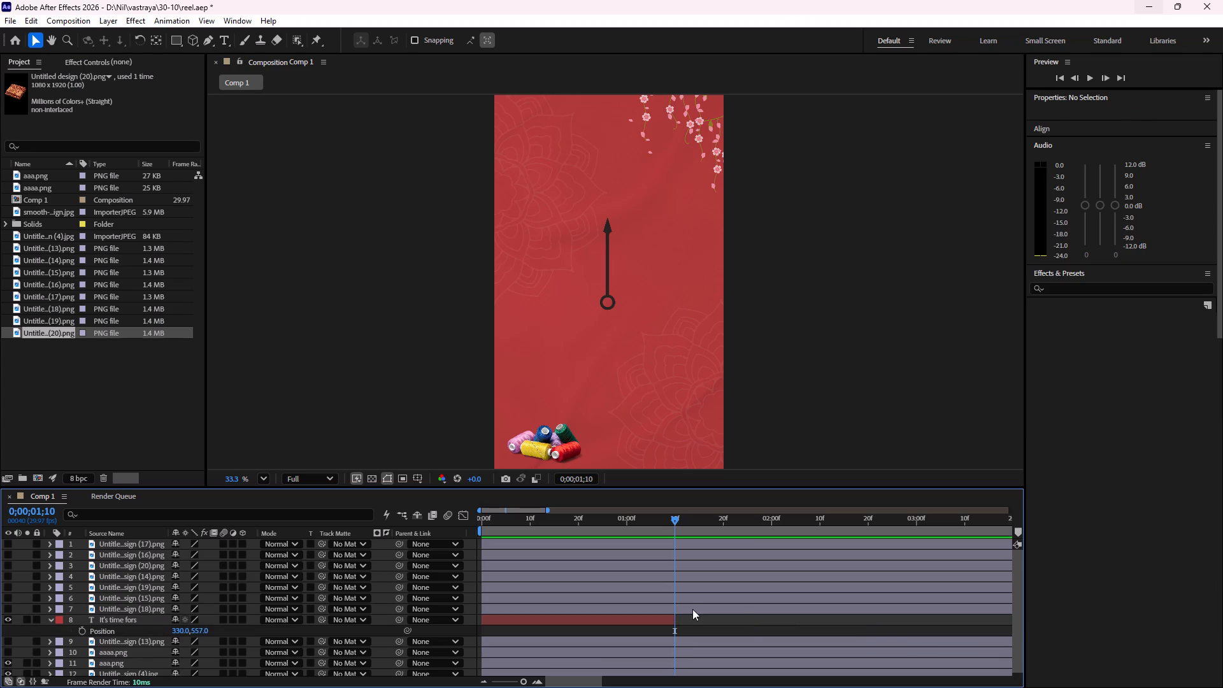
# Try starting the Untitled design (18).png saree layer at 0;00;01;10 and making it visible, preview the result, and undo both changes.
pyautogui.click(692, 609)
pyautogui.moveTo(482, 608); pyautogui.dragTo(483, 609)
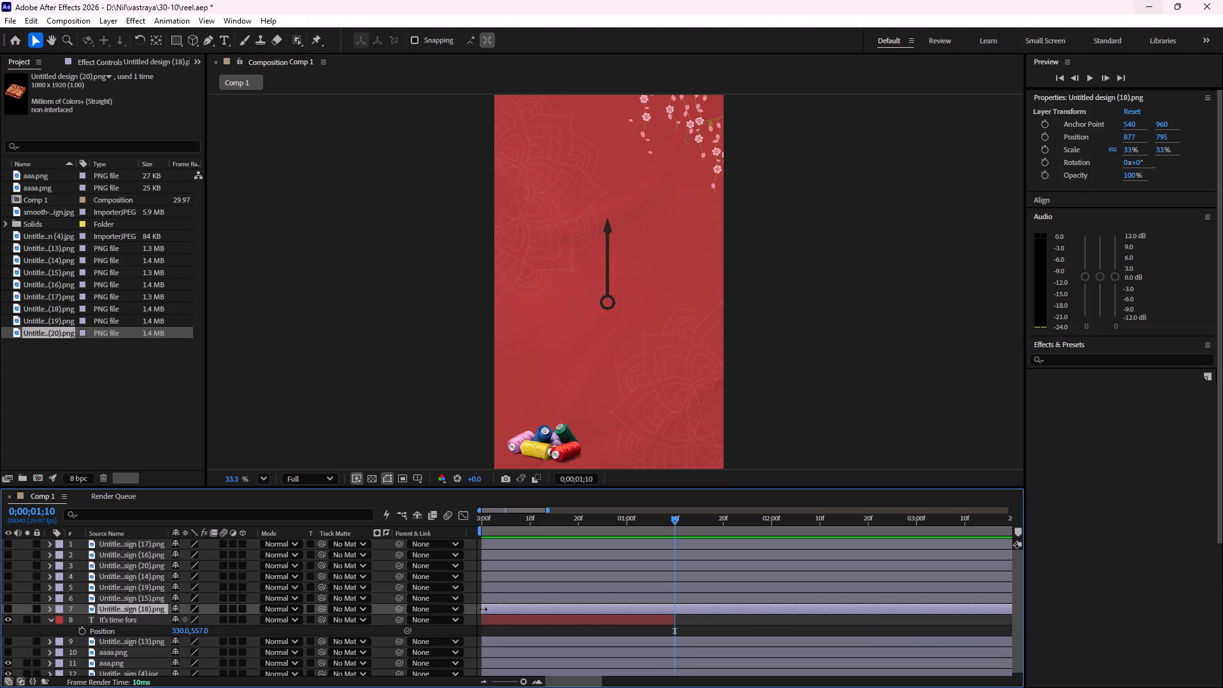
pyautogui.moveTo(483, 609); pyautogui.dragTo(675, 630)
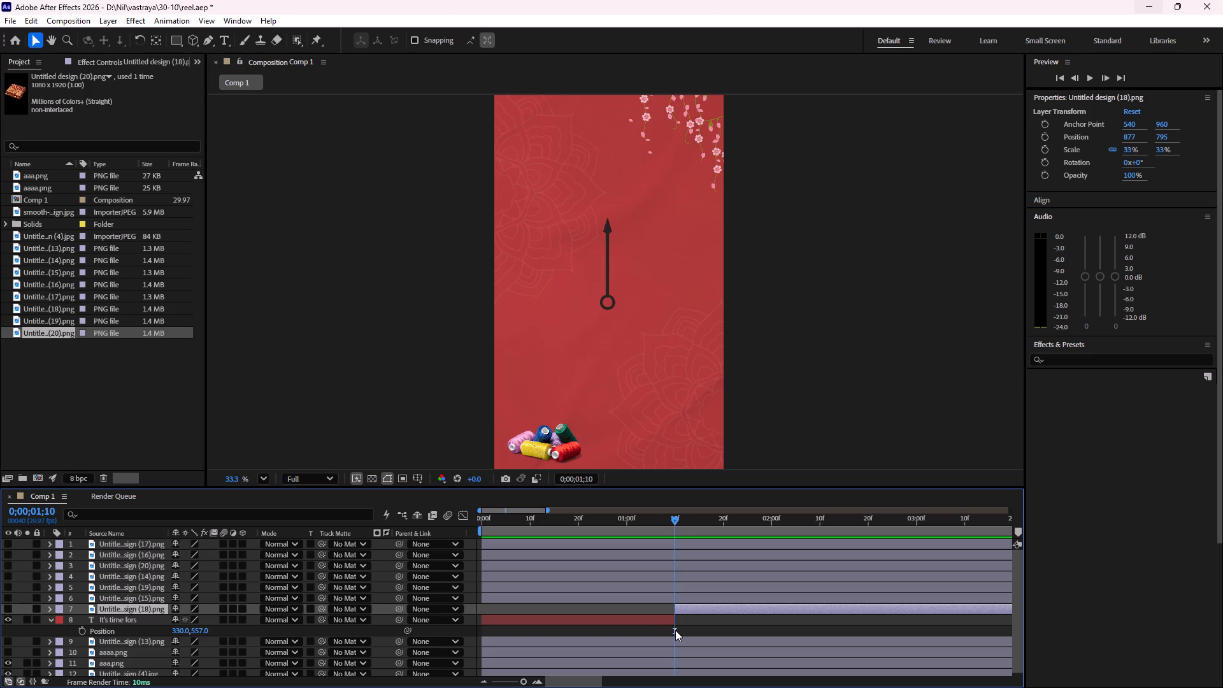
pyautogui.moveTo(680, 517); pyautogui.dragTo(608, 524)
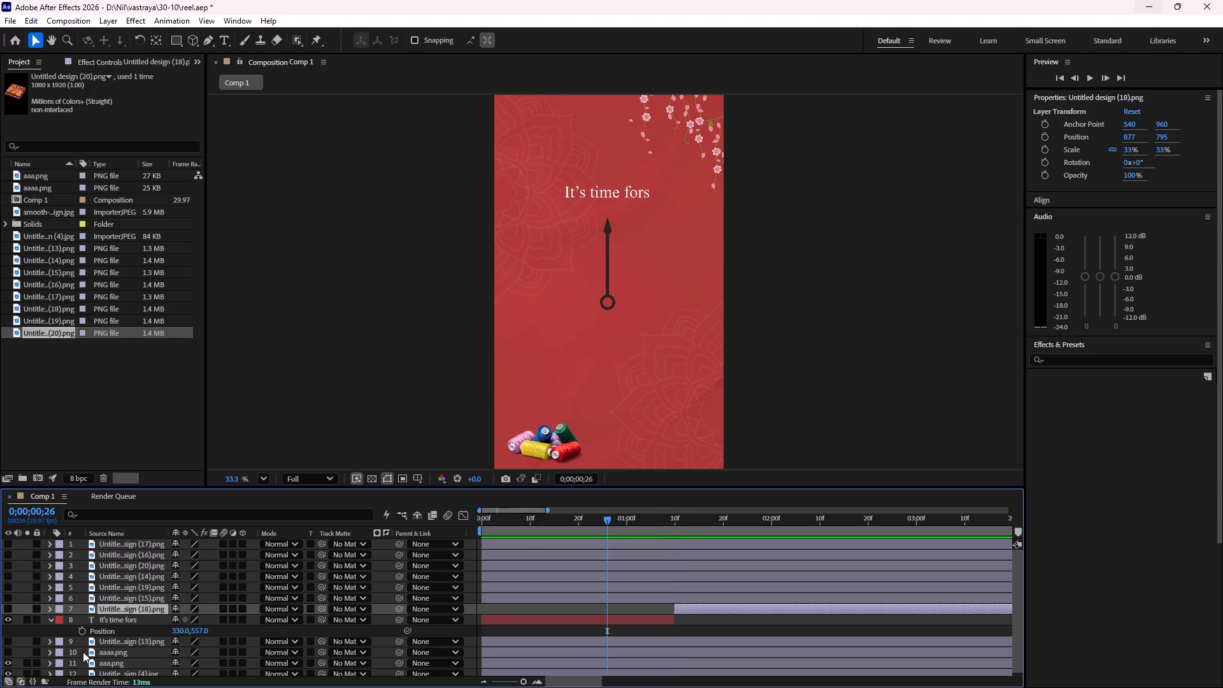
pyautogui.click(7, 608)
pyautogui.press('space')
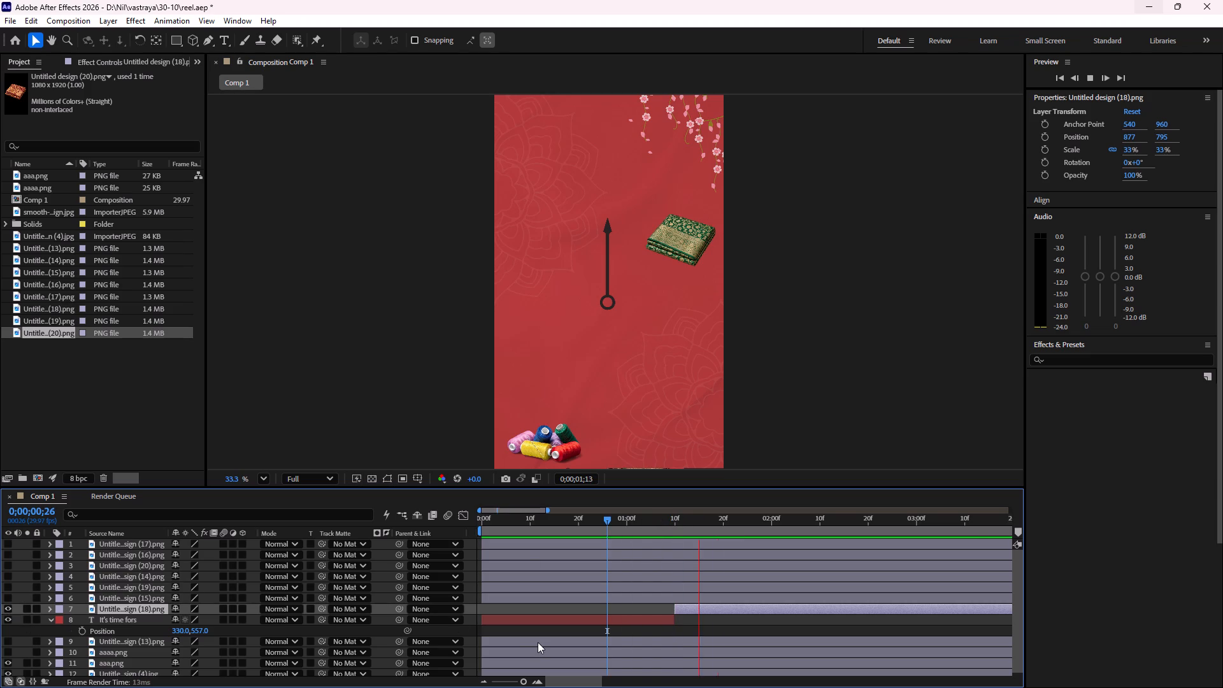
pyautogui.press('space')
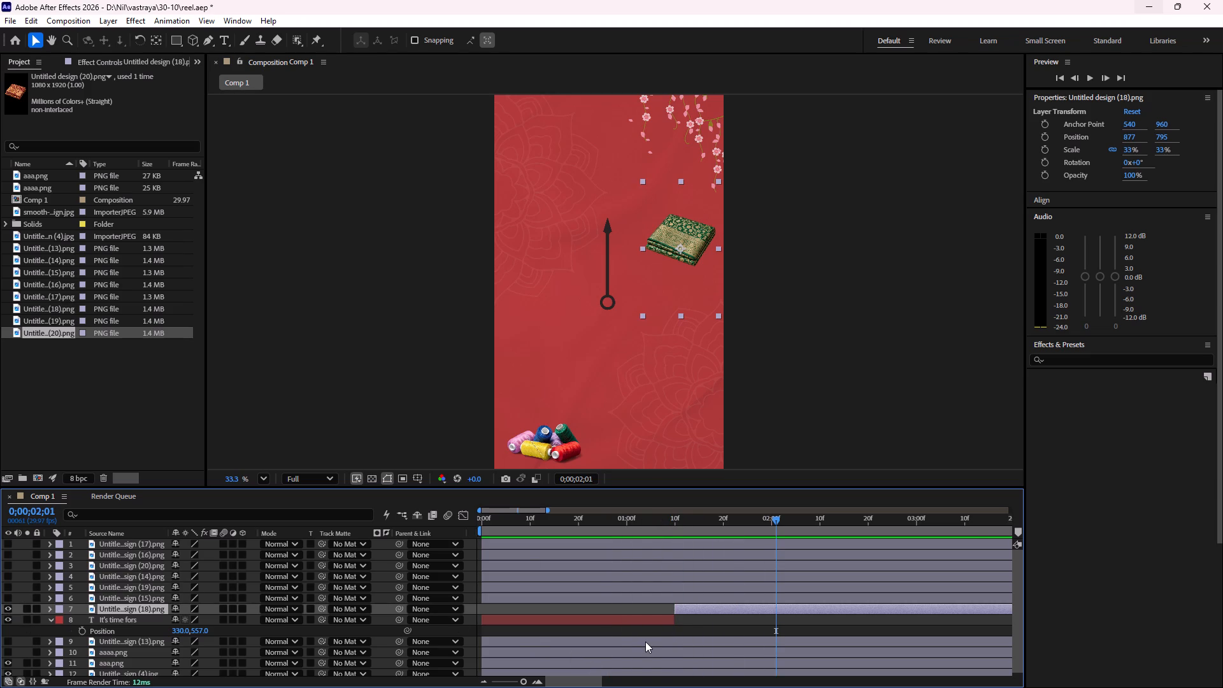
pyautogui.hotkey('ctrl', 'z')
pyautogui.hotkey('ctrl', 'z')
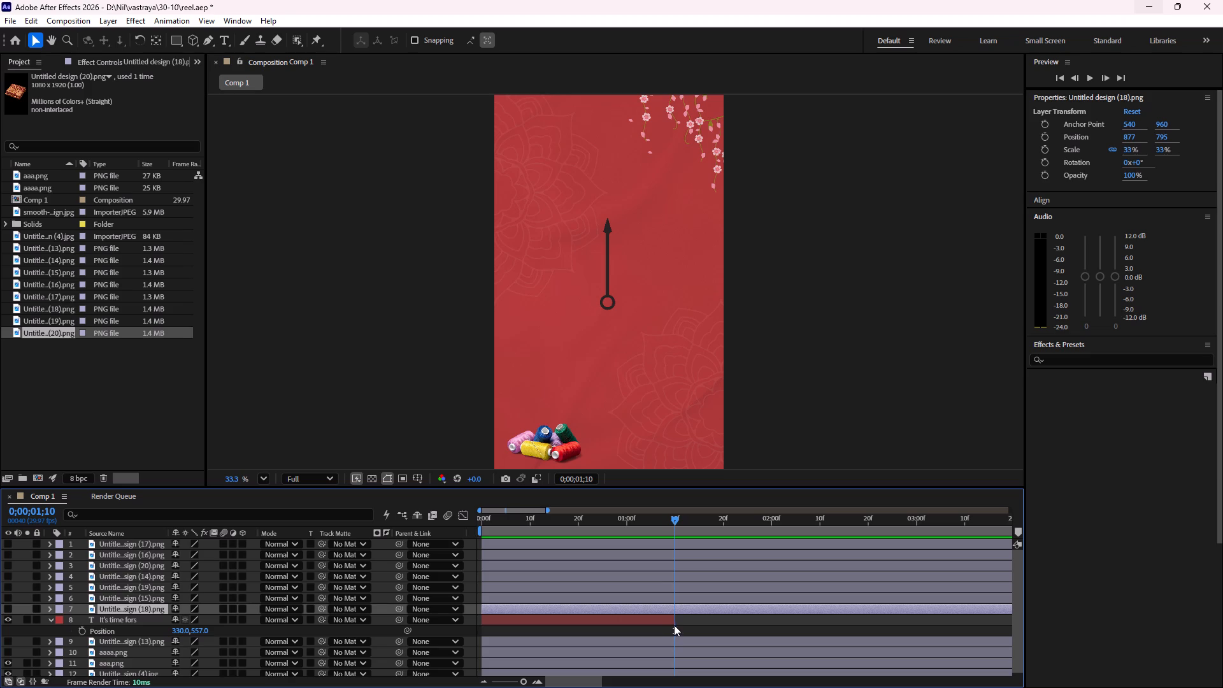
# Move the "It's time fors" text layer directly below the Untitled design (13).png layer in the layer order.
pyautogui.click(681, 635)
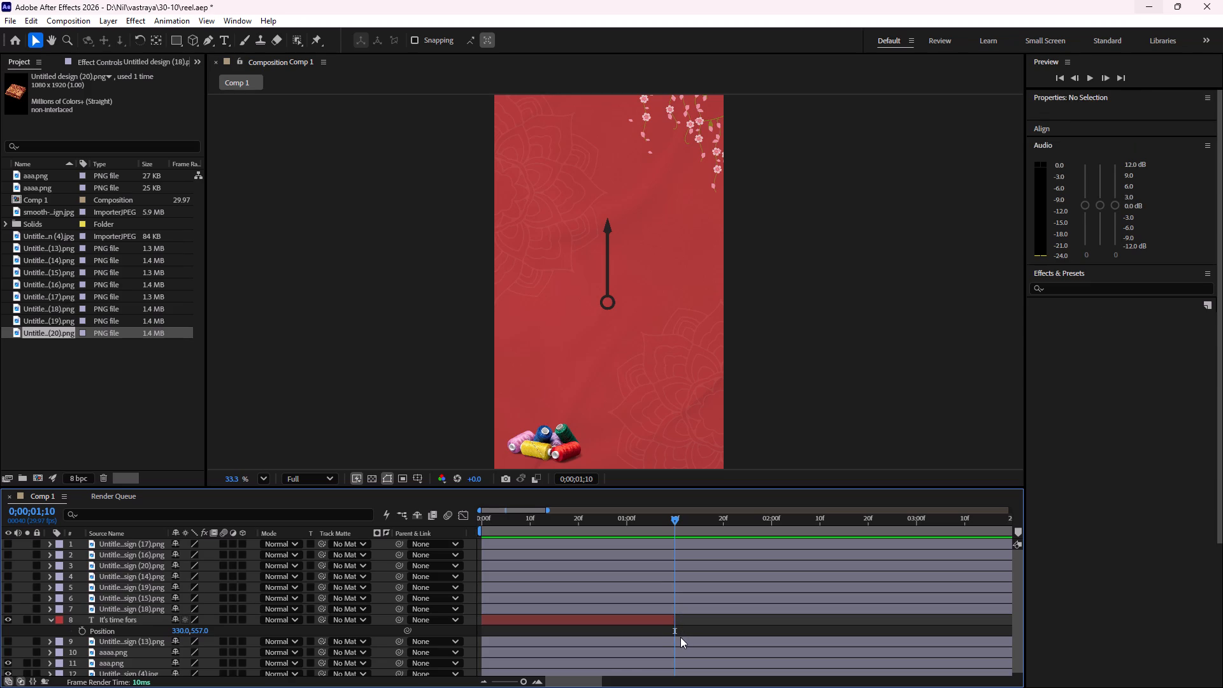
pyautogui.click(680, 637)
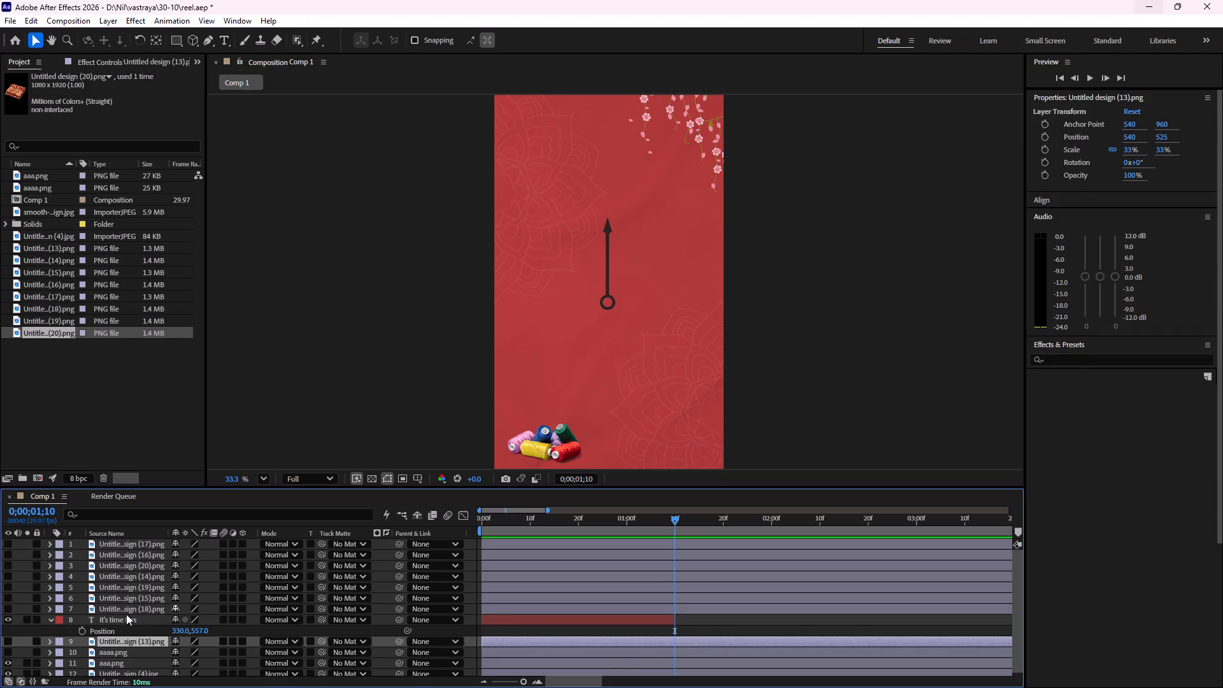
pyautogui.moveTo(125, 618); pyautogui.dragTo(124, 645)
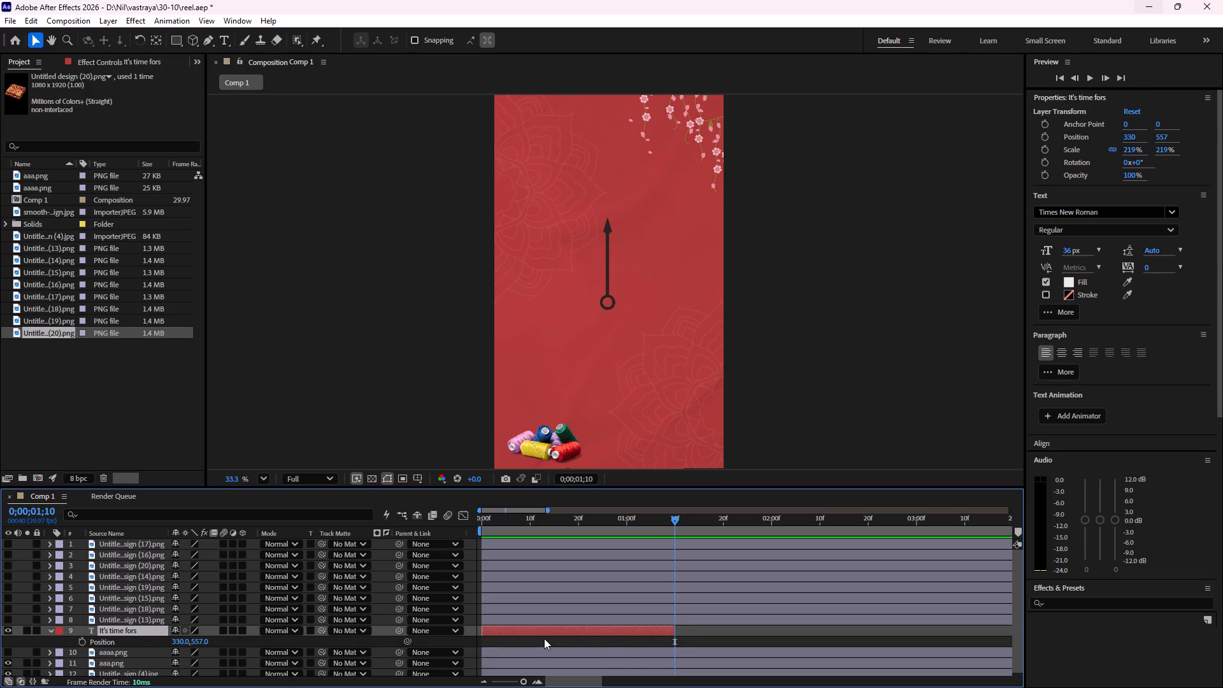
# Trim the Untitled design (13).png saree layer to start at 0;00;01;10, where the title ends, and make it visible.
pyautogui.moveTo(482, 618); pyautogui.dragTo(666, 633)
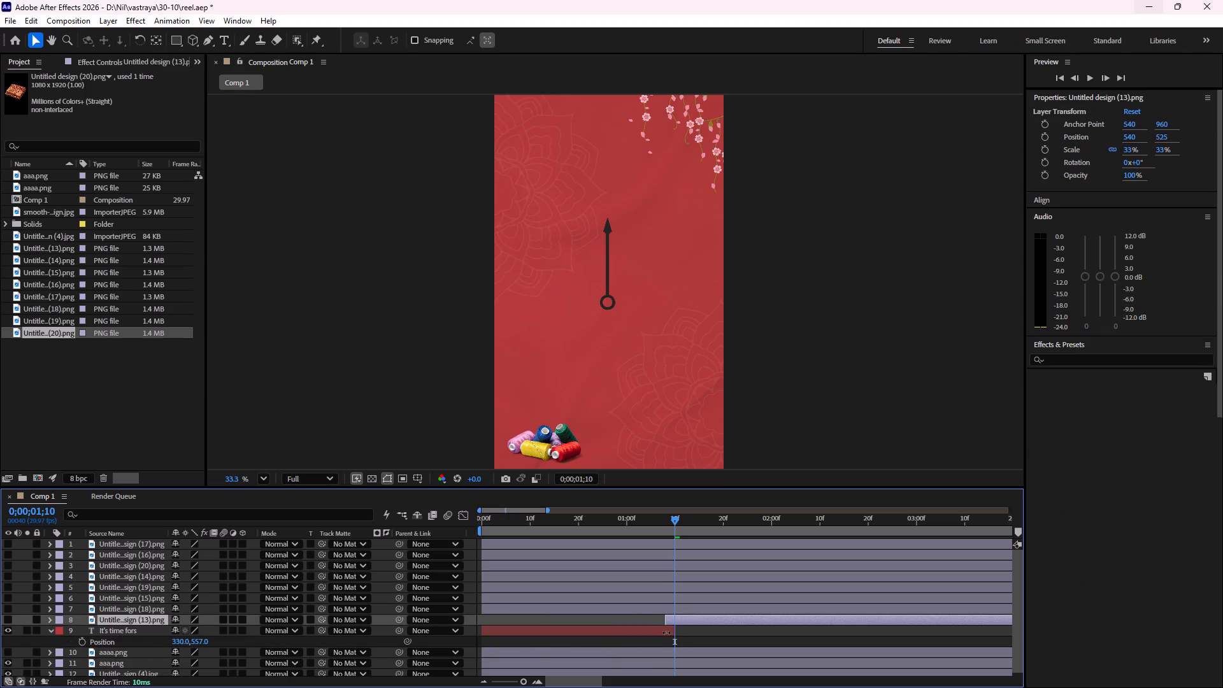
pyautogui.moveTo(666, 633); pyautogui.dragTo(676, 635)
pyautogui.moveTo(676, 523); pyautogui.dragTo(659, 524)
pyautogui.click(11, 618)
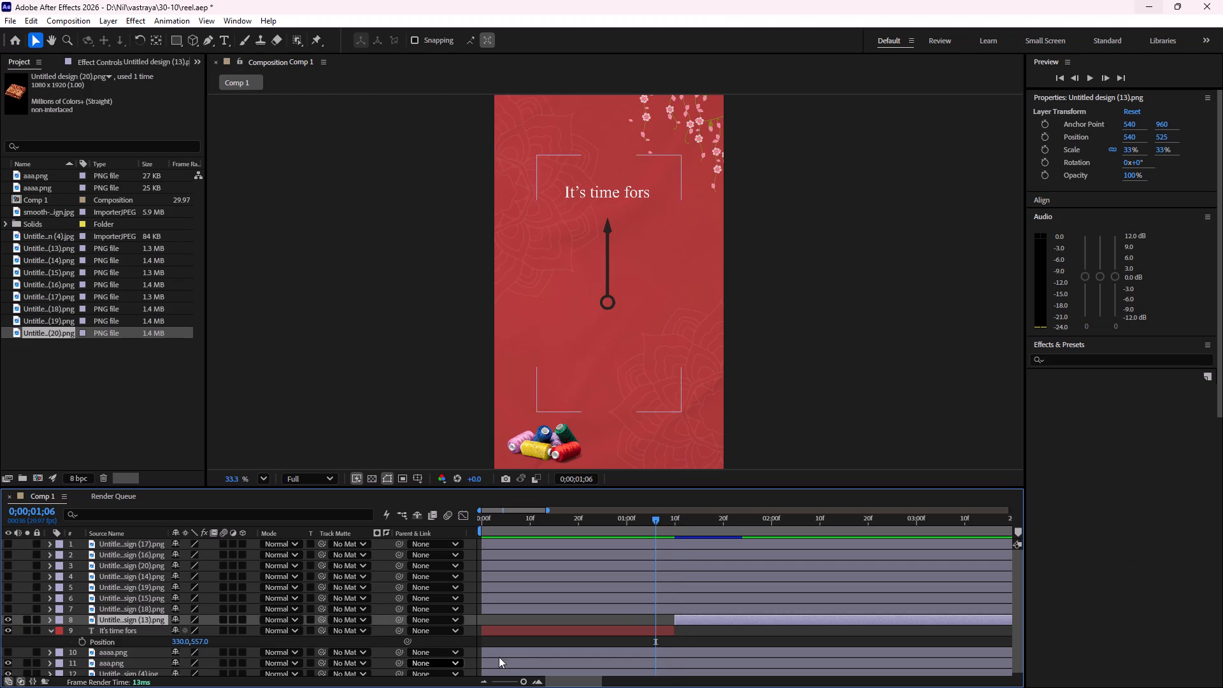
# Play and scrub Comp 1 between 0;00;00;00 and 0;00;03;00 to examine the title-to-saree changeover and the timing for the next item.
pyautogui.press('space')
pyautogui.press('space')
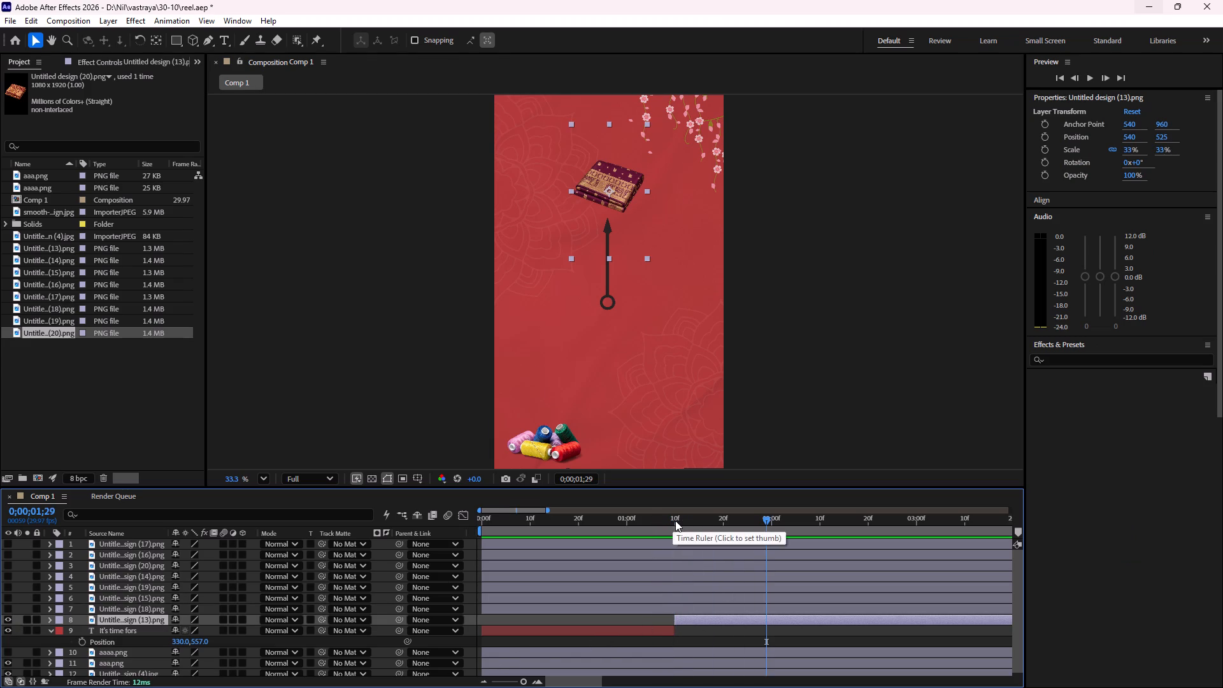
pyautogui.moveTo(678, 522); pyautogui.dragTo(778, 535)
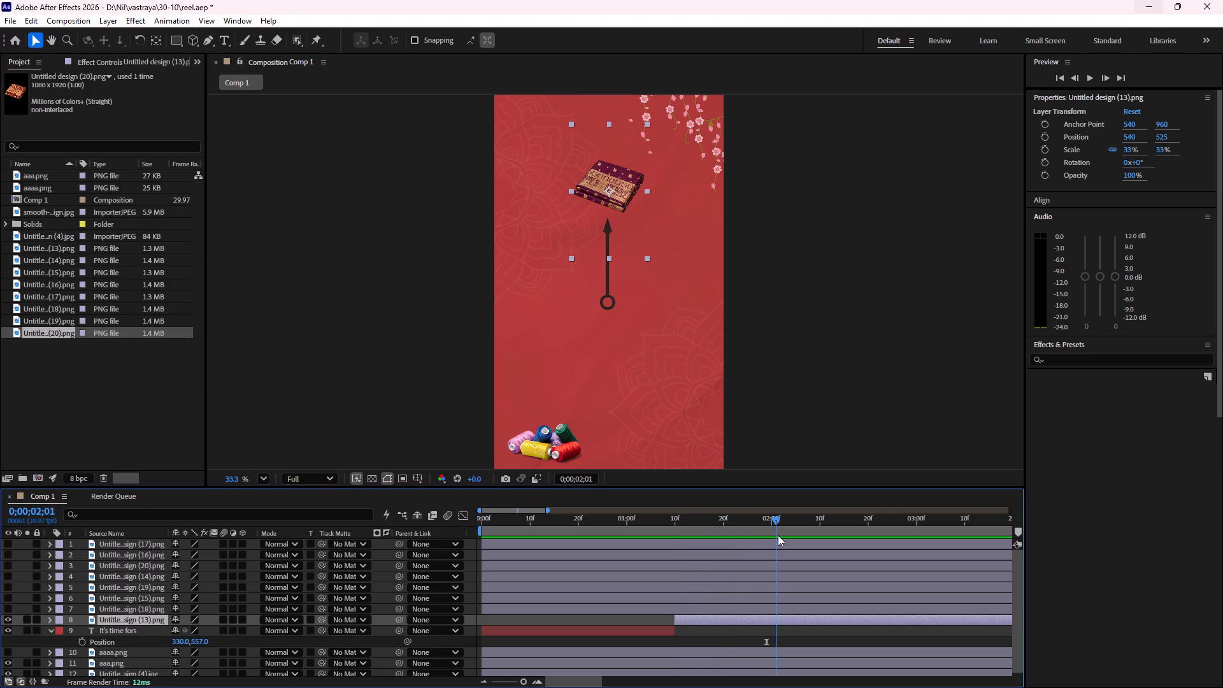
pyautogui.moveTo(778, 535); pyautogui.dragTo(873, 536)
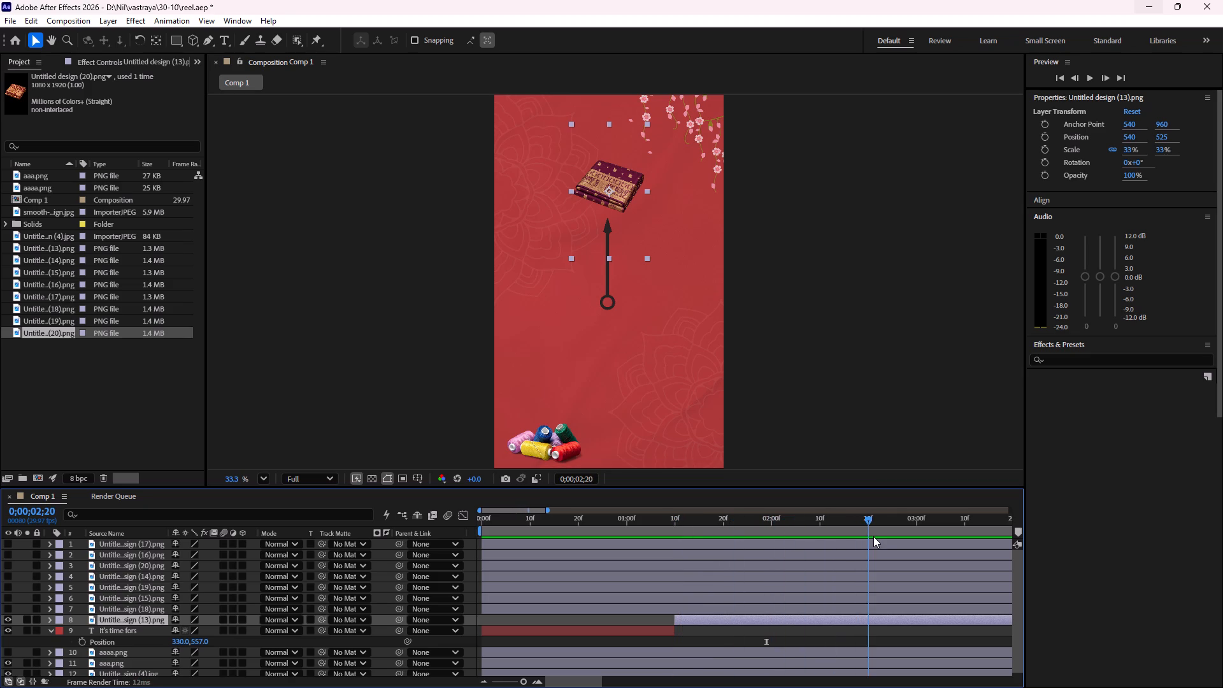
pyautogui.moveTo(873, 536); pyautogui.dragTo(682, 531)
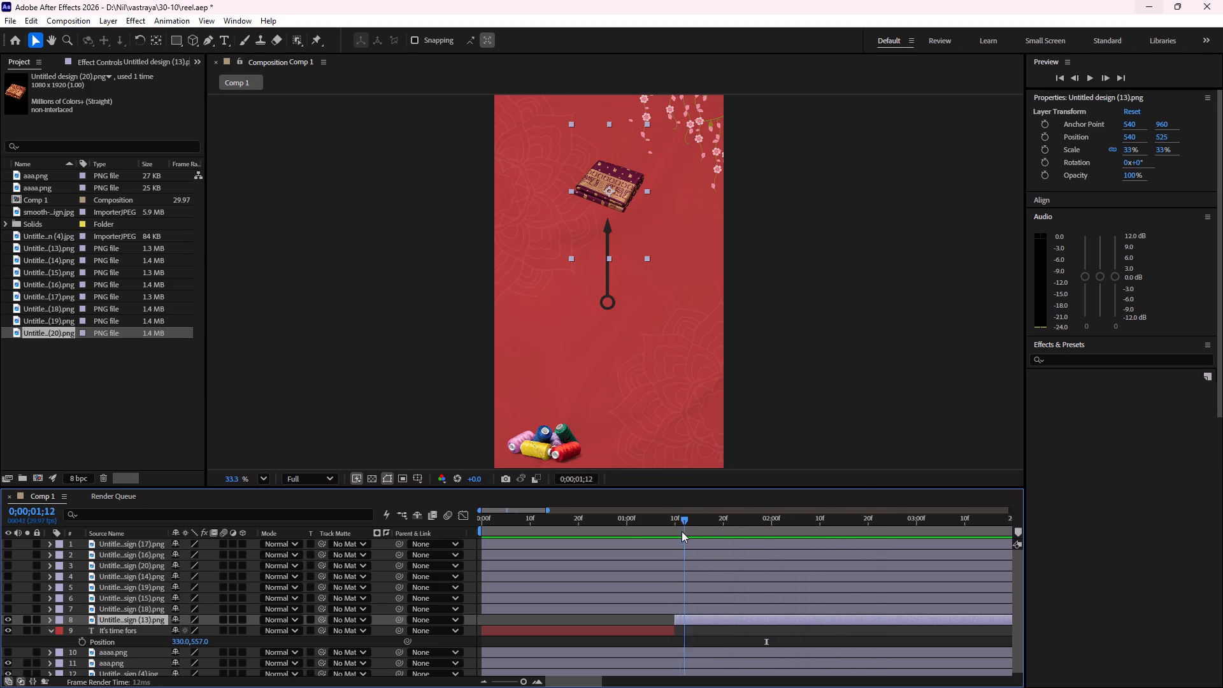
pyautogui.moveTo(682, 531); pyautogui.dragTo(448, 549)
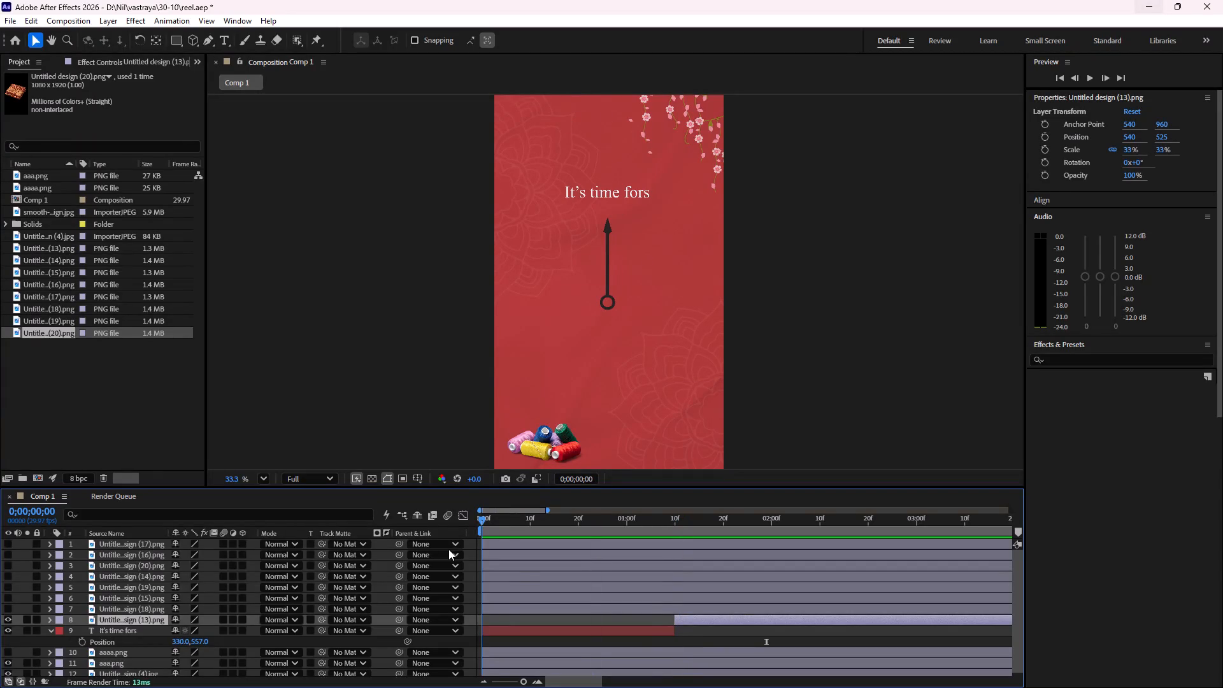
pyautogui.moveTo(448, 549); pyautogui.dragTo(531, 570)
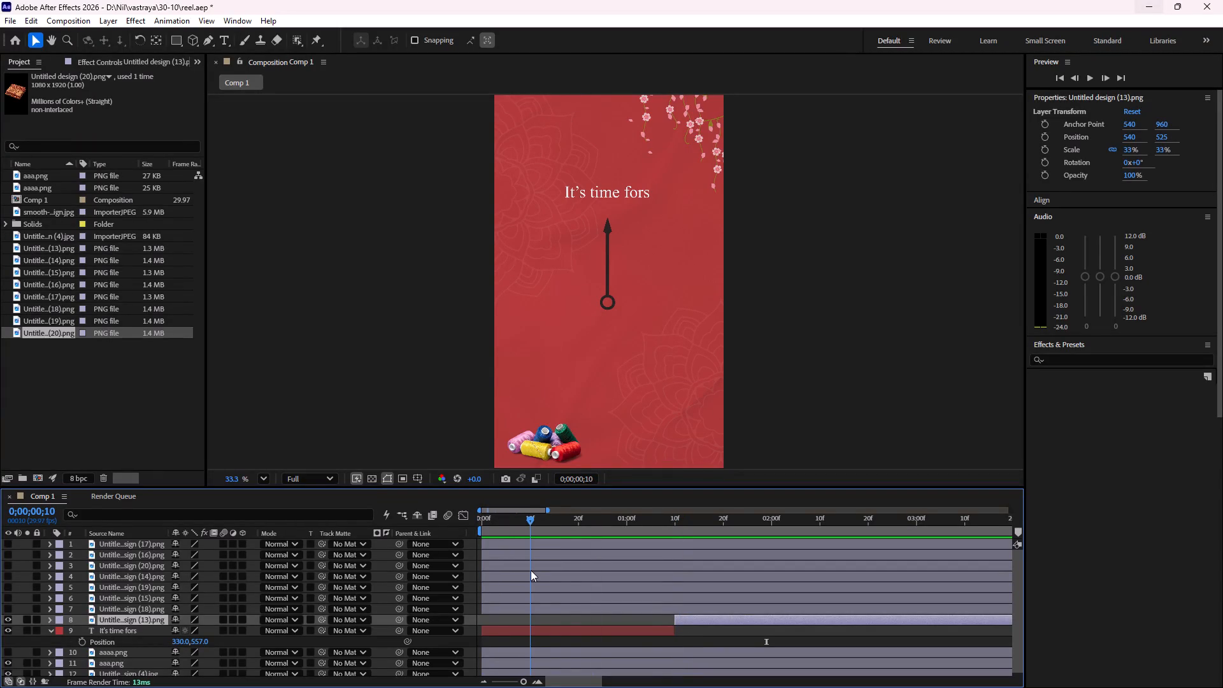
pyautogui.moveTo(531, 570); pyautogui.dragTo(670, 557)
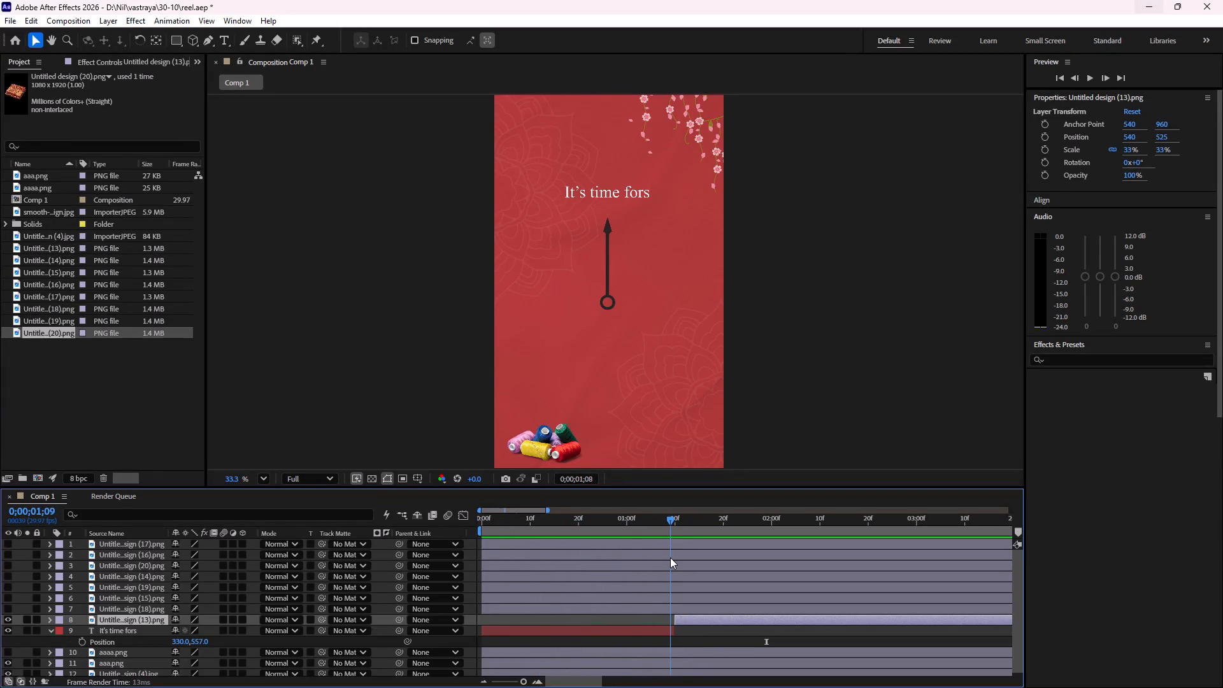
pyautogui.moveTo(670, 557); pyautogui.dragTo(727, 561)
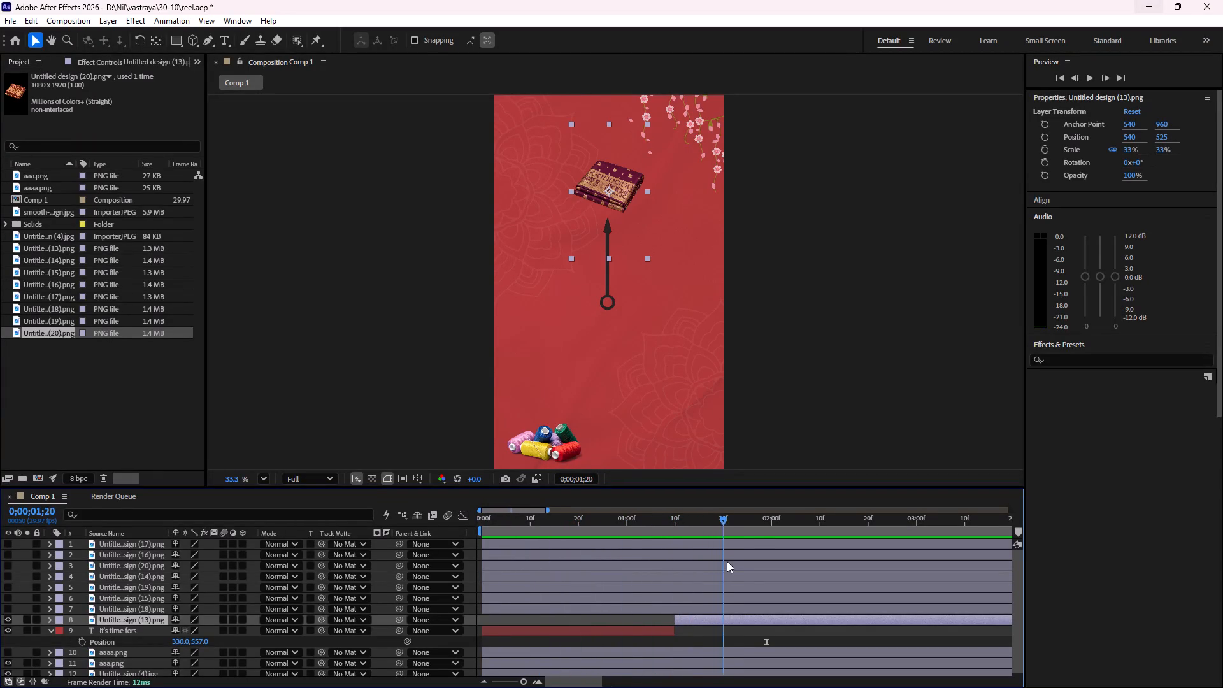
pyautogui.moveTo(727, 561); pyautogui.dragTo(867, 578)
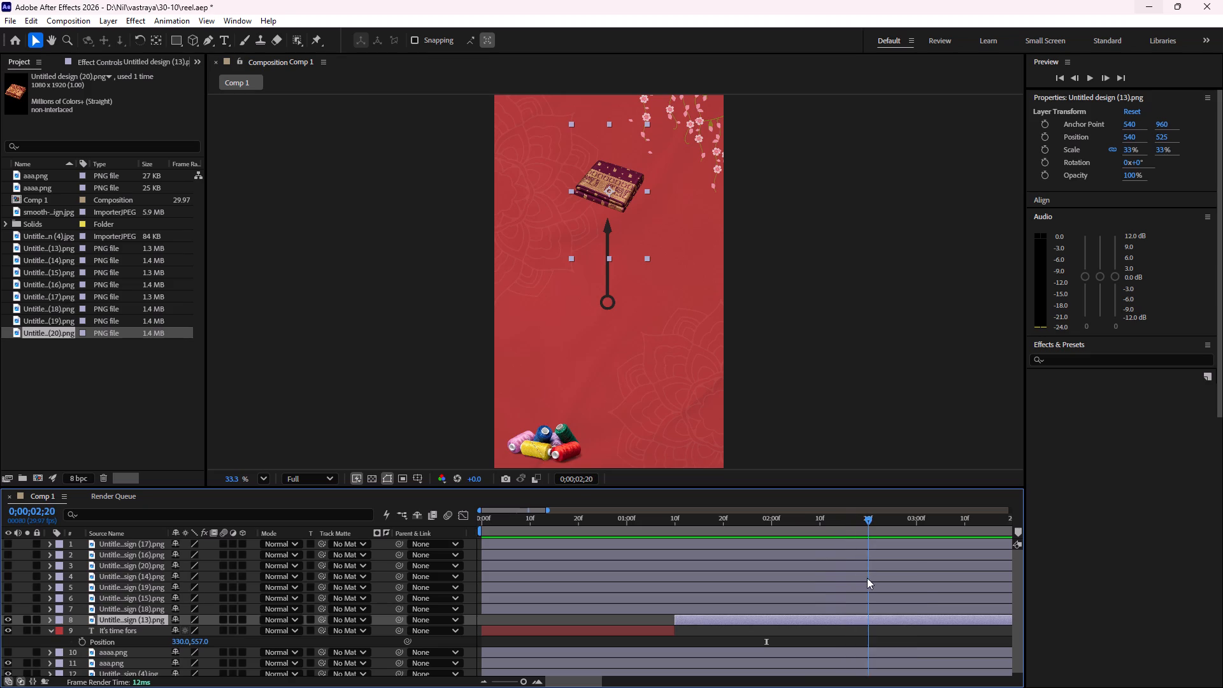
pyautogui.moveTo(867, 578); pyautogui.dragTo(916, 593)
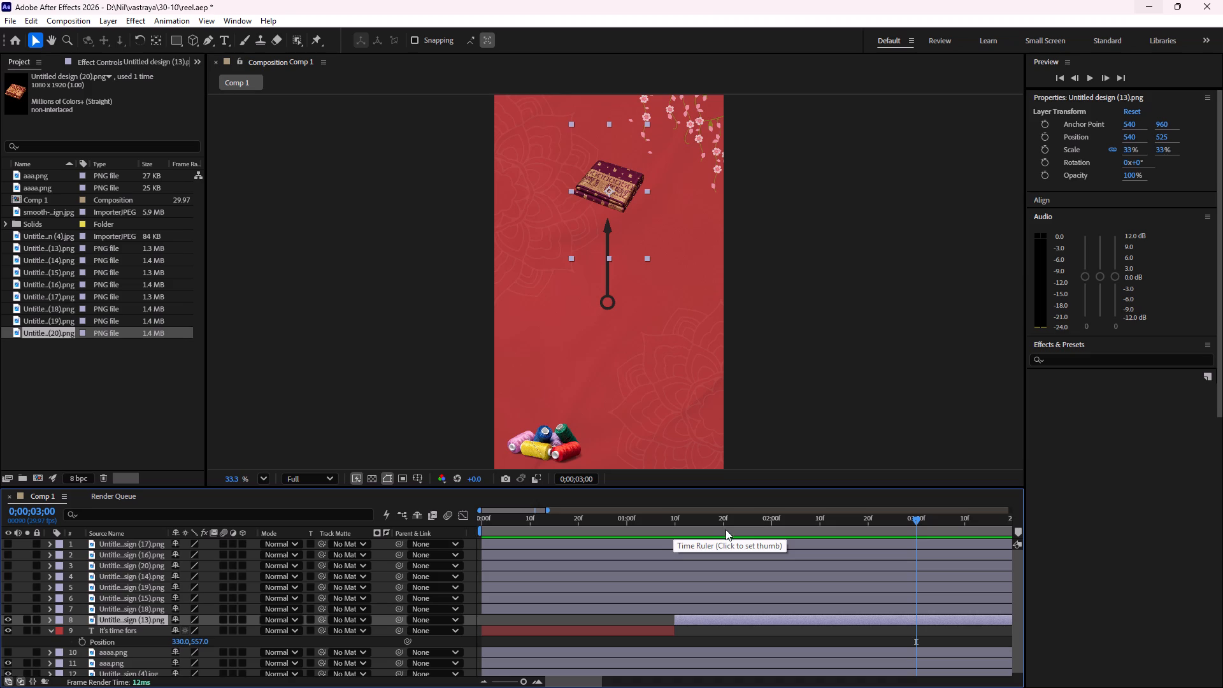
# Duplicate the title text layer, place the copy above Untitled design (13).png spanning 0;00;01;10 to 0;00;02;20, and preview it.
pyautogui.click(866, 513)
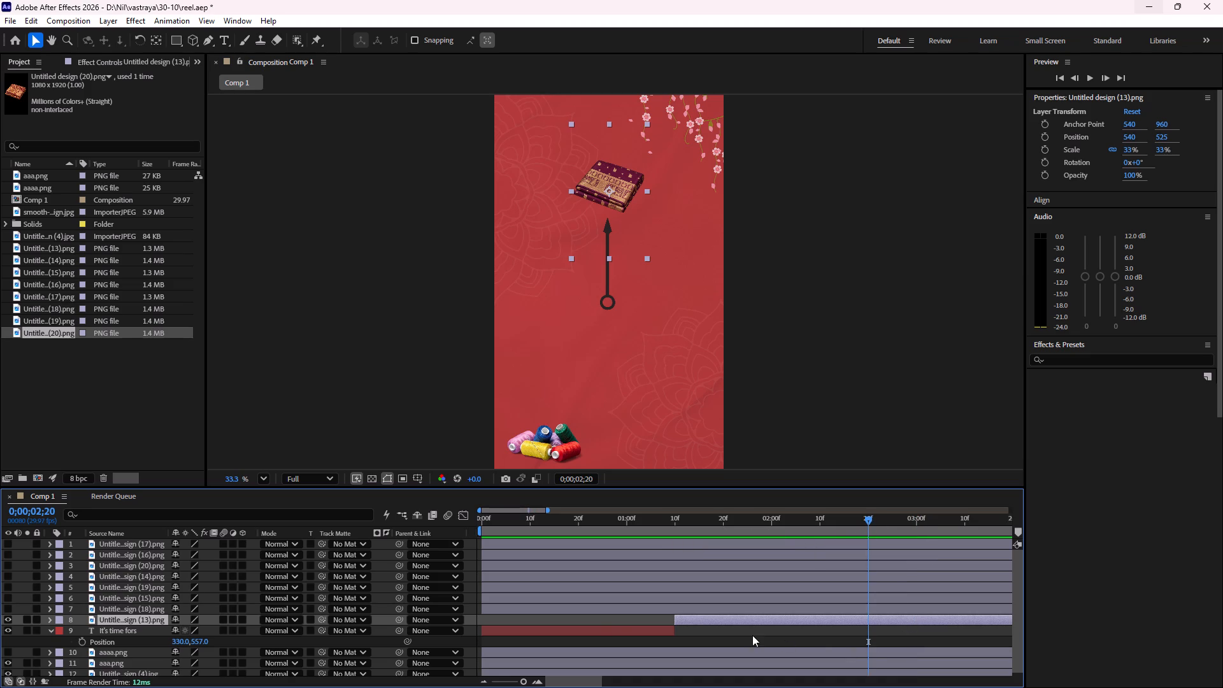
pyautogui.click(127, 634)
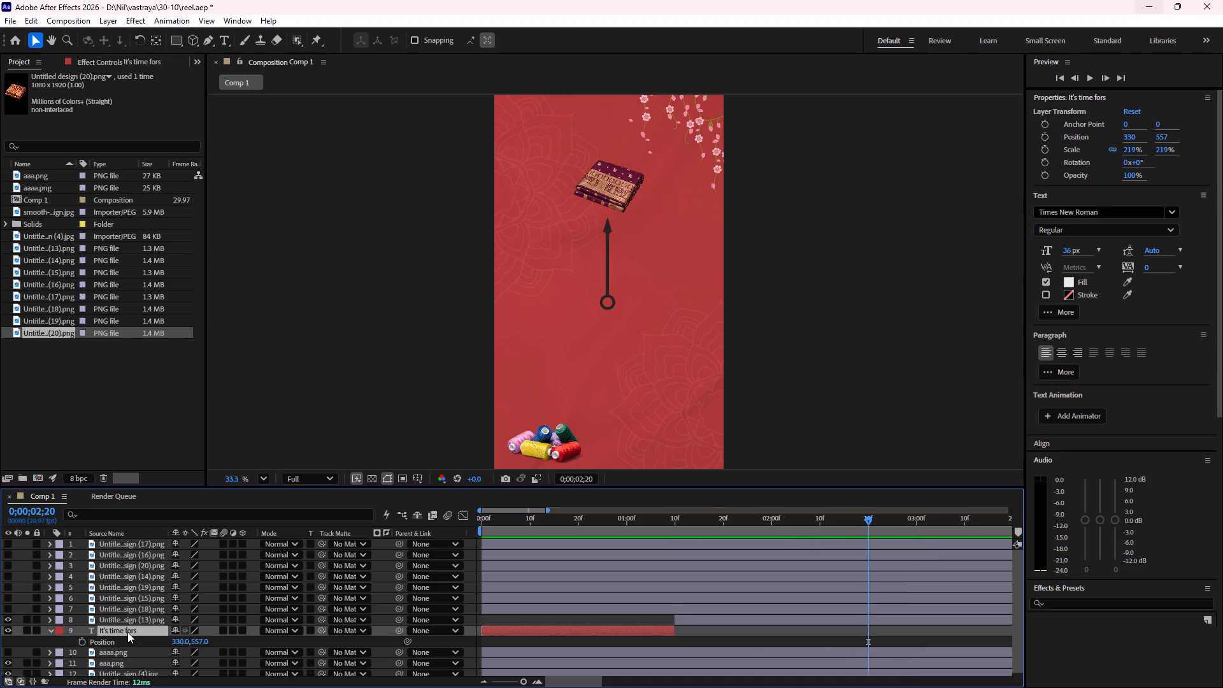
pyautogui.hotkey('ctrl', 'd')
pyautogui.moveTo(131, 629); pyautogui.dragTo(134, 620)
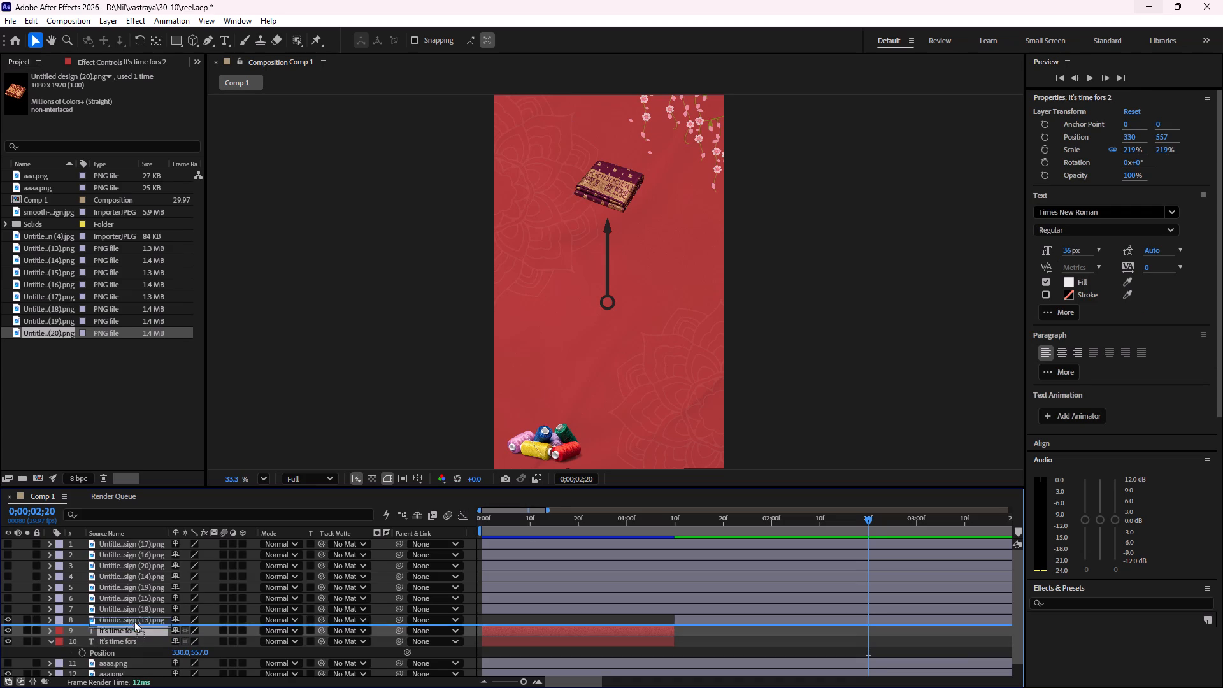
pyautogui.moveTo(134, 620); pyautogui.dragTo(134, 609)
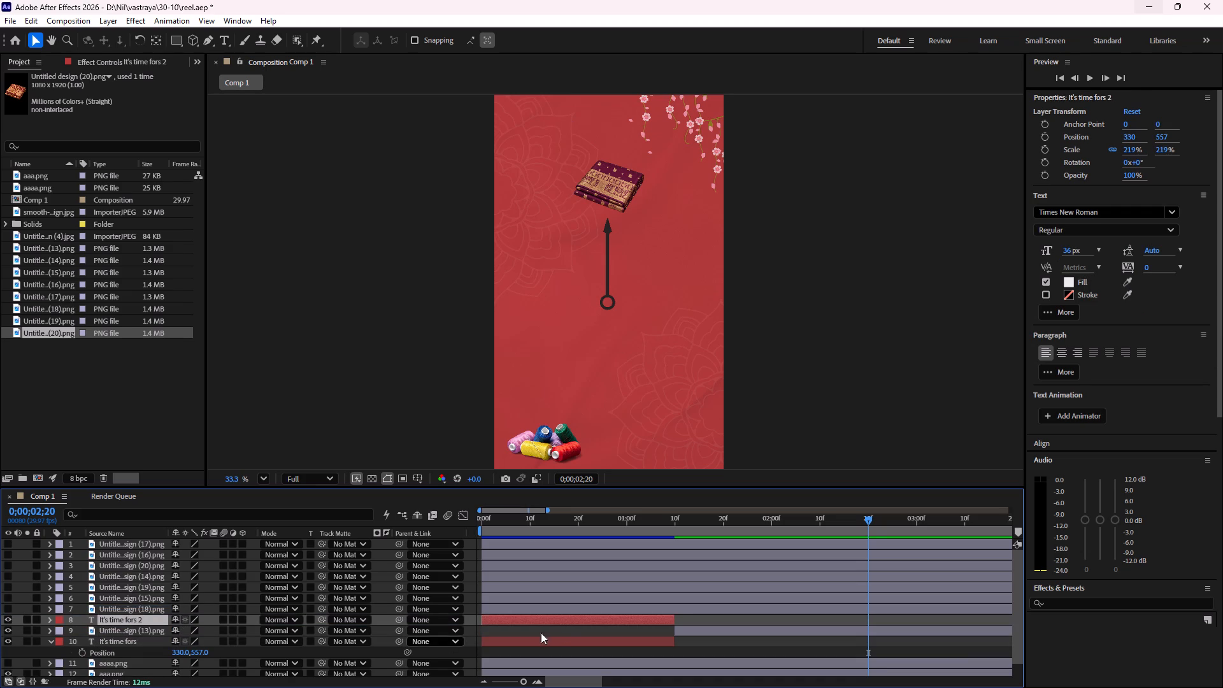
pyautogui.moveTo(559, 622); pyautogui.dragTo(761, 612)
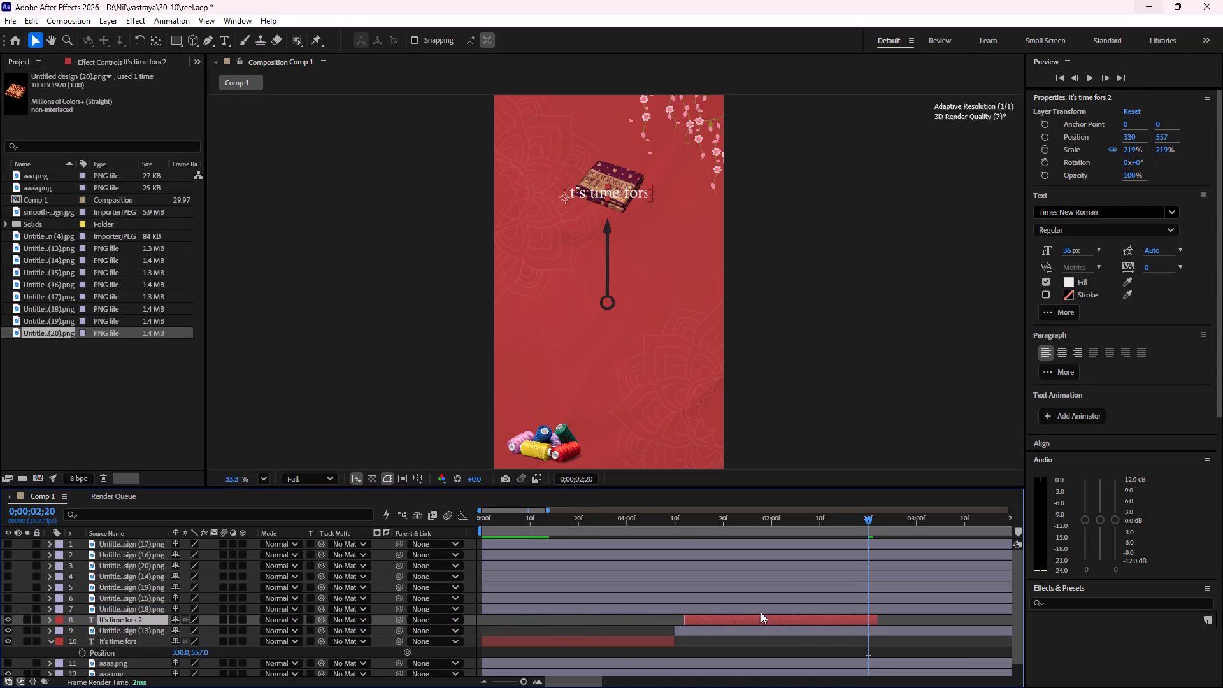
pyautogui.moveTo(761, 612); pyautogui.dragTo(750, 608)
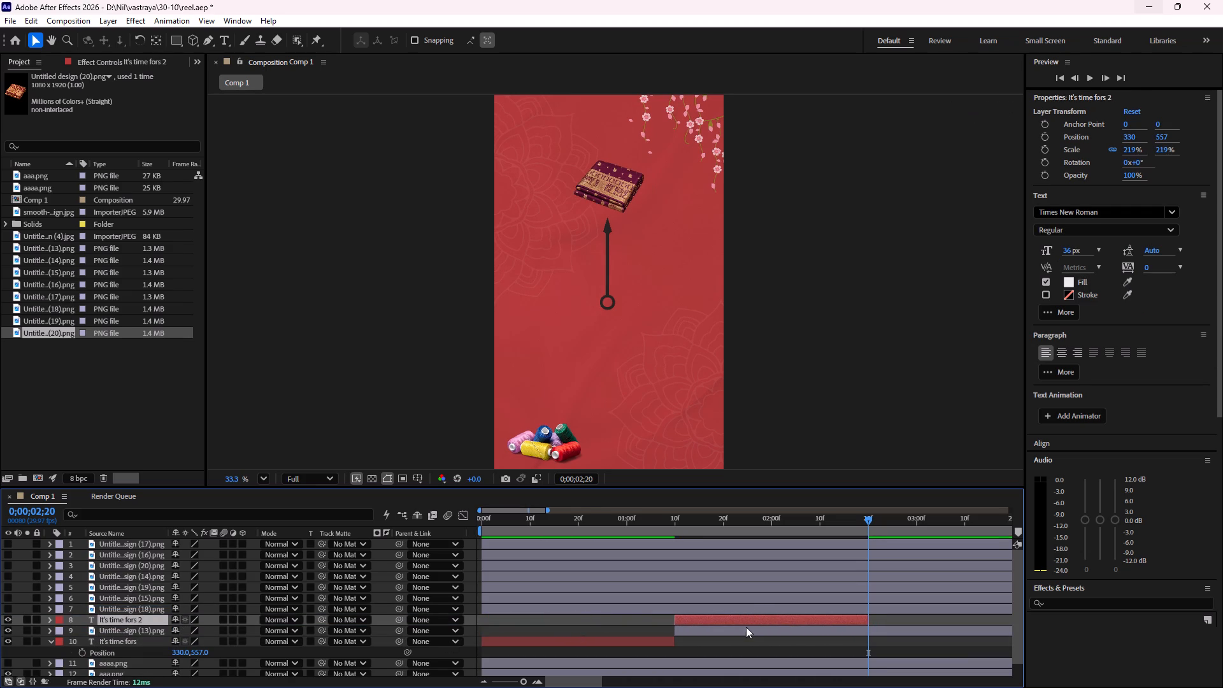
pyautogui.moveTo(703, 520); pyautogui.dragTo(687, 516)
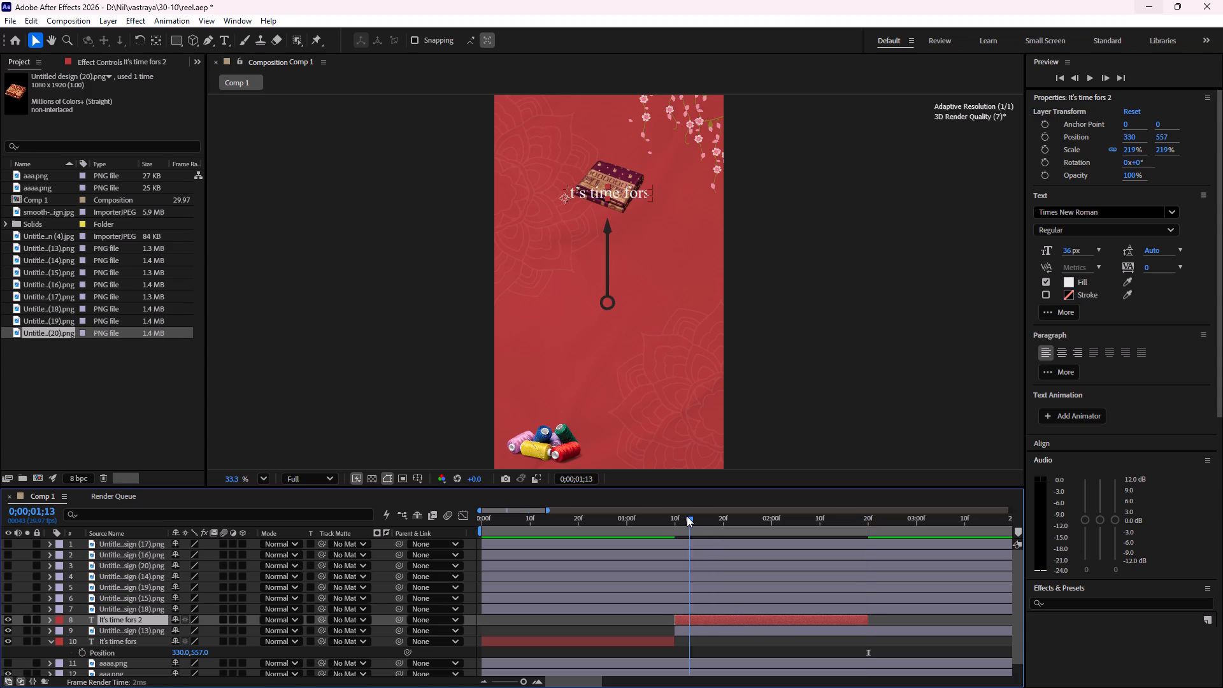
pyautogui.moveTo(687, 516); pyautogui.dragTo(671, 513)
pyautogui.press('space')
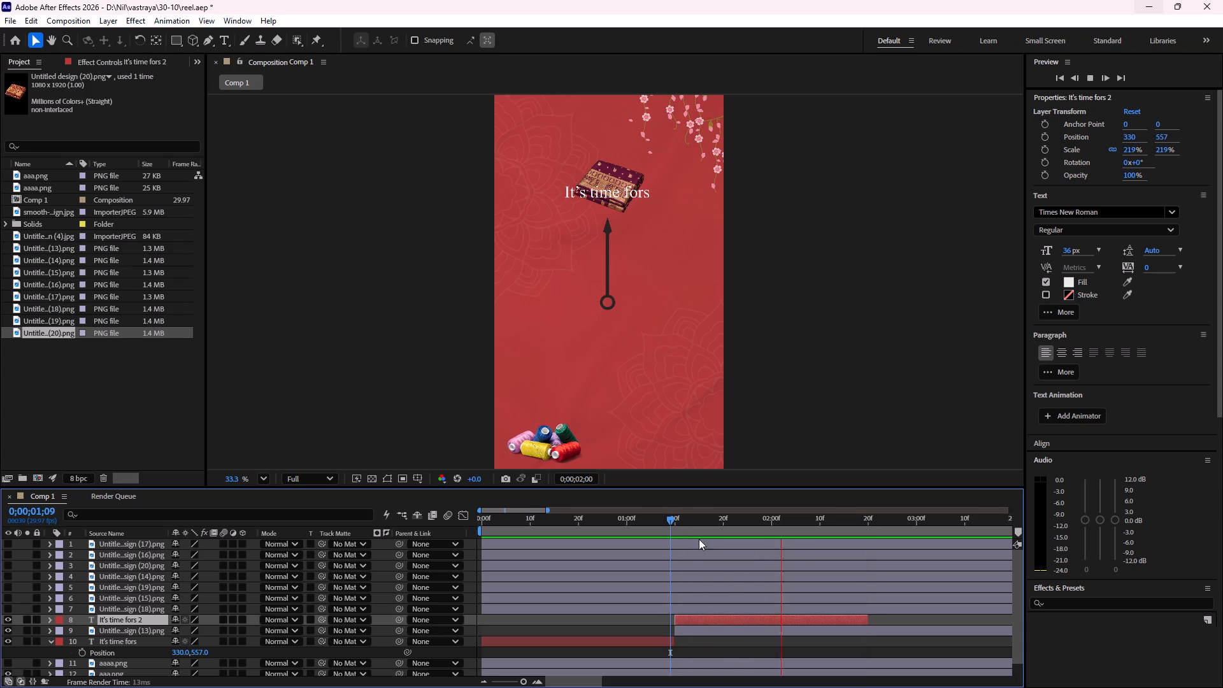
pyautogui.press('space')
# Make the Untitled design (18).png saree layer visible at 0;00;02;20, with the duplicated text layer's Position property revealed.
pyautogui.click(868, 520)
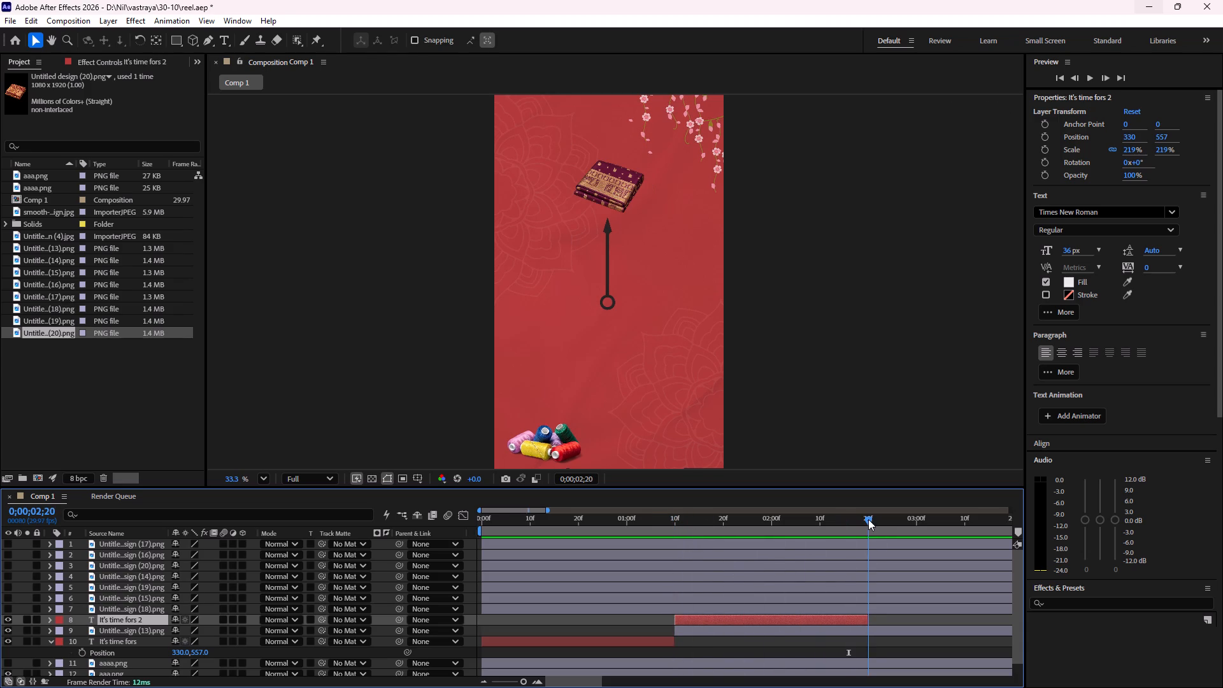
pyautogui.press('p')
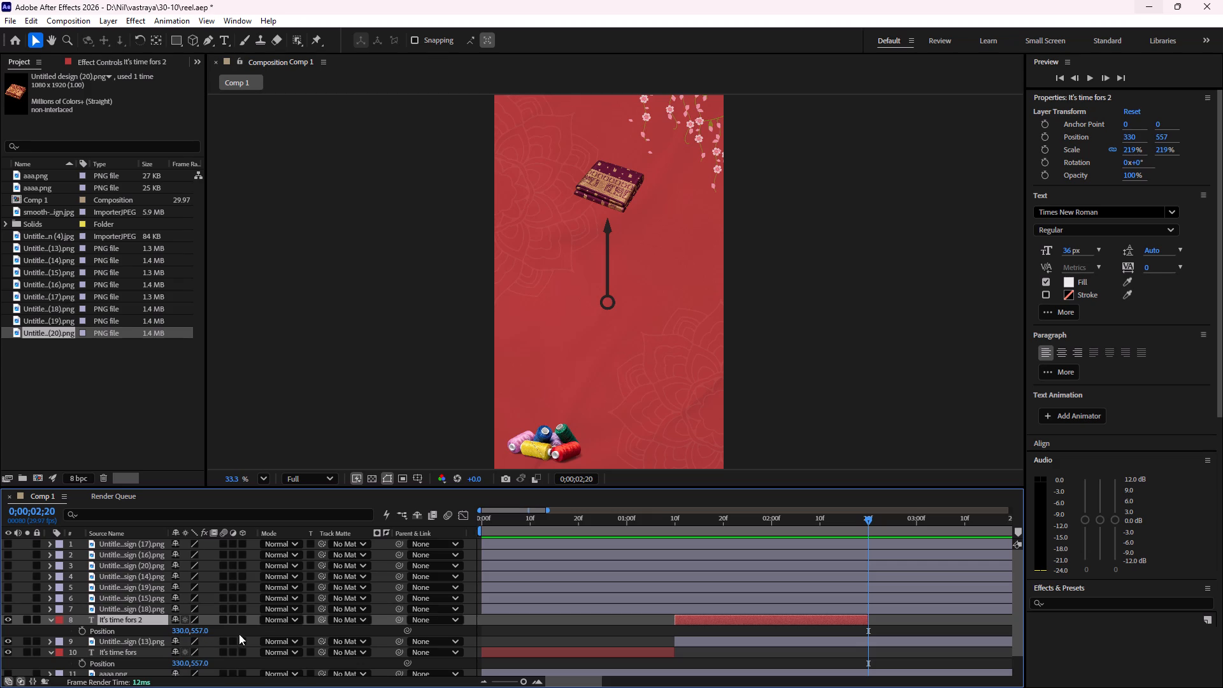
pyautogui.click(8, 606)
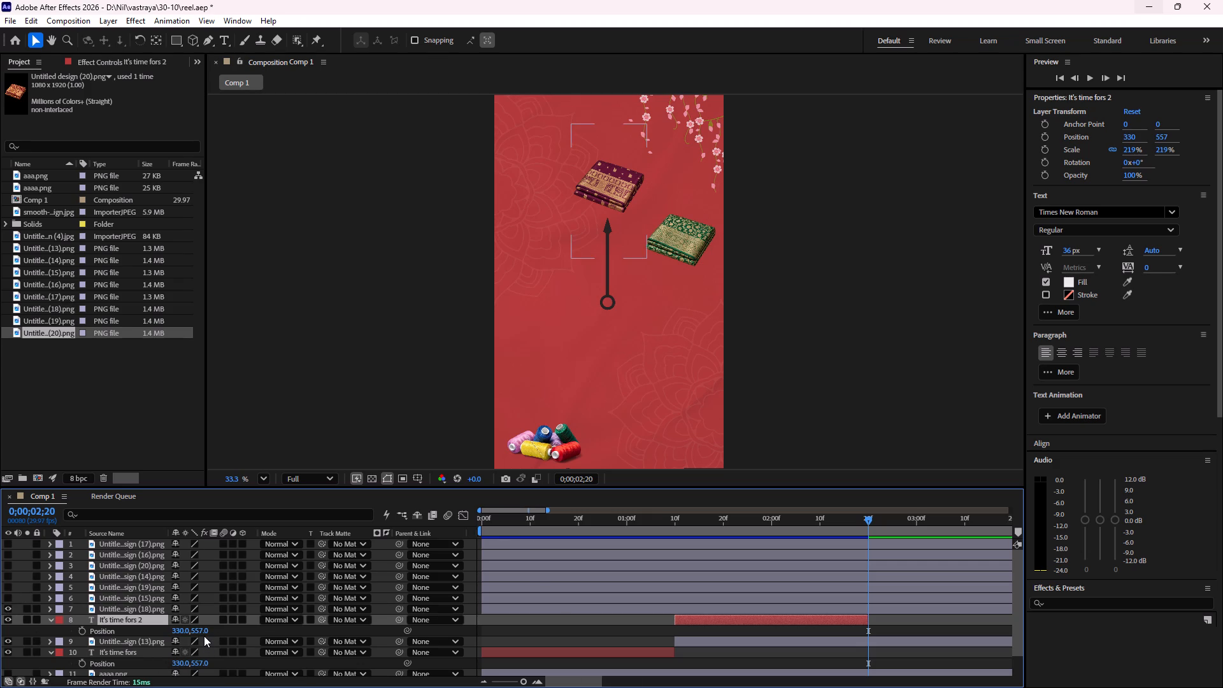
# Move the duplicated title text onto the green saree by setting its Position to about 667, 758.
pyautogui.moveTo(201, 629); pyautogui.dragTo(252, 629)
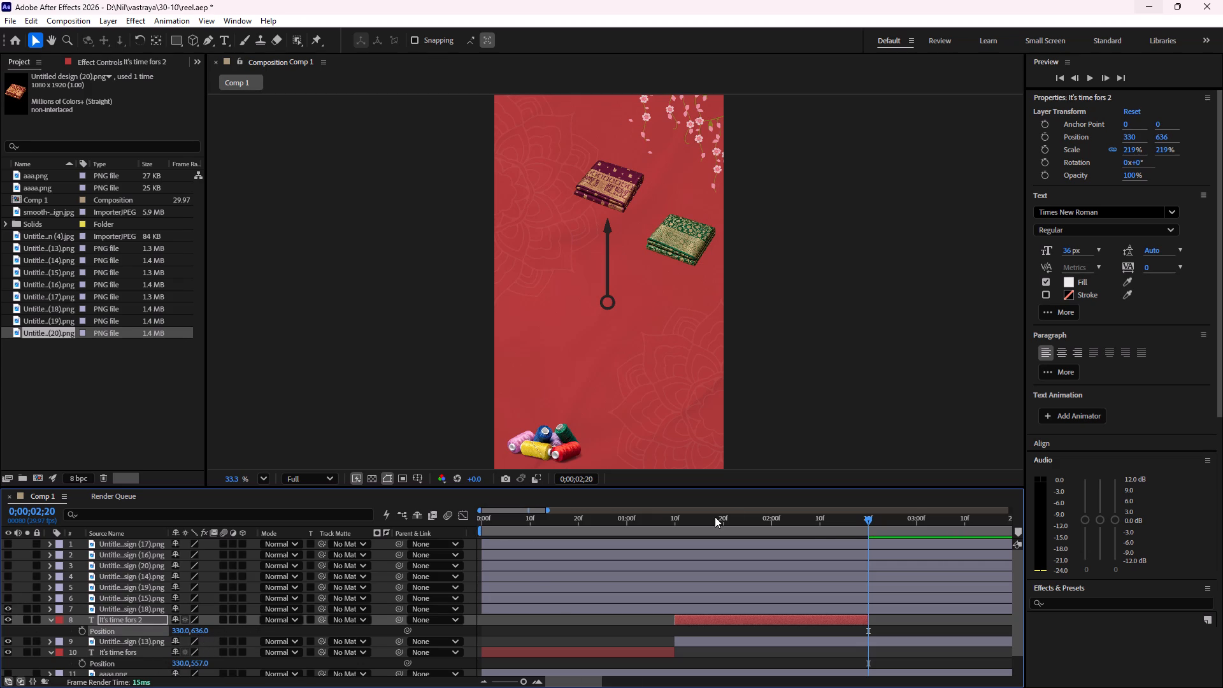
pyautogui.moveTo(829, 524); pyautogui.dragTo(802, 522)
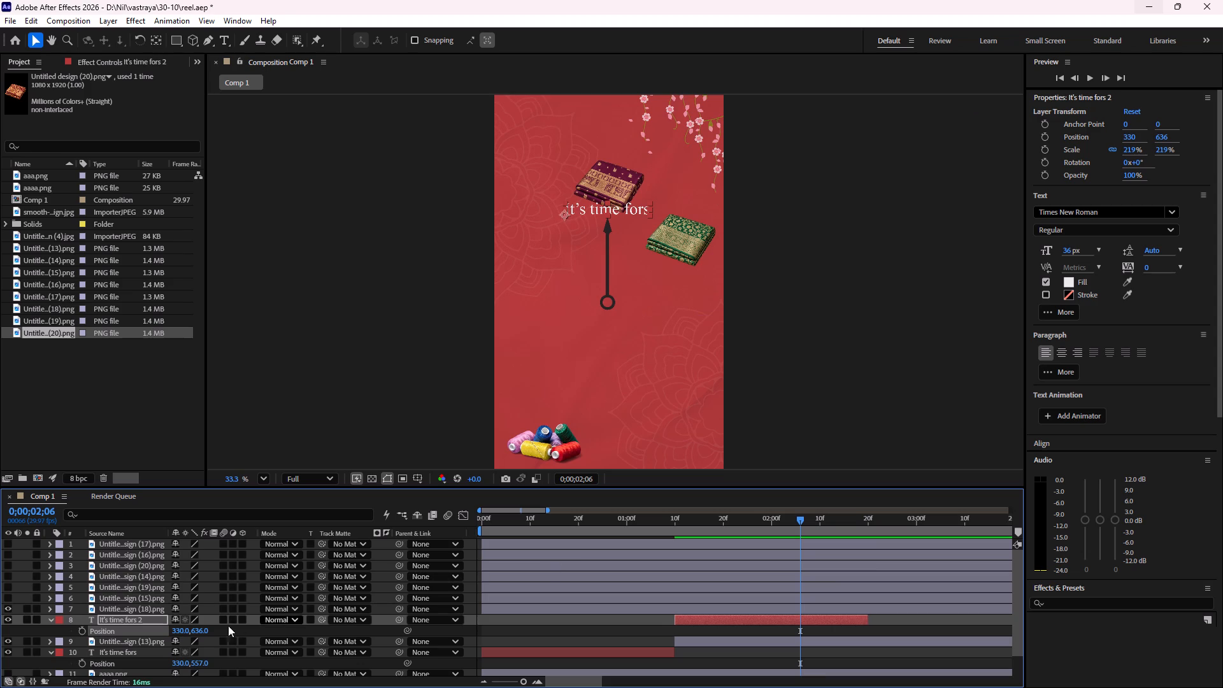
pyautogui.moveTo(200, 630); pyautogui.dragTo(266, 629)
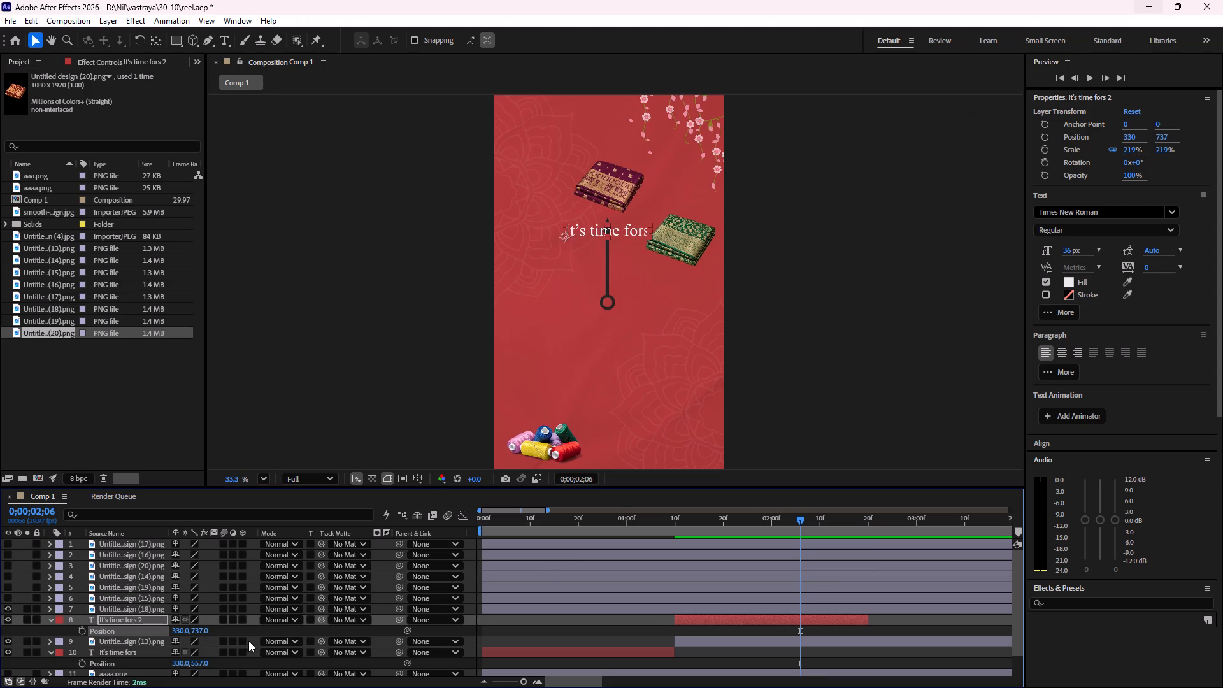
pyautogui.moveTo(177, 630); pyautogui.dragTo(376, 613)
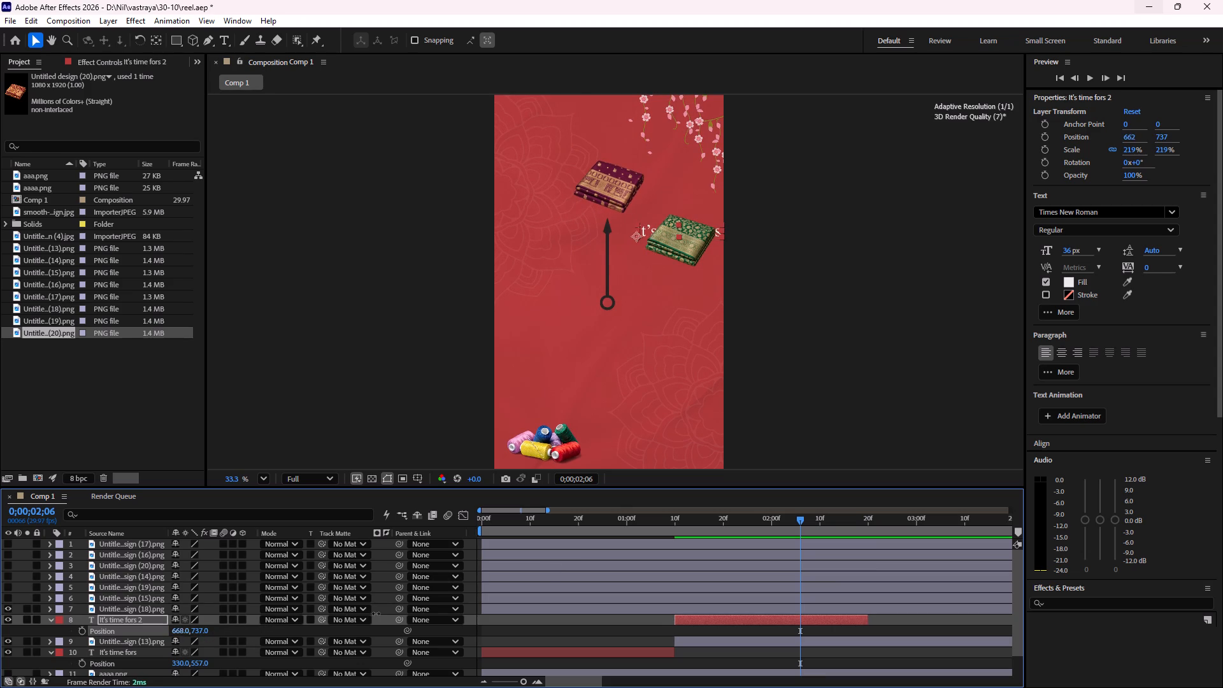
pyautogui.moveTo(376, 613); pyautogui.dragTo(359, 610)
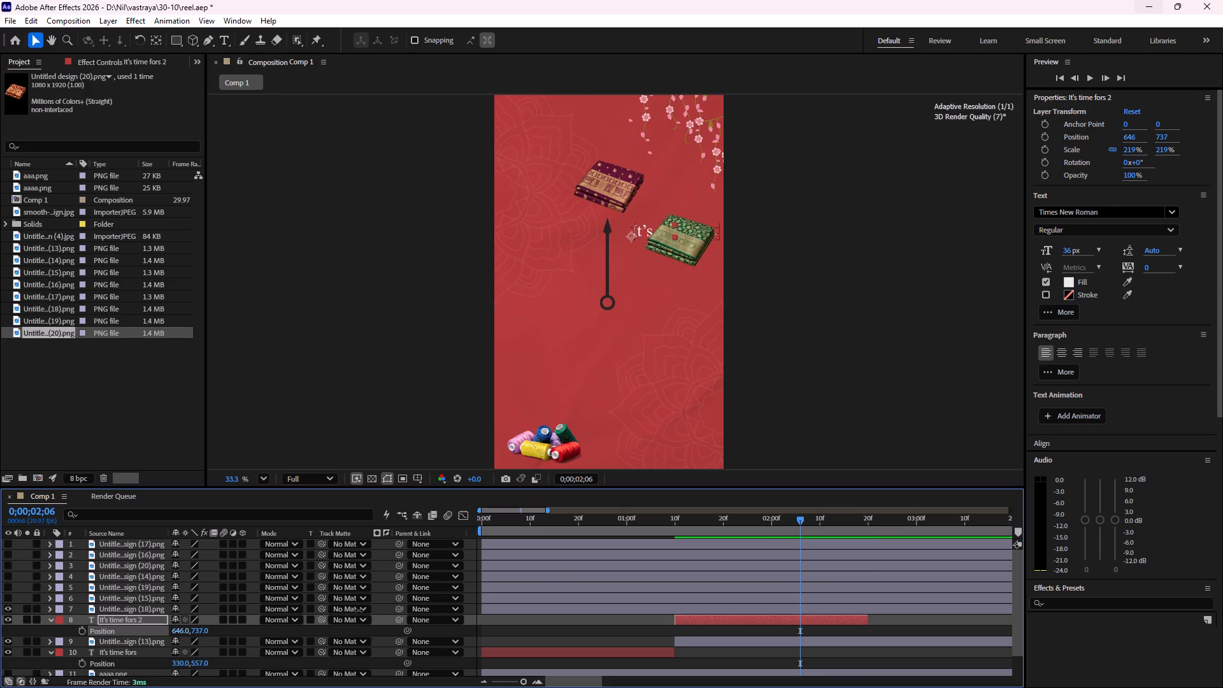
pyautogui.moveTo(359, 610); pyautogui.dragTo(370, 608)
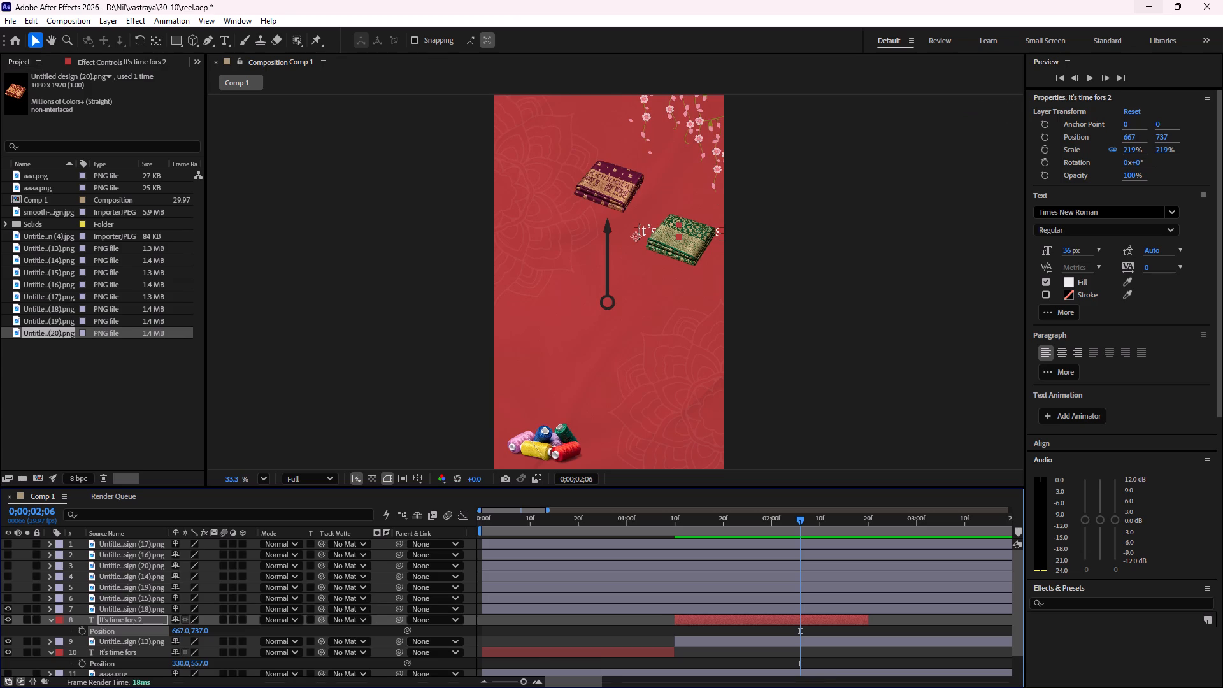
pyautogui.moveTo(201, 626); pyautogui.dragTo(210, 622)
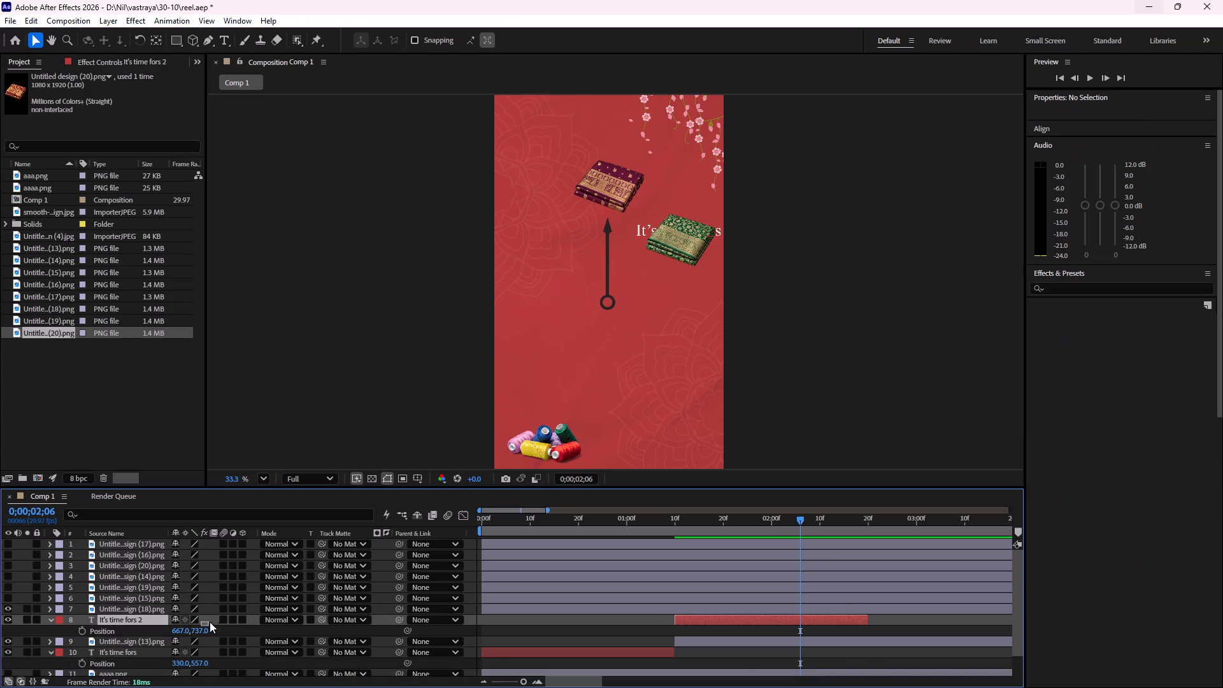
pyautogui.moveTo(210, 622); pyautogui.dragTo(229, 611)
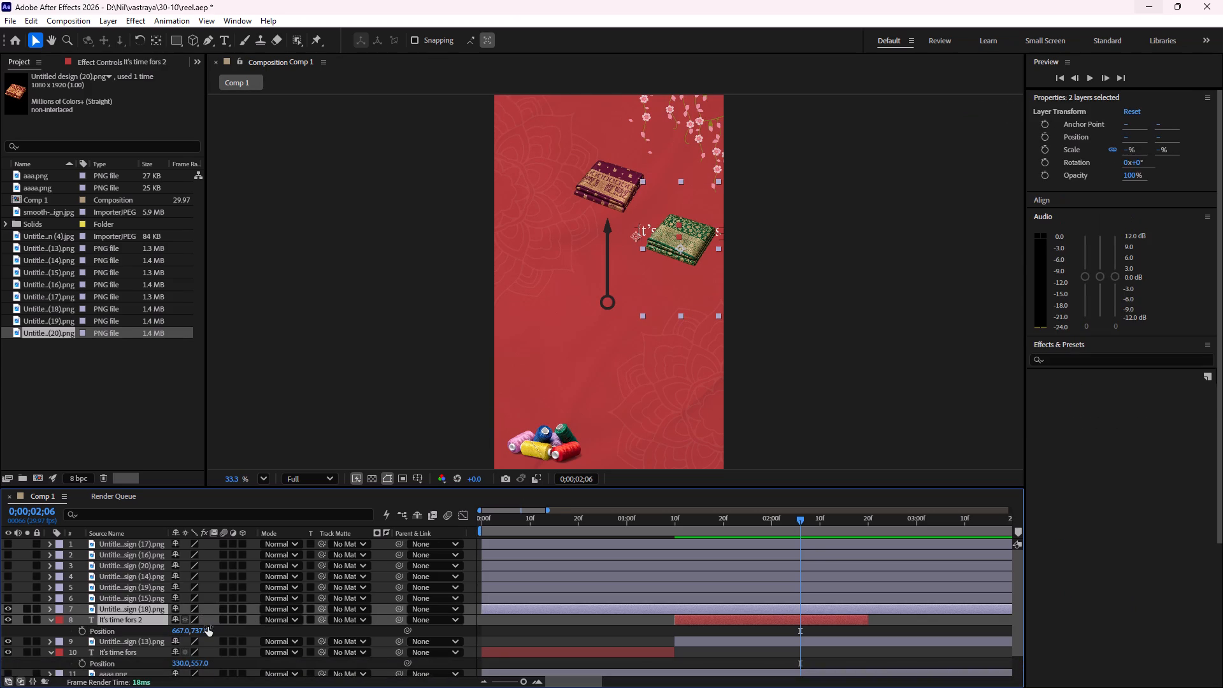
pyautogui.click(214, 629)
pyautogui.moveTo(201, 633); pyautogui.dragTo(220, 624)
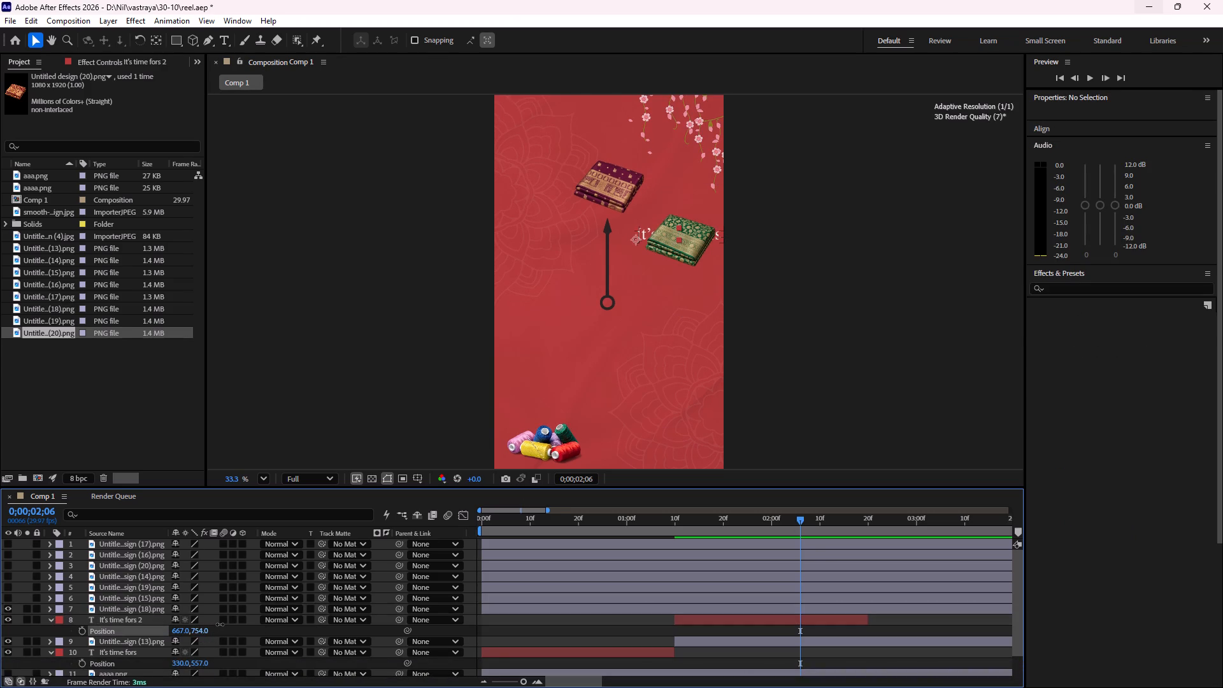
pyautogui.moveTo(220, 624); pyautogui.dragTo(222, 624)
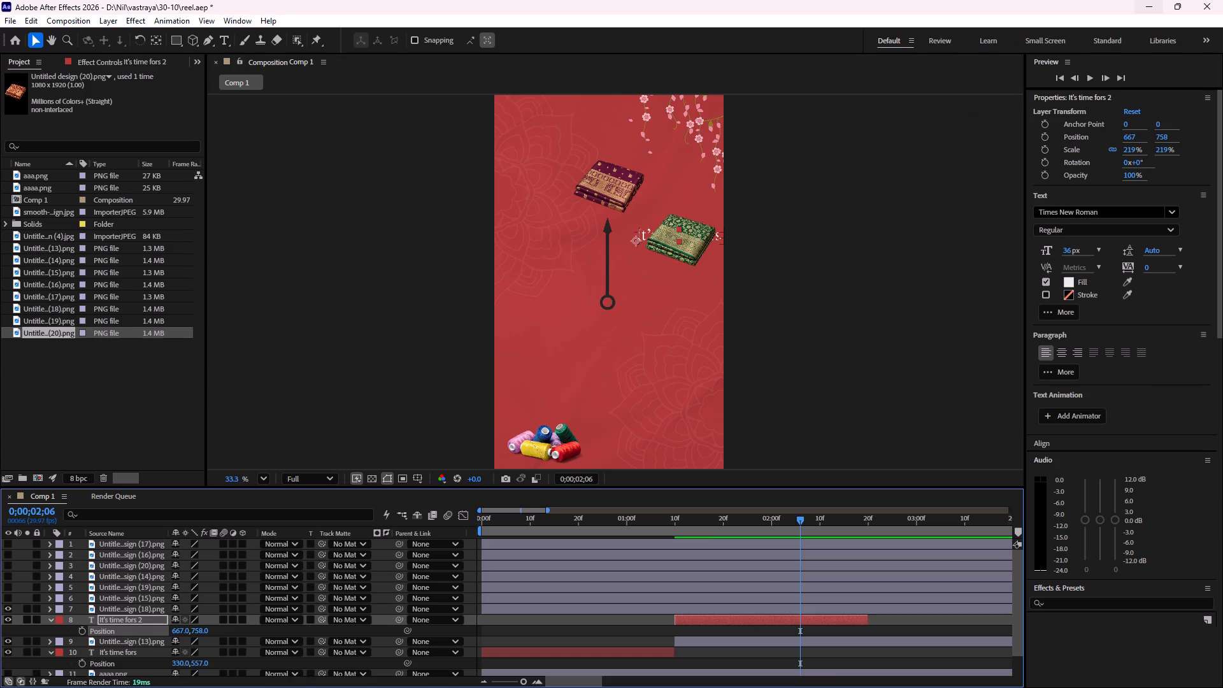
# Check the second title in the reference video, hide Untitled design (18).png, and replace the duplicated text with "Tradition".
pyautogui.click(873, 677)
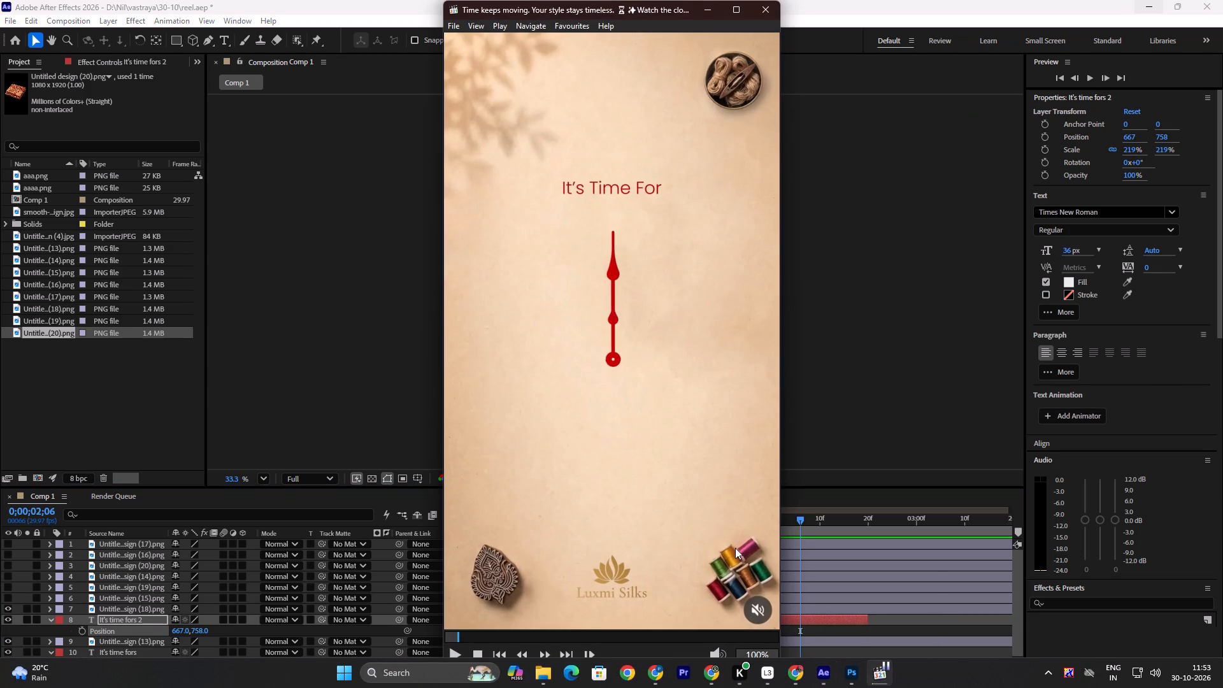
pyautogui.moveTo(461, 640); pyautogui.dragTo(491, 633)
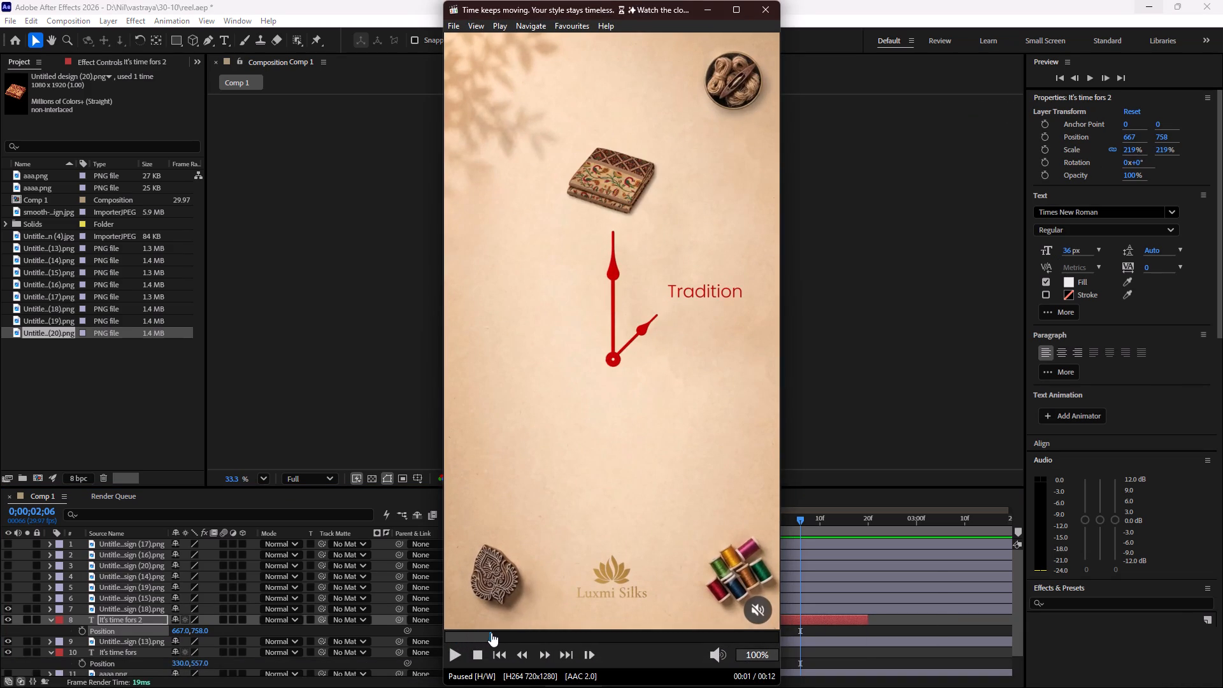
pyautogui.moveTo(491, 633); pyautogui.dragTo(492, 633)
pyautogui.click(715, 7)
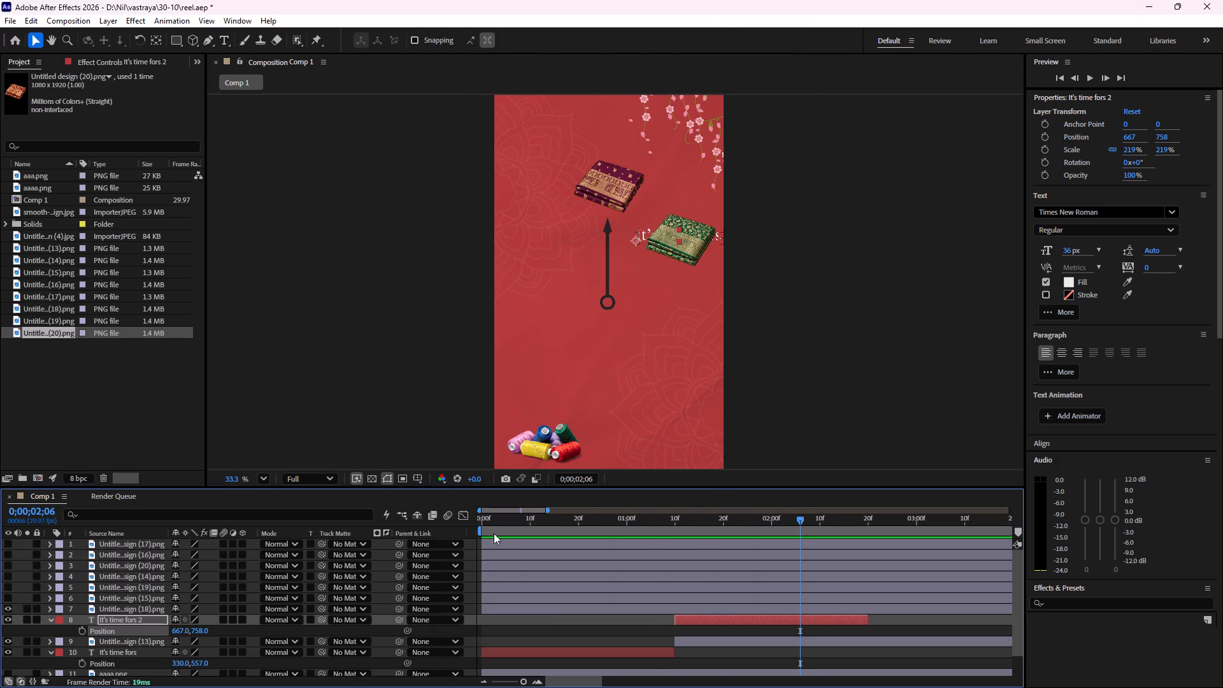
pyautogui.click(4, 611)
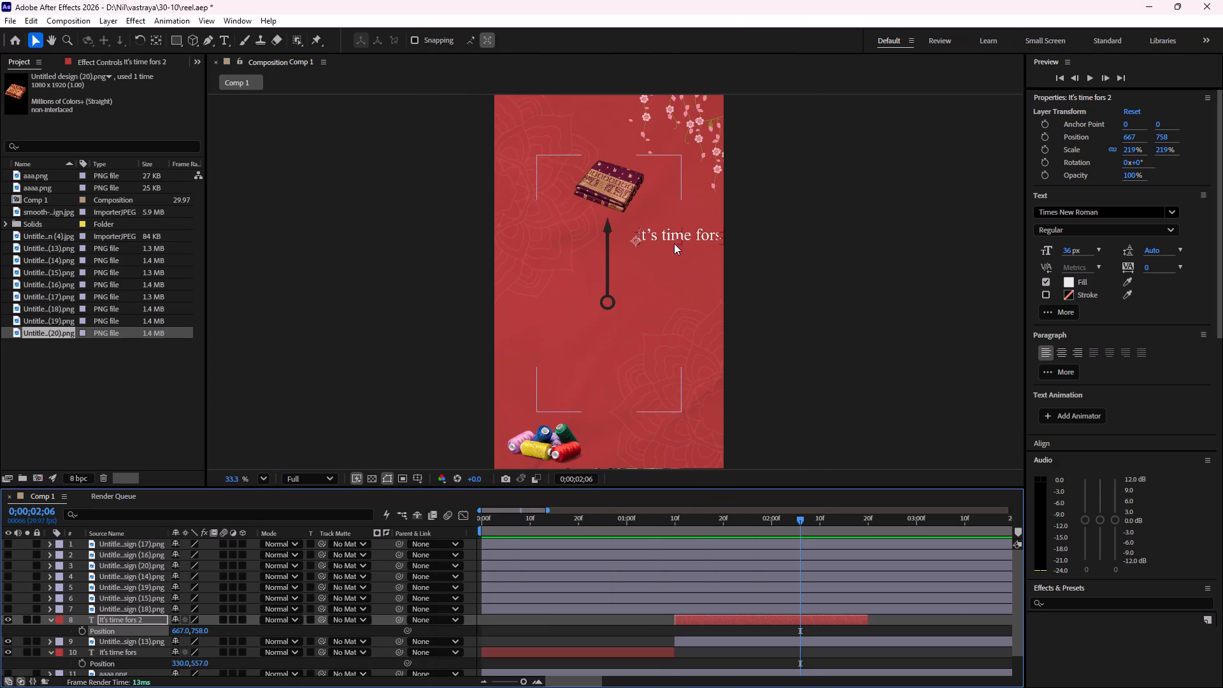
pyautogui.doubleClick(675, 236)
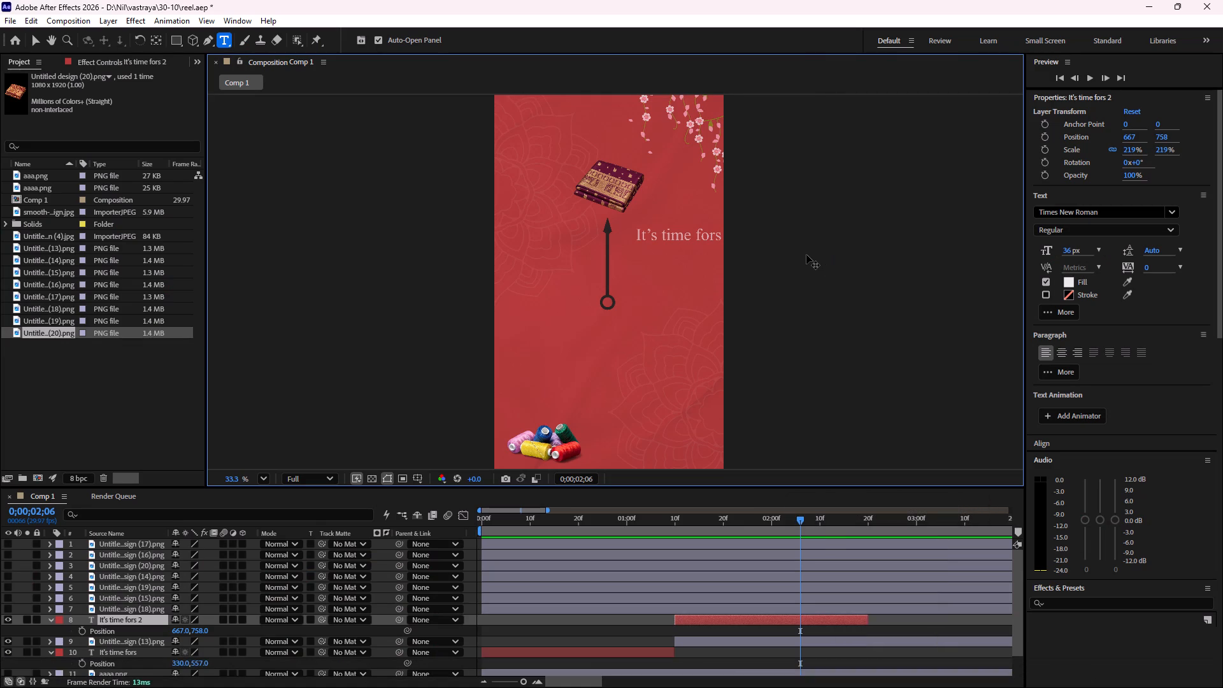
pyautogui.write('Tra')
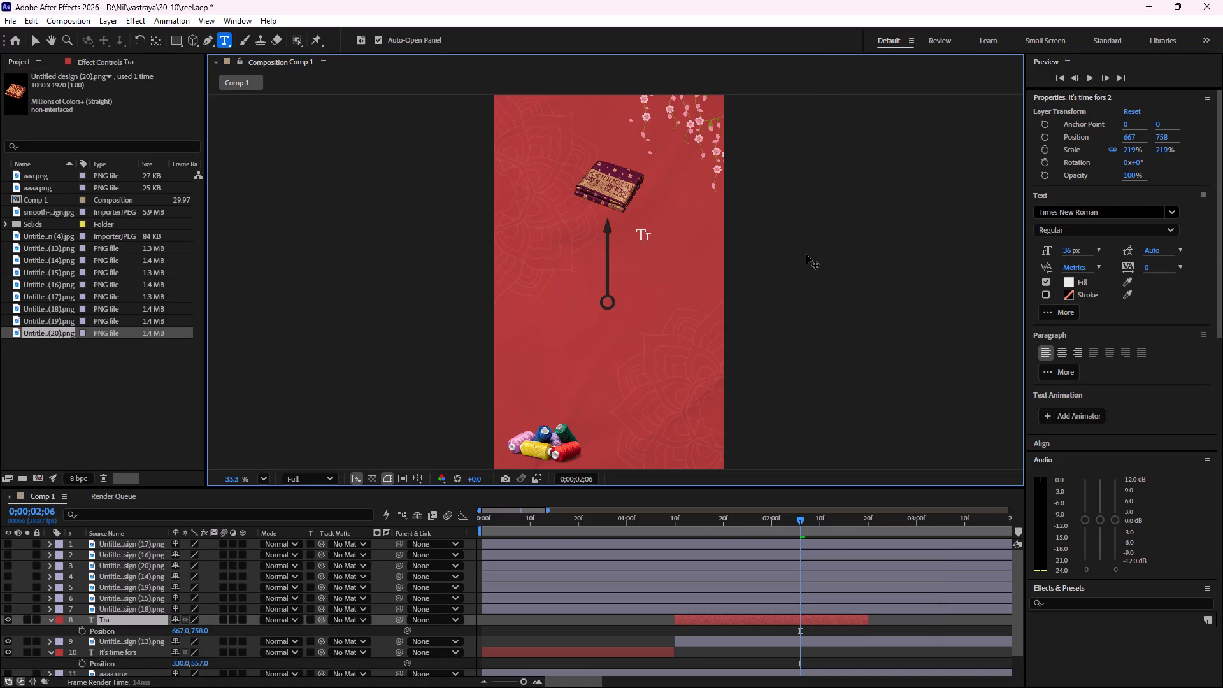
pyautogui.write('ditio')
pyautogui.press('n')
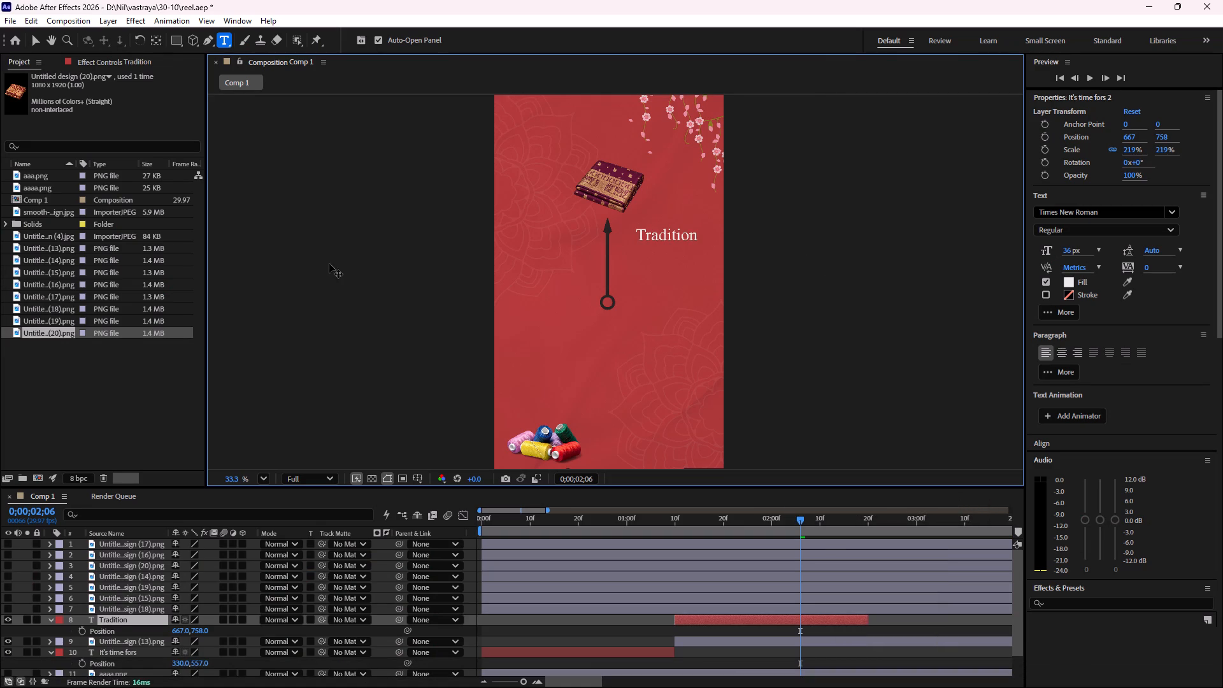
# Shift the Tradition text horizontally to an X Position of 758, beside the clock hand.
pyautogui.moveTo(176, 629); pyautogui.dragTo(203, 629)
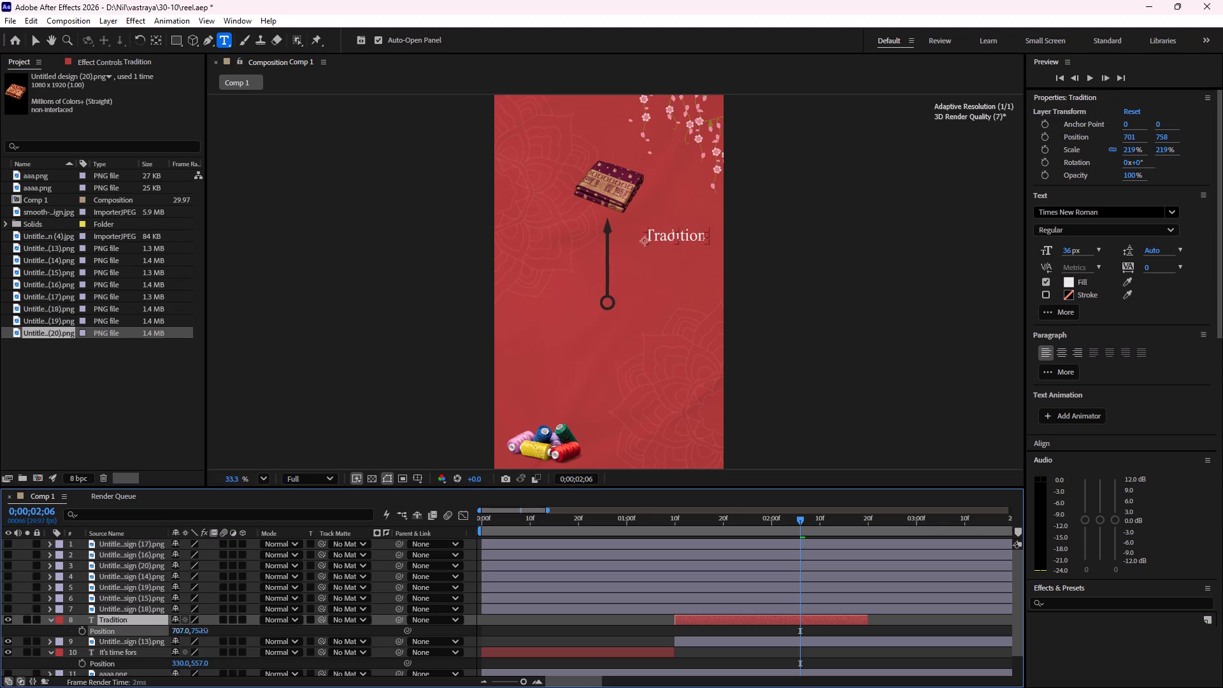
pyautogui.moveTo(203, 629); pyautogui.dragTo(234, 634)
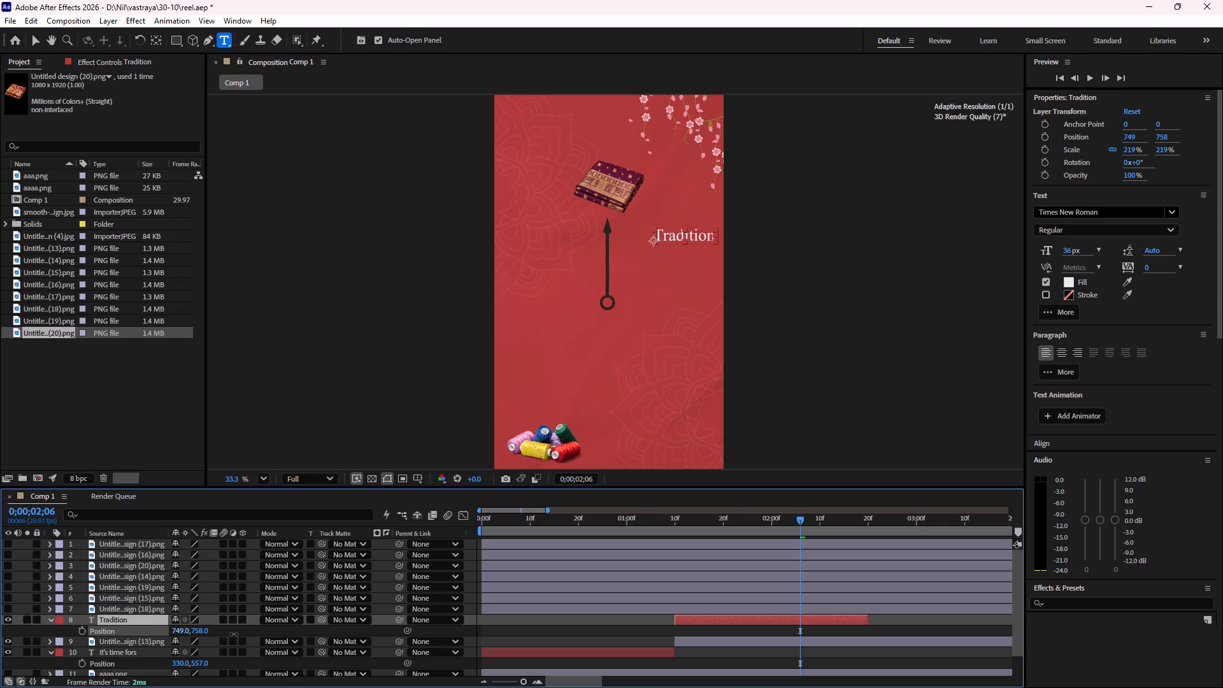
pyautogui.moveTo(234, 634); pyautogui.dragTo(239, 633)
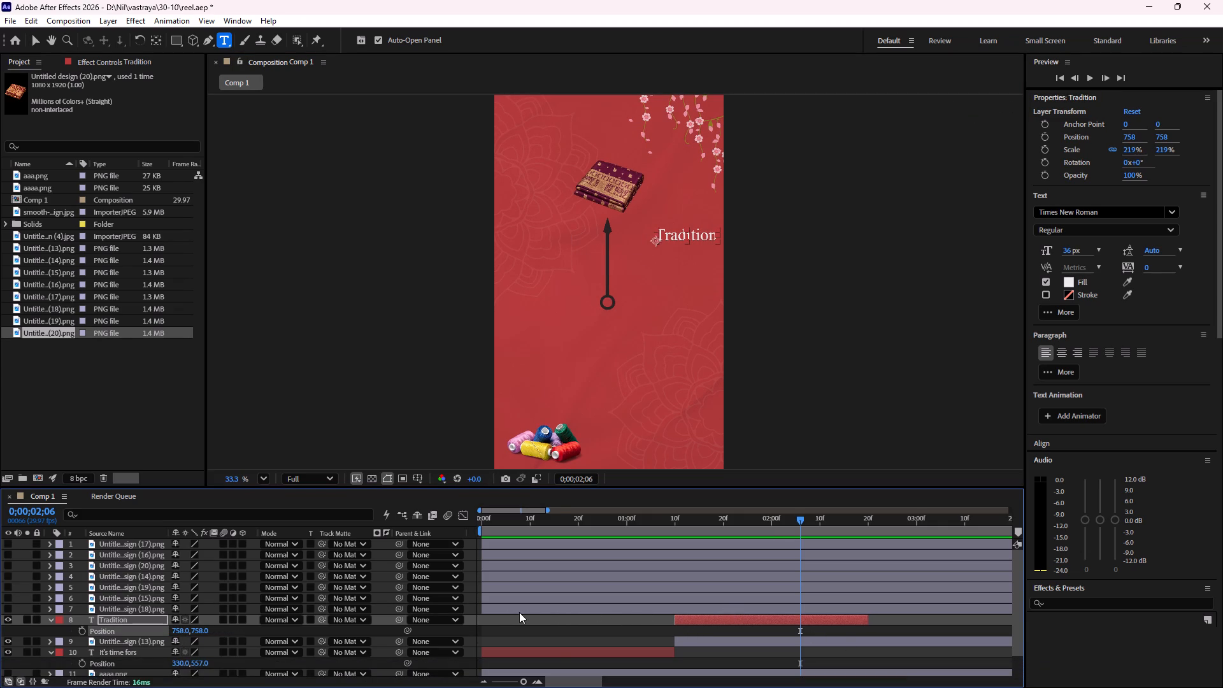
# Trim the Untitled design (18).png saree layer to start at 0;00;02;20, where Tradition ends, and make it visible.
pyautogui.moveTo(482, 606); pyautogui.dragTo(855, 614)
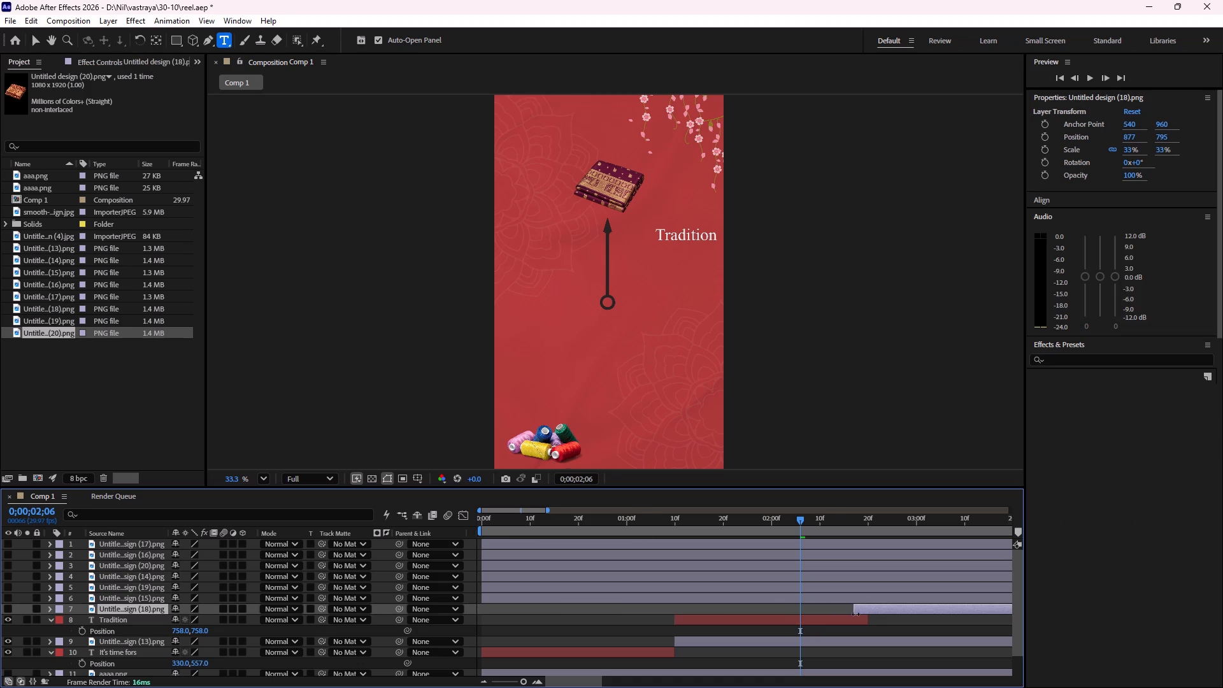
pyautogui.moveTo(855, 614); pyautogui.dragTo(869, 616)
pyautogui.scroll(-3, 890, 580)
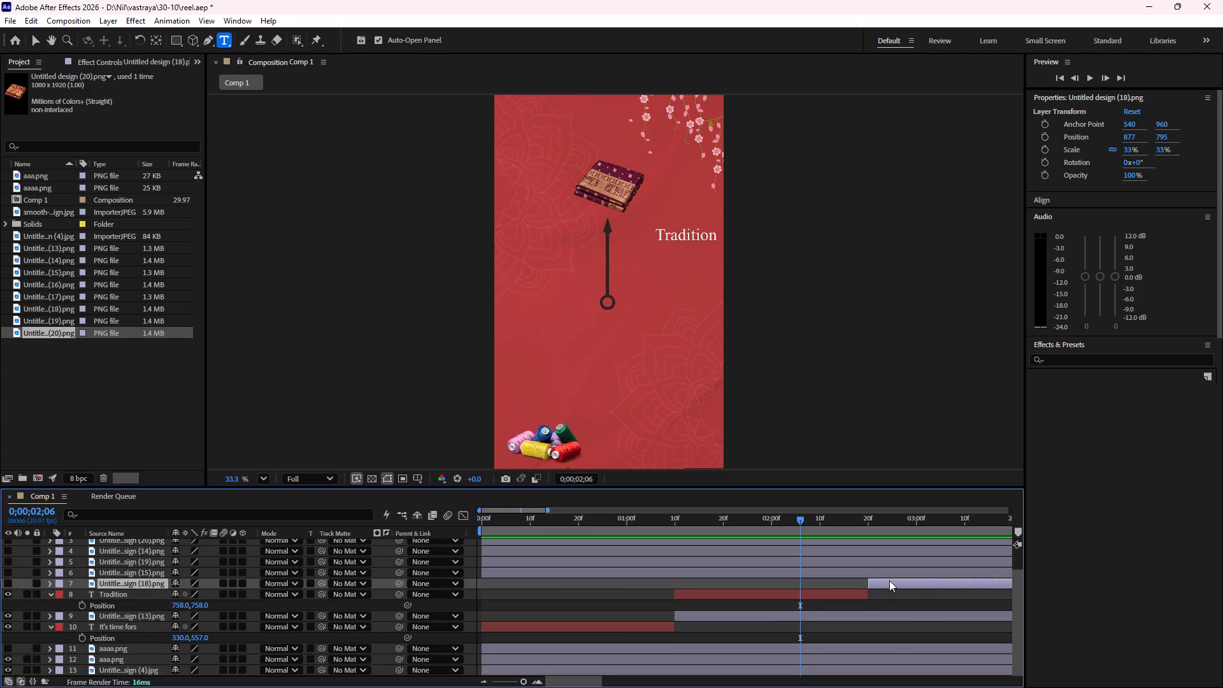
pyautogui.scroll(3, 889, 580)
pyautogui.moveTo(843, 518); pyautogui.dragTo(866, 520)
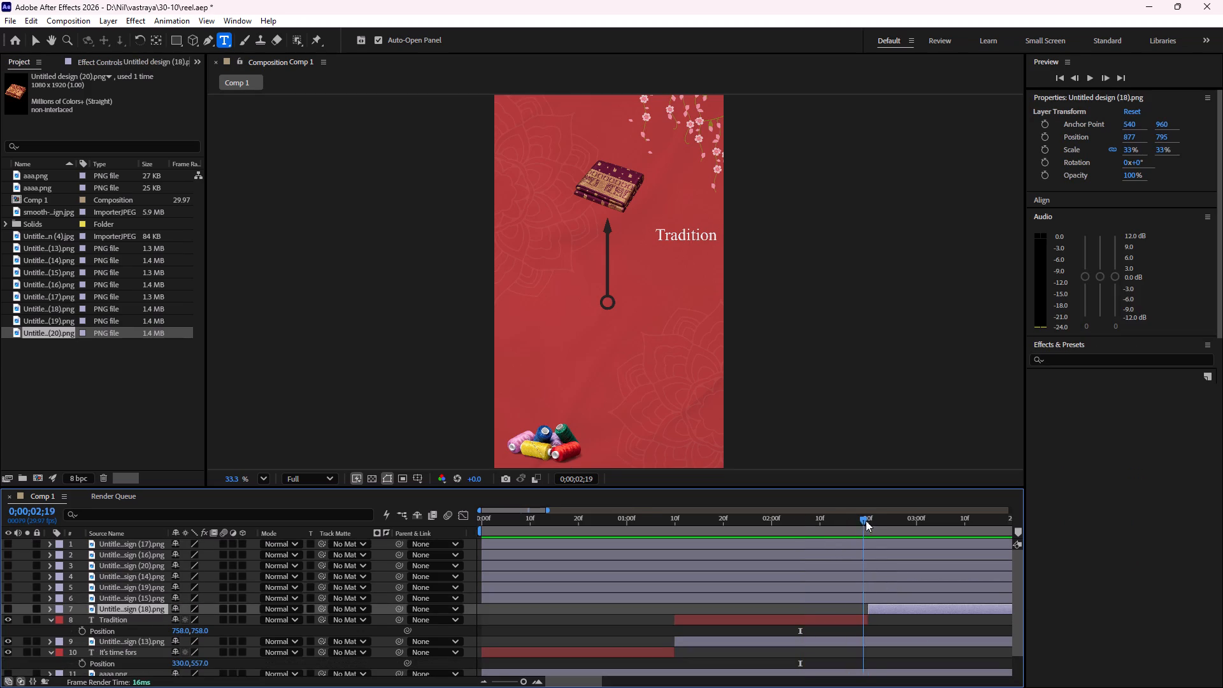
pyautogui.moveTo(866, 520); pyautogui.dragTo(868, 544)
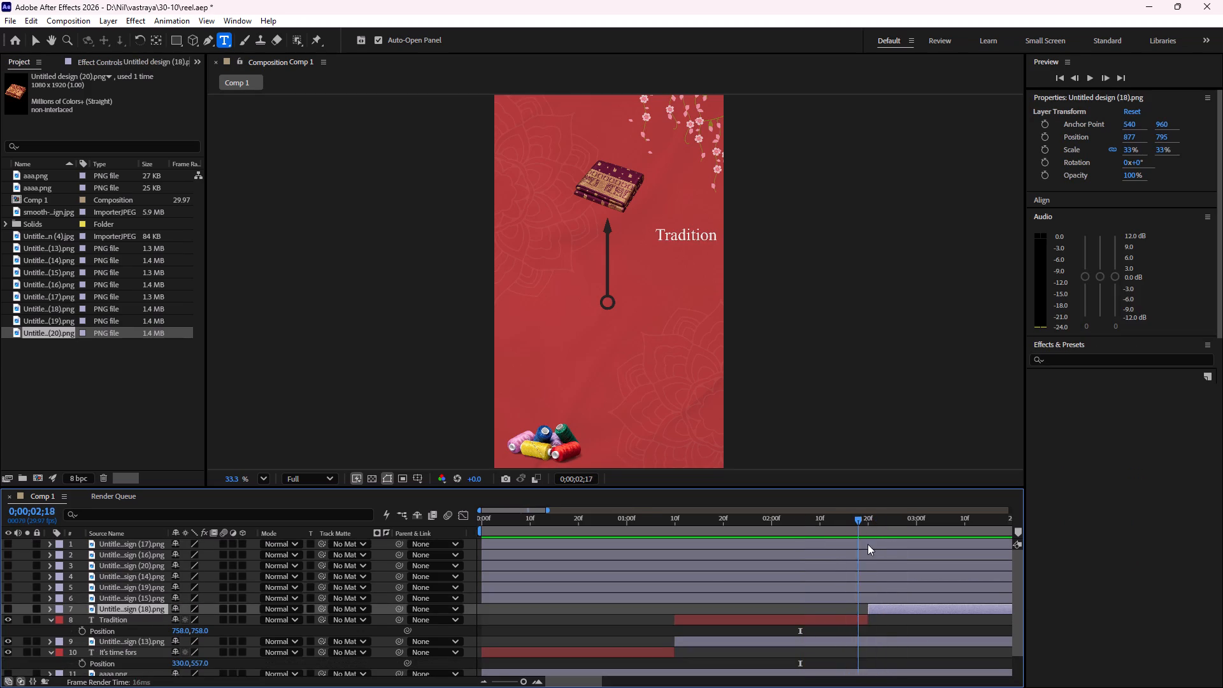
pyautogui.moveTo(868, 544); pyautogui.dragTo(868, 545)
pyautogui.click(9, 606)
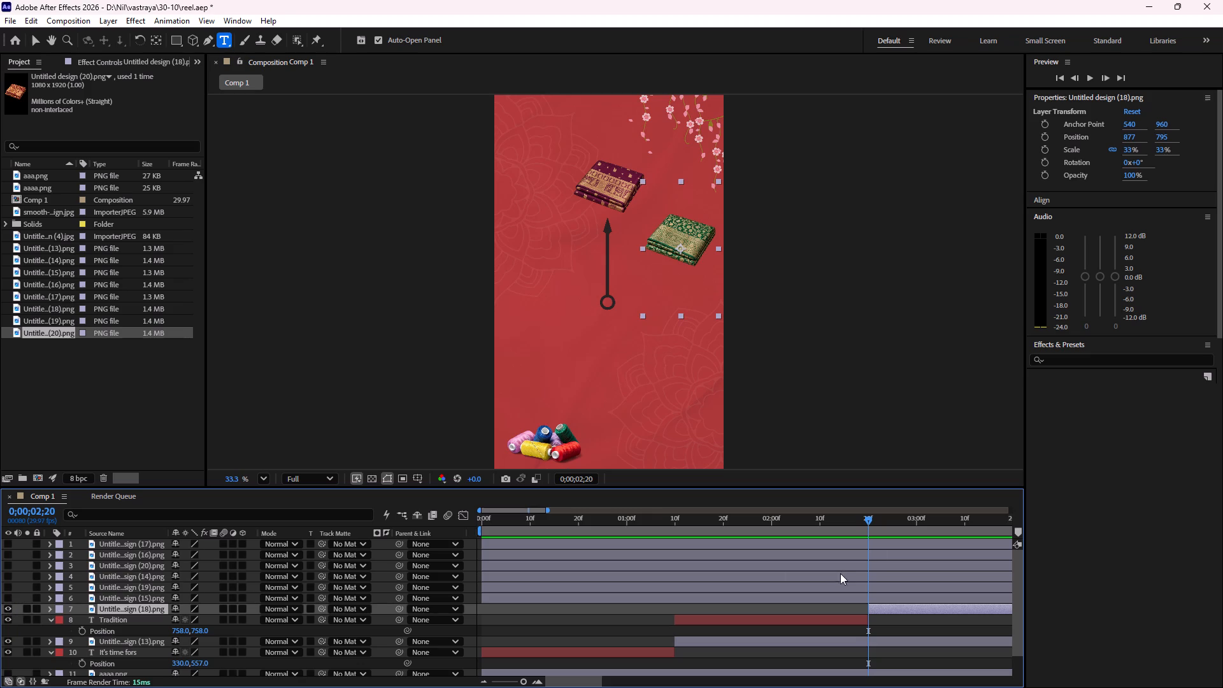
pyautogui.moveTo(871, 526); pyautogui.dragTo(864, 536)
pyautogui.moveTo(864, 536); pyautogui.dragTo(870, 539)
pyautogui.scroll(-6, 841, 591)
pyautogui.scroll(3, 841, 592)
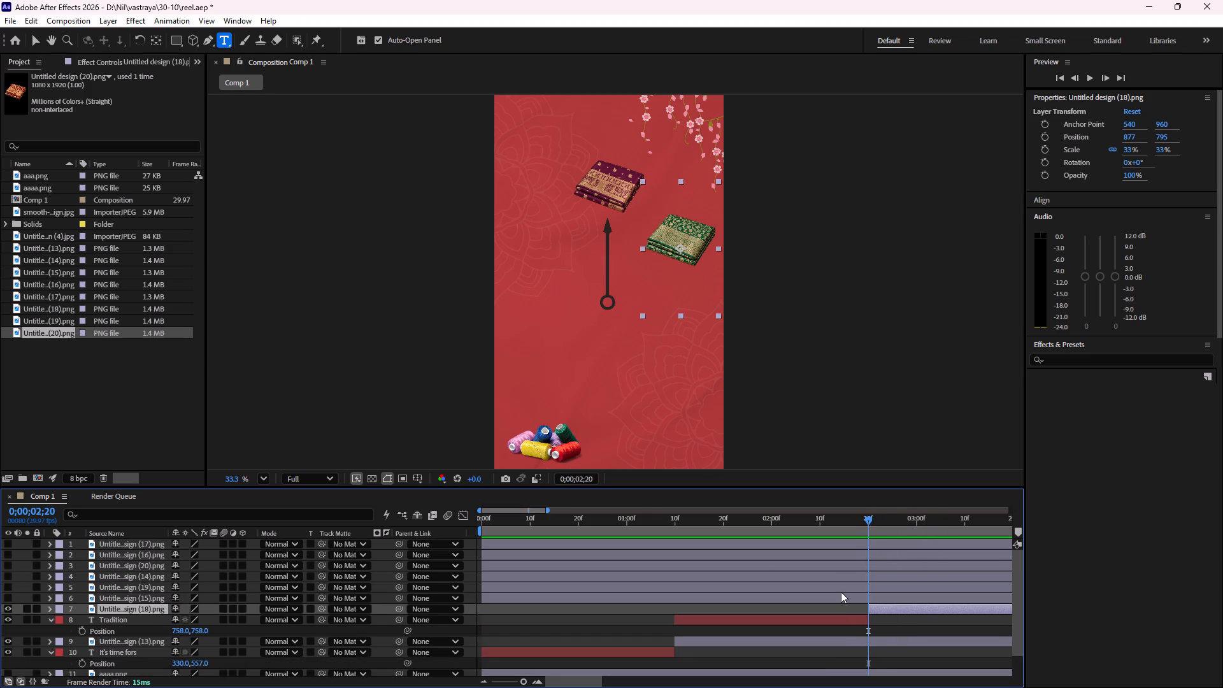
# Duplicate the Tradition text layer and place the copy above Untitled design (18).png, spanning 0;00;02;20 to 0;00;04;00.
pyautogui.keyDown('alt'); pyautogui.scroll(-4, 841, 608); pyautogui.keyUp('alt')
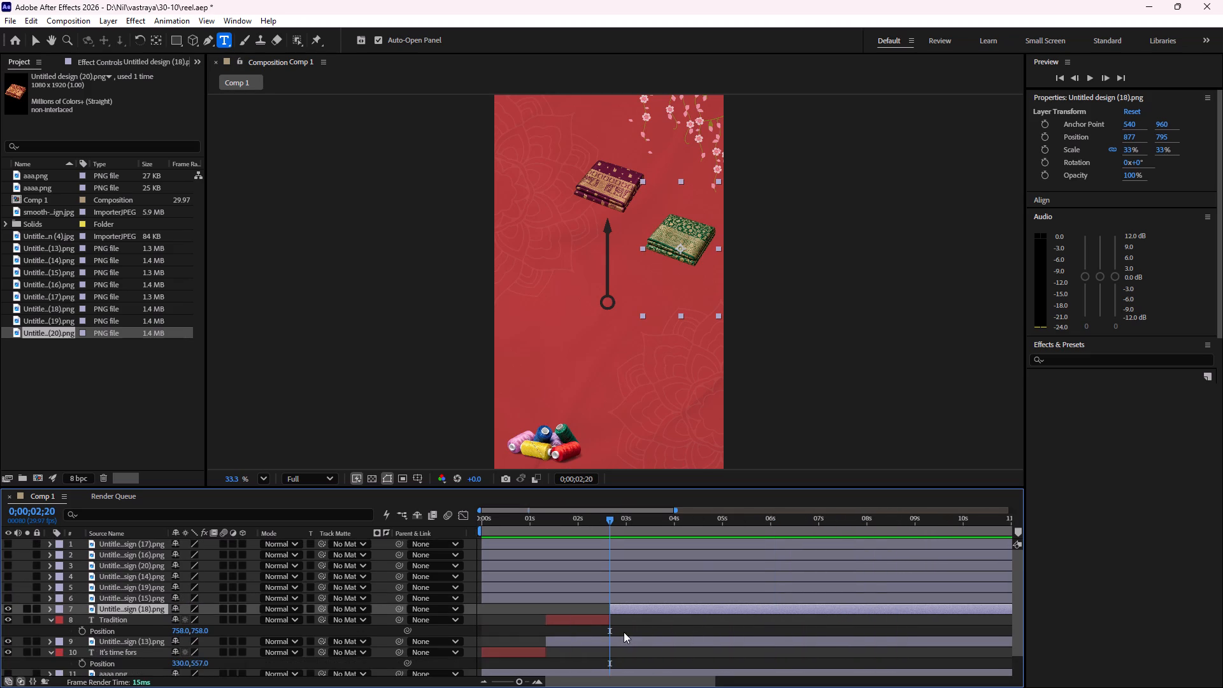
pyautogui.click(117, 619)
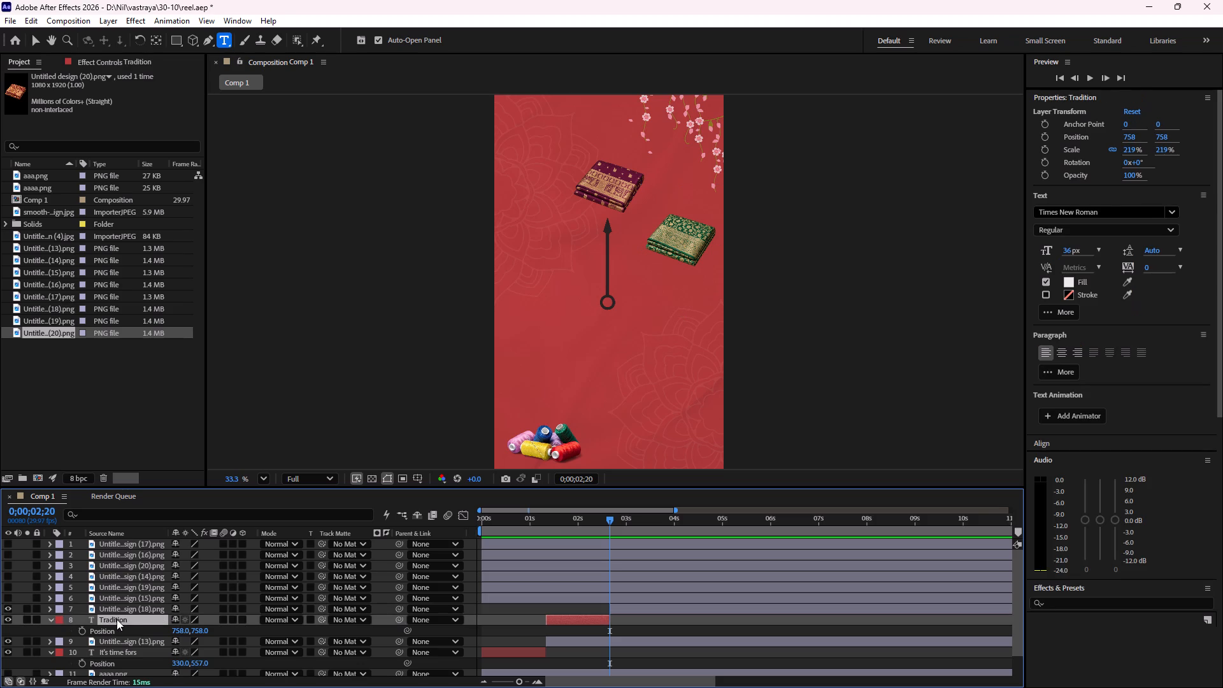
pyautogui.hotkey('ctrl', 'd')
pyautogui.moveTo(117, 619); pyautogui.dragTo(116, 603)
pyautogui.moveTo(578, 609); pyautogui.dragTo(615, 612)
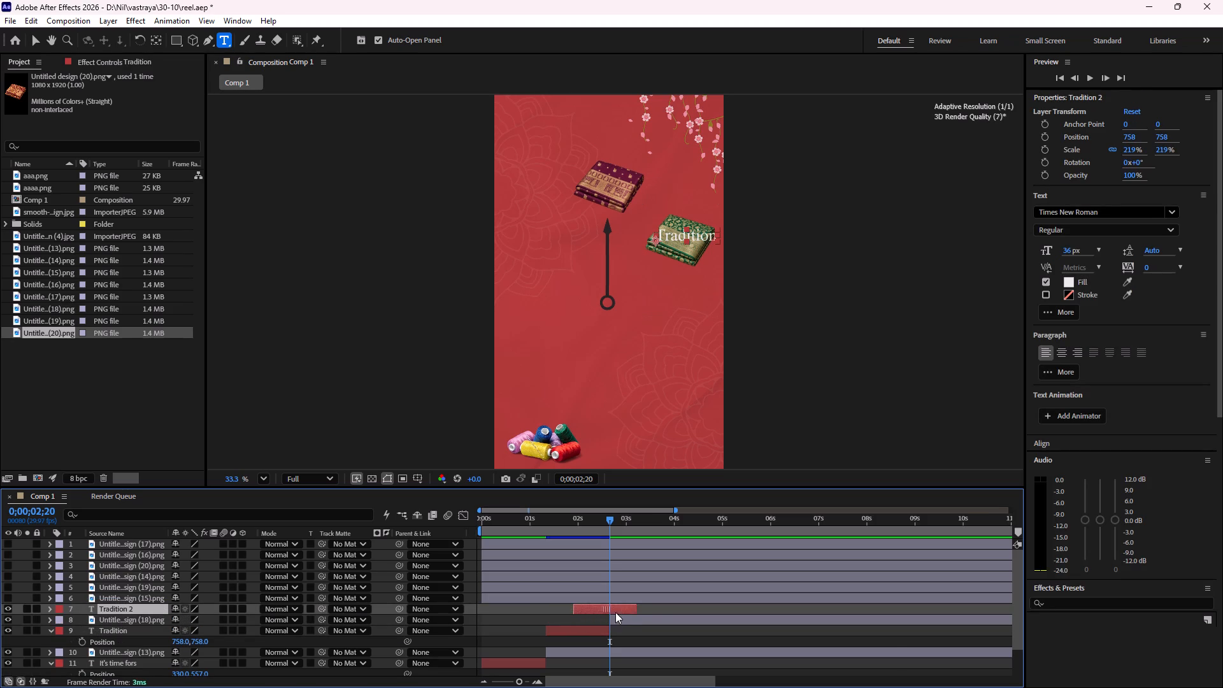
pyautogui.moveTo(615, 612); pyautogui.dragTo(643, 613)
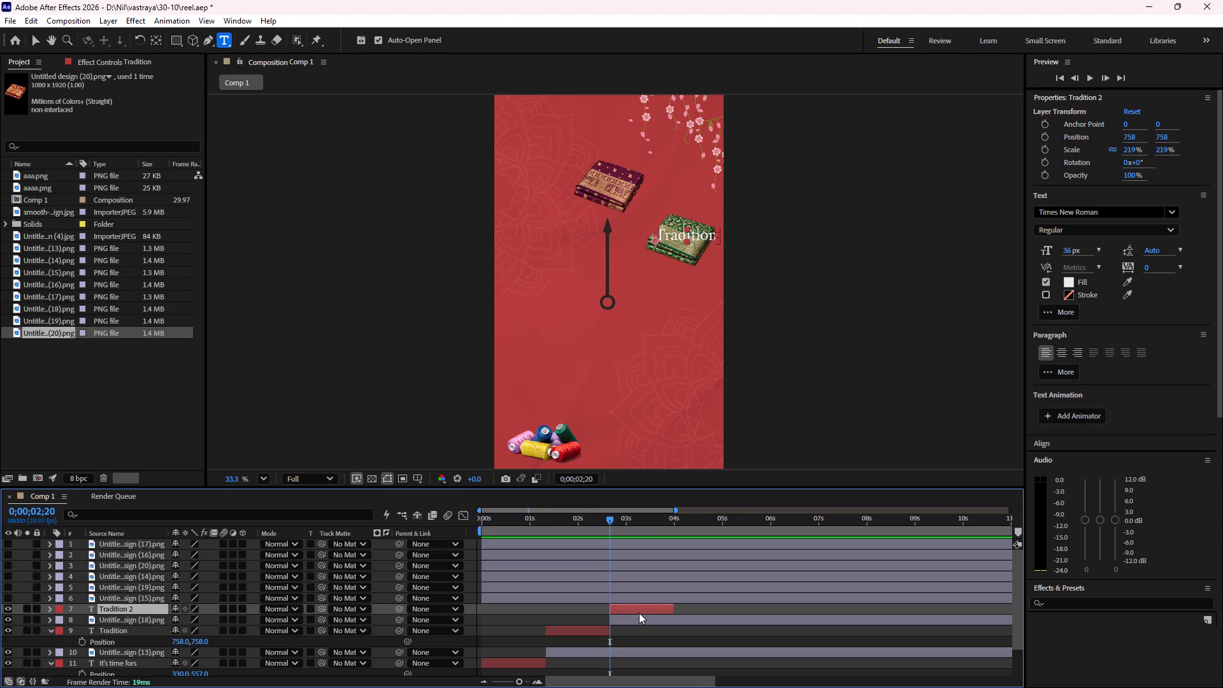
pyautogui.keyDown('alt'); pyautogui.scroll(4, 638, 613); pyautogui.keyUp('alt')
pyautogui.keyDown('alt'); pyautogui.scroll(-2, 638, 613); pyautogui.keyUp('alt')
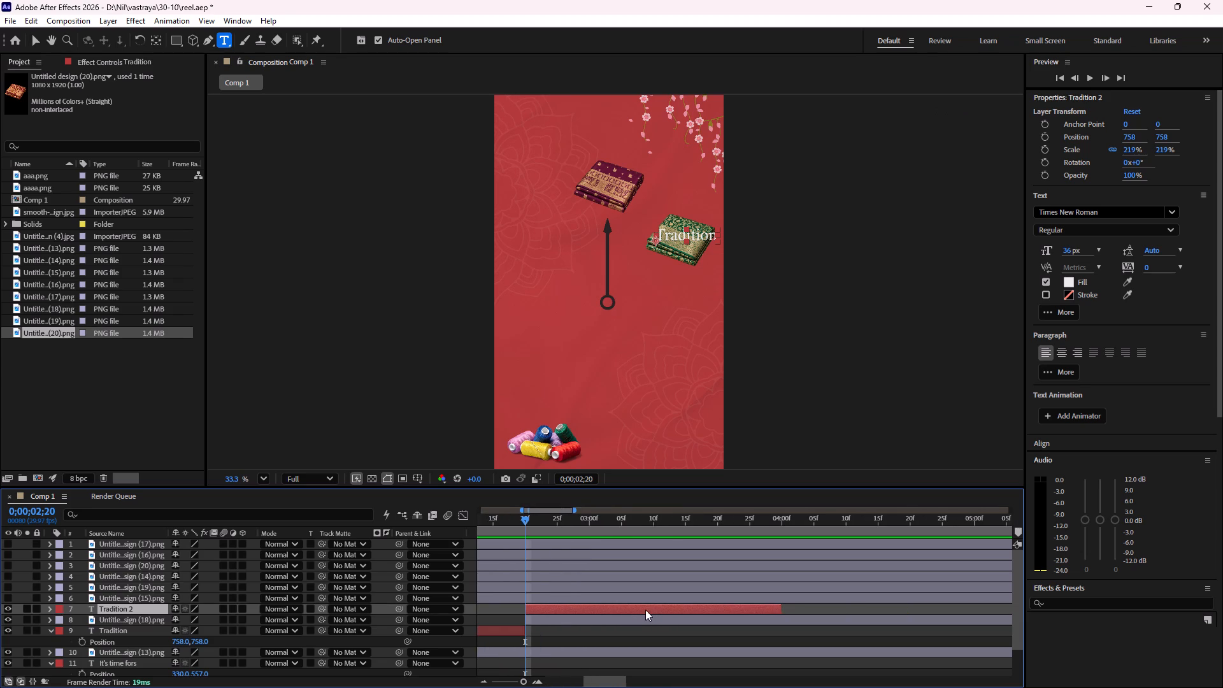
# Trim the Untitled design (15).png saree layer to start at 0;00;04;00, where the duplicated Tradition text ends, and preview the sequence.
pyautogui.keyDown('alt'); pyautogui.scroll(-1, 645, 610); pyautogui.keyUp('alt')
pyautogui.click(666, 595)
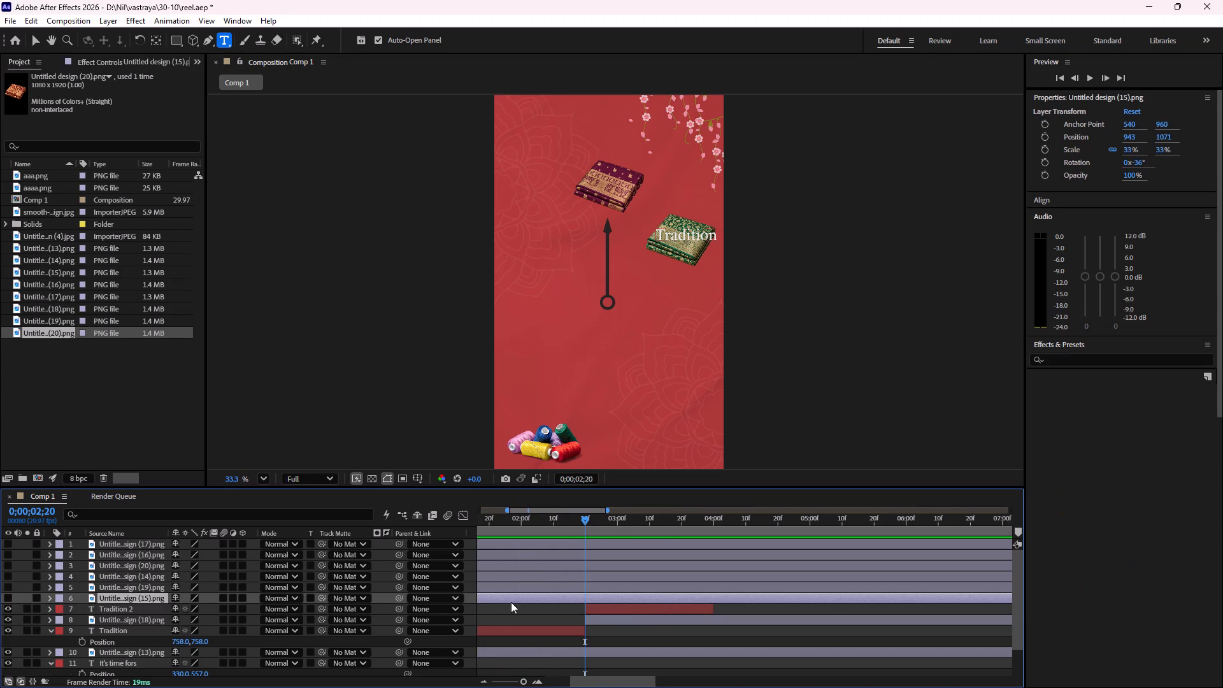
pyautogui.keyDown('alt'); pyautogui.scroll(1, 495, 601); pyautogui.keyUp('alt')
pyautogui.keyDown('alt'); pyautogui.scroll(-5, 495, 601); pyautogui.keyUp('alt')
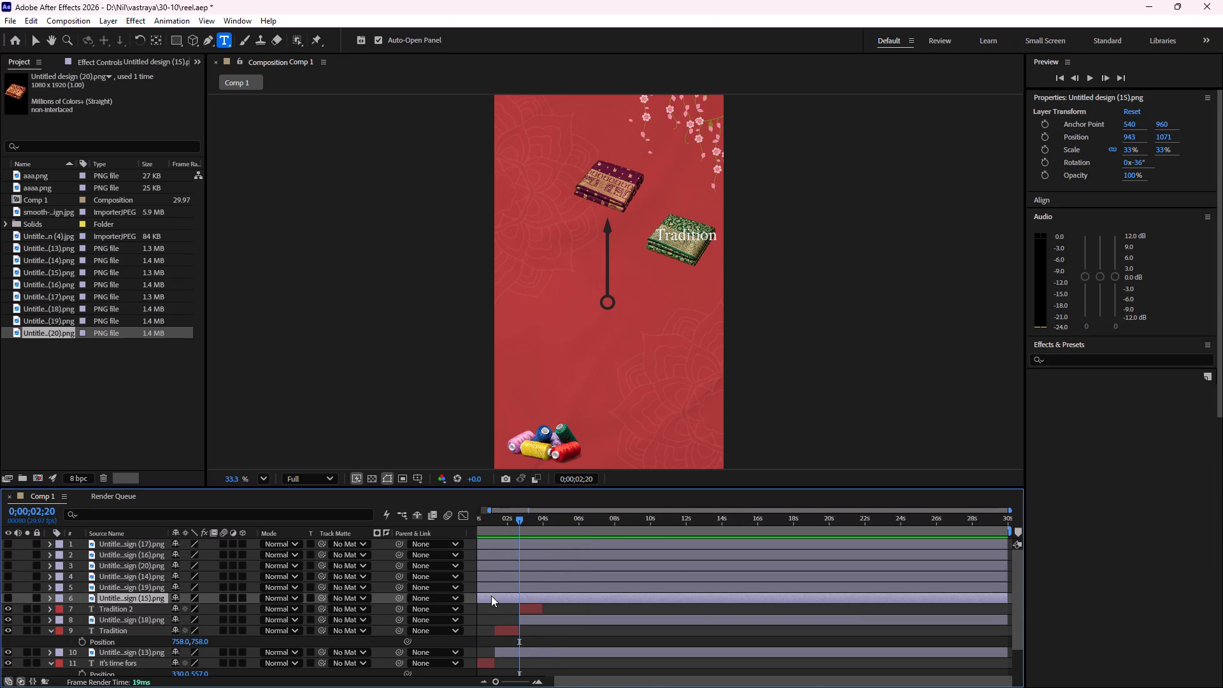
pyautogui.moveTo(481, 599); pyautogui.dragTo(536, 606)
pyautogui.keyDown('alt'); pyautogui.scroll(2, 560, 610); pyautogui.keyUp('alt')
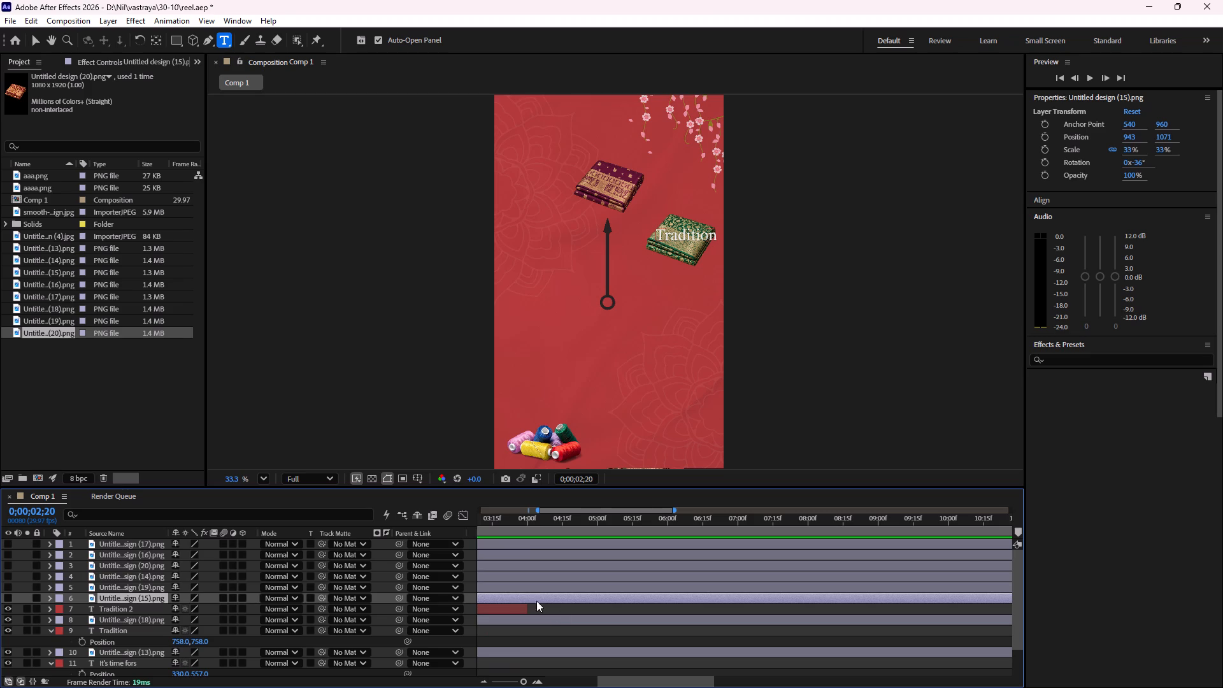
pyautogui.scroll(3, 527, 613)
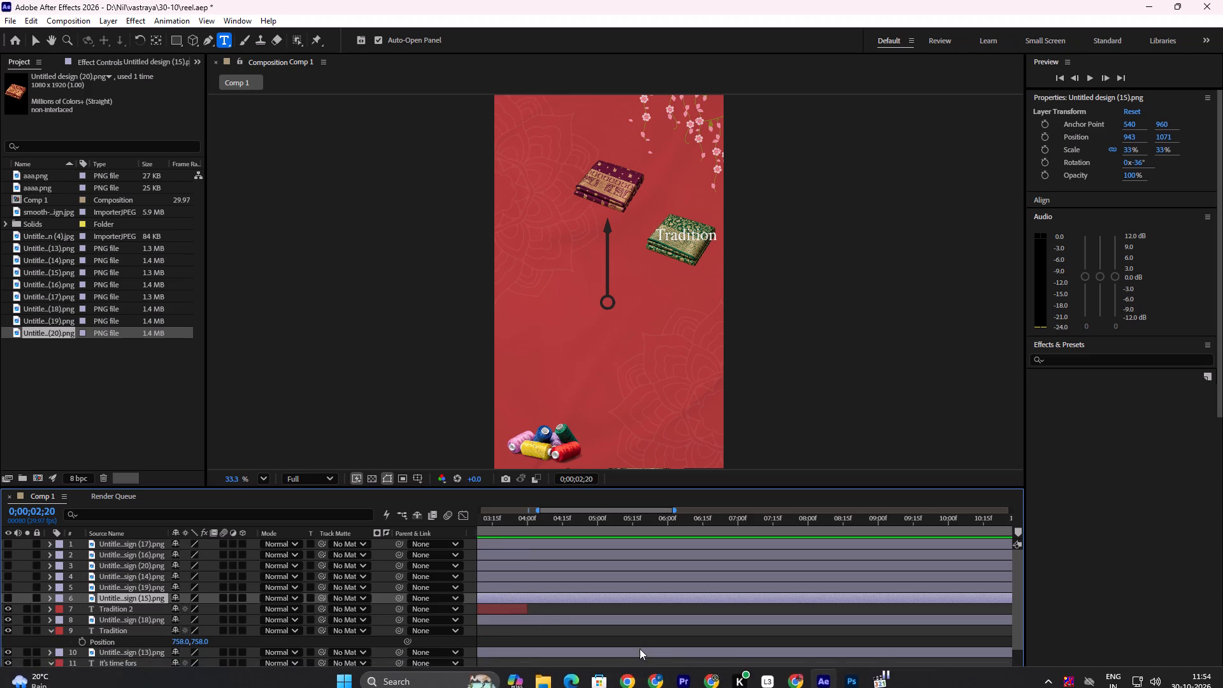
pyautogui.moveTo(643, 678); pyautogui.dragTo(597, 677)
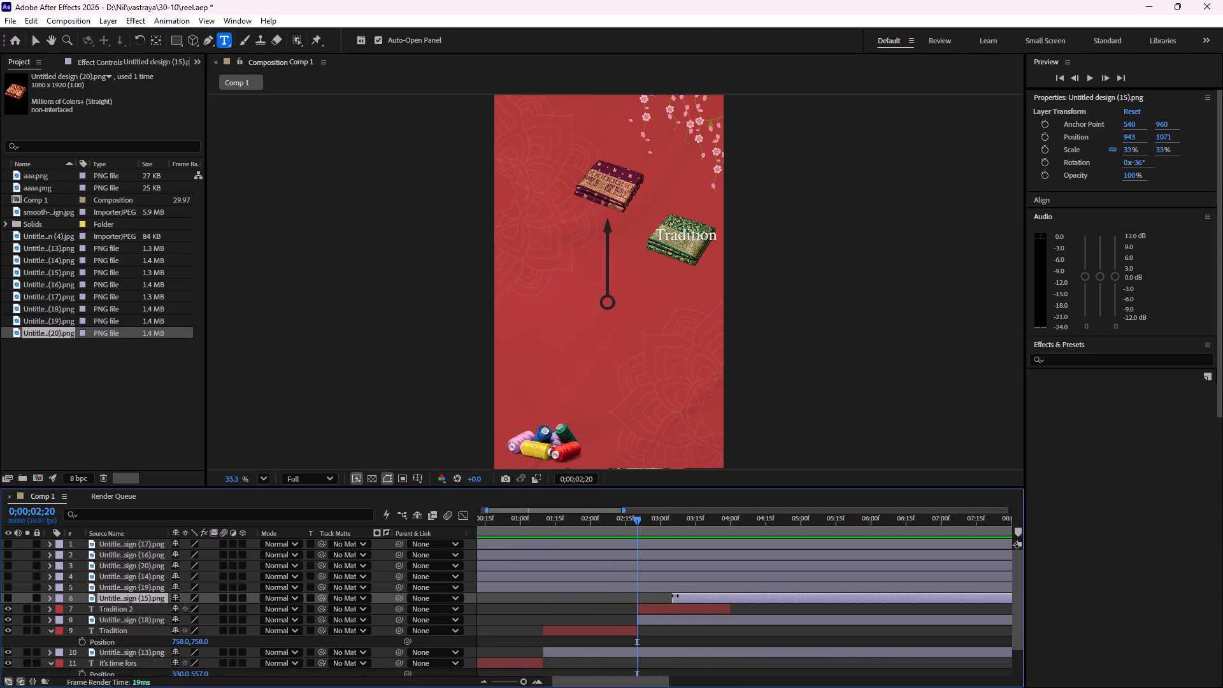
pyautogui.moveTo(671, 596); pyautogui.dragTo(714, 605)
pyautogui.keyDown('alt'); pyautogui.scroll(3, 736, 607); pyautogui.keyUp('alt')
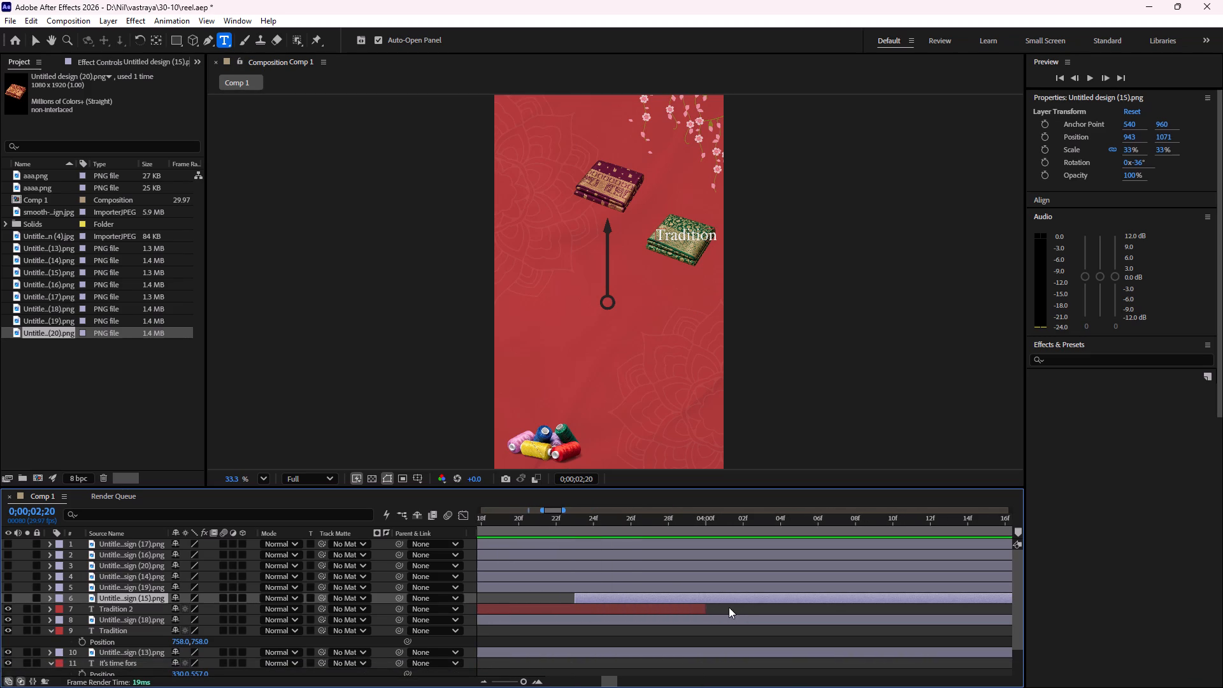
pyautogui.moveTo(576, 597); pyautogui.dragTo(700, 613)
pyautogui.keyDown('alt'); pyautogui.scroll(-5, 697, 615); pyautogui.keyUp('alt')
pyautogui.keyDown('alt'); pyautogui.scroll(1, 557, 601); pyautogui.keyUp('alt')
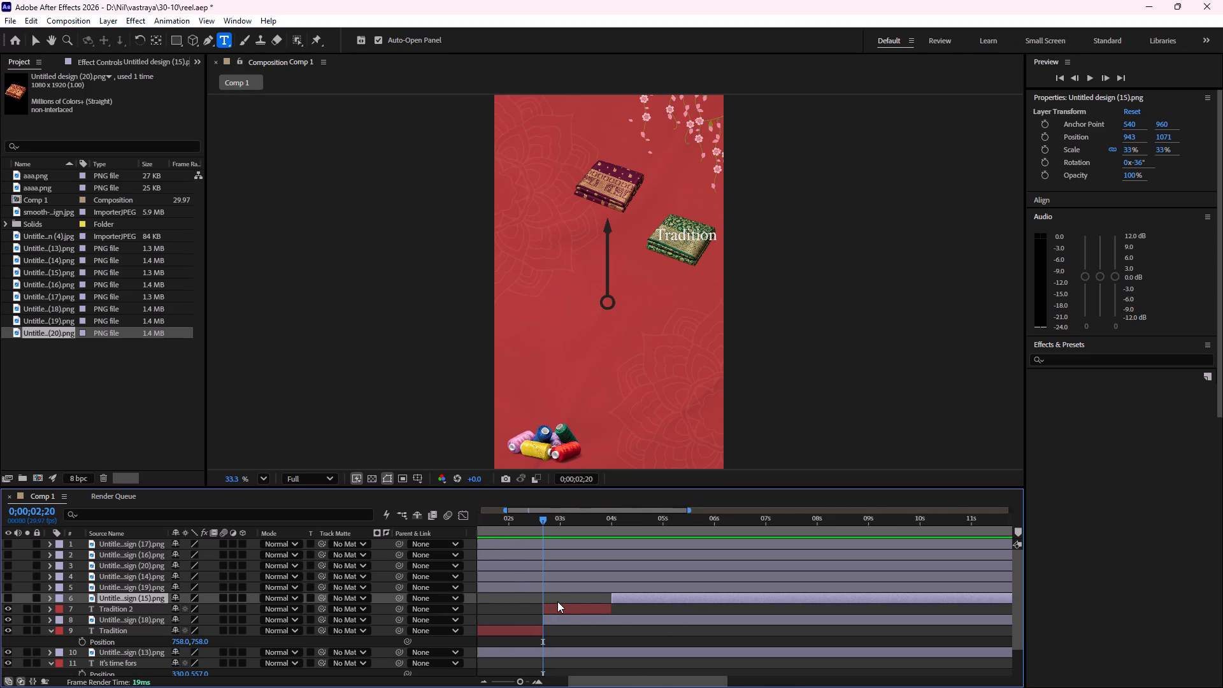
pyautogui.keyDown('alt'); pyautogui.scroll(-1, 557, 601); pyautogui.keyUp('alt')
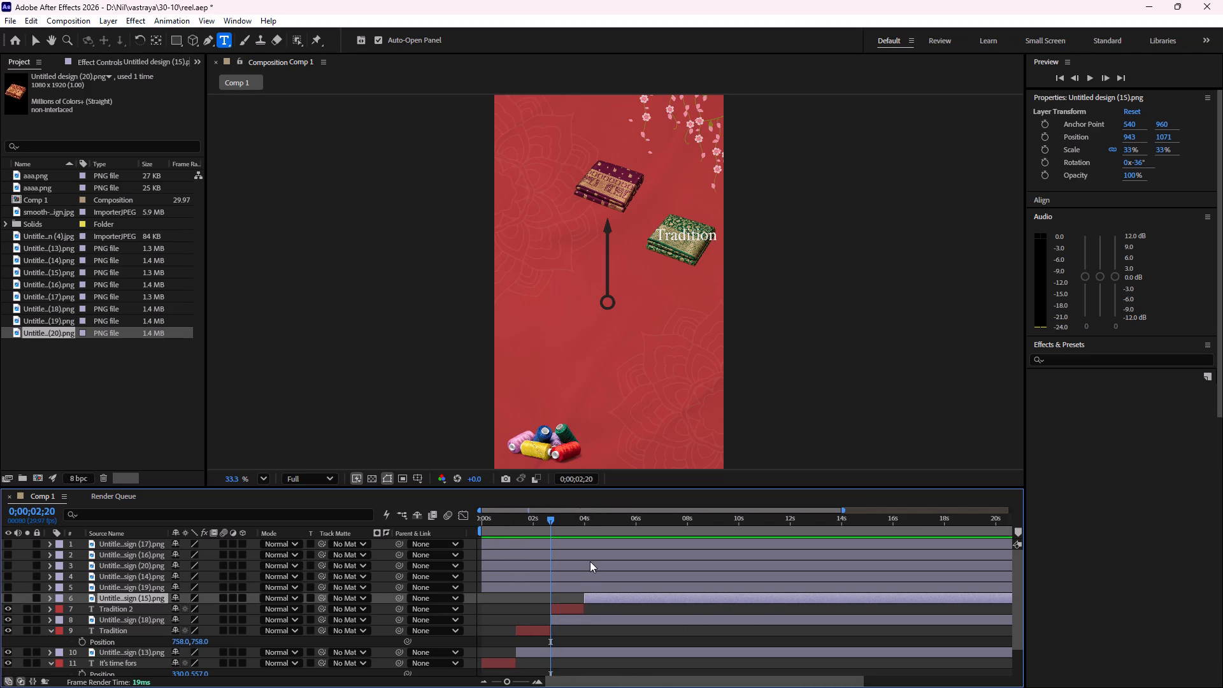
pyautogui.press('space')
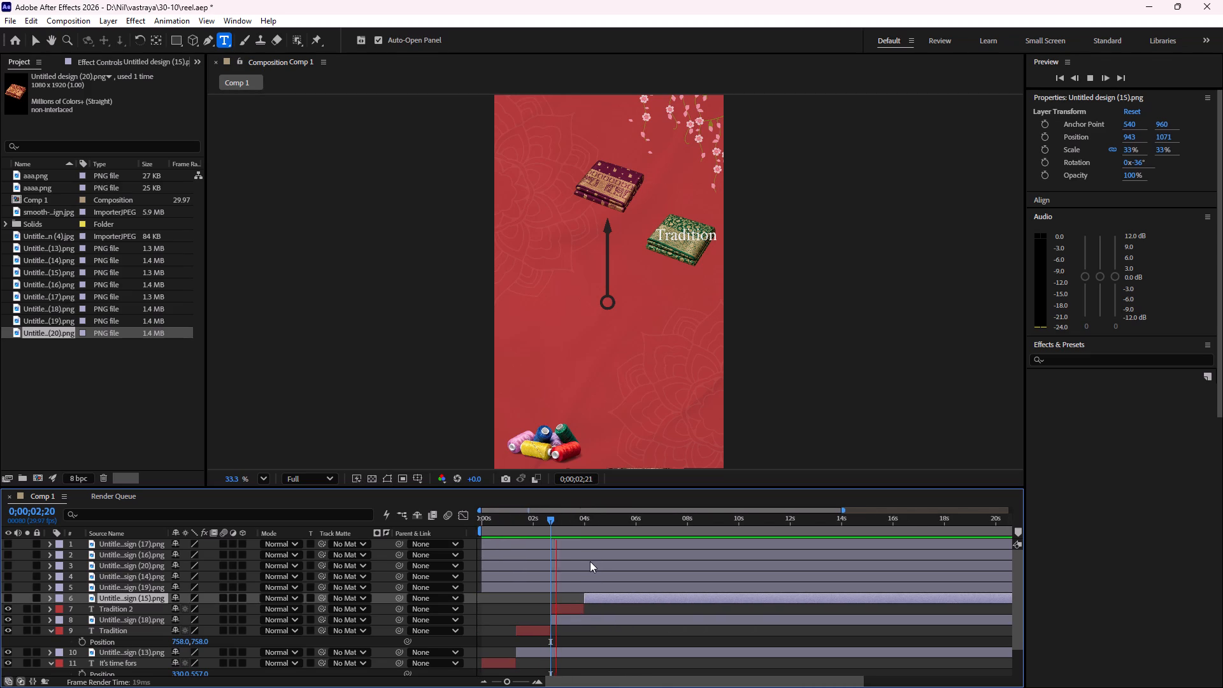
pyautogui.press('space')
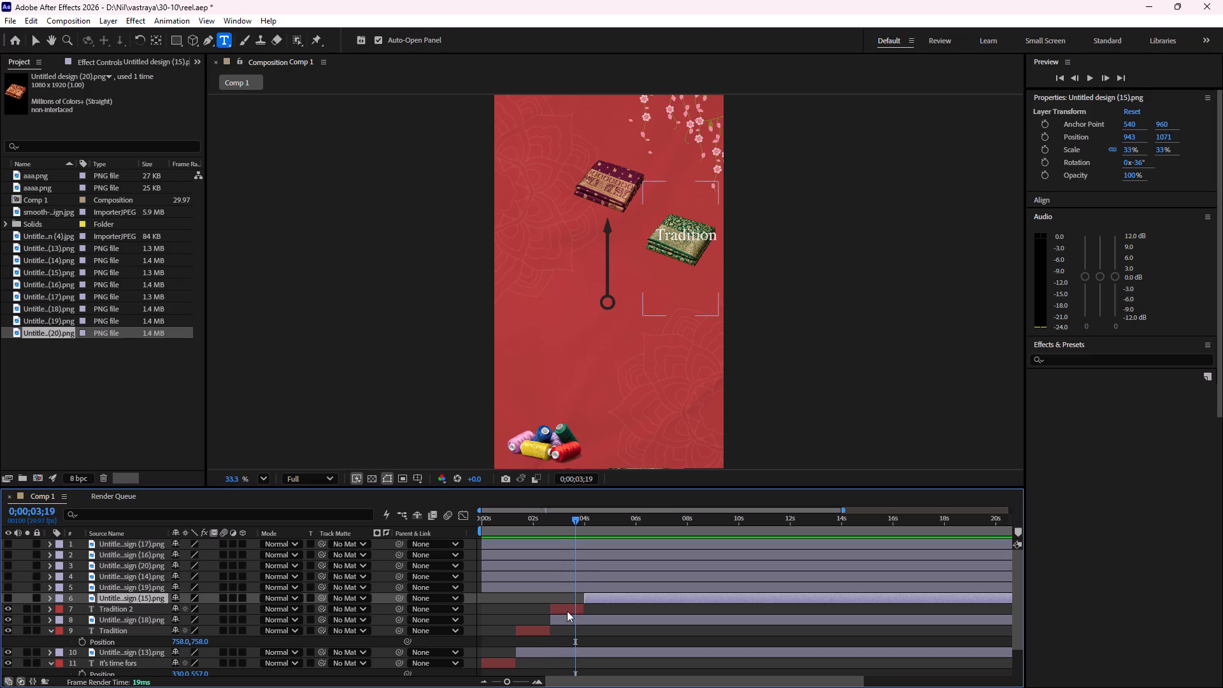
# Make Untitled design (15).png visible, extend its start to overlap the second Tradition text, and lower that text to Y Position 1072.
pyautogui.click(566, 610)
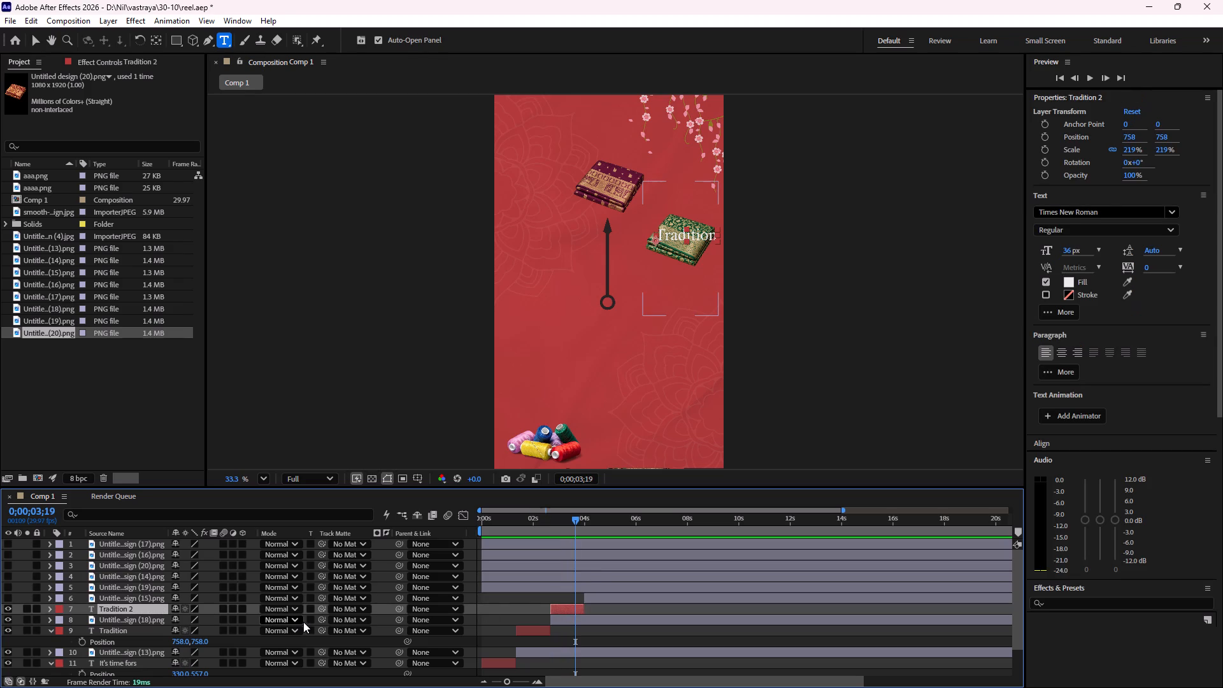
pyautogui.press('p')
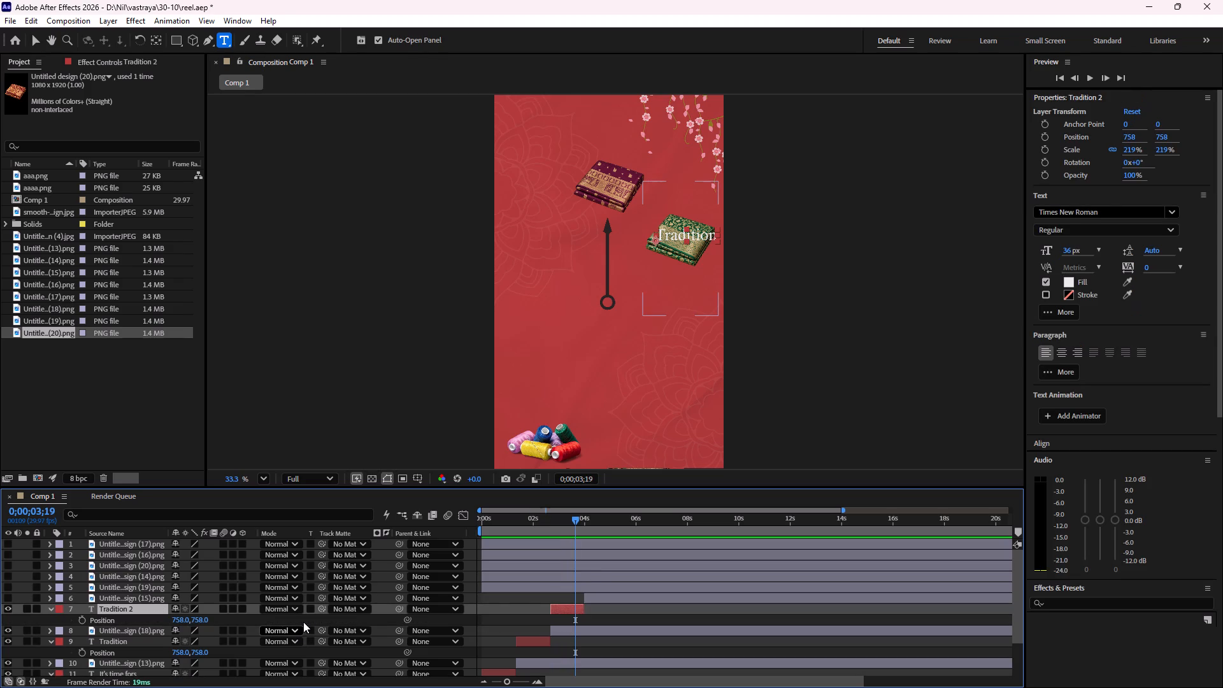
pyautogui.click(5, 598)
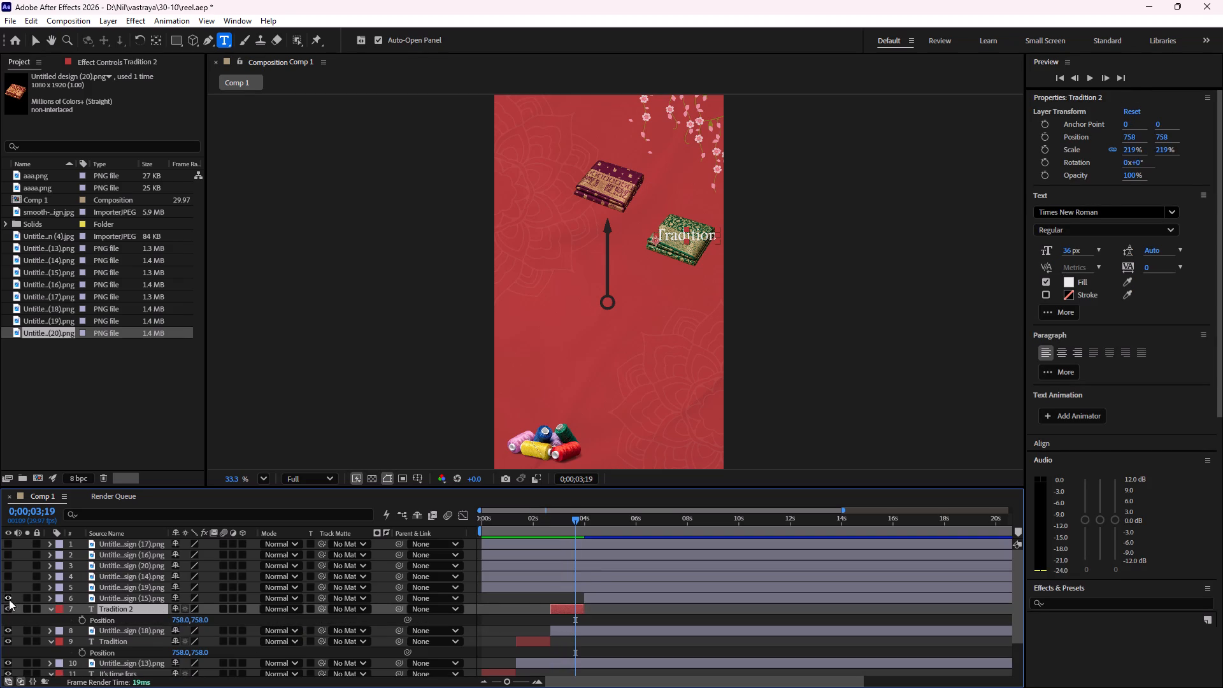
pyautogui.moveTo(603, 522); pyautogui.dragTo(596, 519)
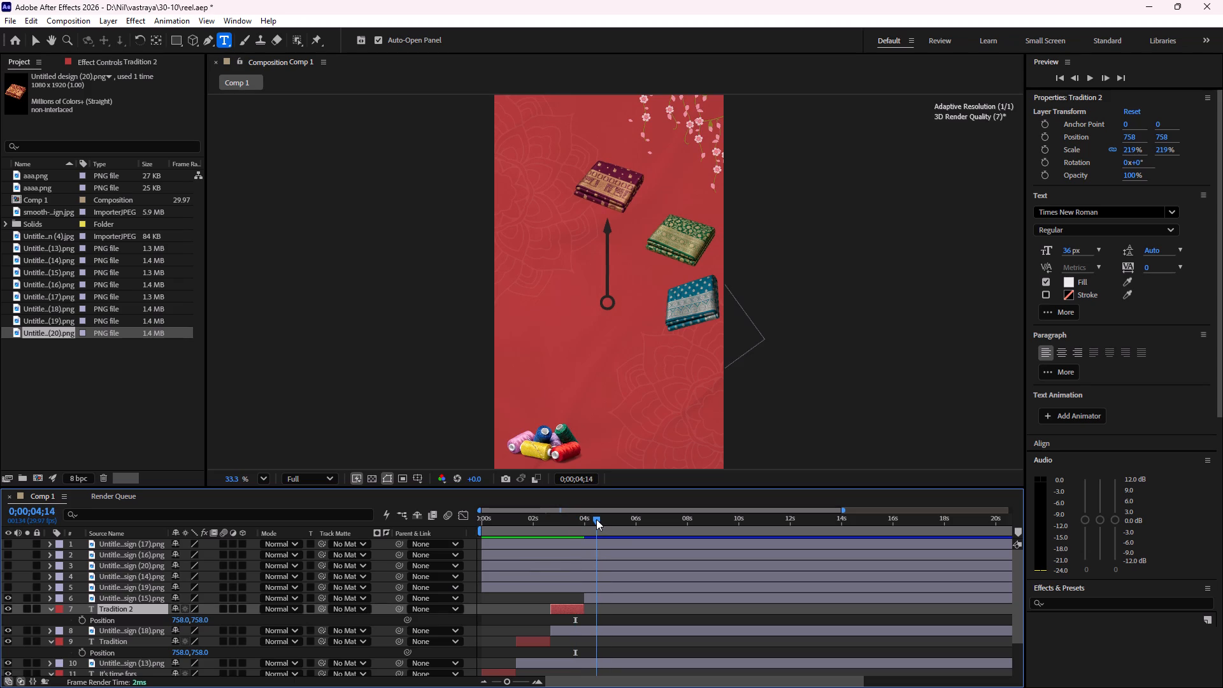
pyautogui.moveTo(596, 519); pyautogui.dragTo(594, 518)
pyautogui.moveTo(581, 594); pyautogui.dragTo(569, 596)
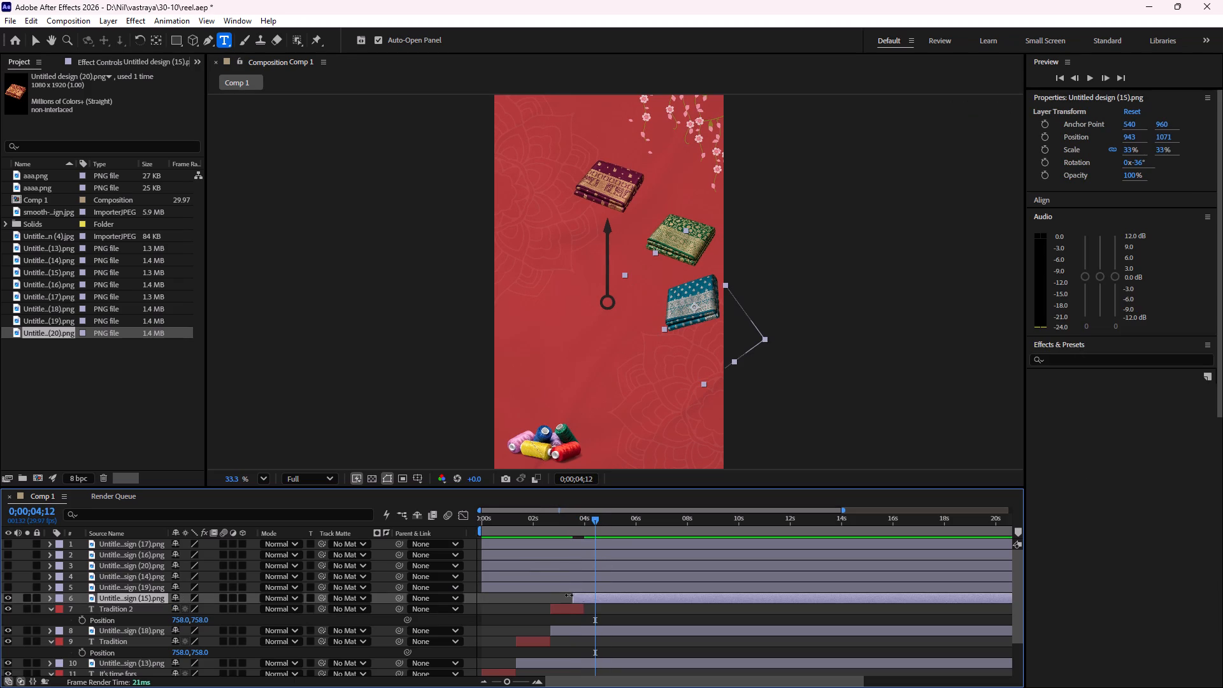
pyautogui.click(582, 520)
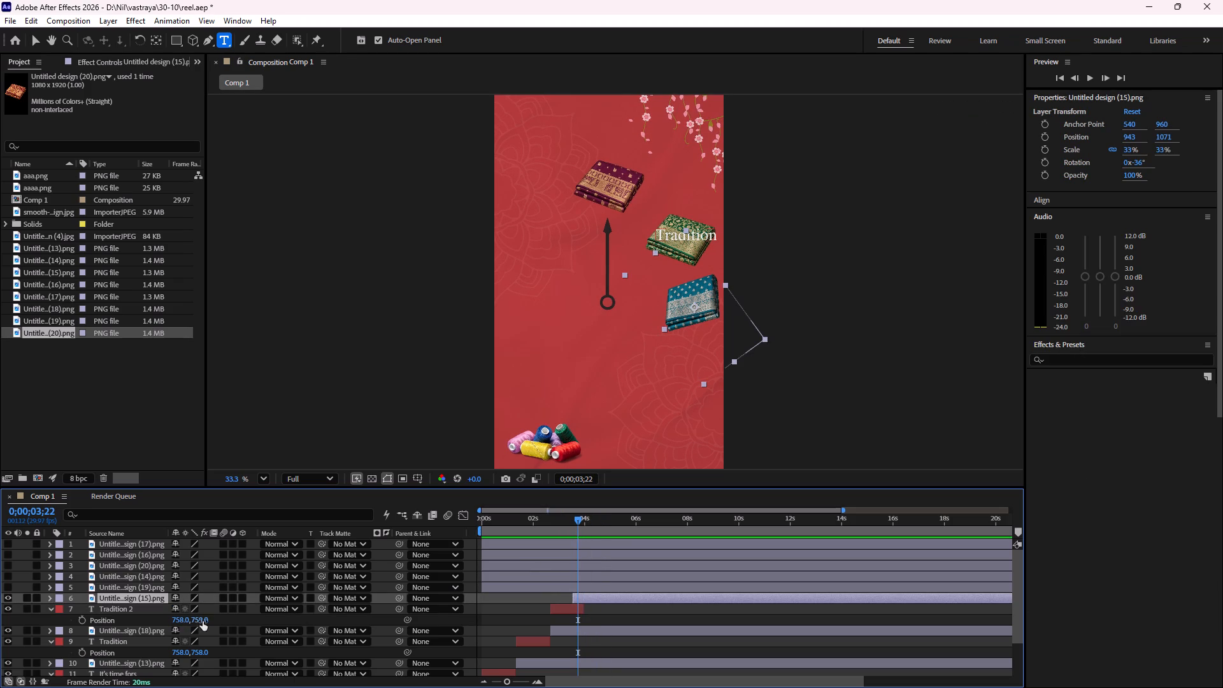
pyautogui.moveTo(203, 620); pyautogui.dragTo(413, 597)
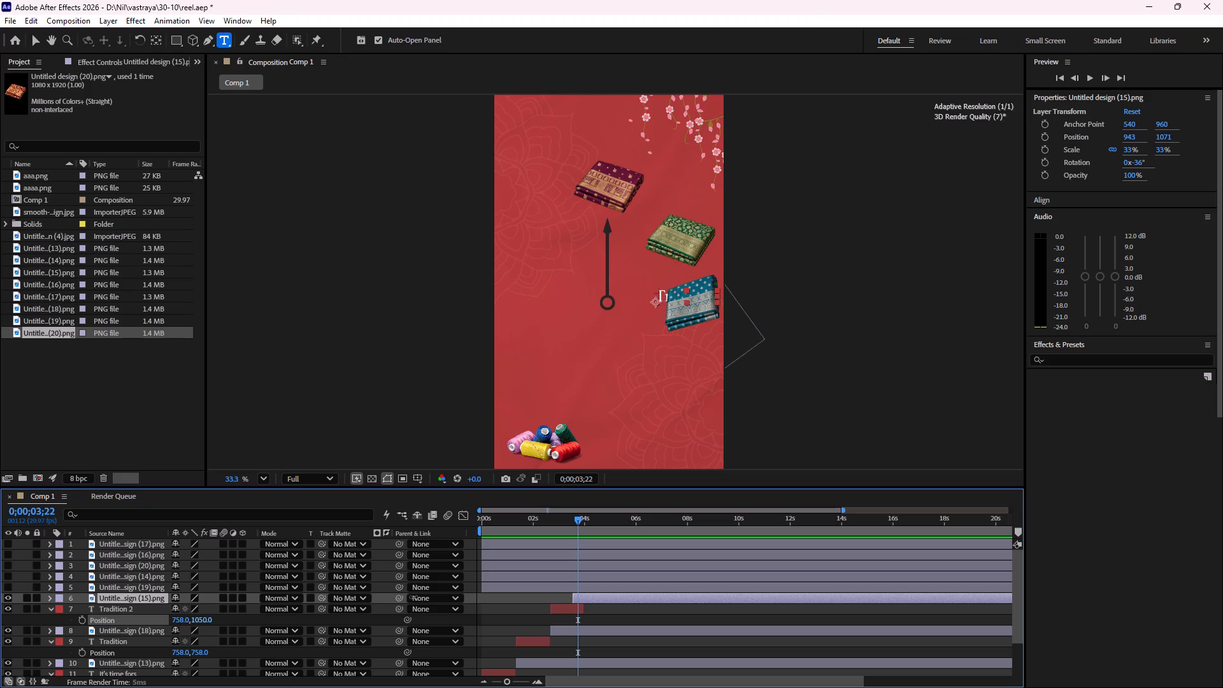
pyautogui.moveTo(413, 597); pyautogui.dragTo(429, 595)
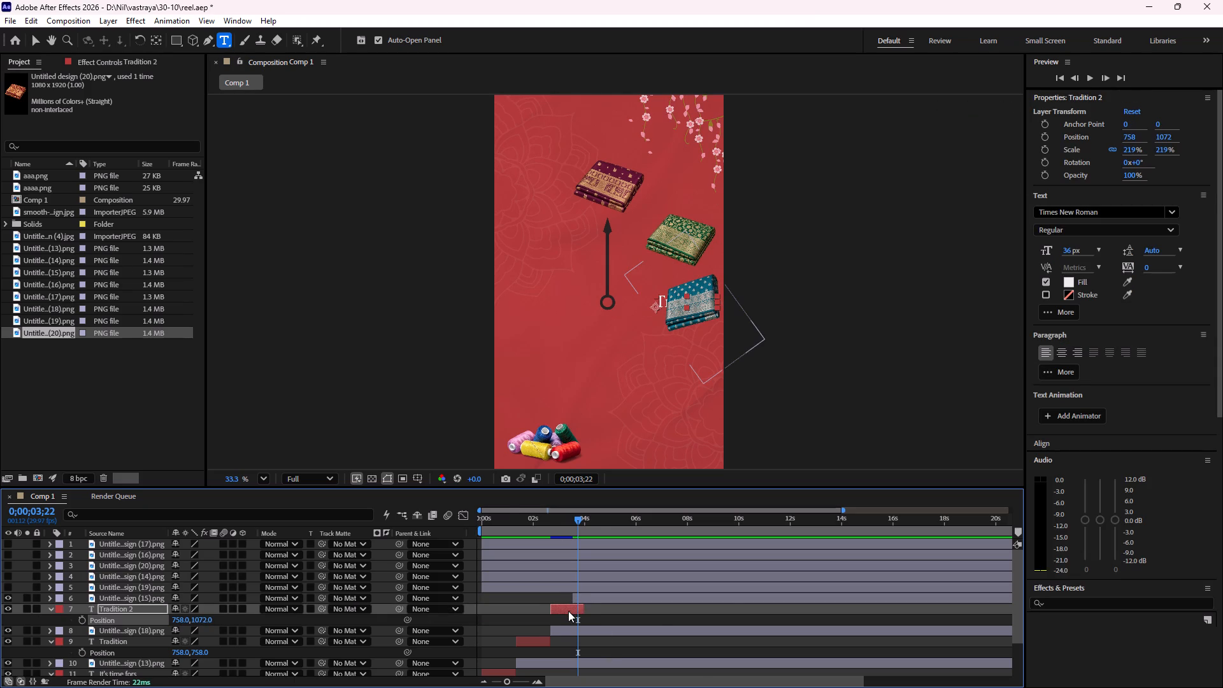
# Trim the start of Untitled design (15).png back to 0;00;04;00, at the end of the second Tradition text.
pyautogui.keyDown('alt'); pyautogui.scroll(3, 568, 611); pyautogui.keyUp('alt')
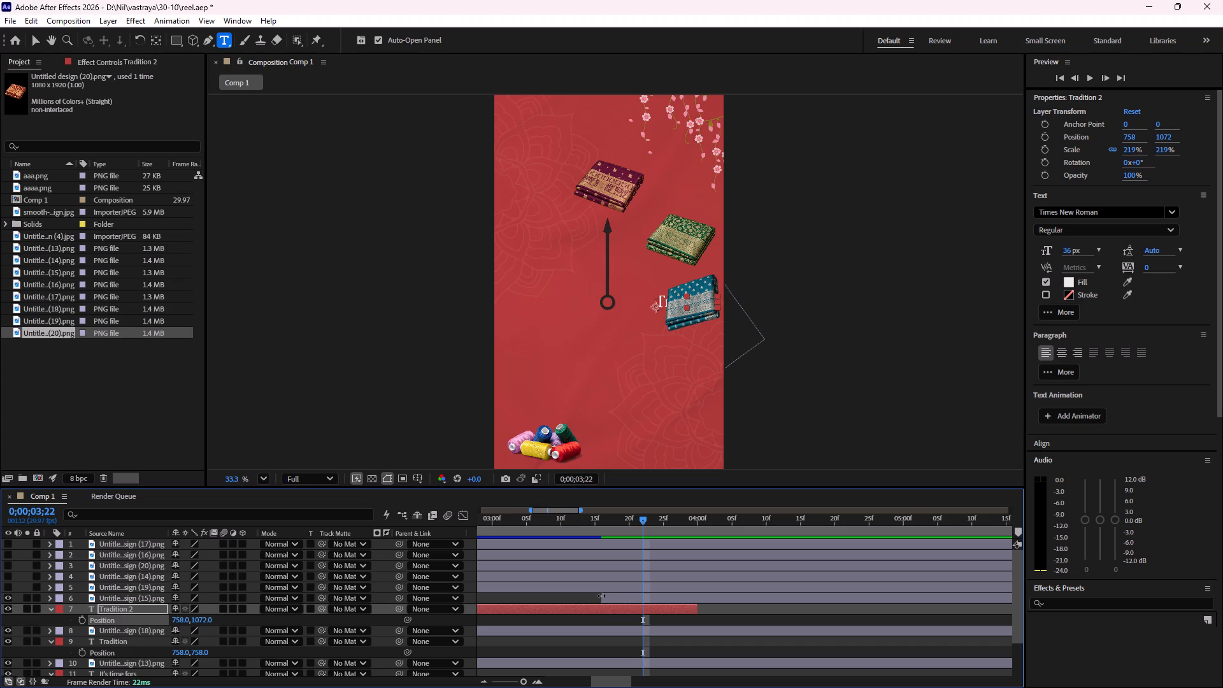
pyautogui.moveTo(603, 595); pyautogui.dragTo(697, 601)
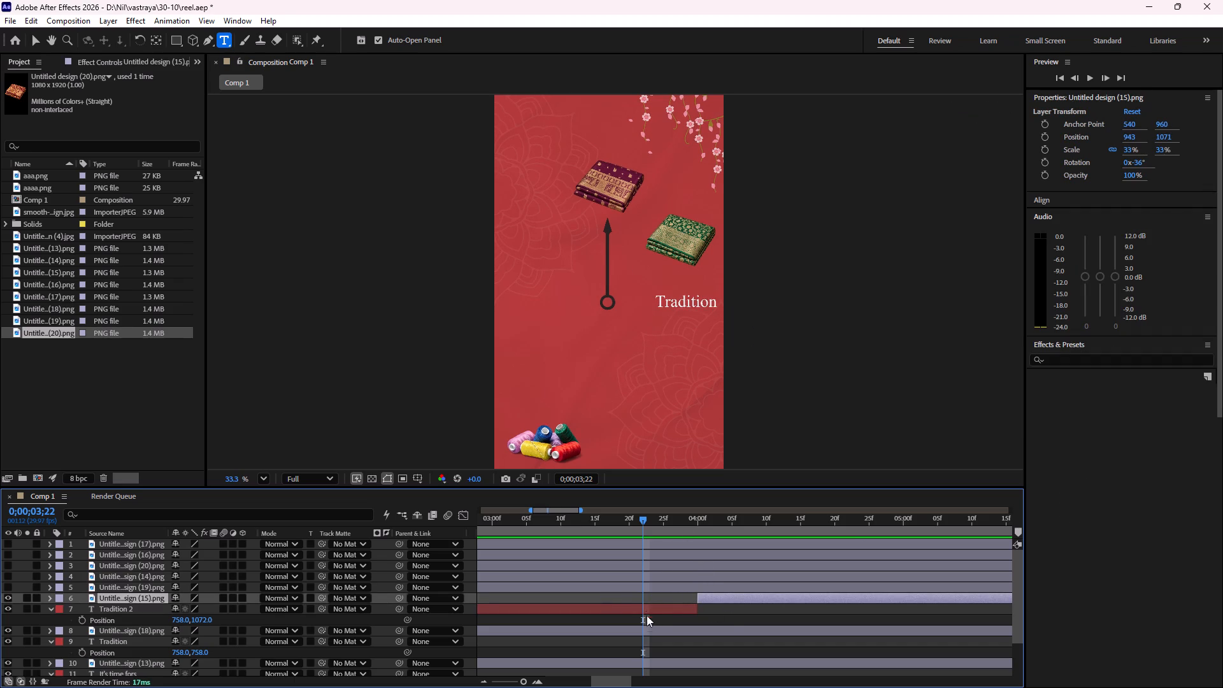
# Check the third title in the reference video and replace the second Tradition text with "Royalty".
pyautogui.click(646, 610)
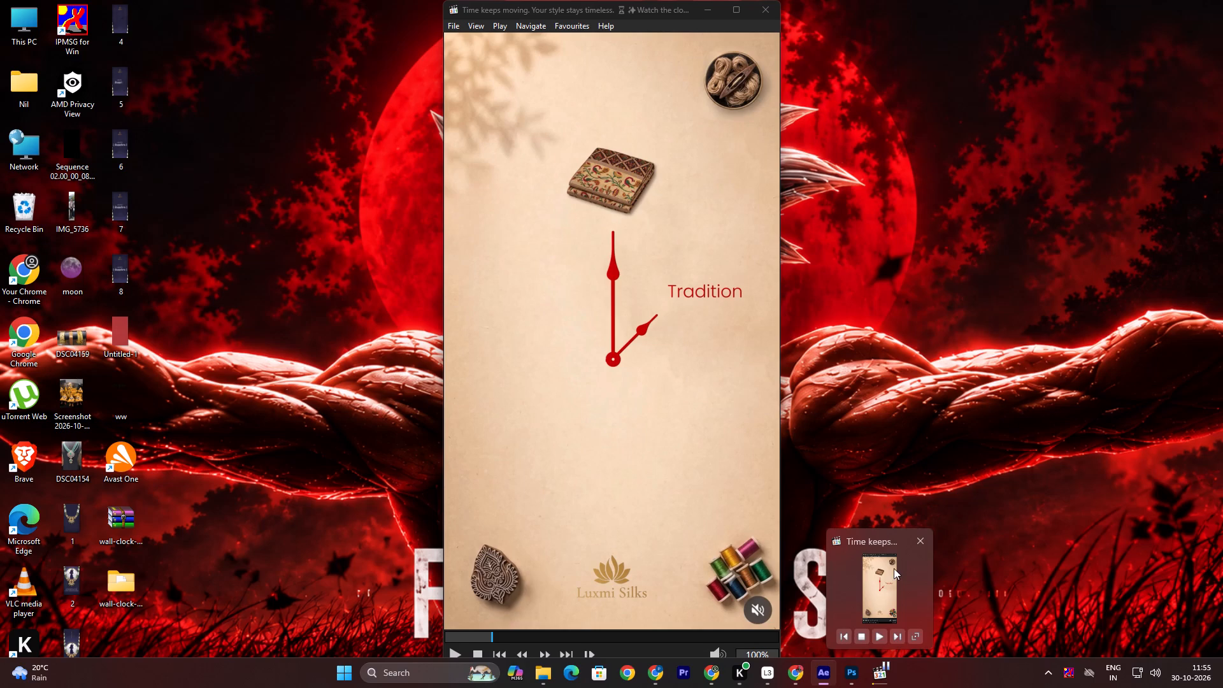
pyautogui.click(894, 568)
pyautogui.moveTo(496, 636); pyautogui.dragTo(509, 634)
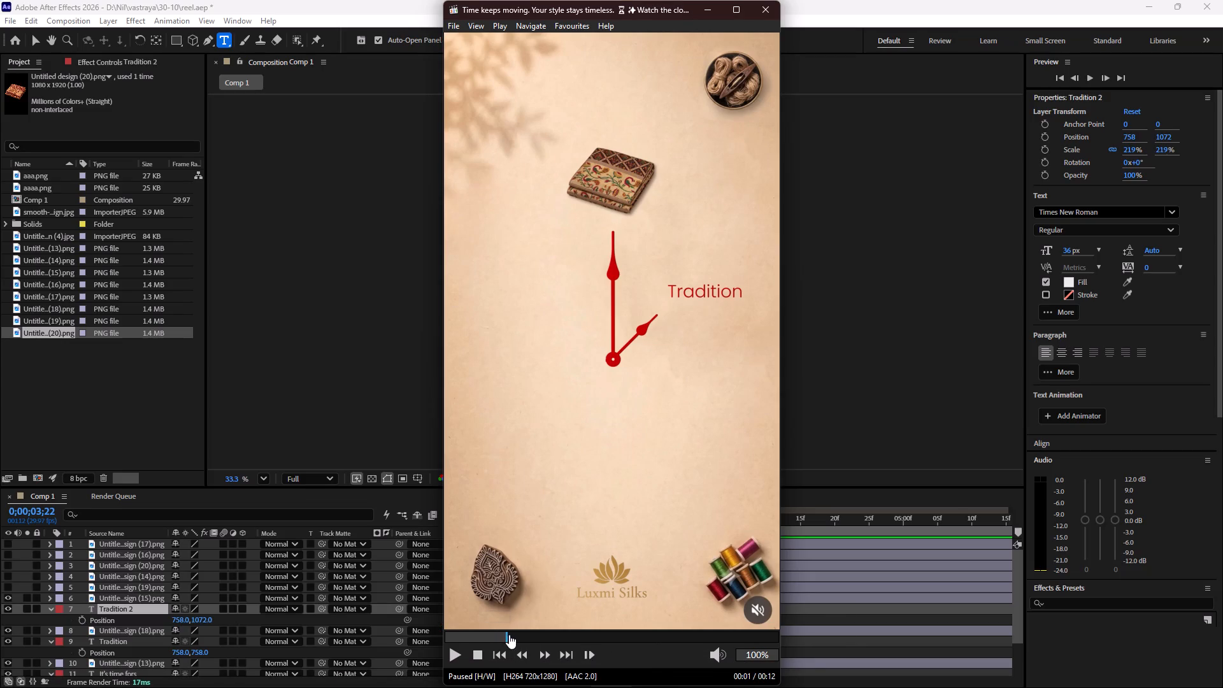
pyautogui.moveTo(509, 634); pyautogui.dragTo(523, 634)
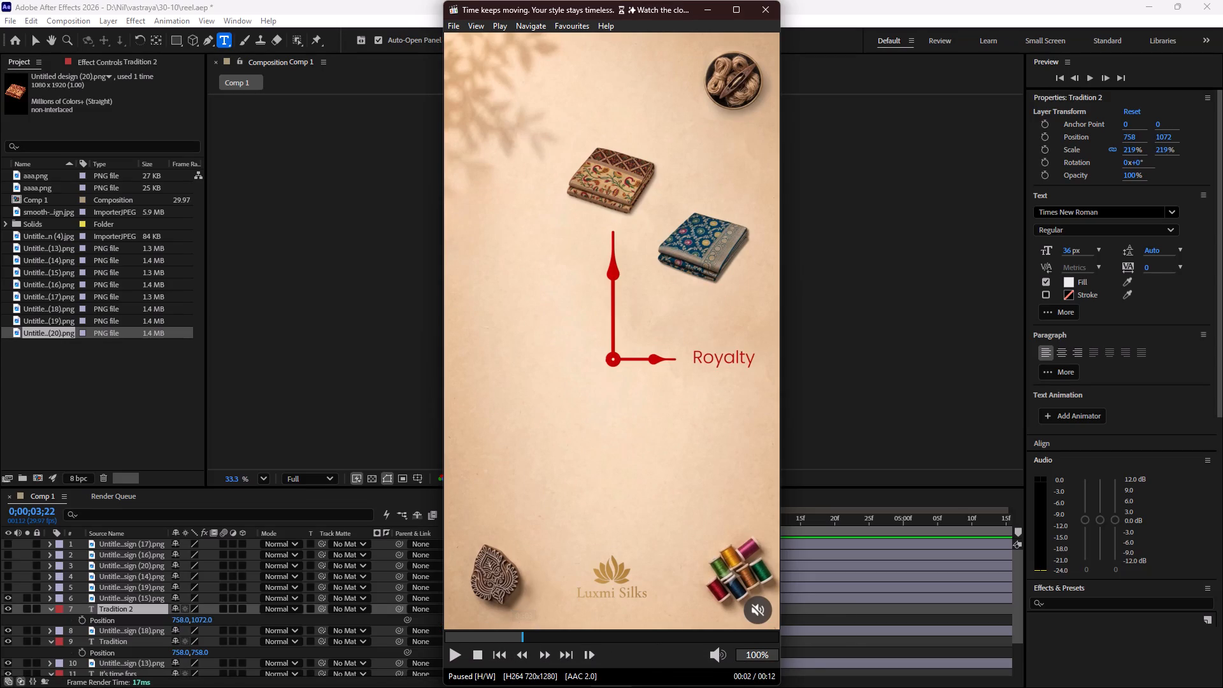
pyautogui.click(703, 13)
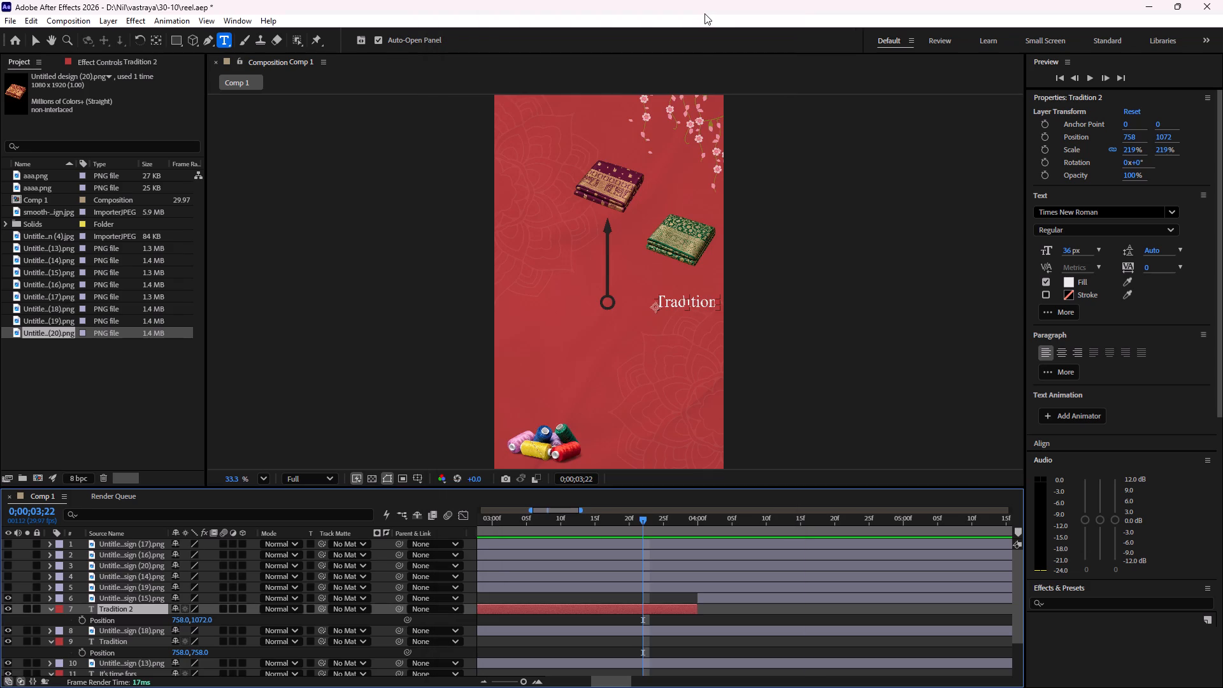
pyautogui.tripleClick(681, 304)
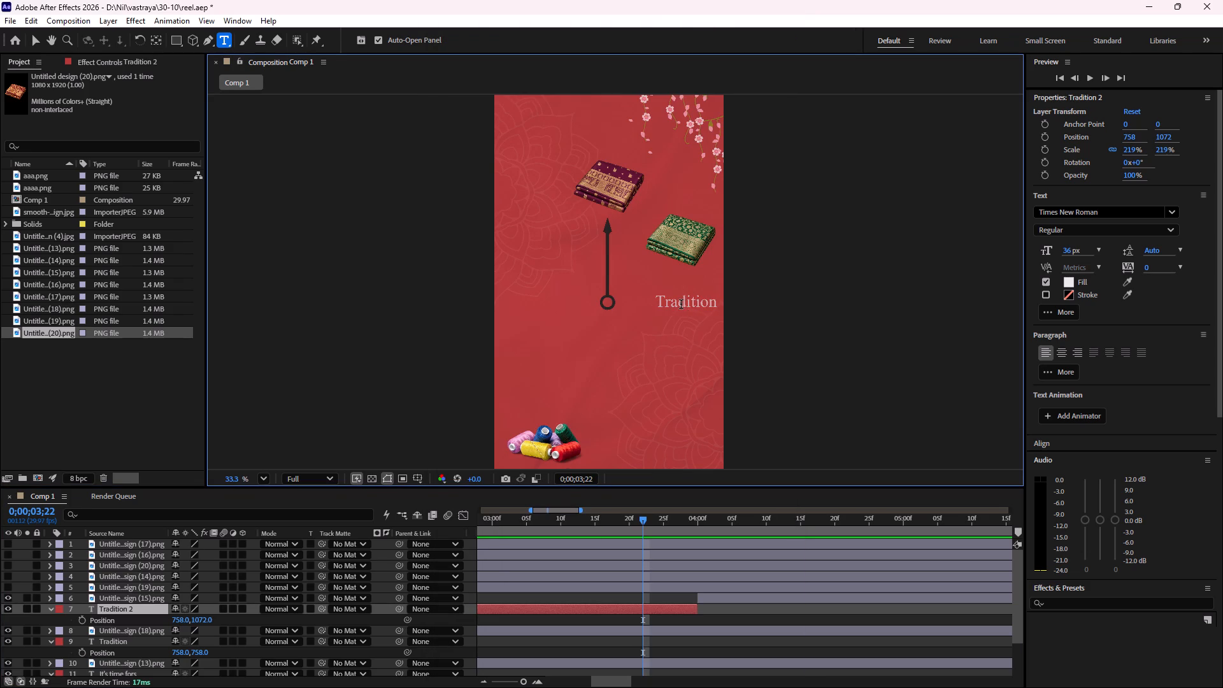
pyautogui.write('Royalty')
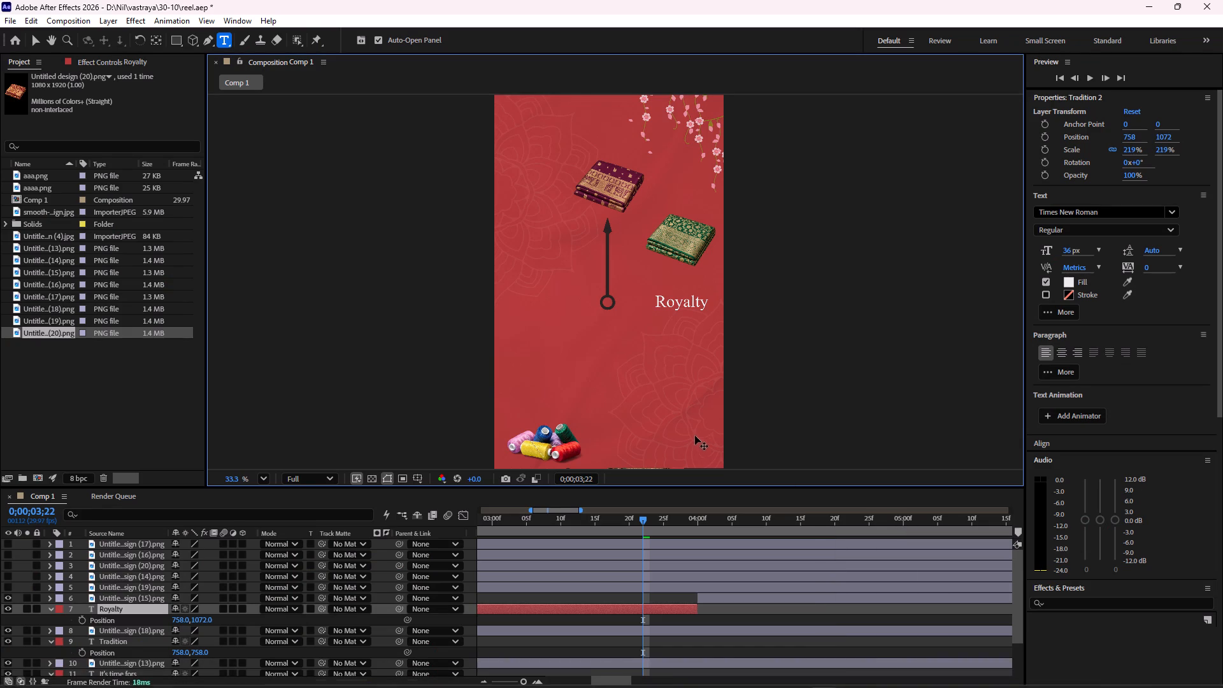
# Duplicate the Royalty text layer and place the copy above Untitled design (15).png, spanning 0;00;04;00 to 0;00;05;10.
pyautogui.moveTo(651, 521); pyautogui.dragTo(754, 533)
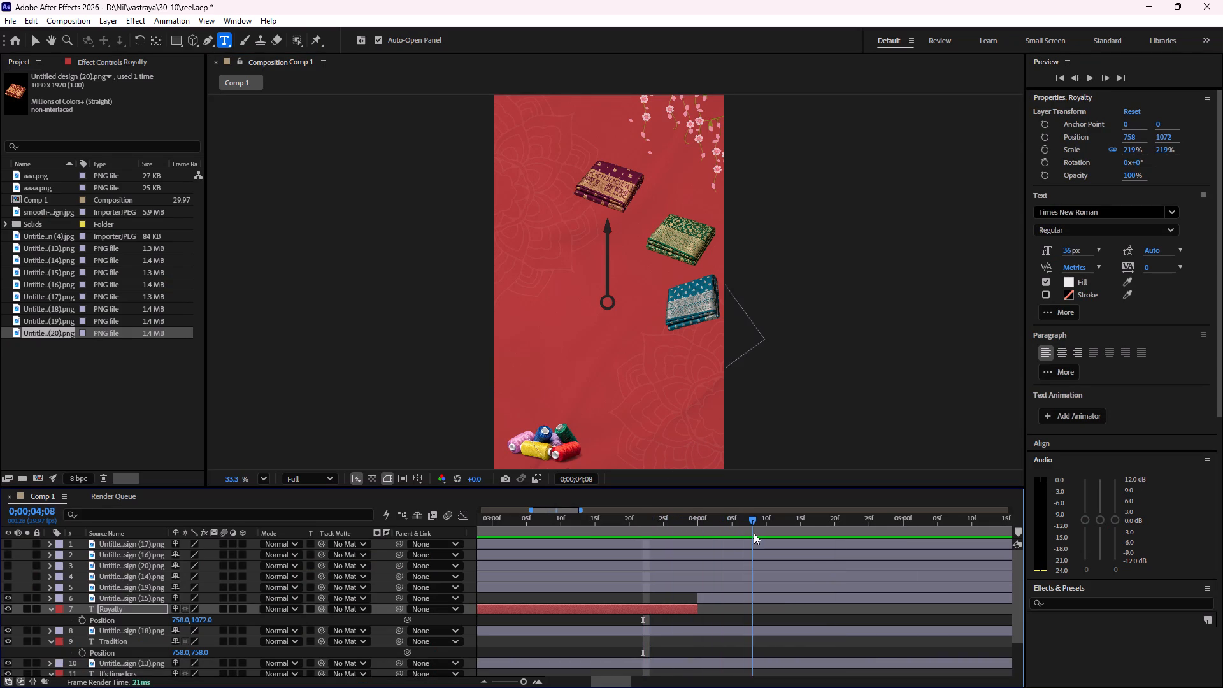
pyautogui.moveTo(754, 533); pyautogui.dragTo(697, 554)
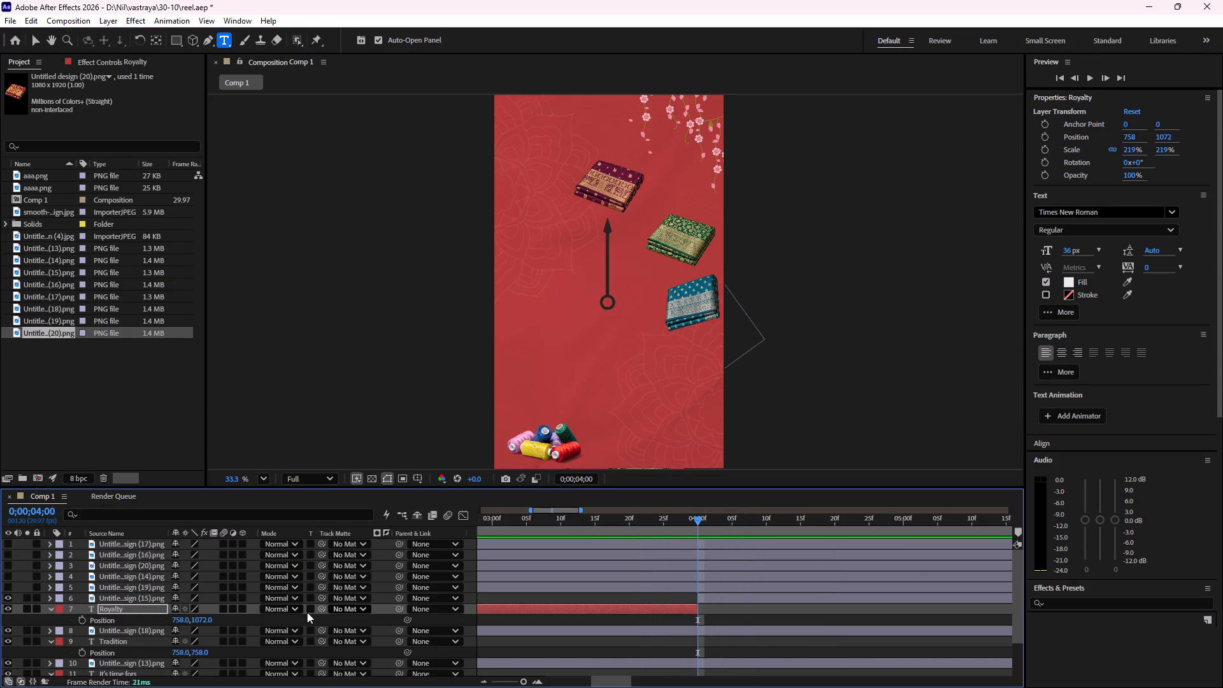
pyautogui.click(139, 613)
pyautogui.hotkey('ctrl', 'd')
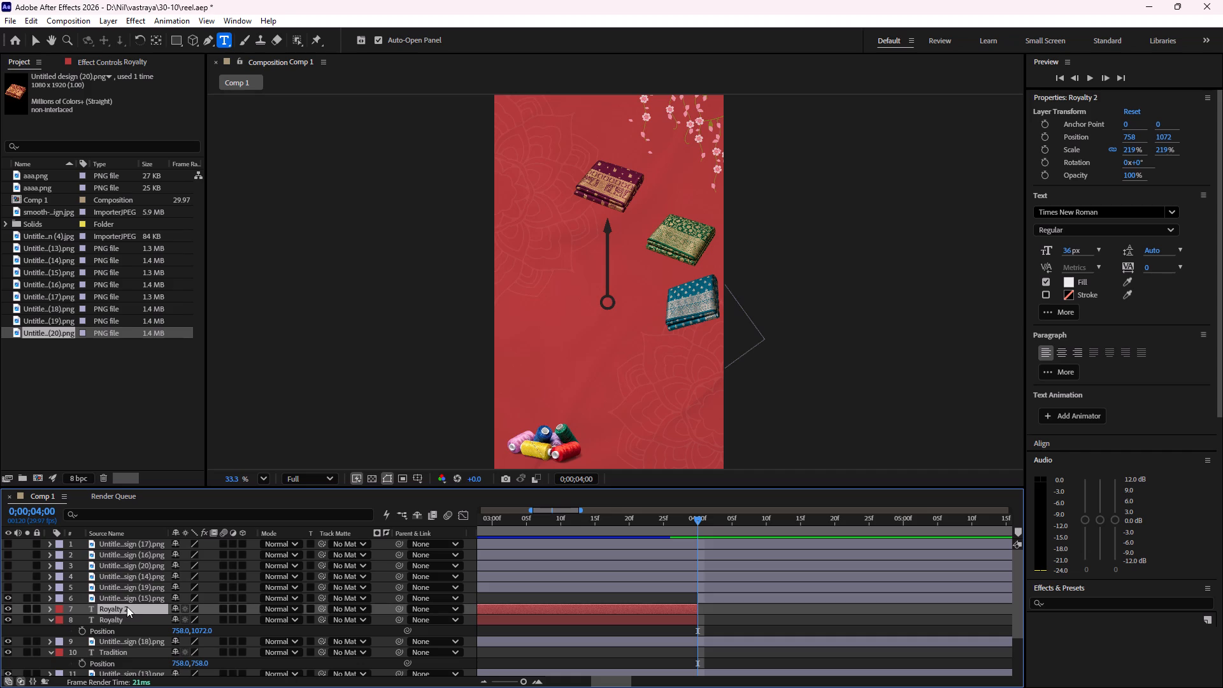
pyautogui.moveTo(127, 606); pyautogui.dragTo(128, 591)
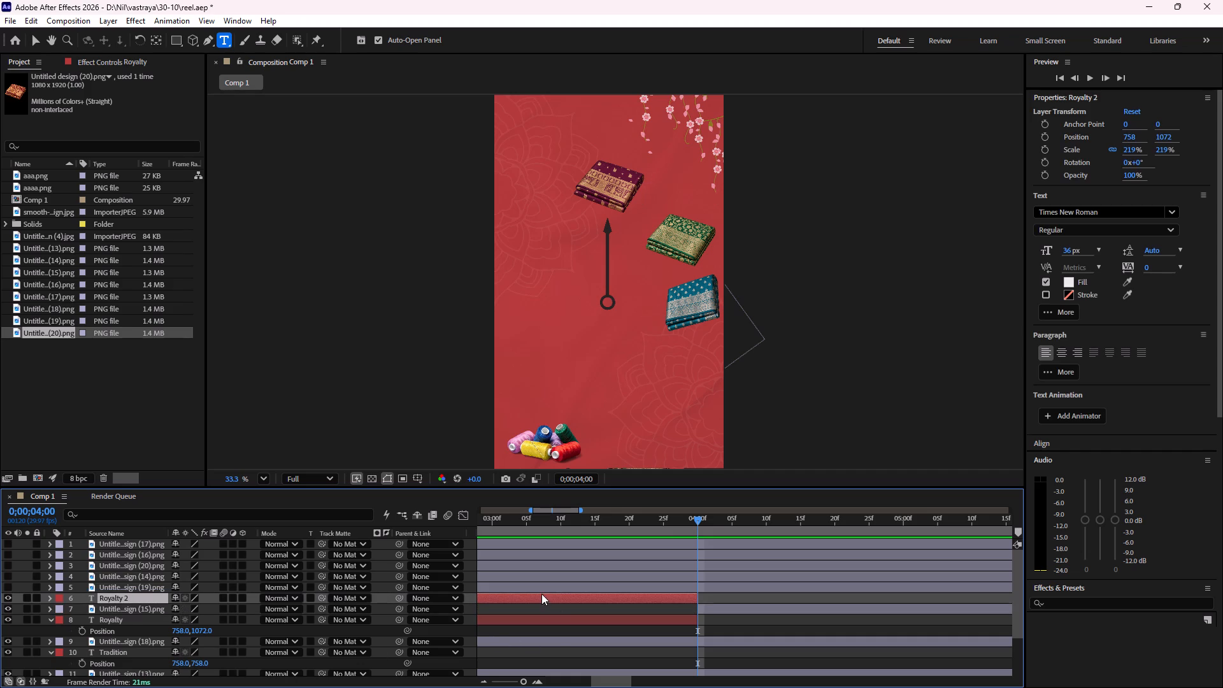
pyautogui.moveTo(519, 599); pyautogui.dragTo(794, 605)
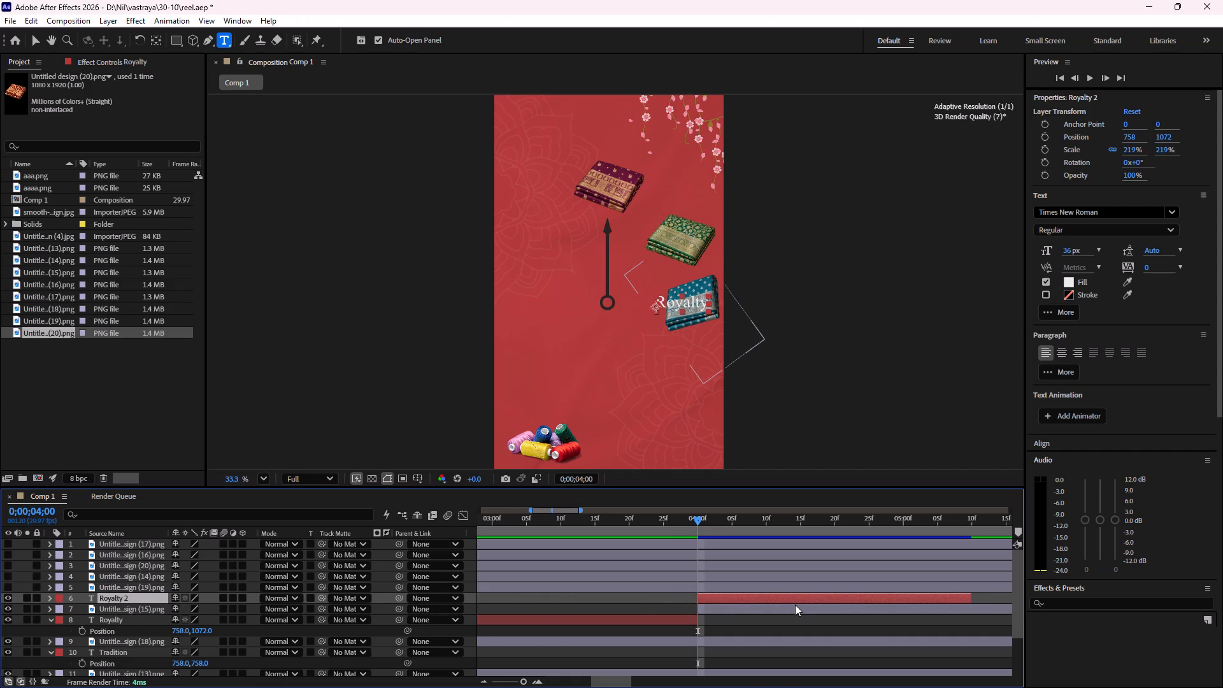
pyautogui.scroll(-2, 794, 605)
pyautogui.scroll(2, 792, 605)
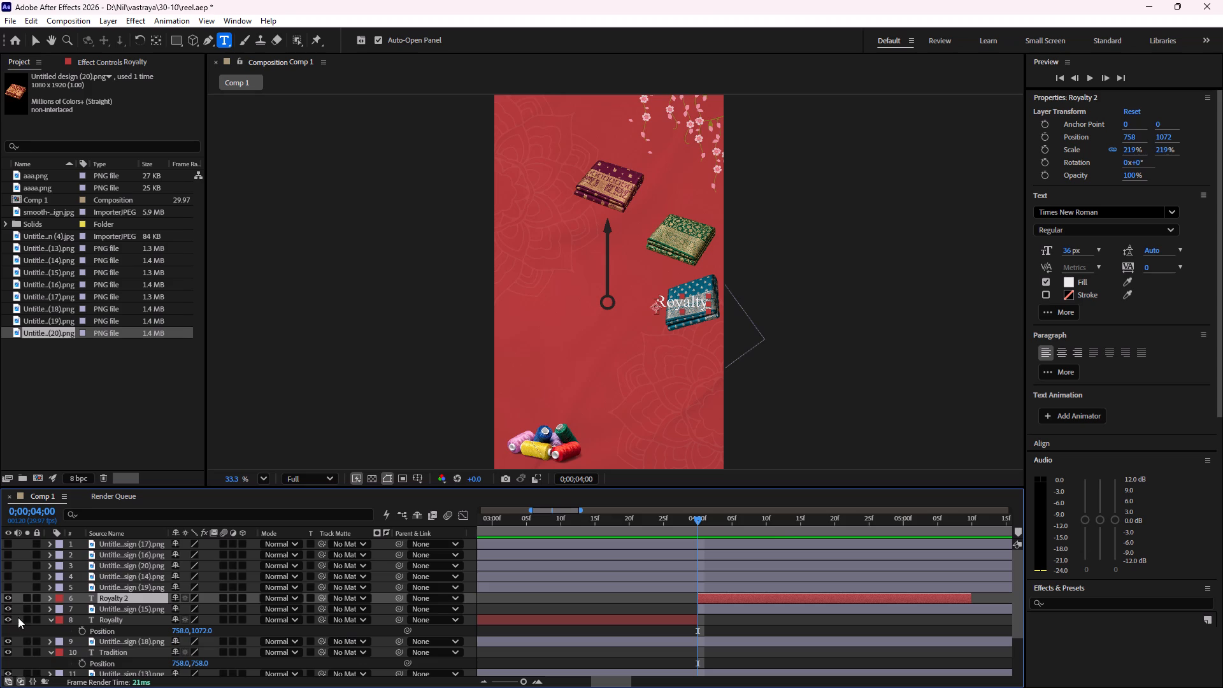
# Make Untitled design (19).png visible and lower the Royalty 2 text over its saree to Y Position 1393.
pyautogui.click(9, 586)
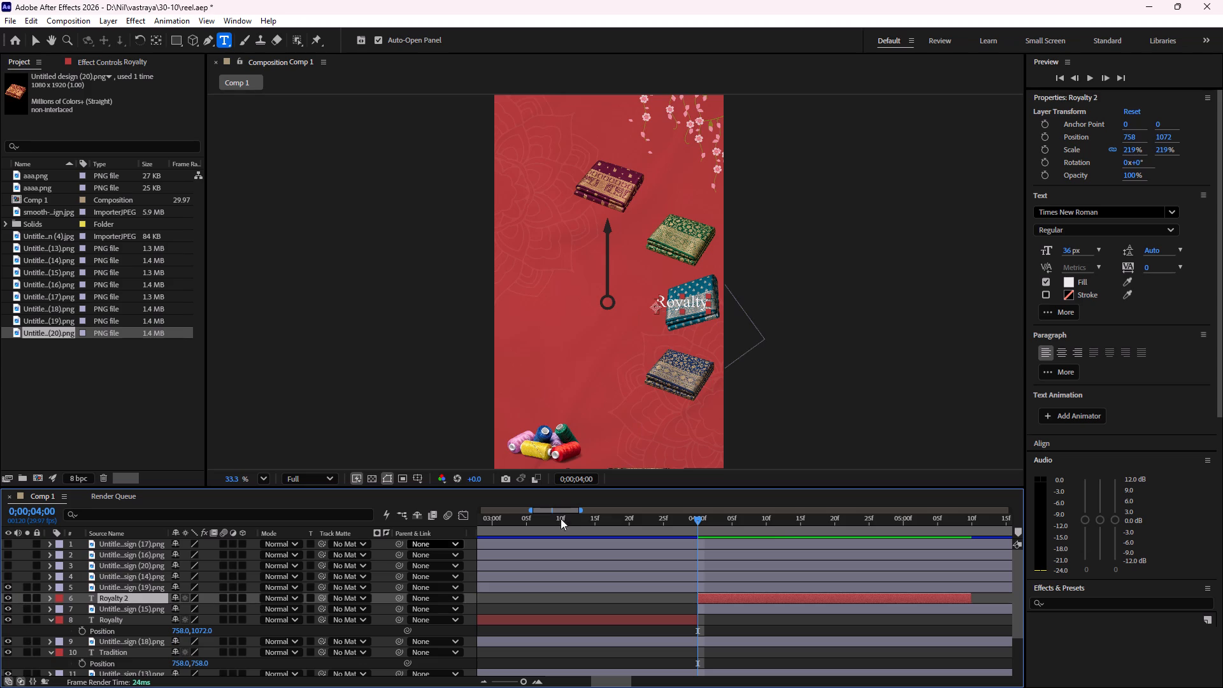
pyautogui.moveTo(717, 517); pyautogui.dragTo(734, 520)
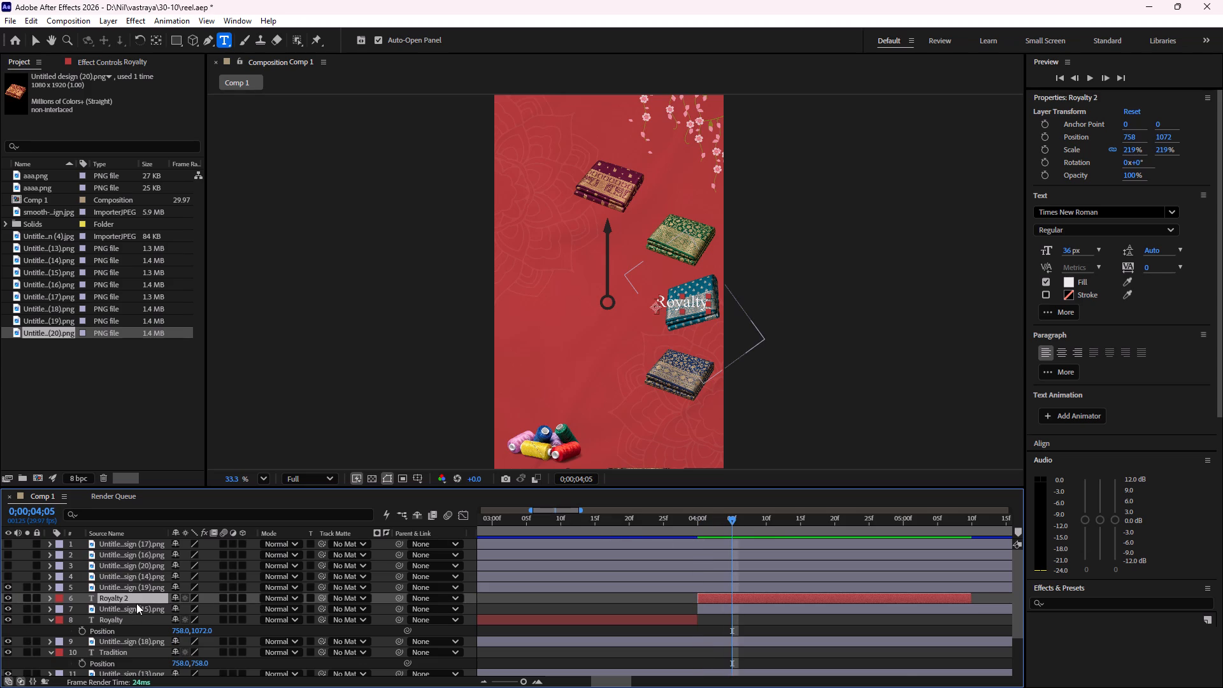
pyautogui.press('p')
pyautogui.moveTo(204, 610); pyautogui.dragTo(217, 607)
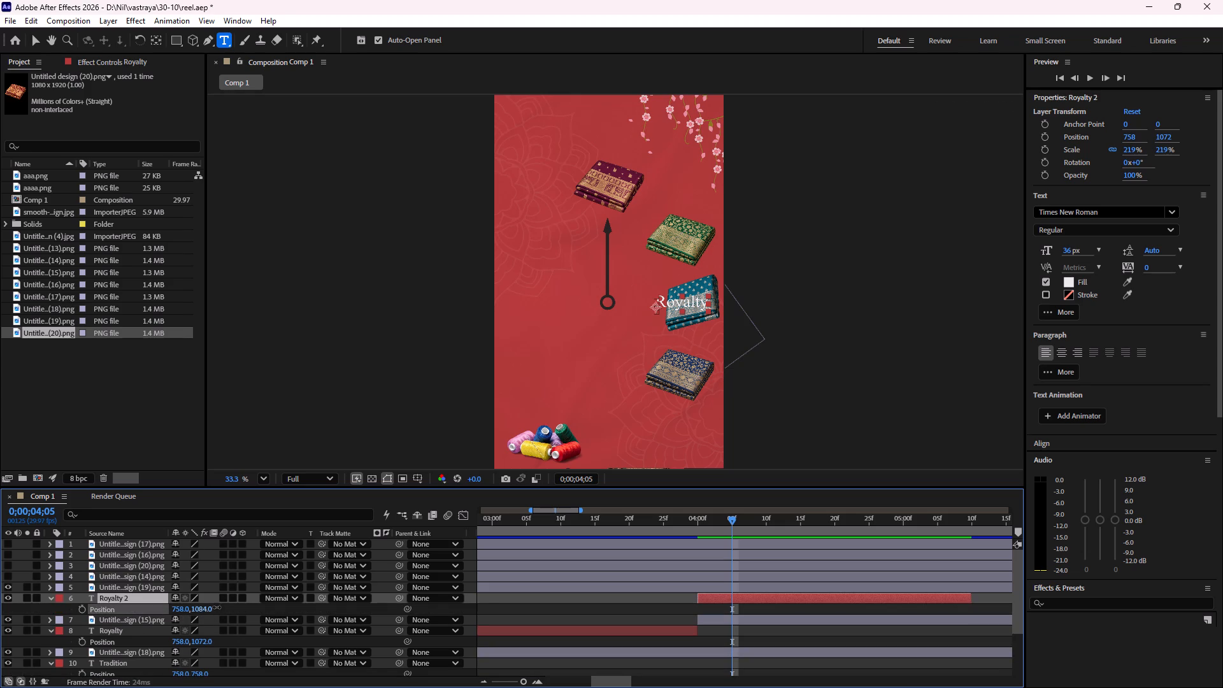
pyautogui.moveTo(217, 607); pyautogui.dragTo(440, 578)
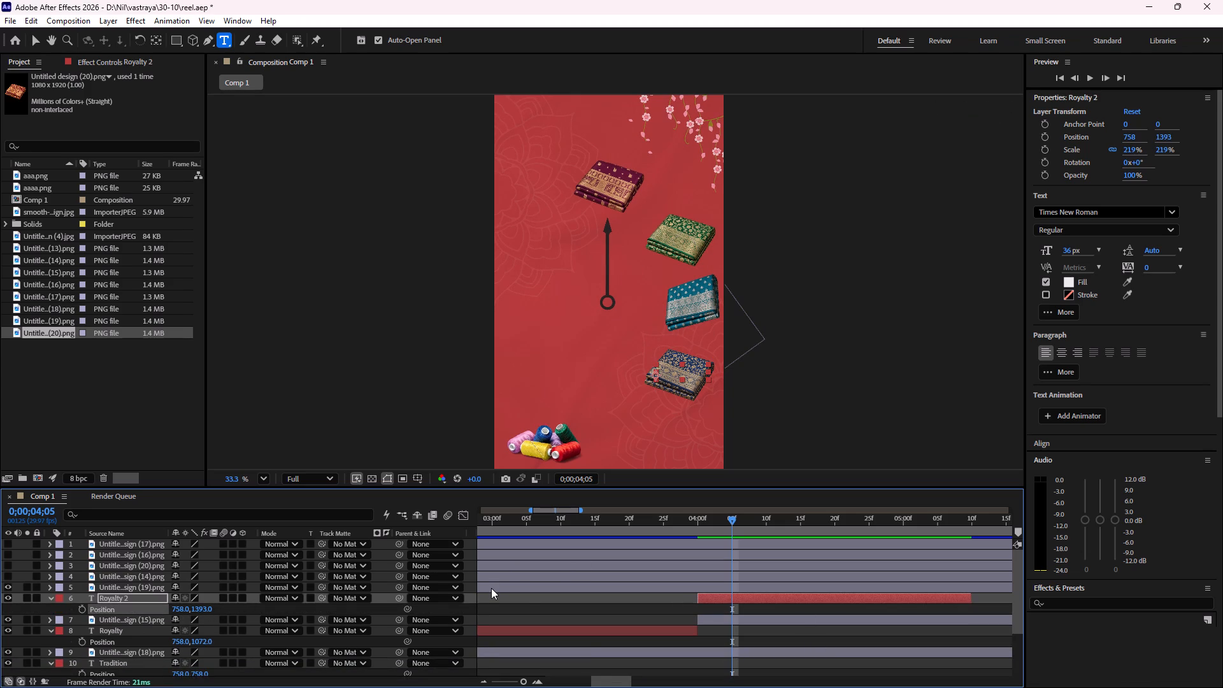
# Trim the start of Untitled design (19).png to 0;00;05;10, at the end of the Royalty 2 text, and scrub across the cut.
pyautogui.keyDown('alt'); pyautogui.scroll(-2, 491, 589); pyautogui.keyUp('alt')
pyautogui.scroll(5, 531, 601)
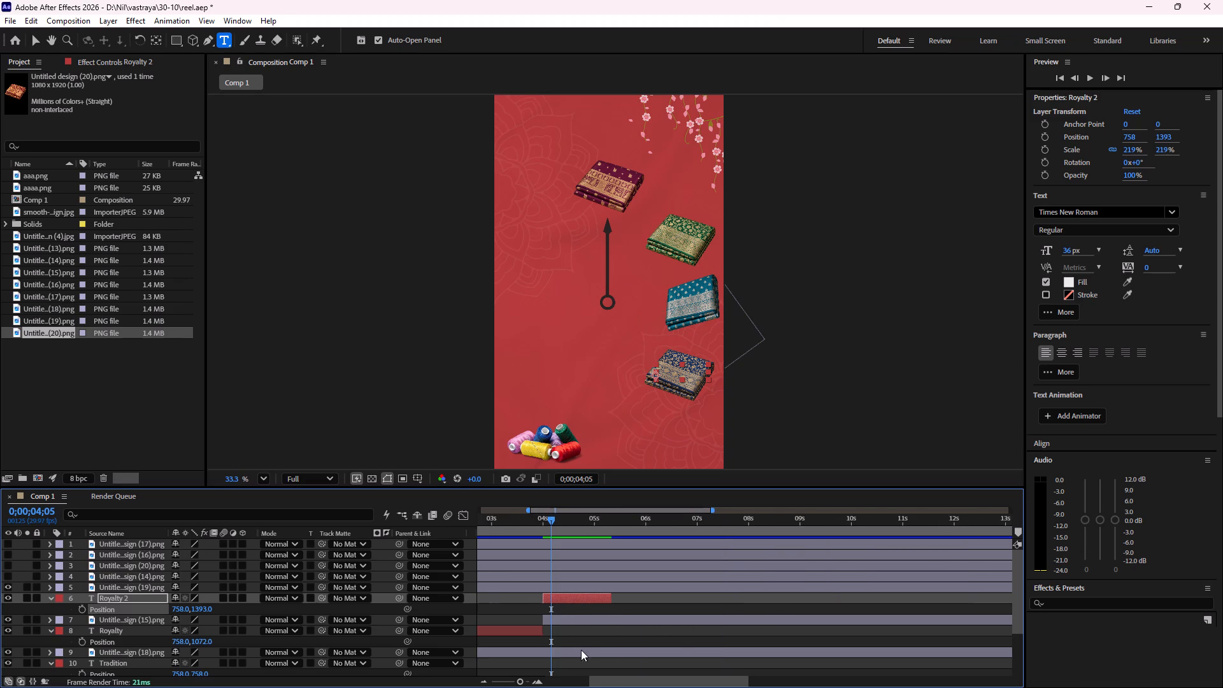
pyautogui.moveTo(618, 678); pyautogui.dragTo(538, 684)
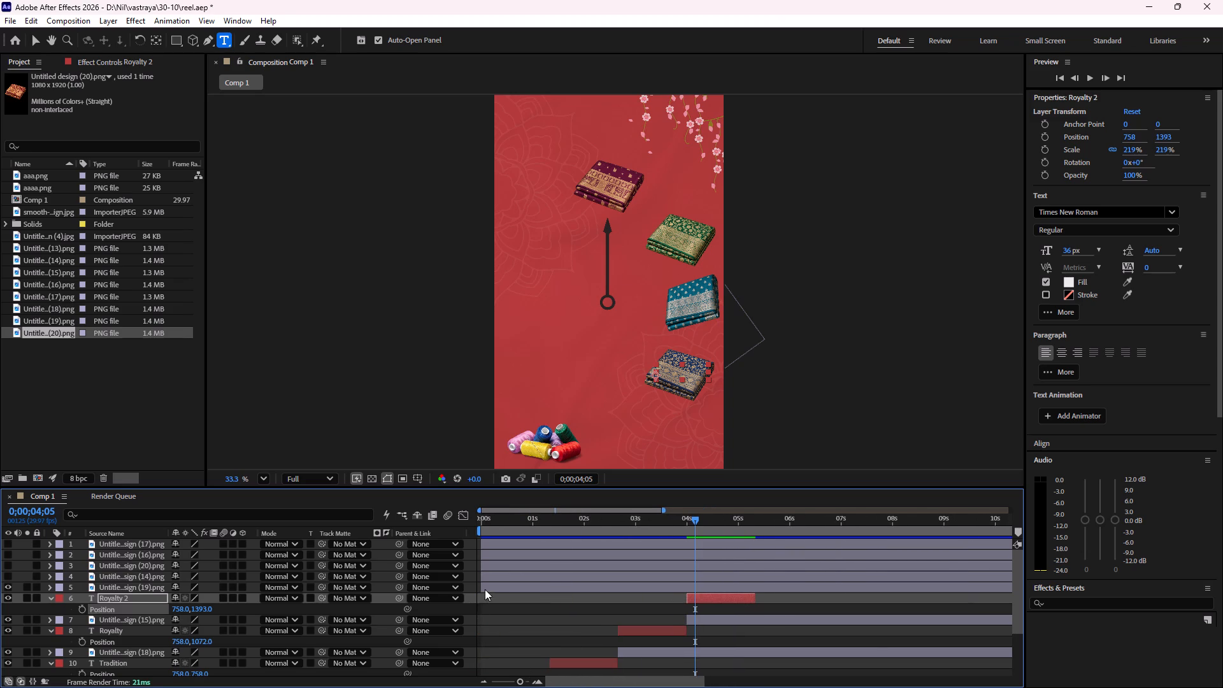
pyautogui.moveTo(482, 589); pyautogui.dragTo(750, 600)
pyautogui.keyDown('alt'); pyautogui.scroll(3, 759, 595); pyautogui.keyUp('alt')
pyautogui.moveTo(689, 590); pyautogui.dragTo(706, 591)
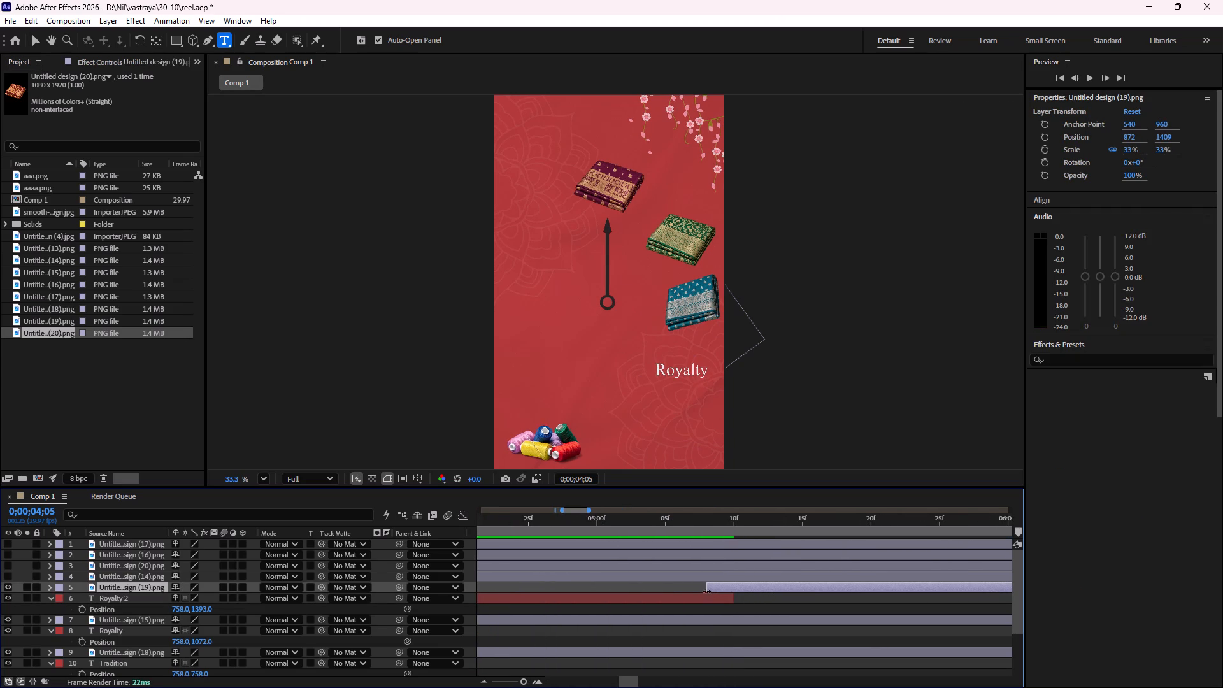
pyautogui.moveTo(706, 591); pyautogui.dragTo(730, 592)
pyautogui.keyDown('alt'); pyautogui.scroll(-5, 682, 609); pyautogui.keyUp('alt')
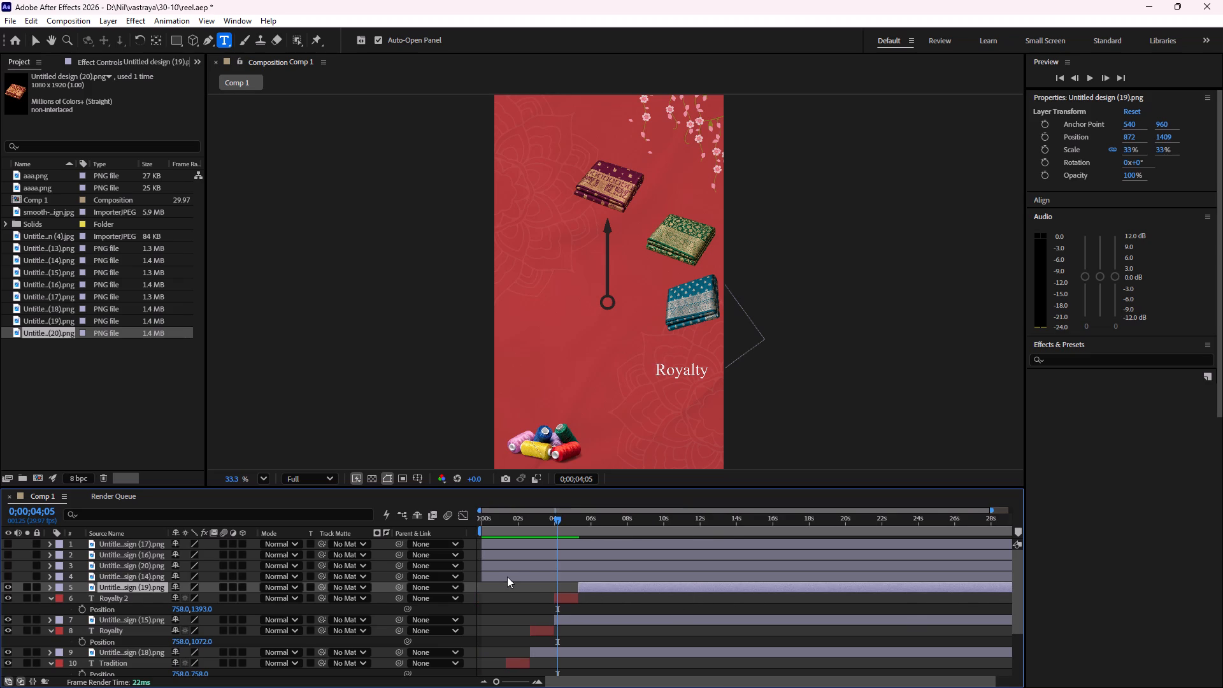
pyautogui.keyDown('alt'); pyautogui.scroll(2, 540, 589); pyautogui.keyUp('alt')
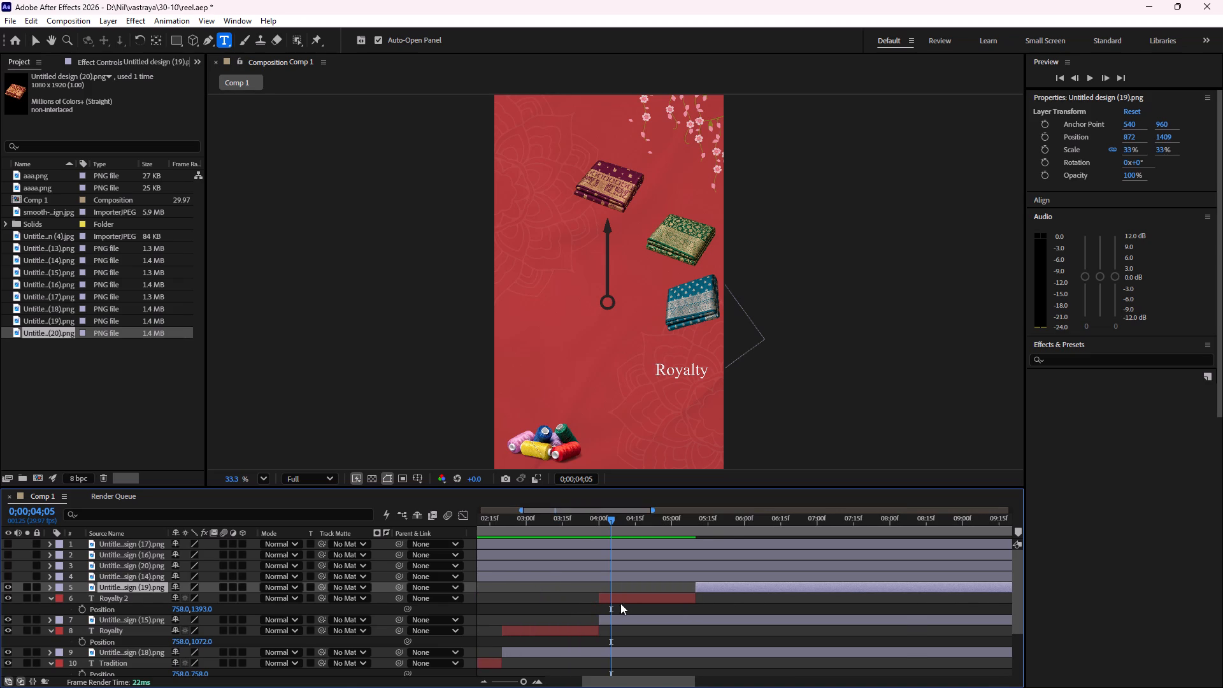
pyautogui.scroll(4, 621, 590)
pyautogui.moveTo(626, 517); pyautogui.dragTo(668, 529)
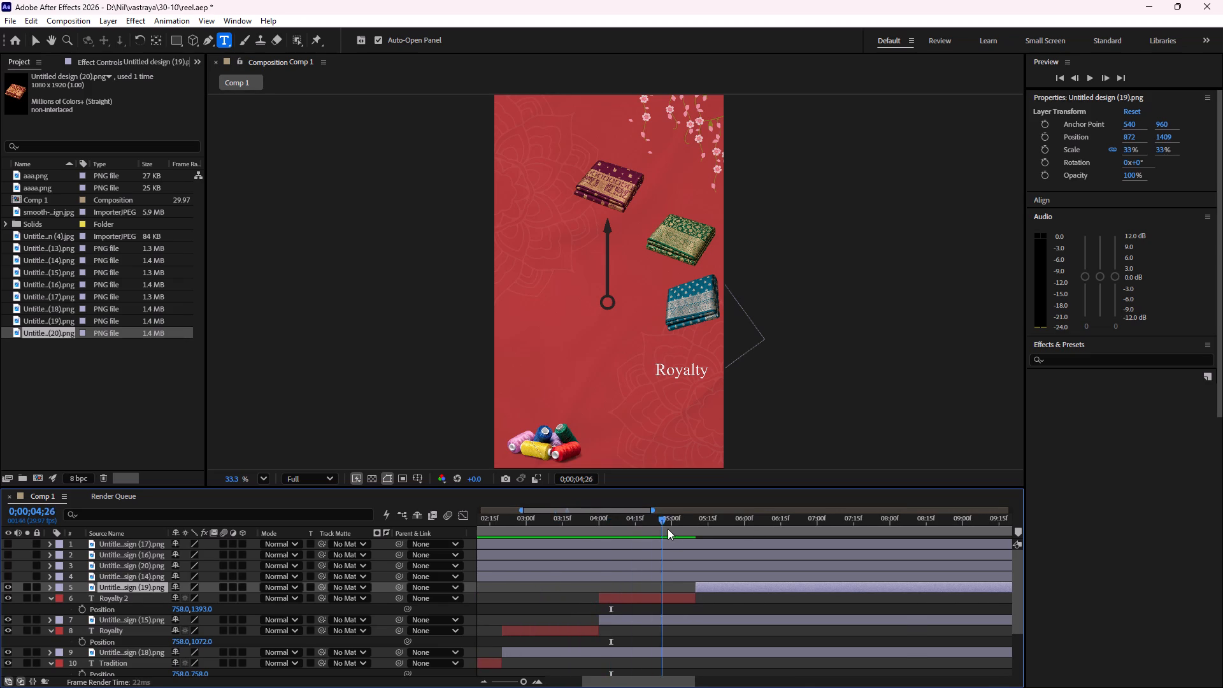
pyautogui.moveTo(668, 529); pyautogui.dragTo(692, 523)
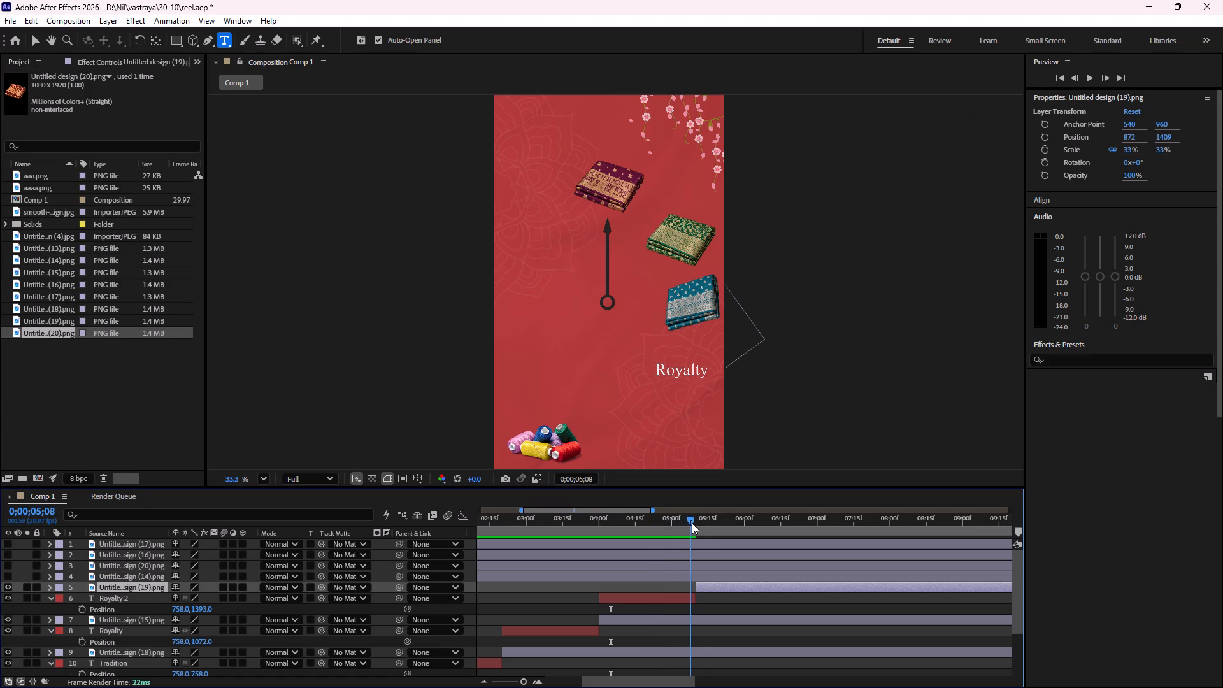
pyautogui.moveTo(692, 523); pyautogui.dragTo(651, 518)
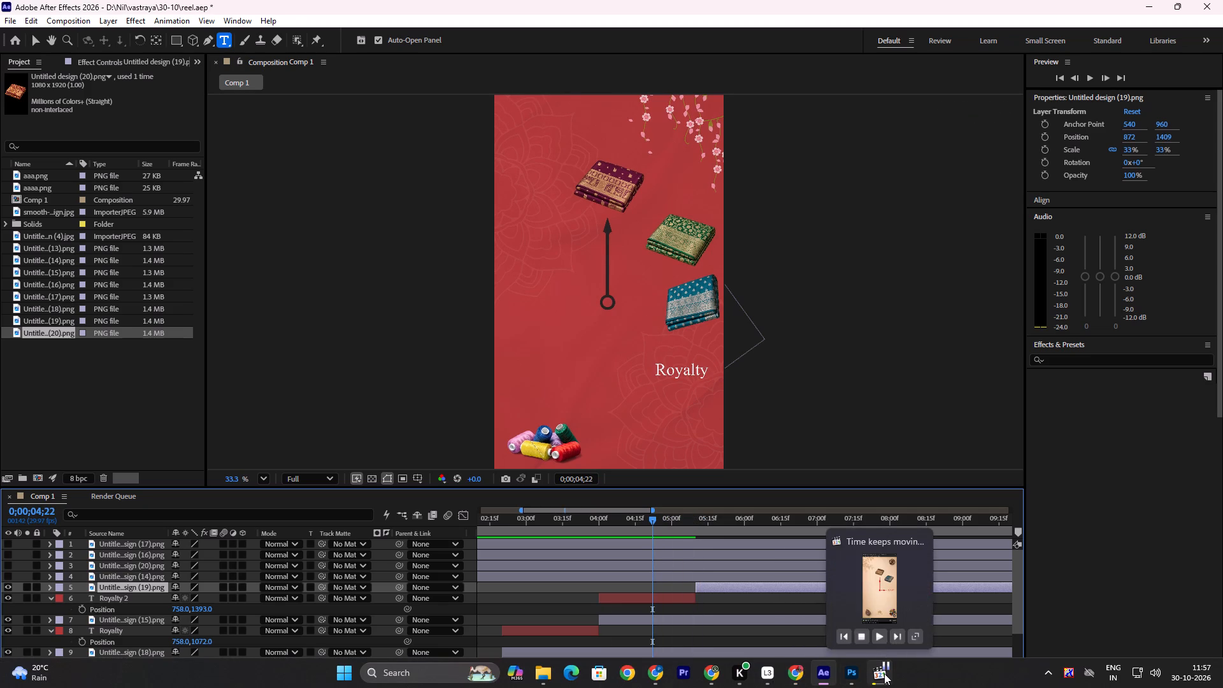
# Check the fourth title in the reference video and replace the Royalty 2 text with "Artistry".
pyautogui.click(890, 607)
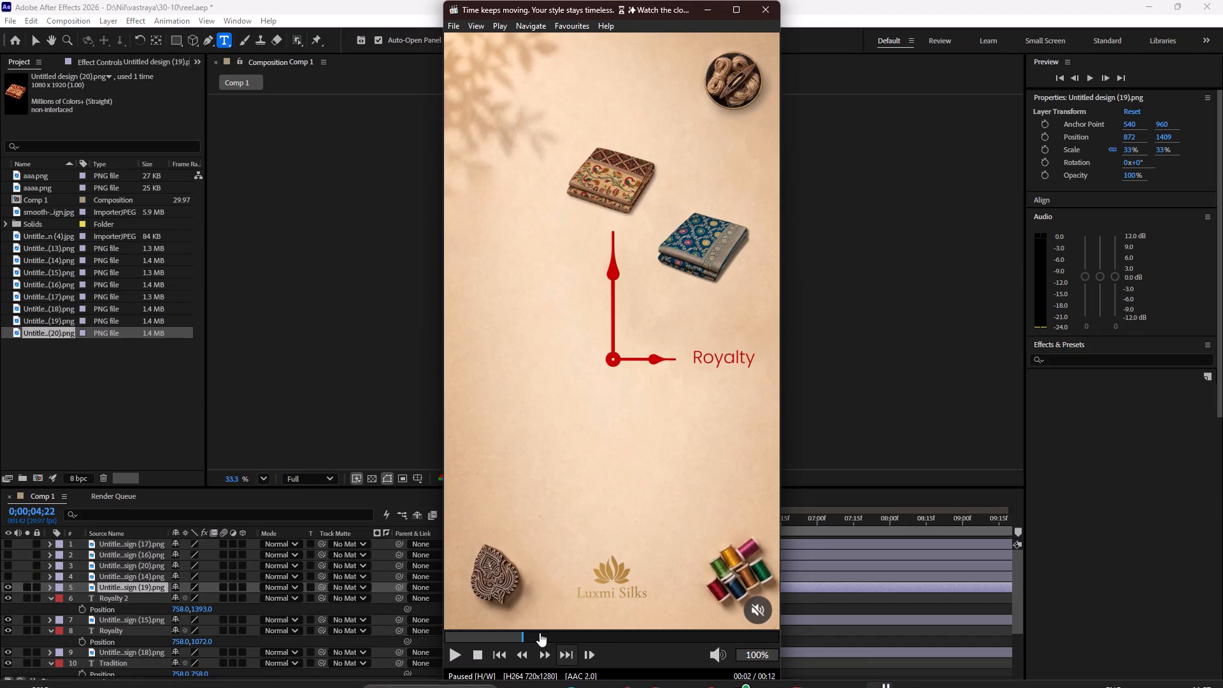
pyautogui.moveTo(531, 636); pyautogui.dragTo(561, 636)
pyautogui.click(550, 630)
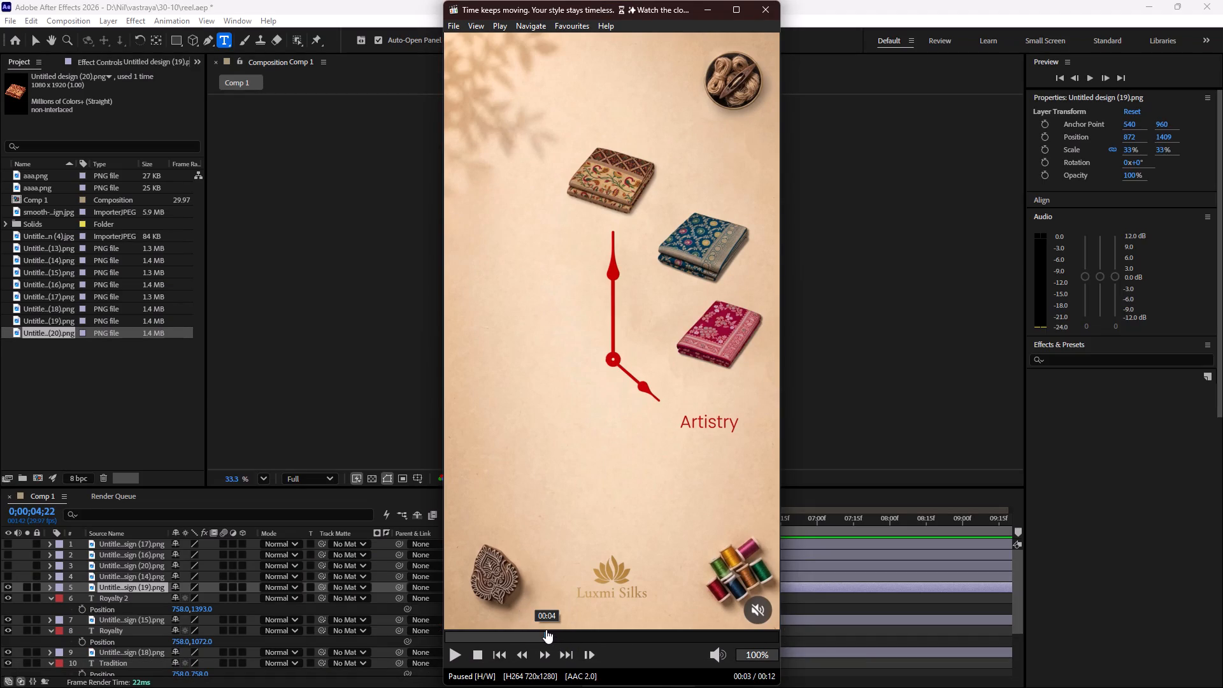
pyautogui.click(713, 17)
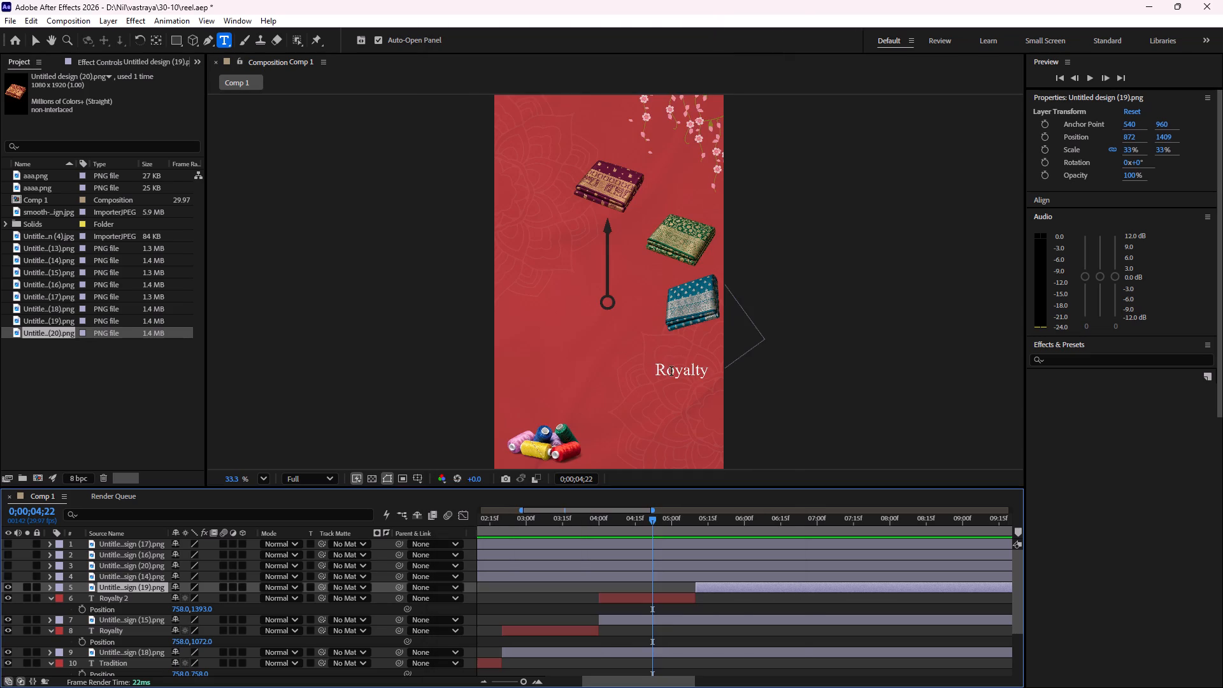
pyautogui.doubleClick(677, 373)
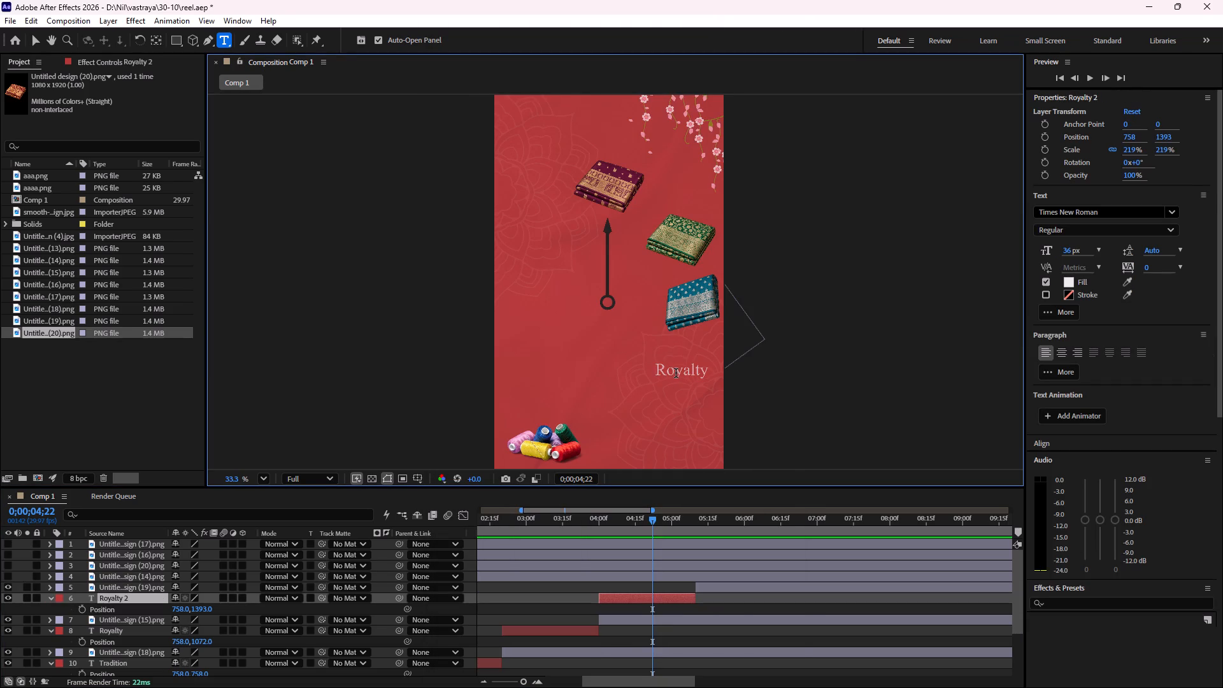
pyautogui.write('Arti')
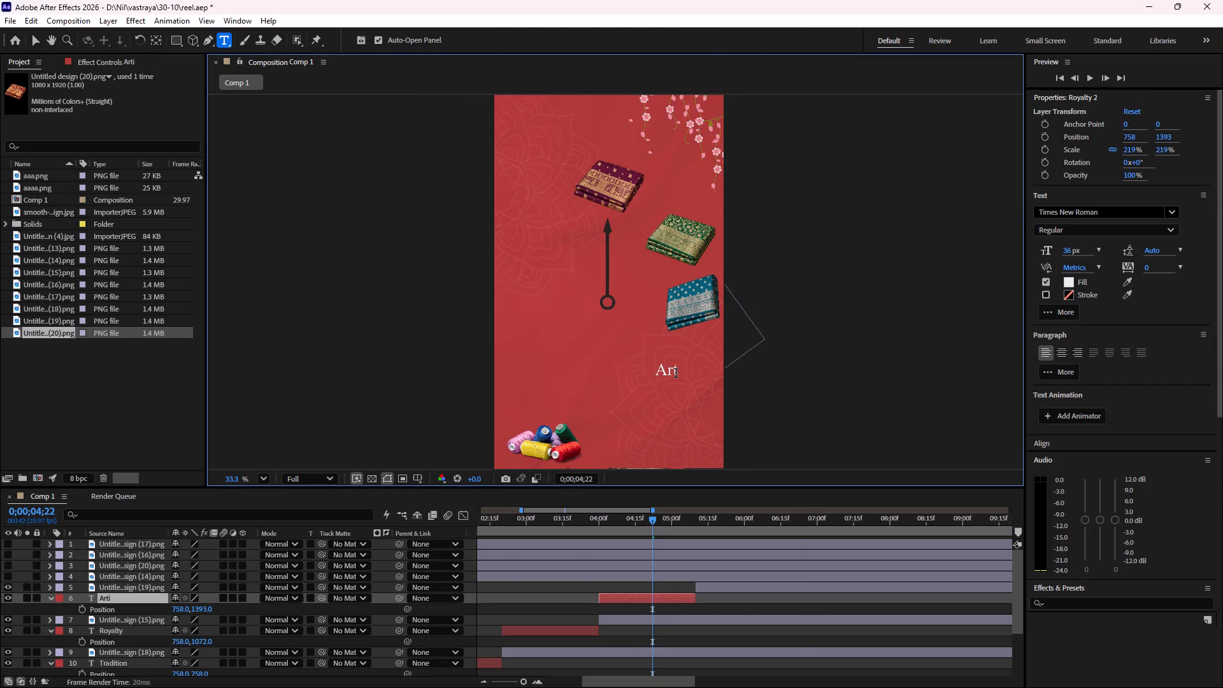
pyautogui.press('s')
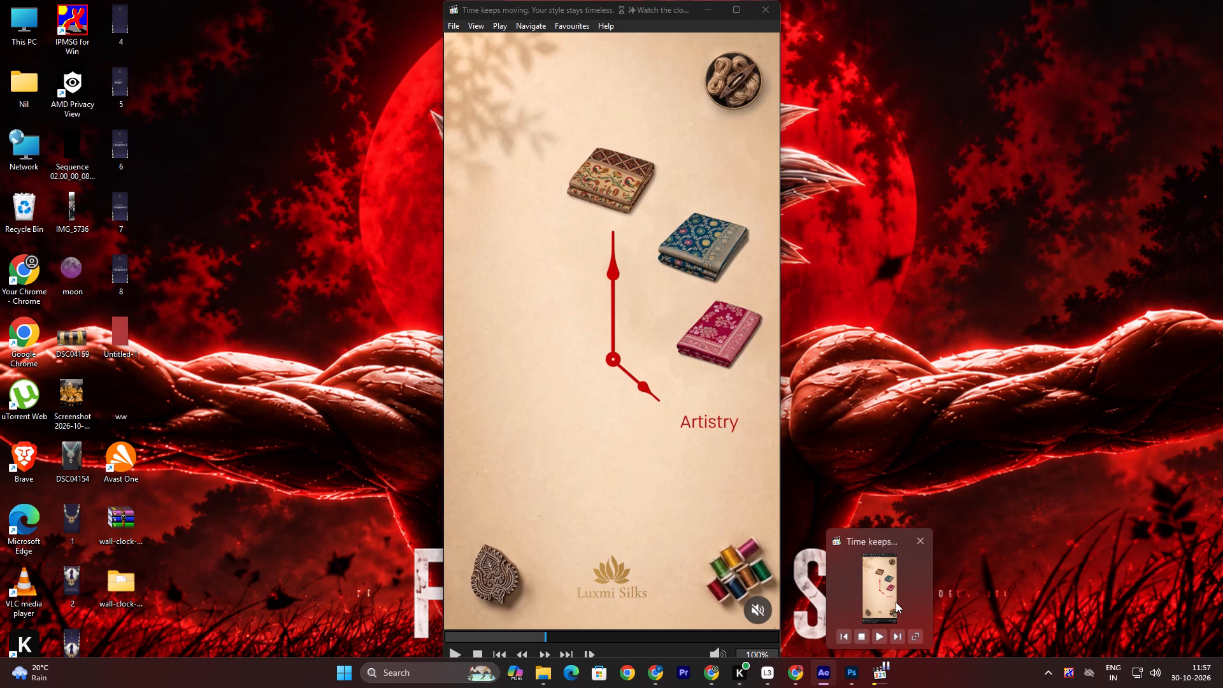
pyautogui.write('try')
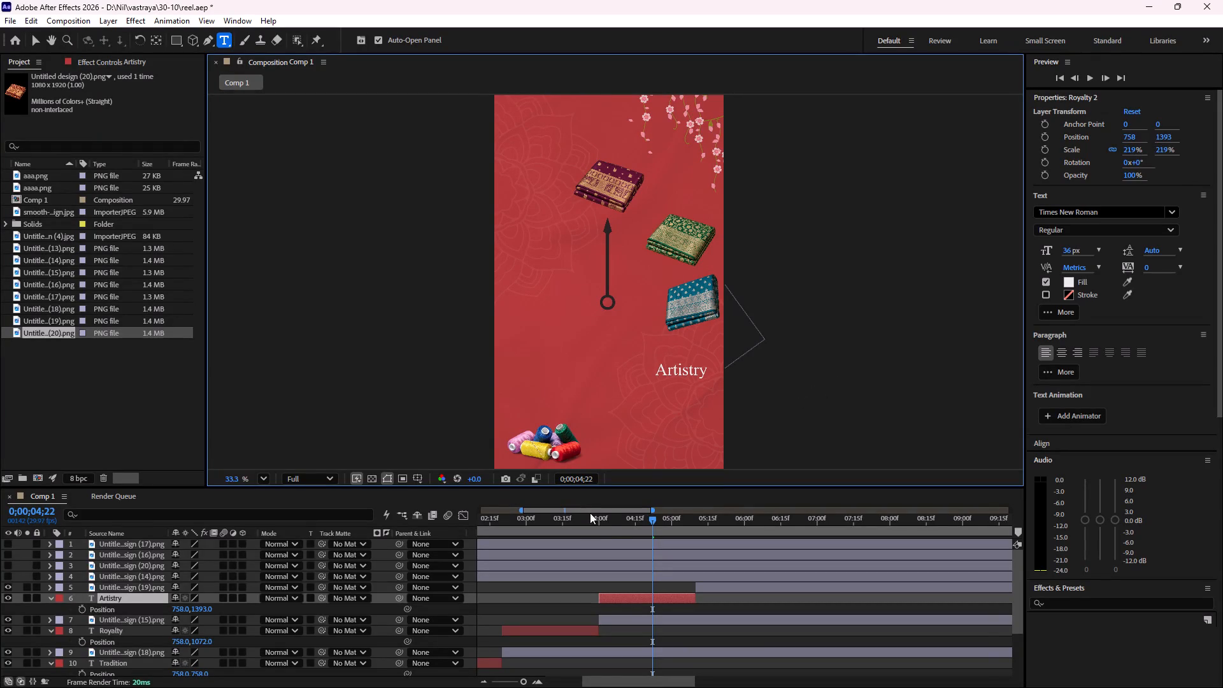
pyautogui.click(173, 410)
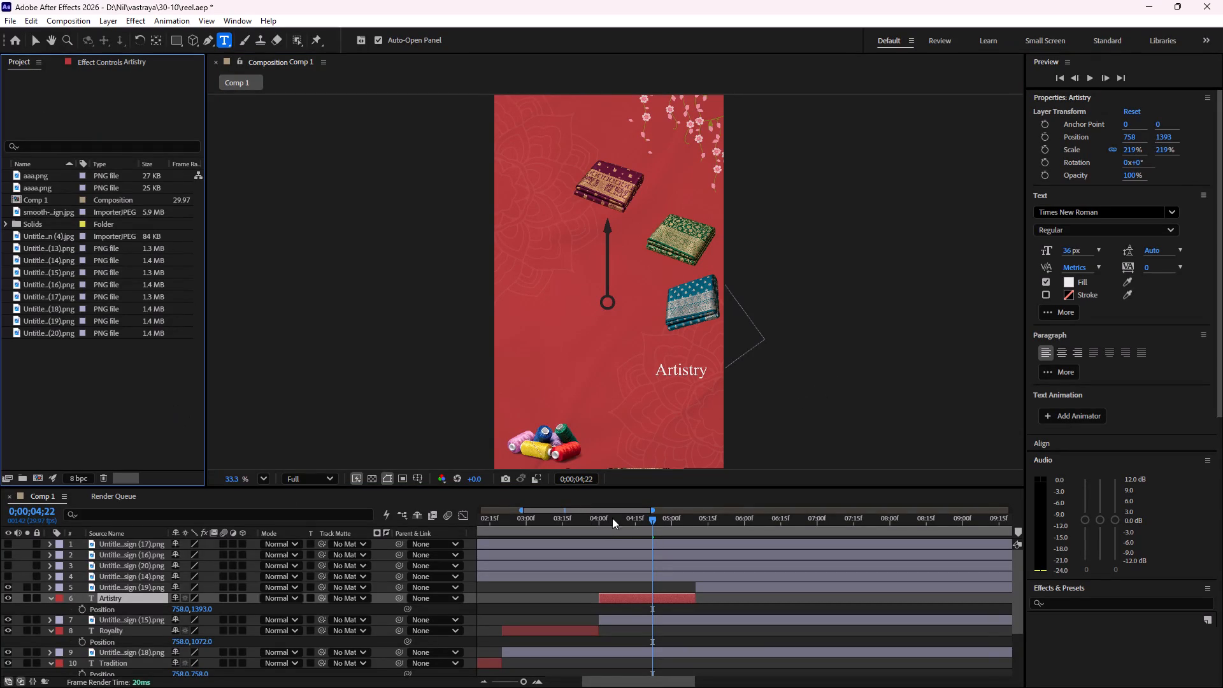
# Duplicate the Artistry text layer and place the copy above Untitled design (19).png, spanning 0;00;05;10 to 0;00;06;20.
pyautogui.moveTo(649, 514); pyautogui.dragTo(692, 531)
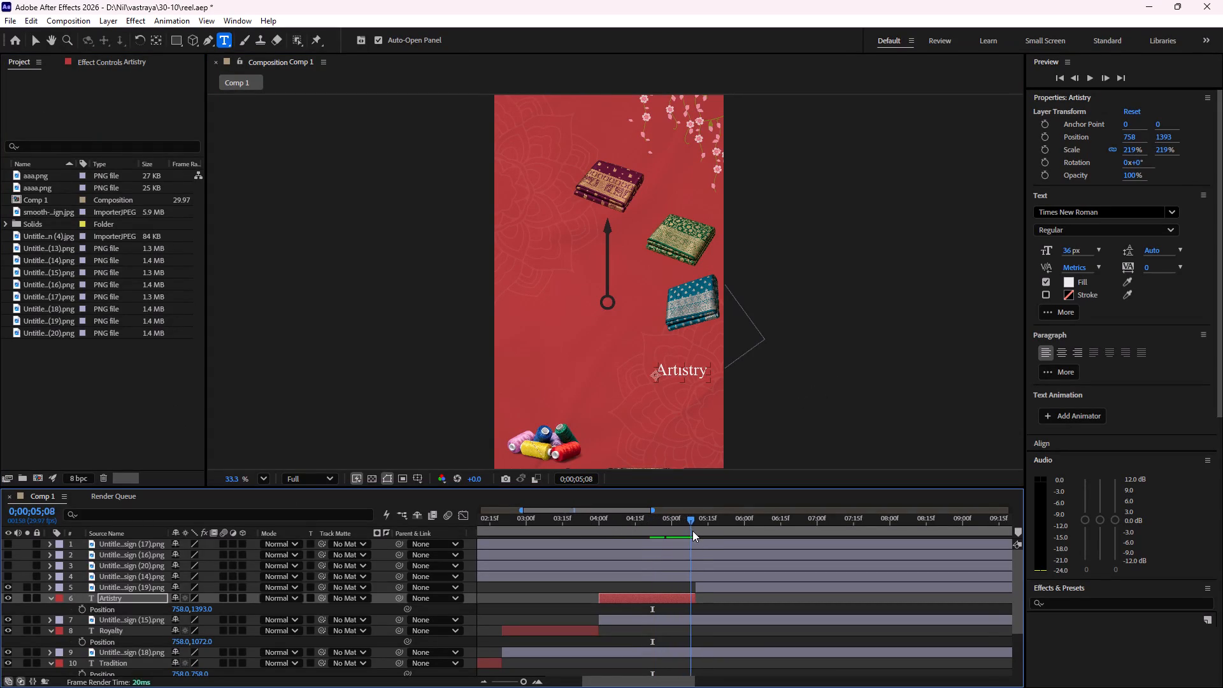
pyautogui.moveTo(692, 531); pyautogui.dragTo(731, 545)
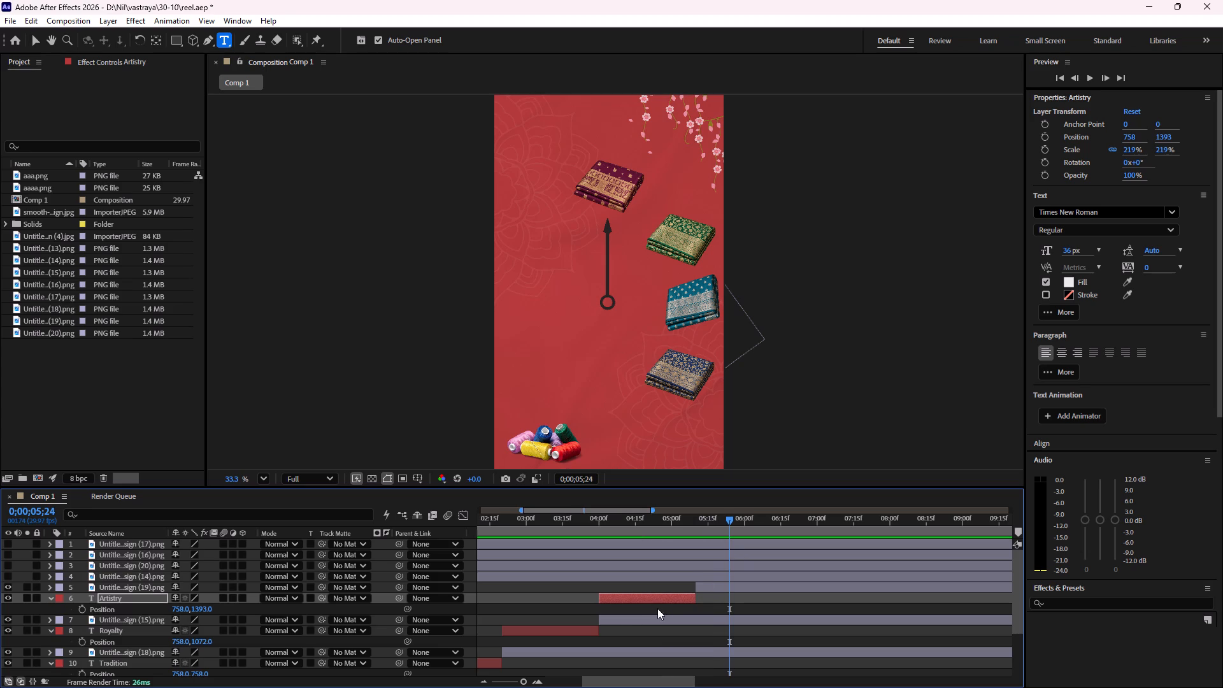
pyautogui.click(143, 598)
pyautogui.hotkey('ctrl', 'd')
pyautogui.moveTo(141, 595); pyautogui.dragTo(140, 570)
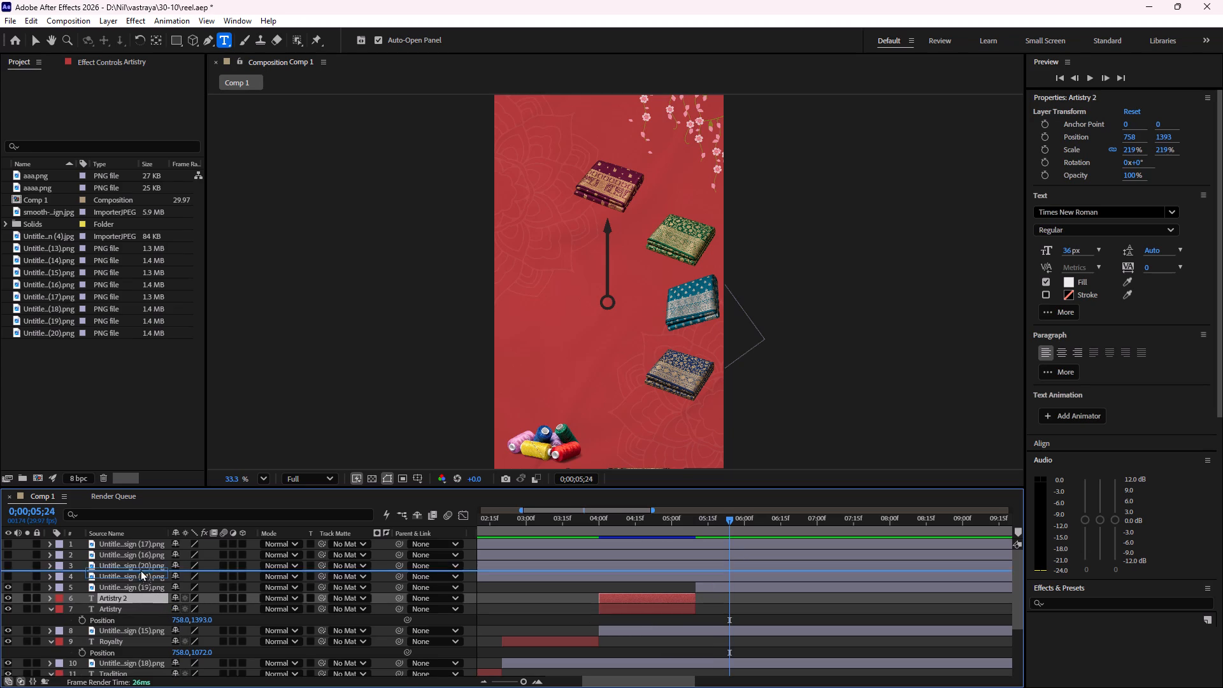
pyautogui.moveTo(140, 570); pyautogui.dragTo(143, 580)
pyautogui.moveTo(658, 586); pyautogui.dragTo(706, 585)
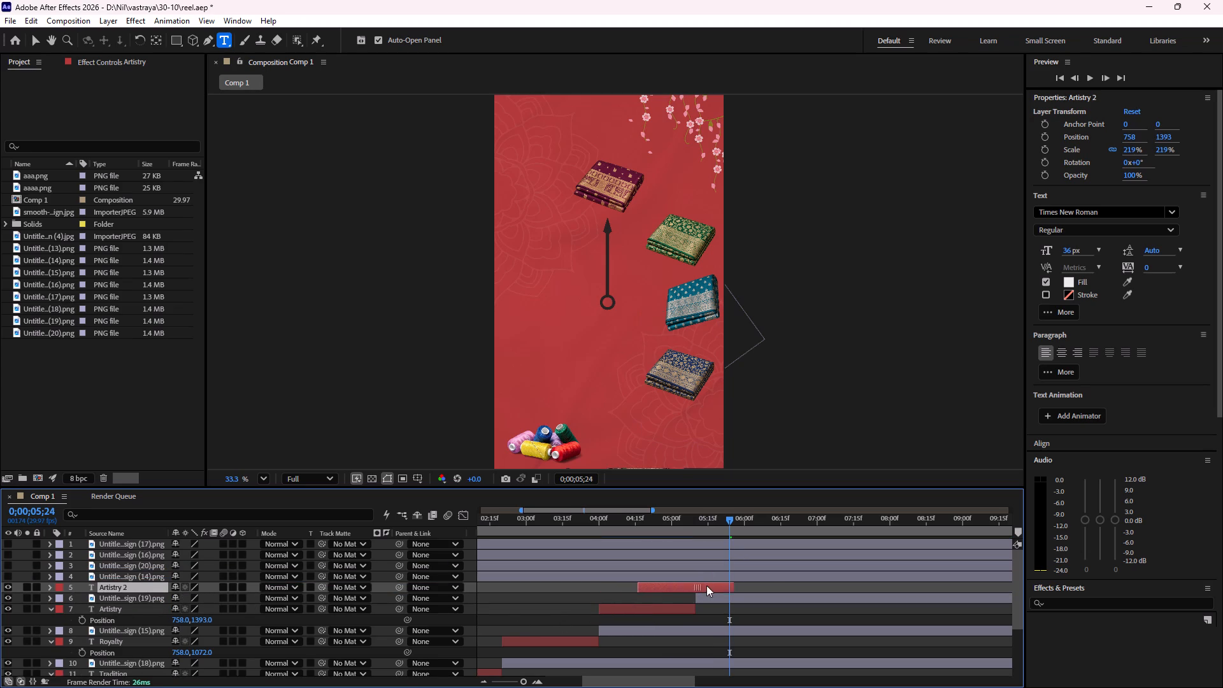
pyautogui.moveTo(706, 585); pyautogui.dragTo(756, 582)
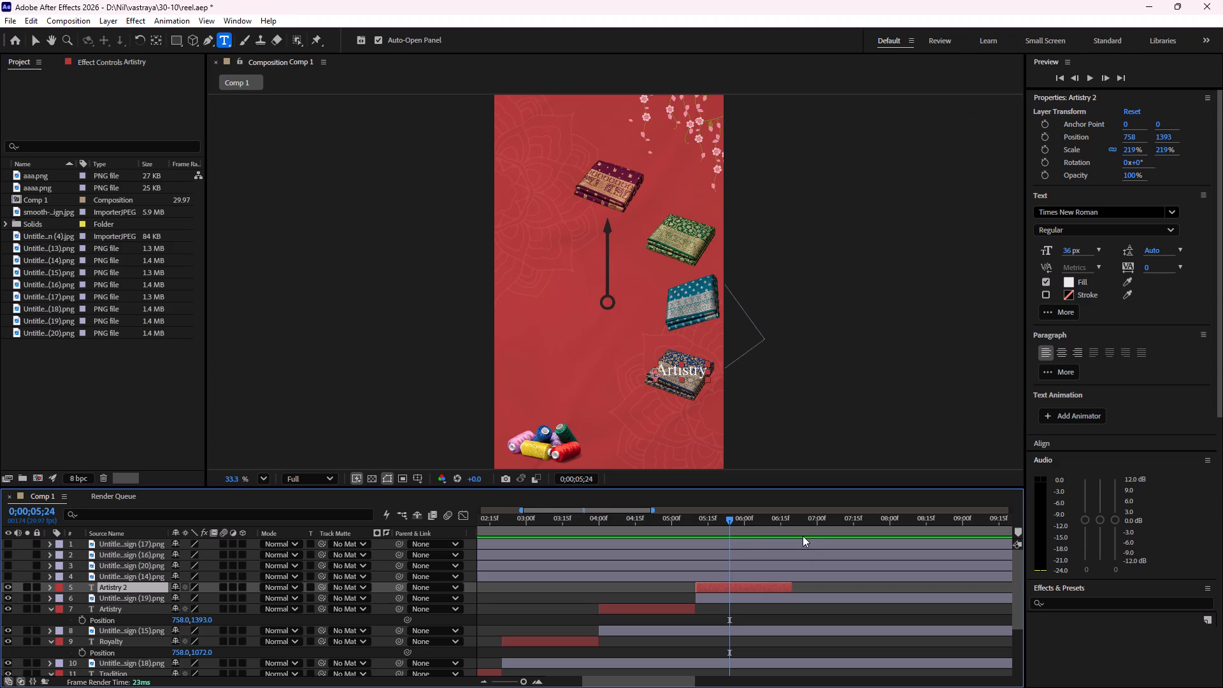
# Make Untitled design (14).png visible and move the Artistry 2 text over its saree to Position 412, 1547.
pyautogui.moveTo(794, 521); pyautogui.dragTo(771, 515)
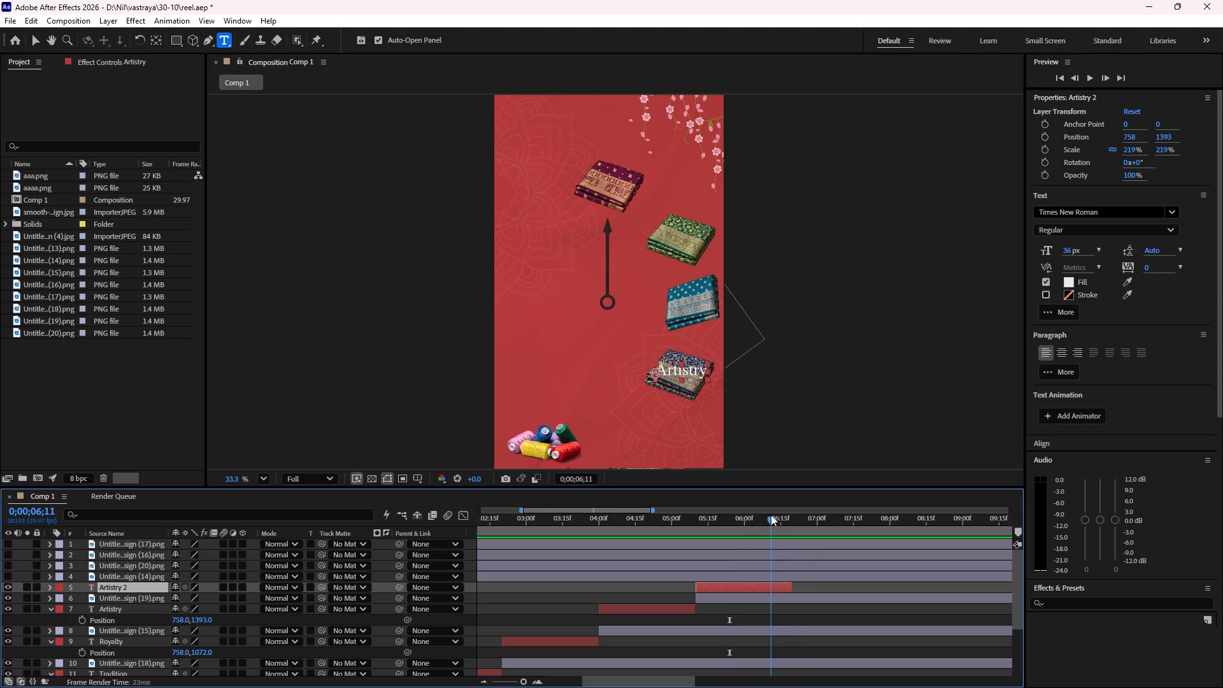
pyautogui.moveTo(771, 515); pyautogui.dragTo(769, 515)
pyautogui.click(9, 576)
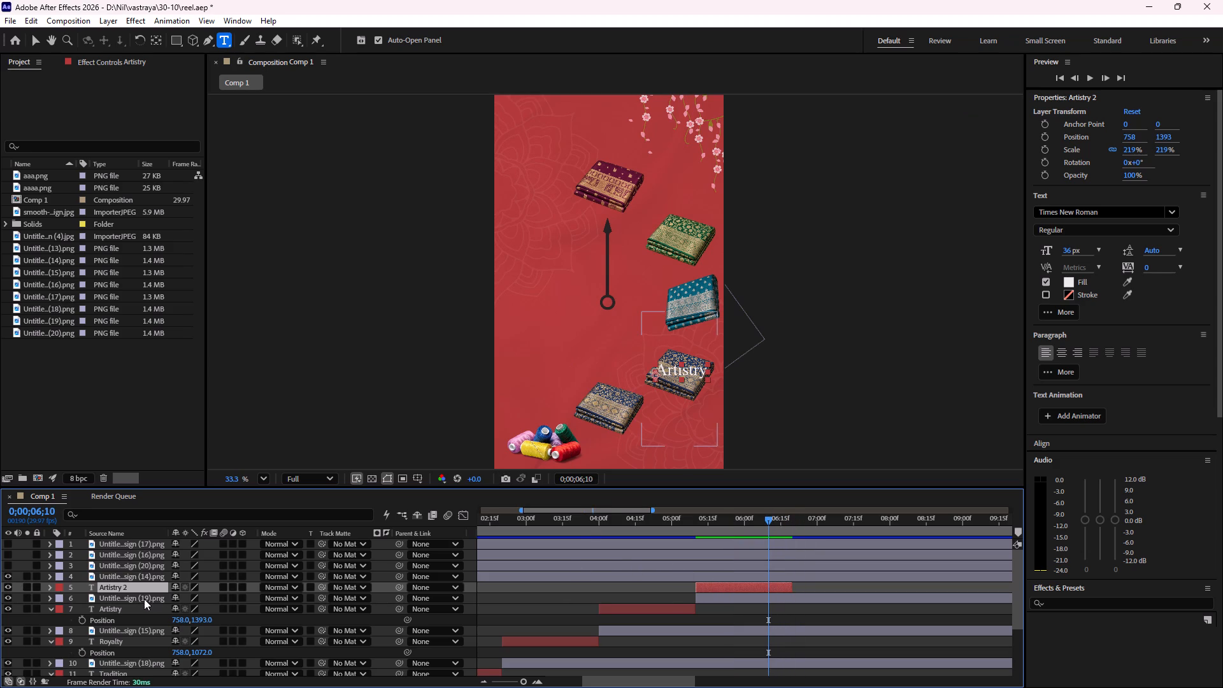
pyautogui.press('p')
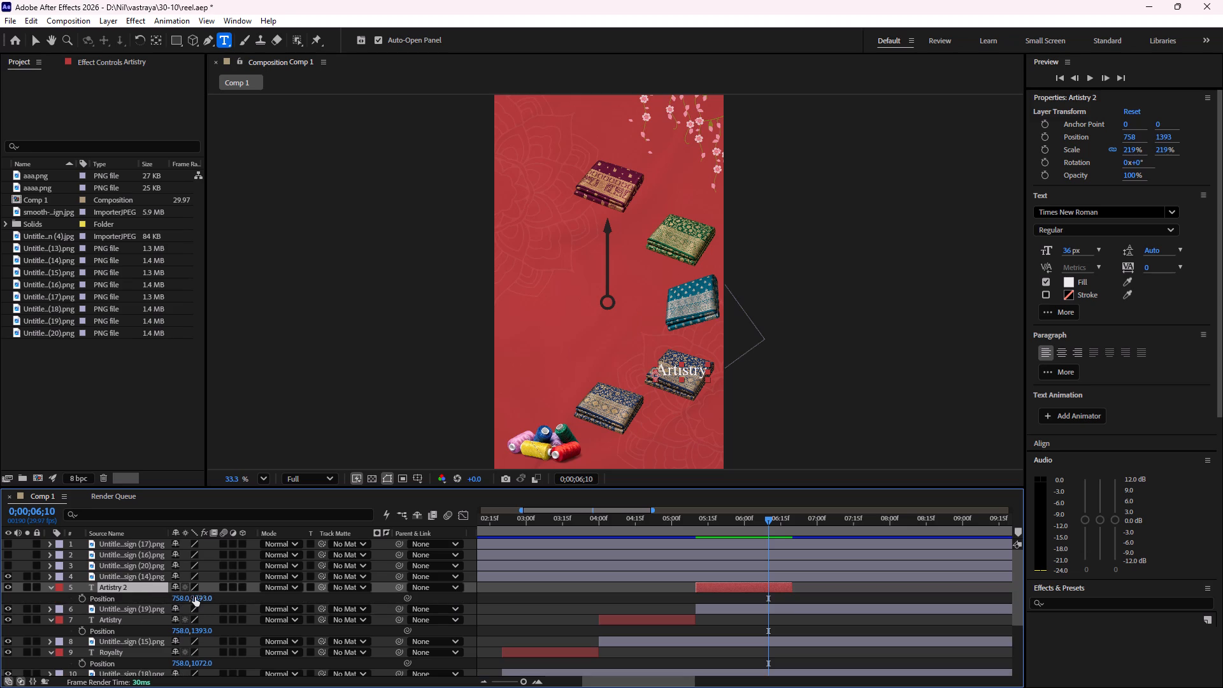
pyautogui.moveTo(201, 598); pyautogui.dragTo(323, 580)
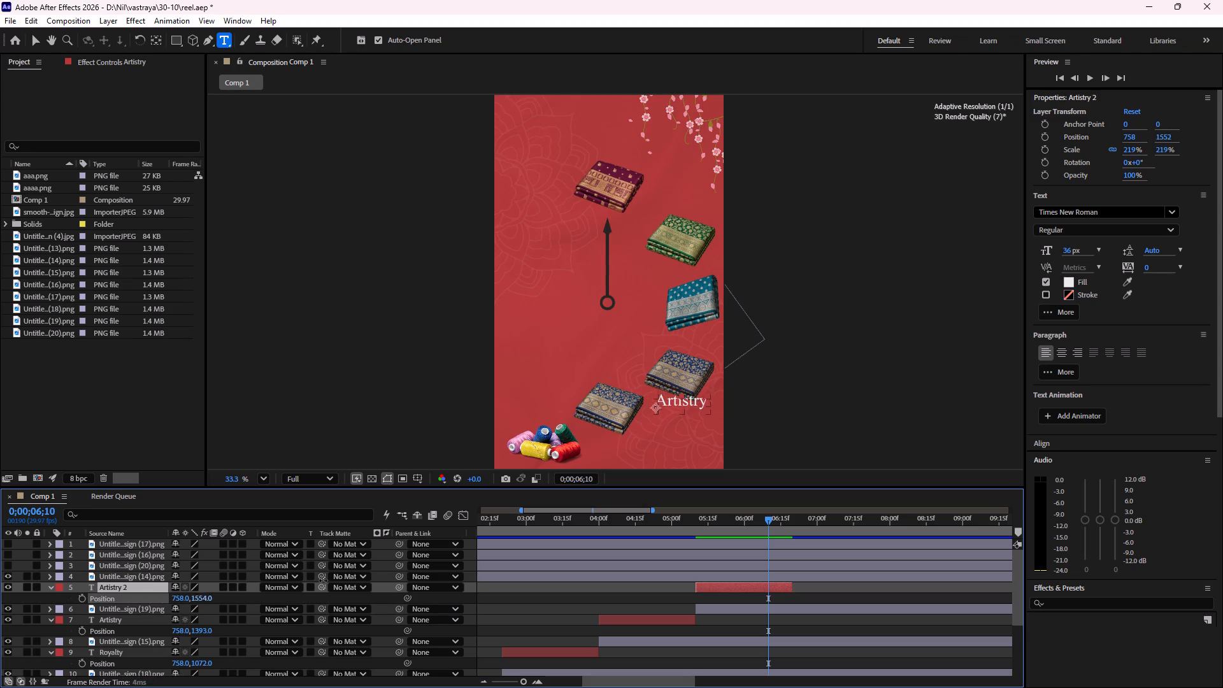
pyautogui.moveTo(323, 580); pyautogui.dragTo(355, 575)
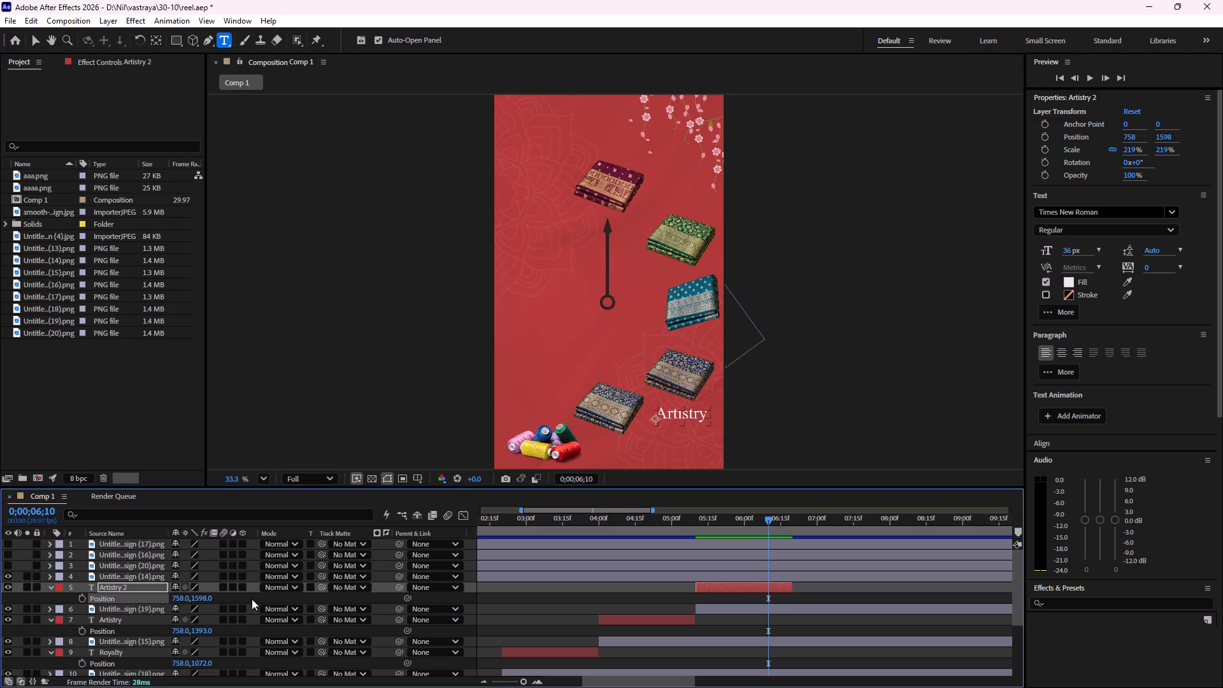
pyautogui.moveTo(182, 599); pyautogui.dragTo(0, 585)
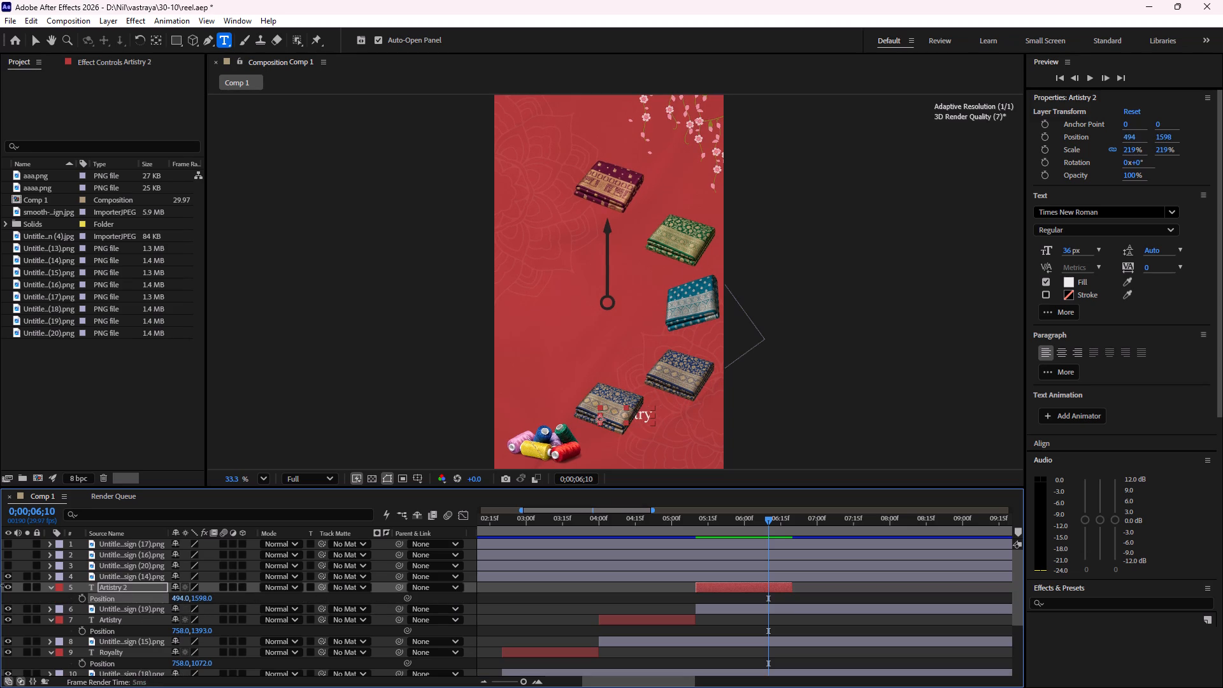
pyautogui.moveTo(0, 585); pyautogui.dragTo(0, 576)
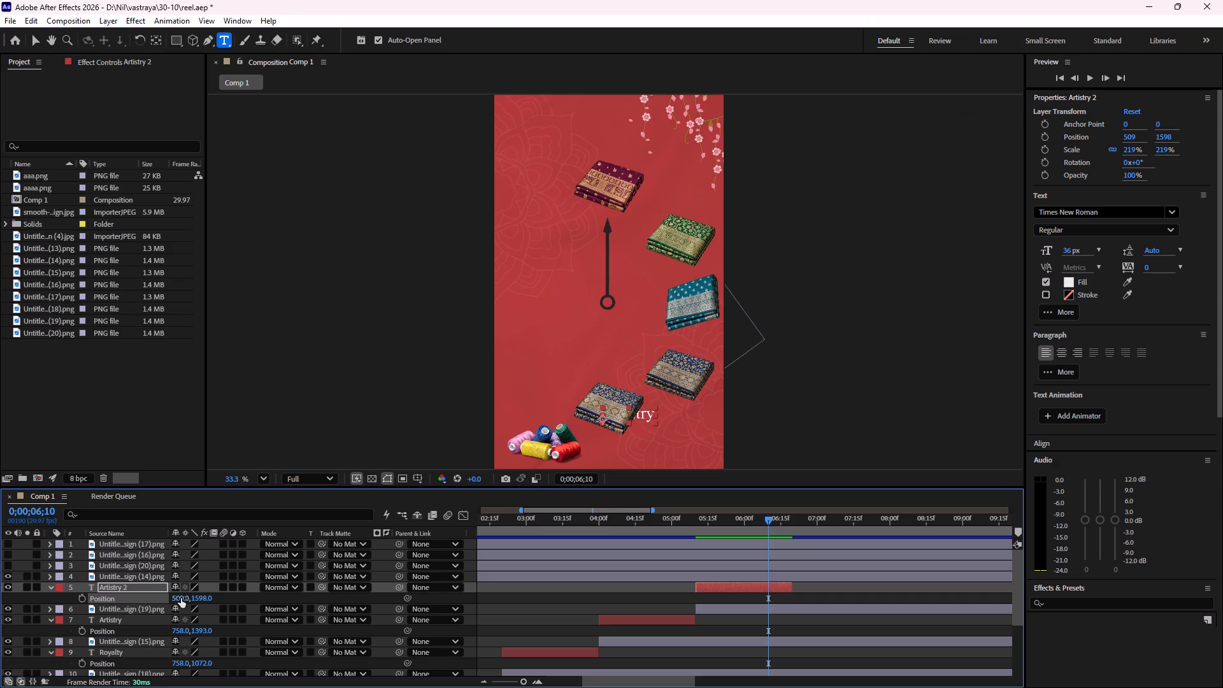
pyautogui.moveTo(181, 598); pyautogui.dragTo(111, 591)
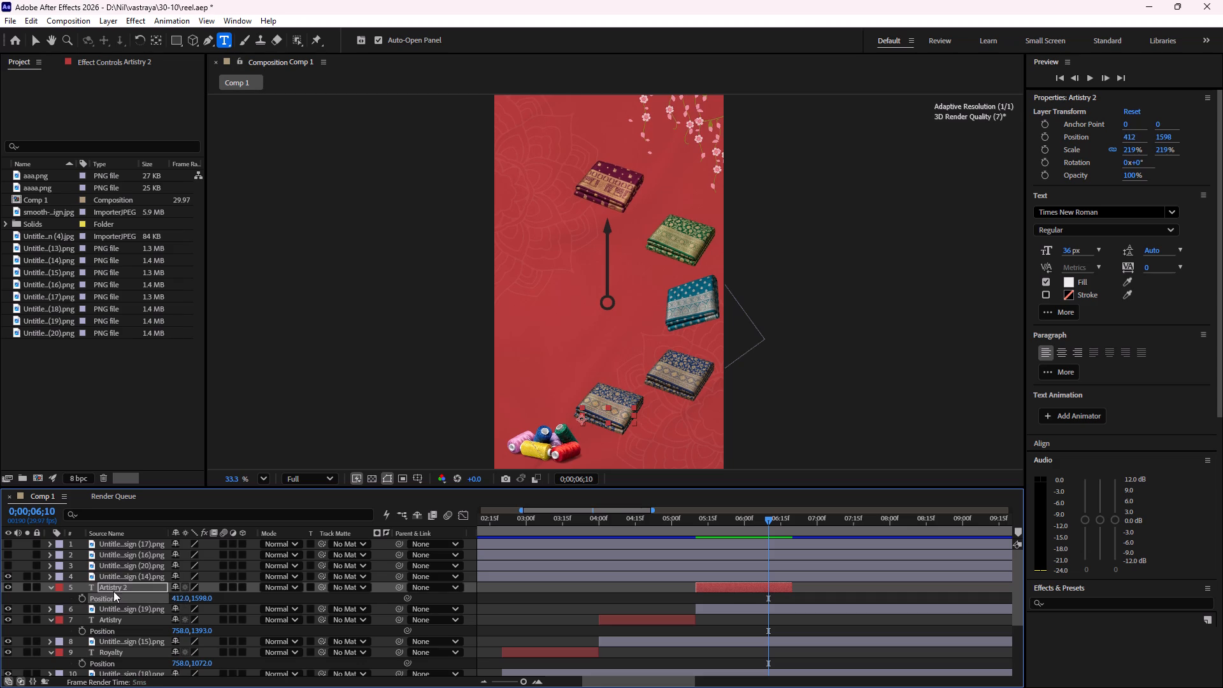
pyautogui.moveTo(206, 598); pyautogui.dragTo(175, 596)
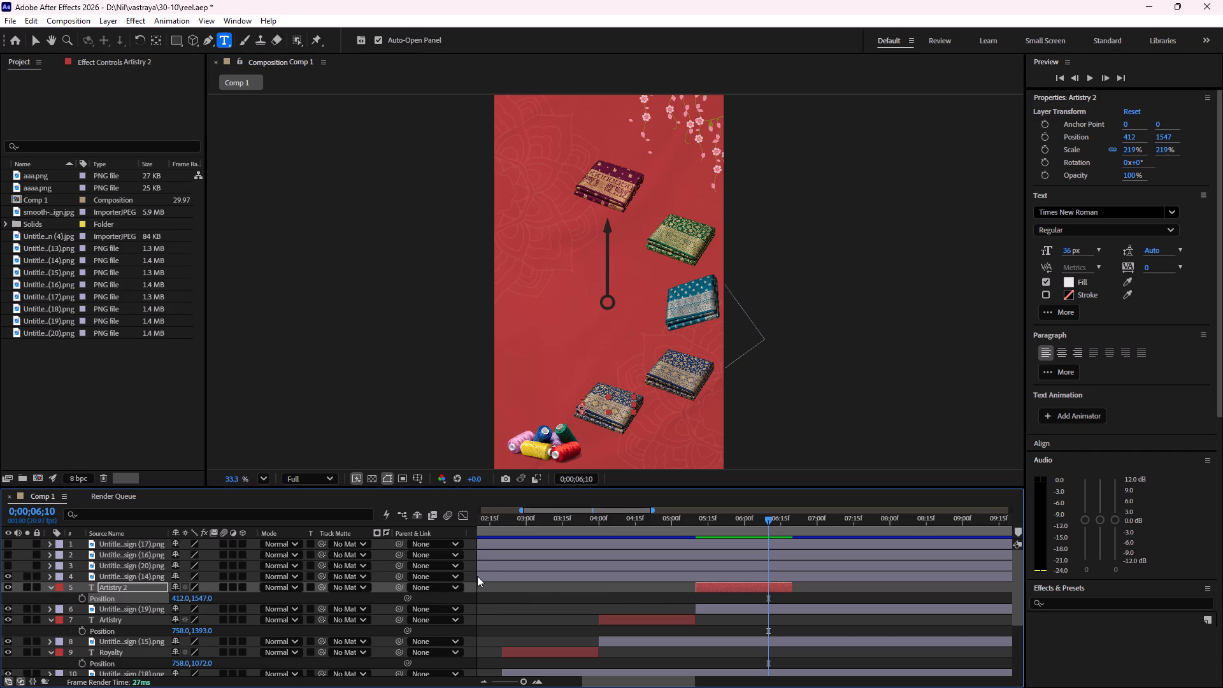
# Trim the start of Untitled design (14).png to 0;00;06;20, at the end of the Artistry 2 text, and scrub back across the cut.
pyautogui.moveTo(776, 515); pyautogui.dragTo(792, 517)
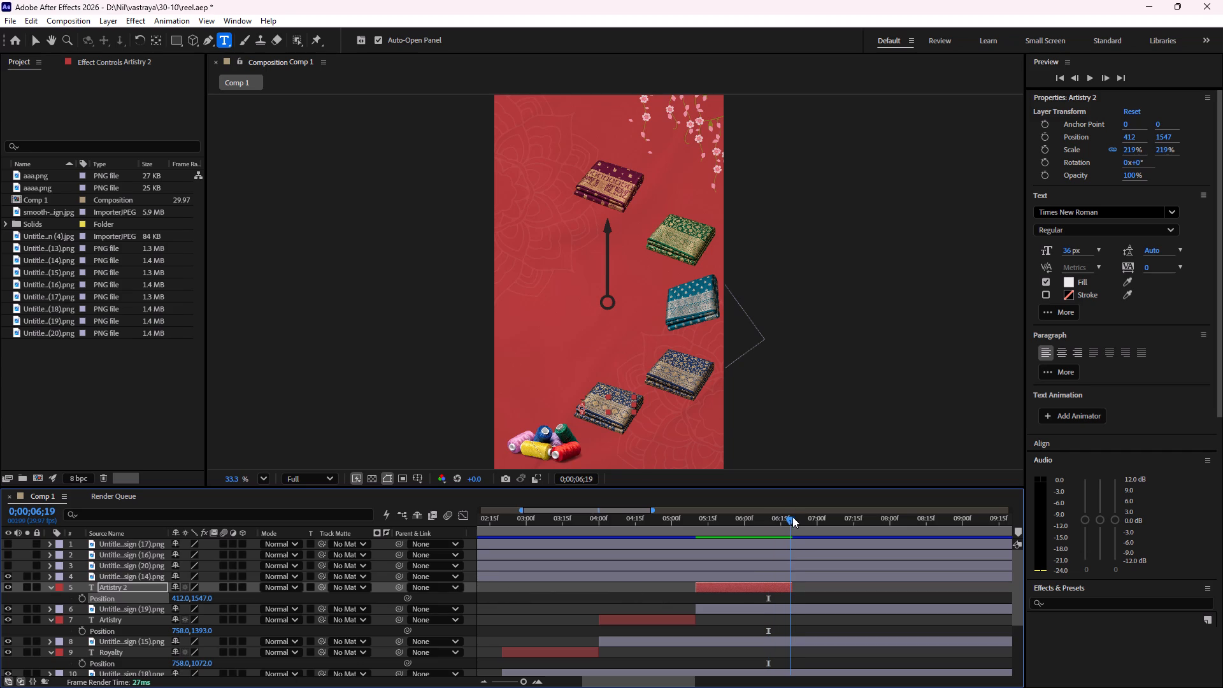
pyautogui.moveTo(792, 517); pyautogui.dragTo(794, 516)
pyautogui.click(794, 516)
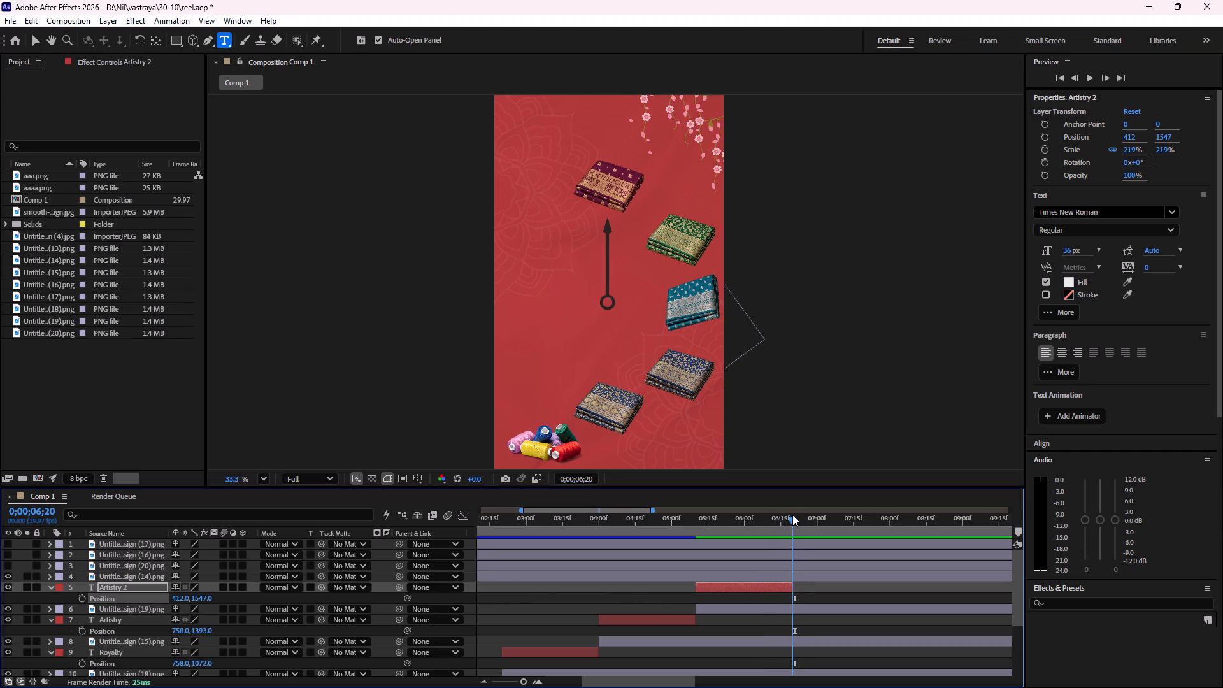
pyautogui.keyDown('alt'); pyautogui.scroll(-4, 767, 575); pyautogui.keyUp('alt')
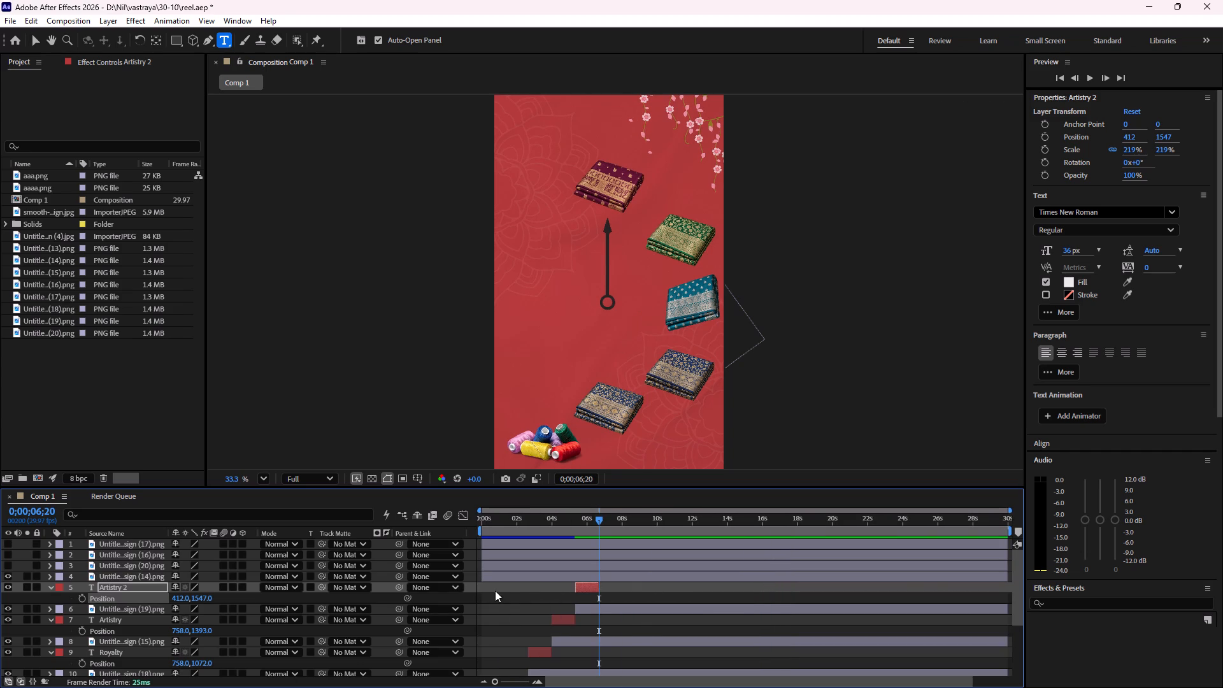
pyautogui.moveTo(482, 578); pyautogui.dragTo(592, 584)
pyautogui.keyDown('alt'); pyautogui.scroll(3, 581, 584); pyautogui.keyUp('alt')
pyautogui.moveTo(661, 574); pyautogui.dragTo(720, 585)
pyautogui.moveTo(719, 521); pyautogui.dragTo(709, 520)
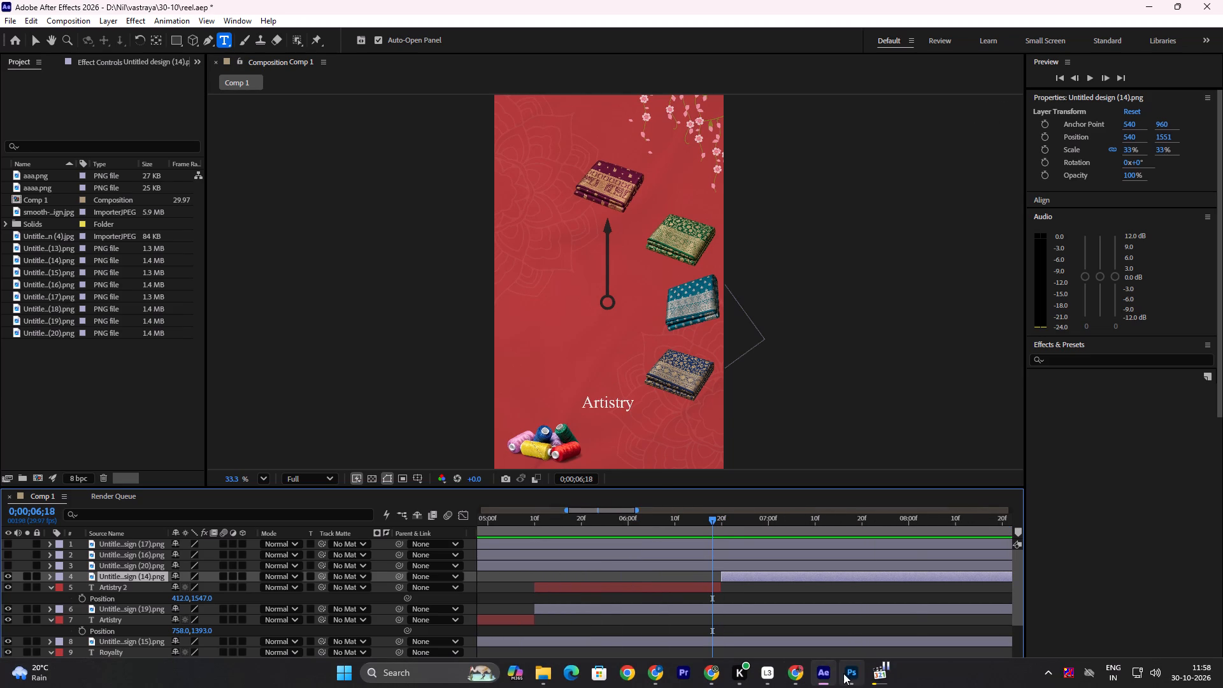
# Check the title that follows Artistry in the reference video and replace the Artistry 2 text with "Grace".
pyautogui.click(897, 590)
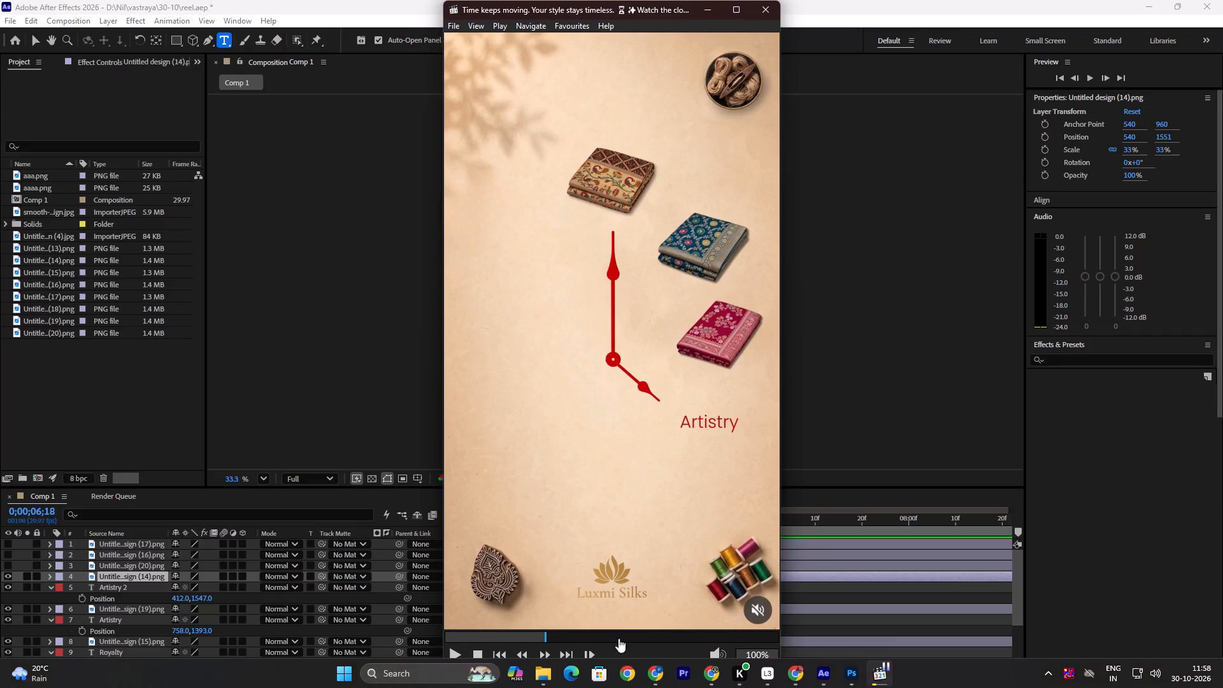
pyautogui.moveTo(546, 634); pyautogui.dragTo(556, 638)
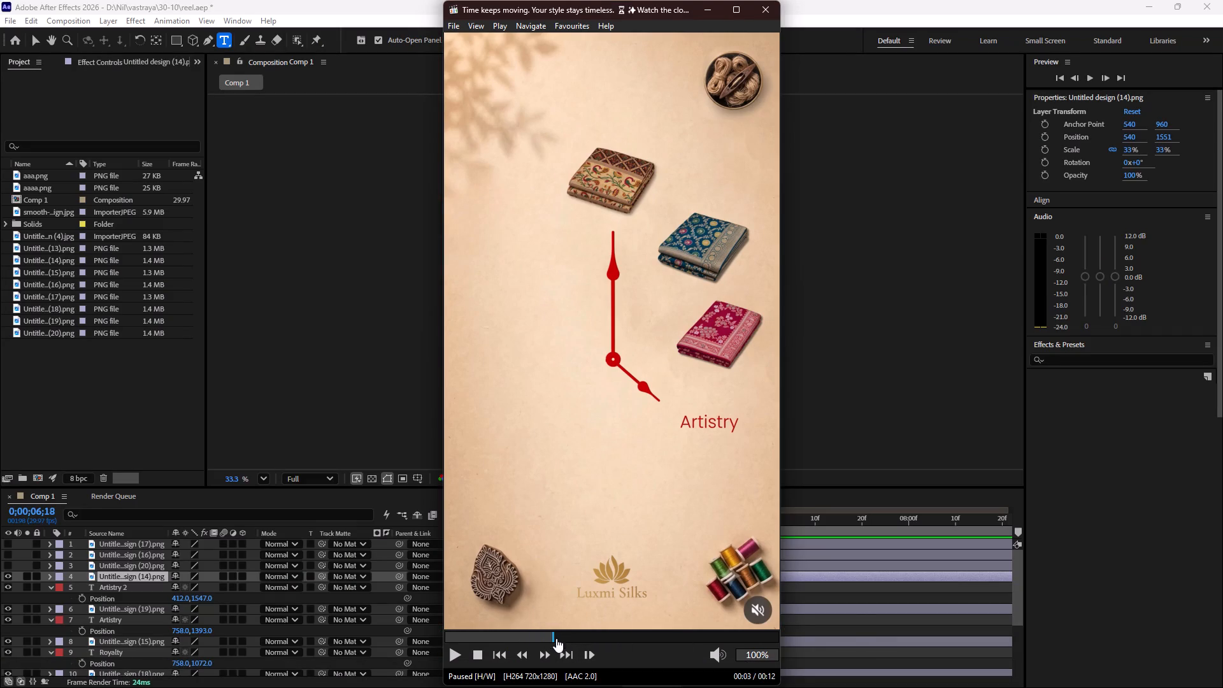
pyautogui.moveTo(556, 638); pyautogui.dragTo(576, 639)
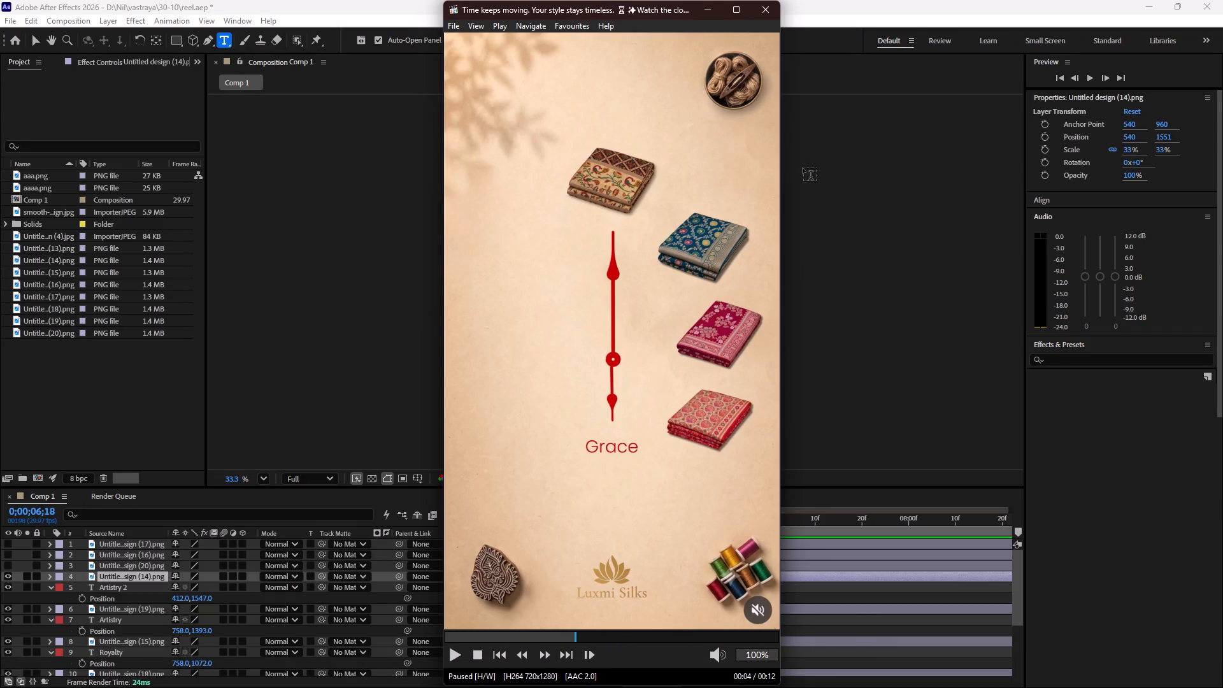
pyautogui.click(717, 12)
pyautogui.doubleClick(606, 400)
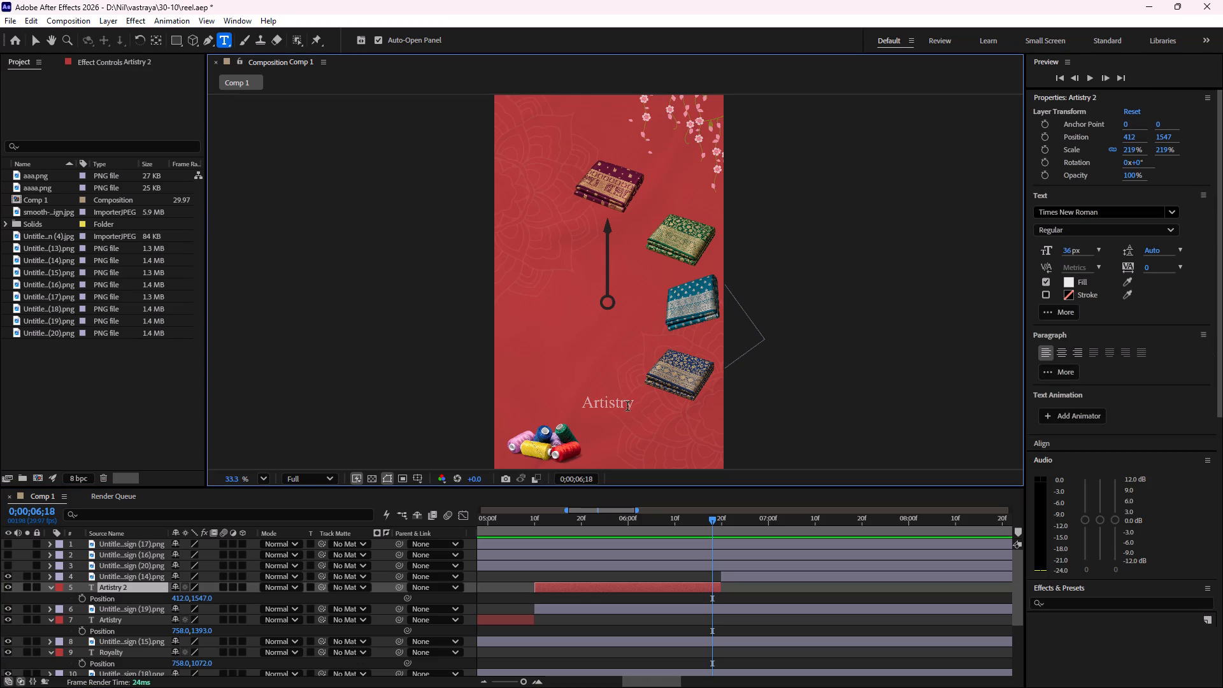
pyautogui.write('Grace')
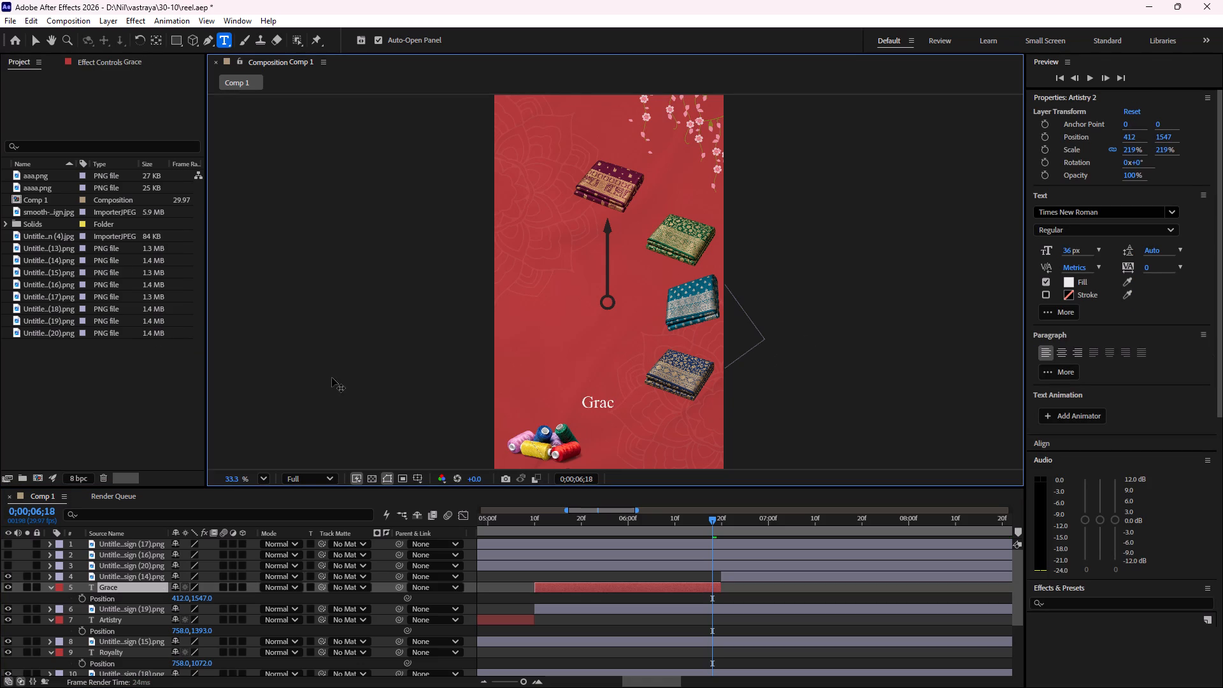
# Shift the Grace text to X Position 431 and preview the change from title to saree.
pyautogui.moveTo(181, 598); pyautogui.dragTo(182, 599)
pyautogui.moveTo(182, 599); pyautogui.dragTo(194, 596)
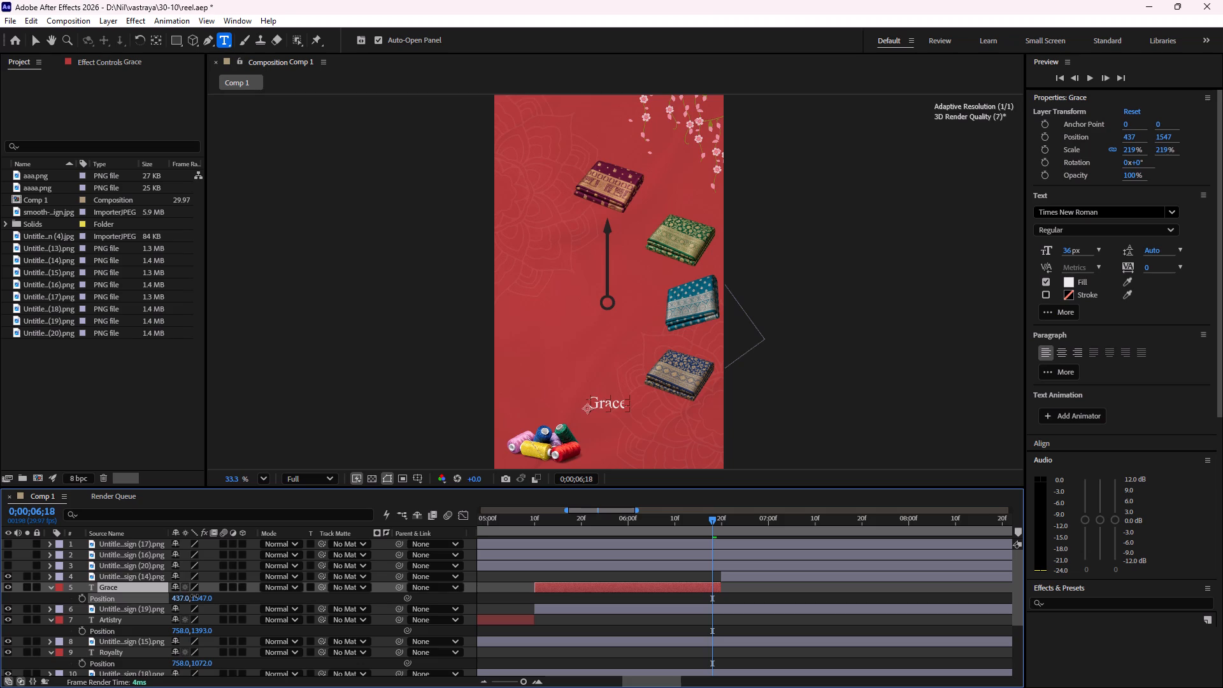
pyautogui.moveTo(194, 596); pyautogui.dragTo(192, 598)
pyautogui.press('space')
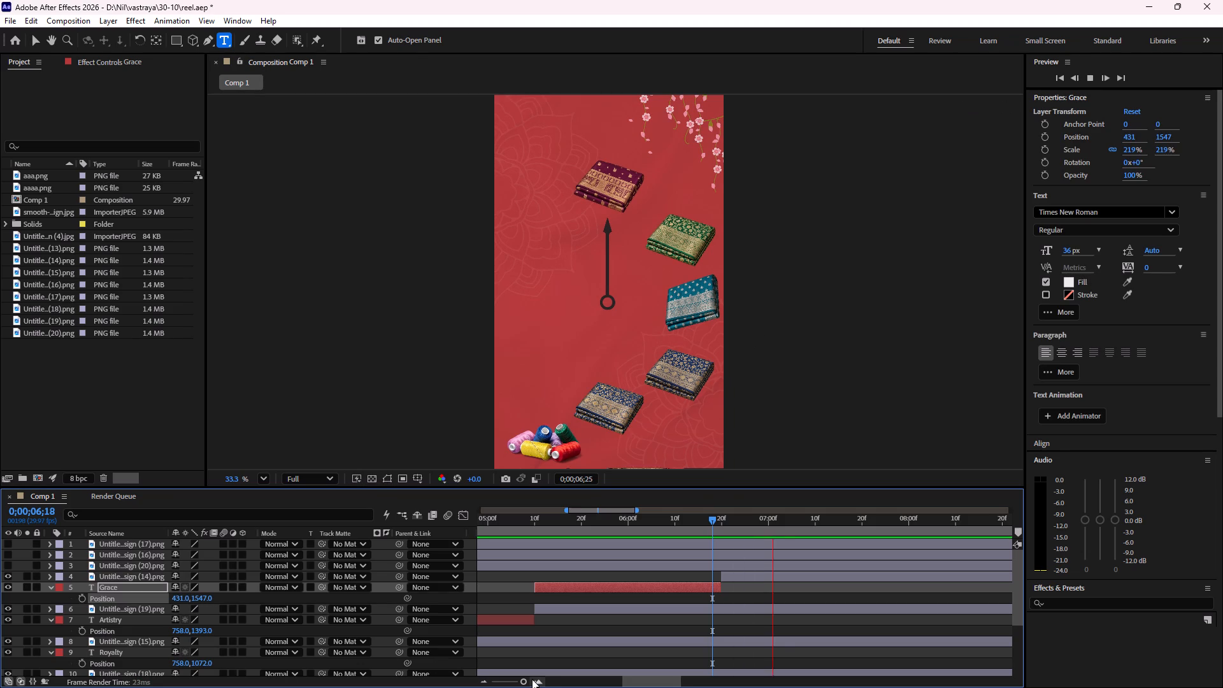
pyautogui.press('space')
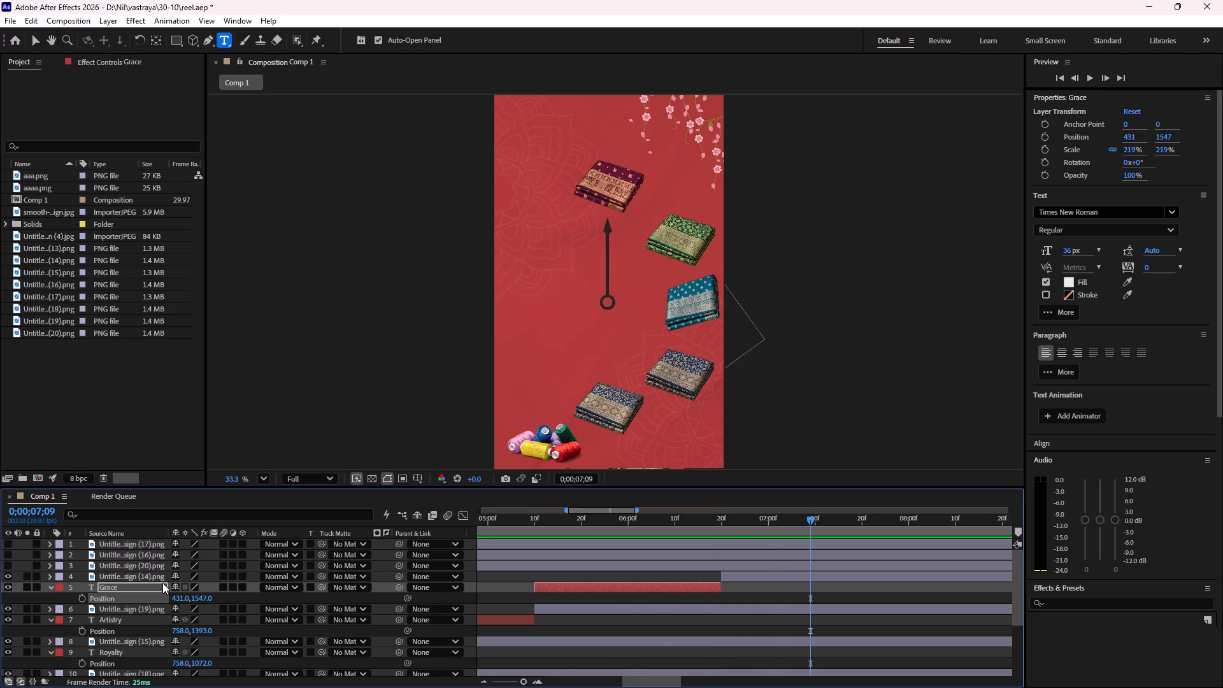
# Duplicate the Grace text layer and place the copy above Untitled design (14).png, spanning 0;00;06;20 to 0;00;08;00.
pyautogui.click(134, 587)
pyautogui.hotkey('ctrl', 'd')
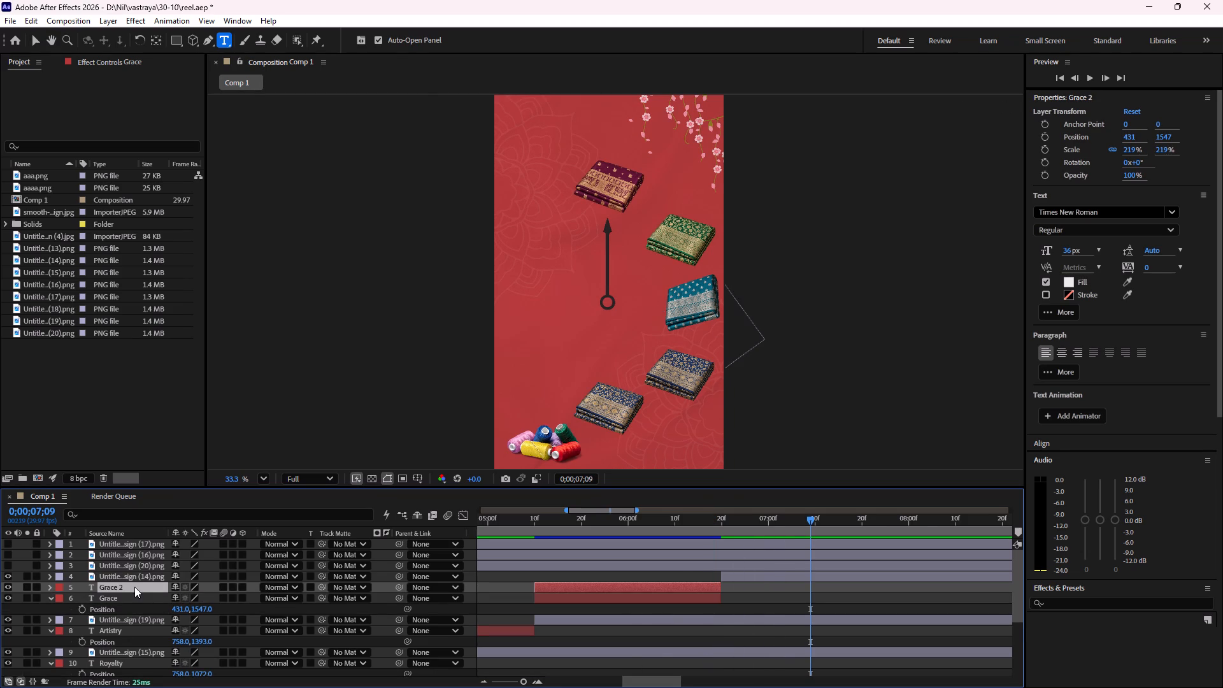
pyautogui.moveTo(134, 587); pyautogui.dragTo(136, 572)
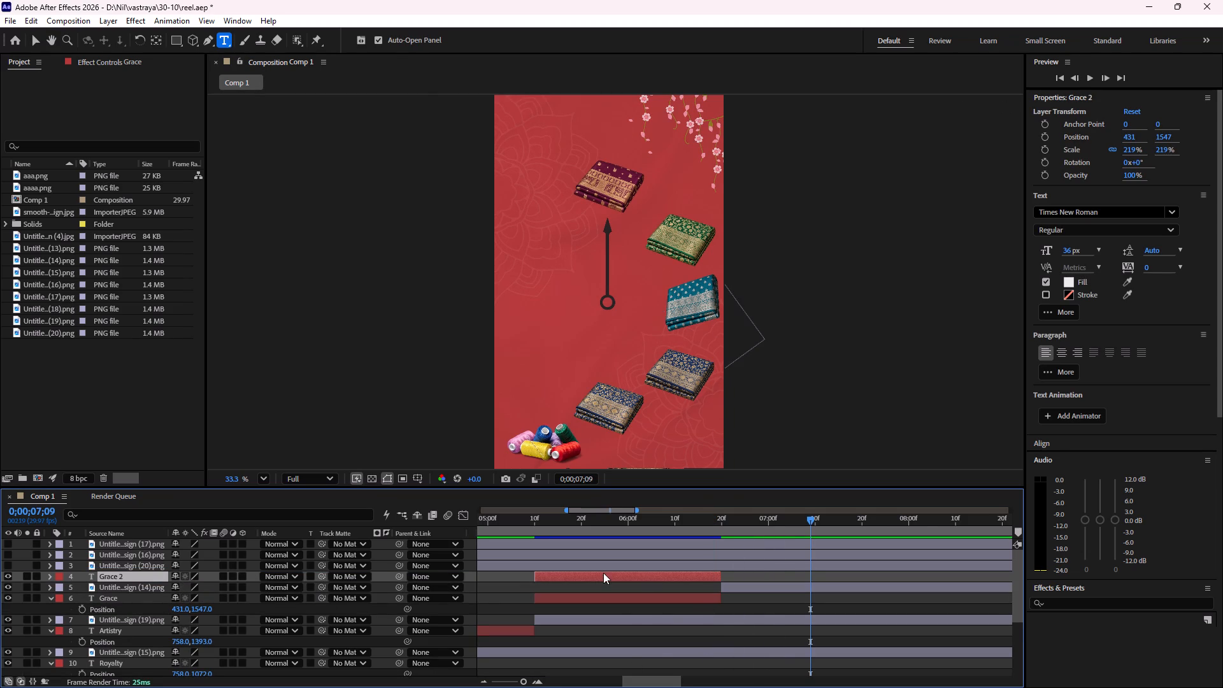
pyautogui.moveTo(593, 577); pyautogui.dragTo(781, 578)
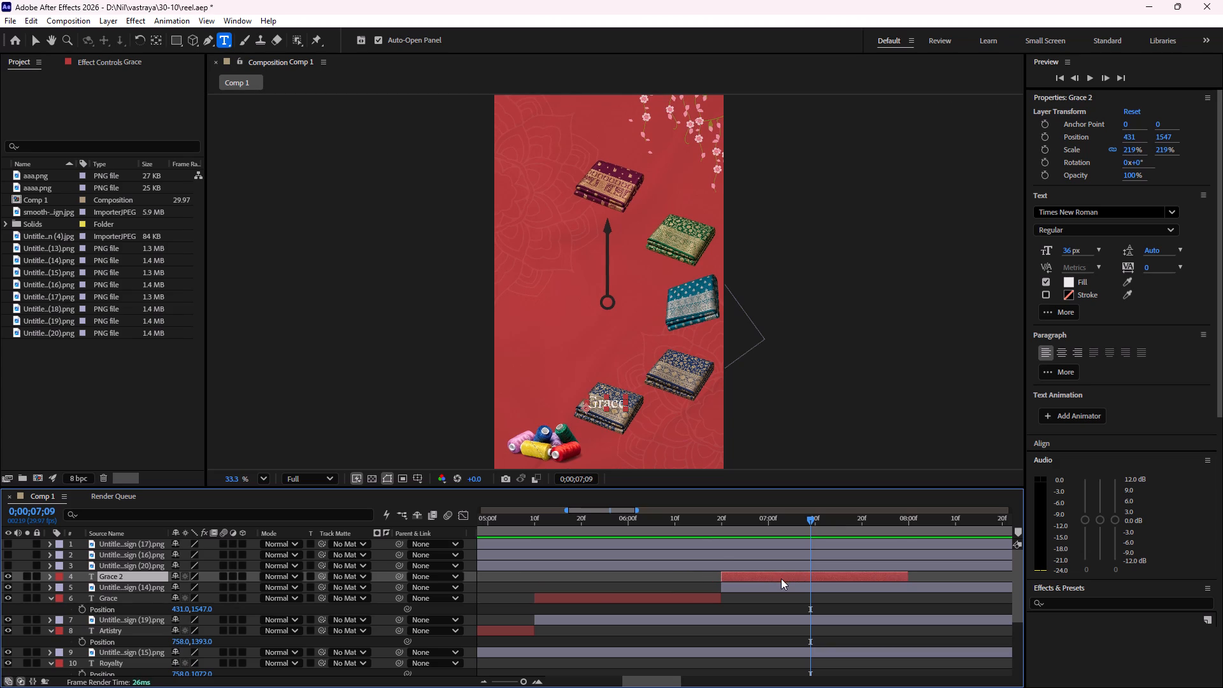
# Trim the start of Untitled design (20).png to 0;00;08;00, at the end of the Grace 2 text, and scrub across the cut.
pyautogui.scroll(-2, 781, 578)
pyautogui.scroll(3, 778, 577)
pyautogui.moveTo(843, 520); pyautogui.dragTo(1014, 519)
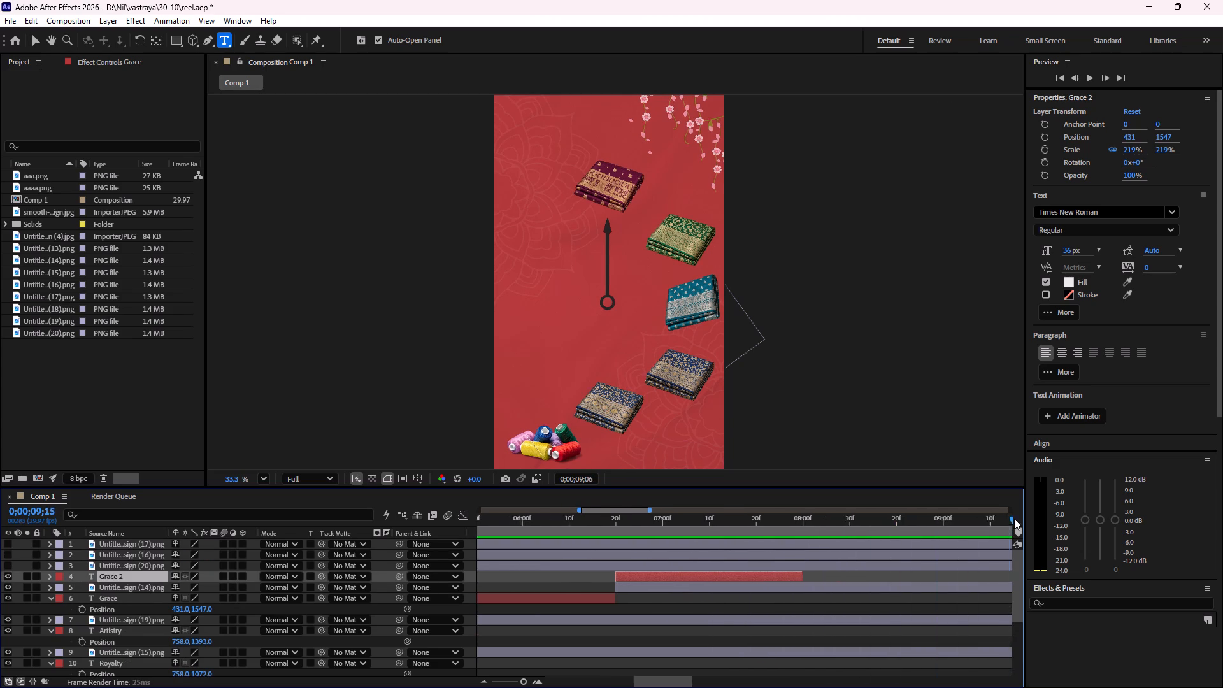
pyautogui.moveTo(1014, 519); pyautogui.dragTo(764, 542)
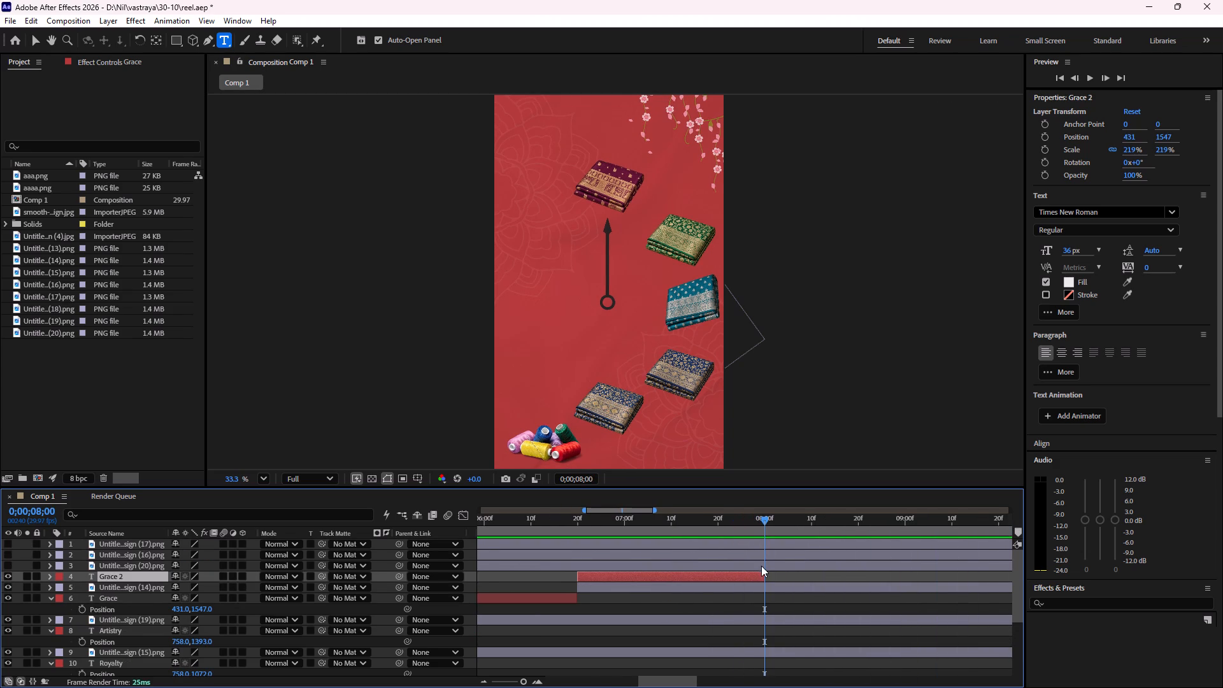
pyautogui.keyDown('alt'); pyautogui.scroll(-3, 760, 568); pyautogui.keyUp('alt')
pyautogui.moveTo(483, 565); pyautogui.dragTo(506, 568)
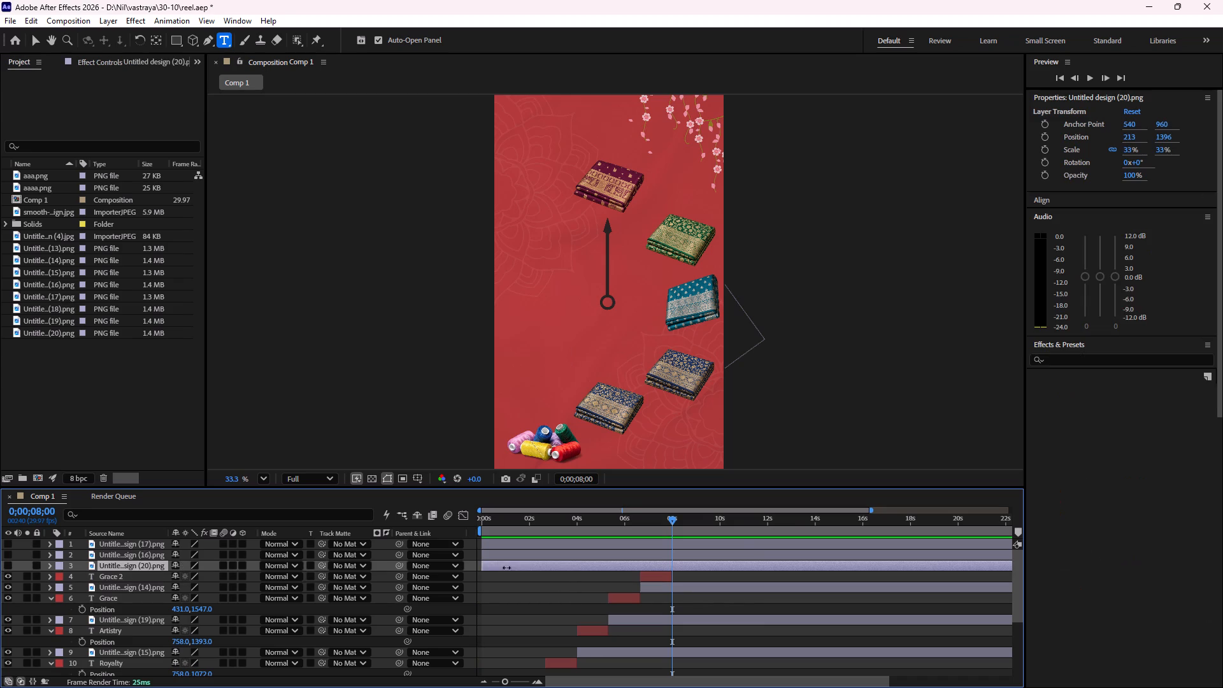
pyautogui.moveTo(506, 568); pyautogui.dragTo(668, 582)
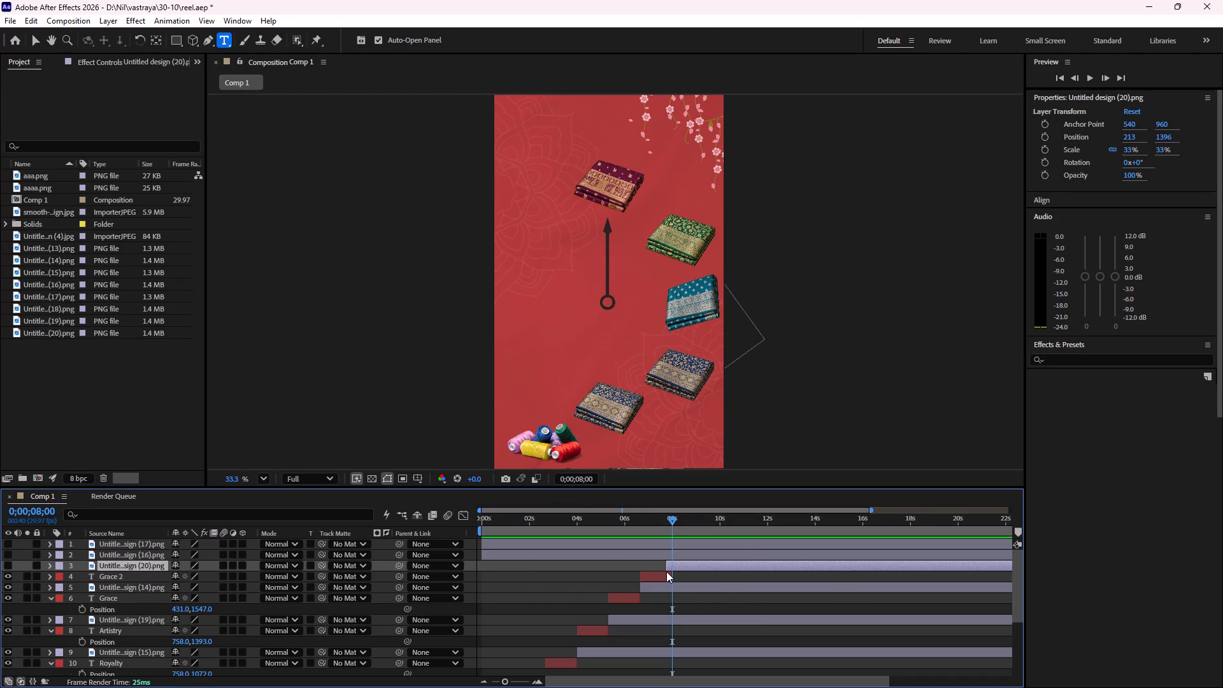
pyautogui.keyDown('alt'); pyautogui.scroll(4, 666, 571); pyautogui.keyUp('alt')
pyautogui.moveTo(671, 563); pyautogui.dragTo(722, 572)
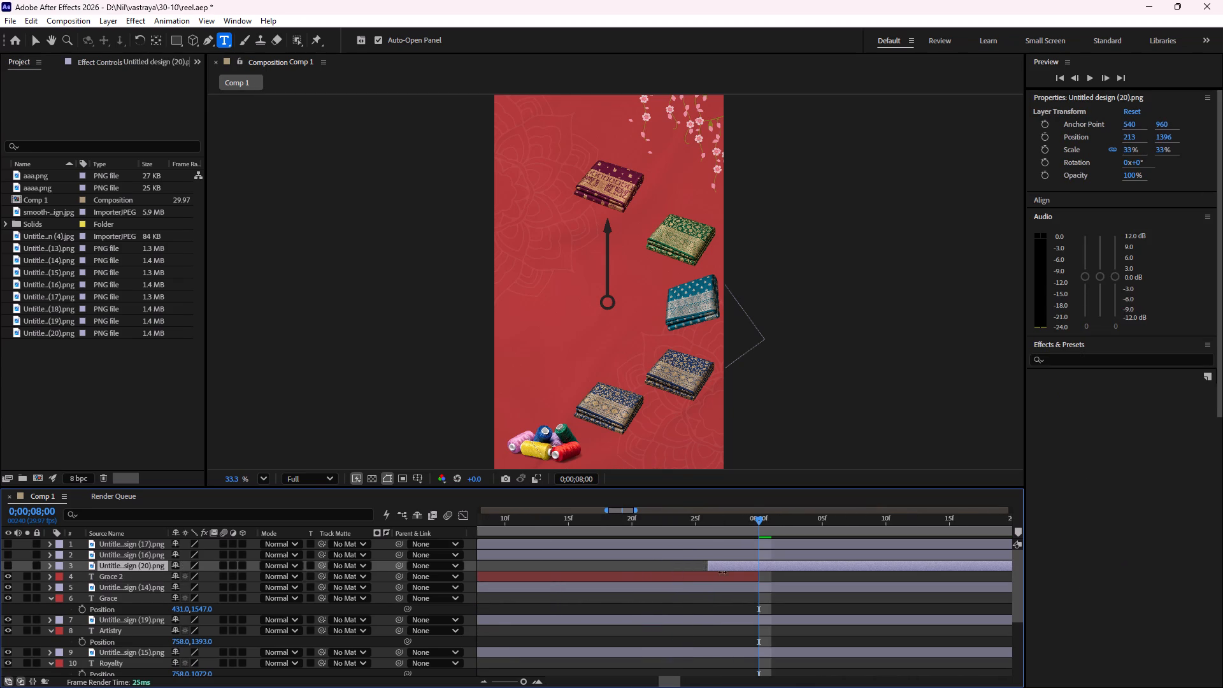
pyautogui.moveTo(722, 572); pyautogui.dragTo(760, 578)
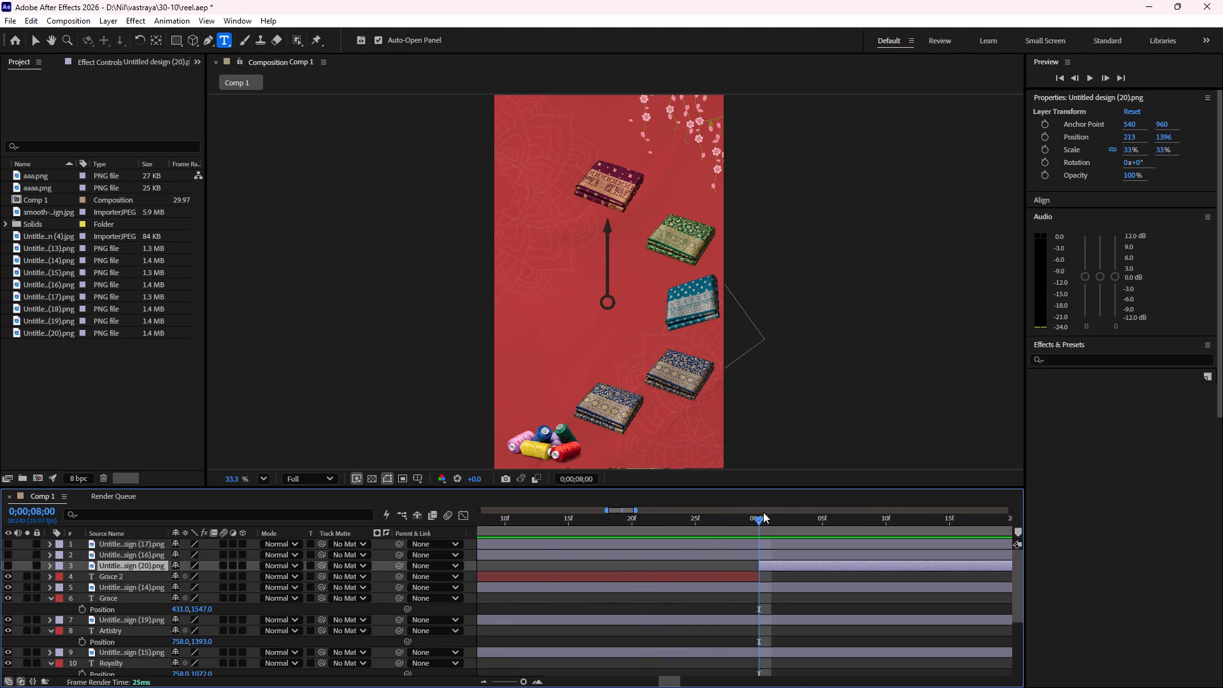
pyautogui.moveTo(758, 521); pyautogui.dragTo(736, 536)
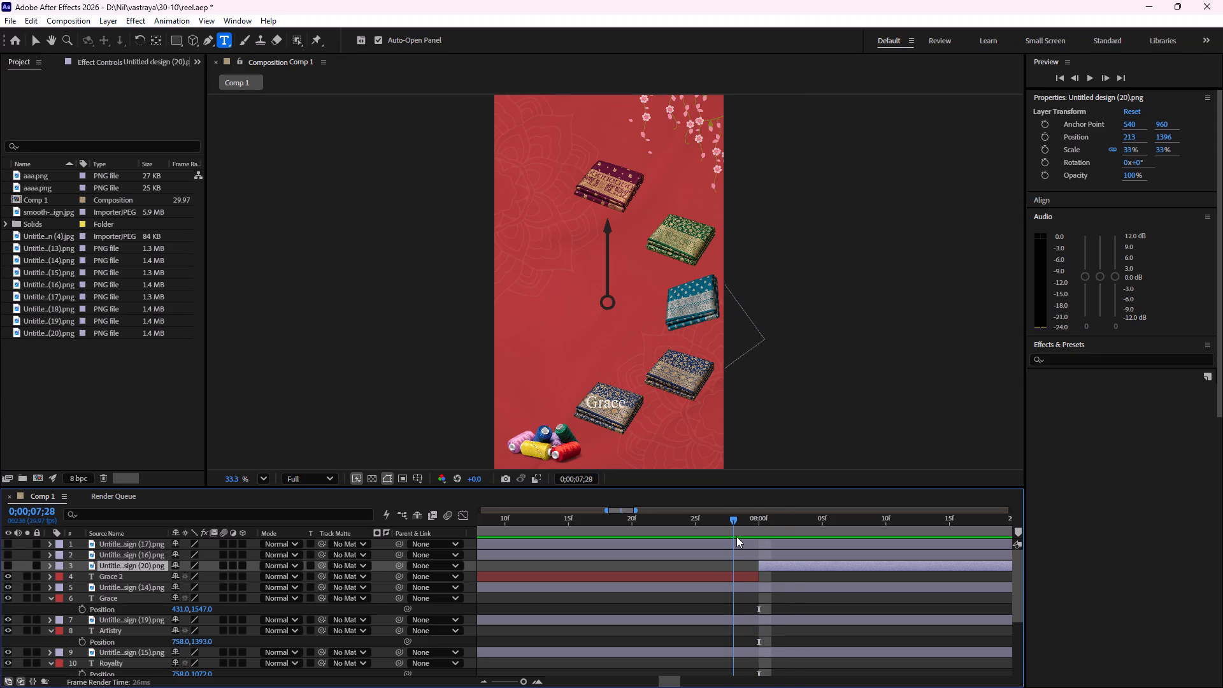
pyautogui.moveTo(736, 536); pyautogui.dragTo(762, 556)
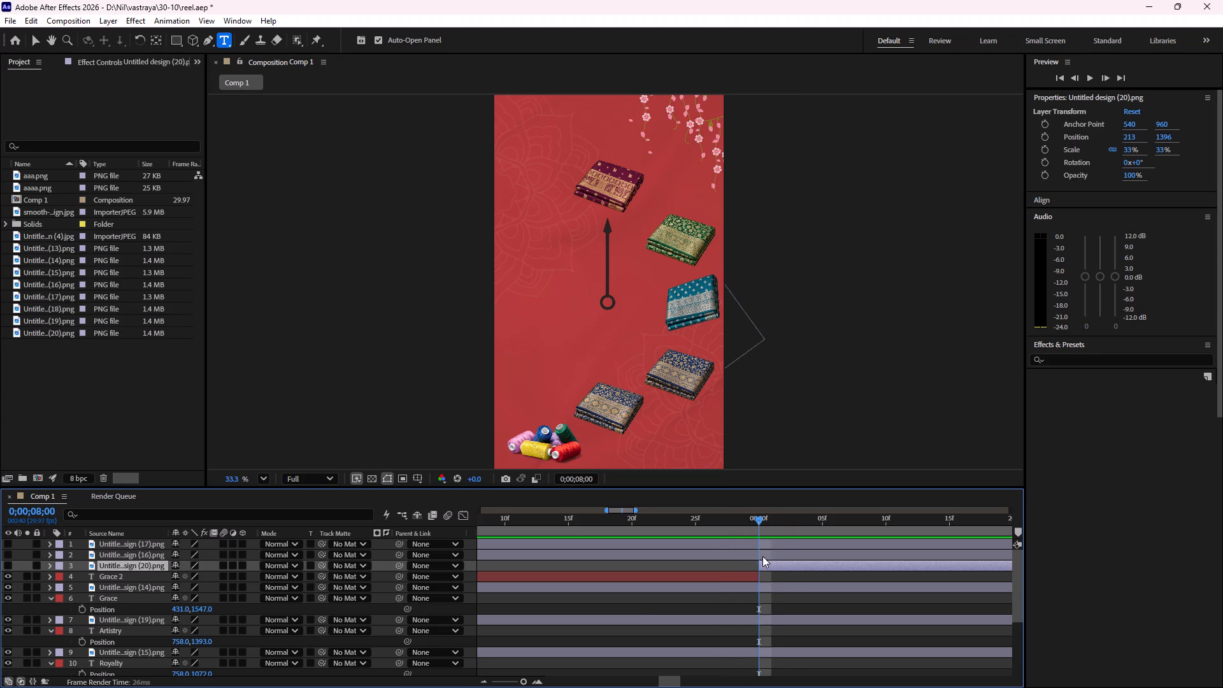
# Extend the start of Untitled design (20).png to just before 0;00;07;28 and make the layer visible.
pyautogui.moveTo(762, 556); pyautogui.dragTo(738, 556)
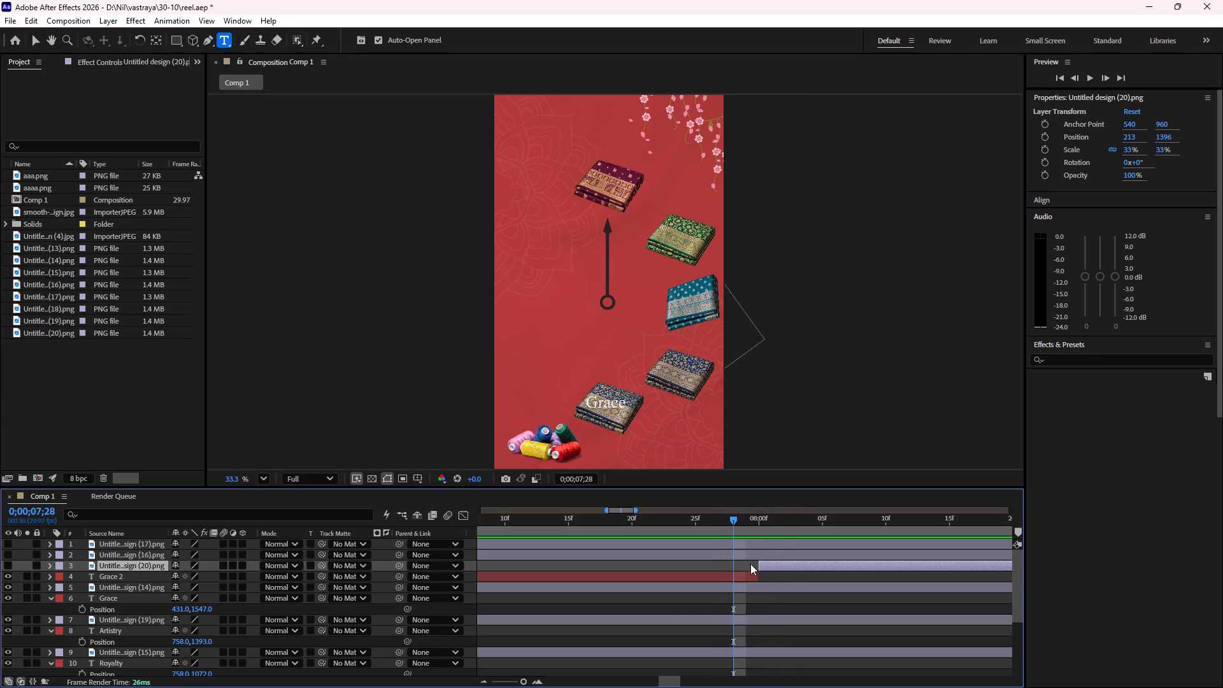
pyautogui.moveTo(756, 566); pyautogui.dragTo(720, 561)
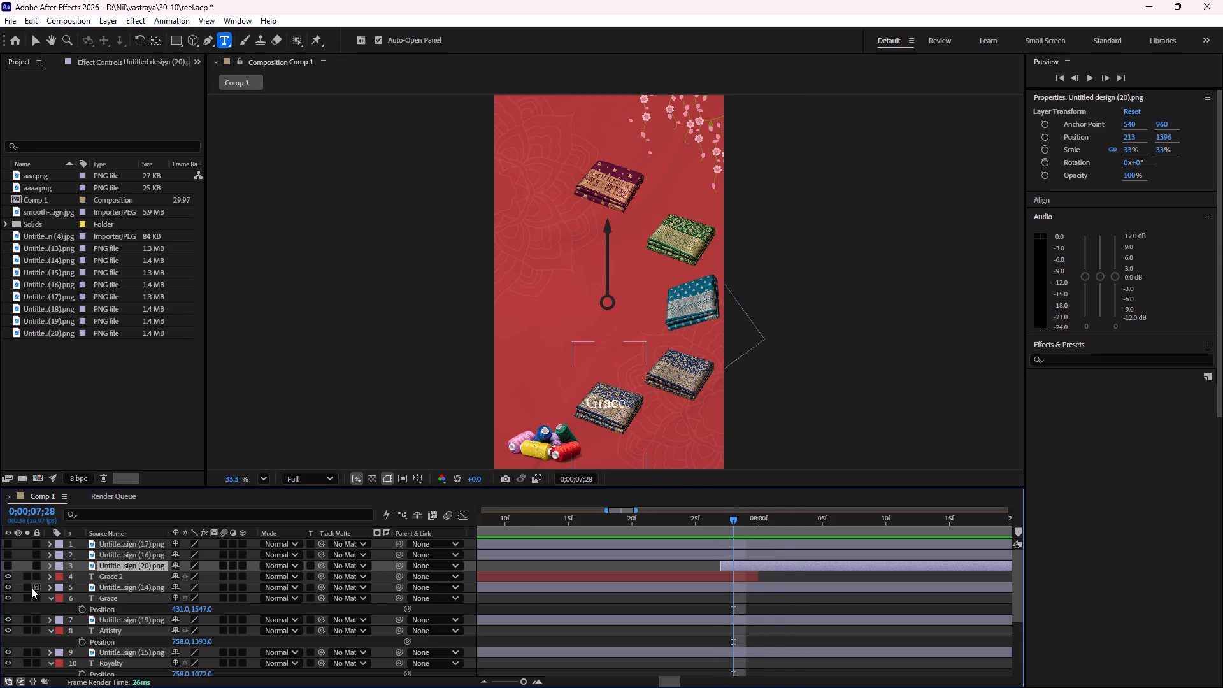
pyautogui.click(7, 564)
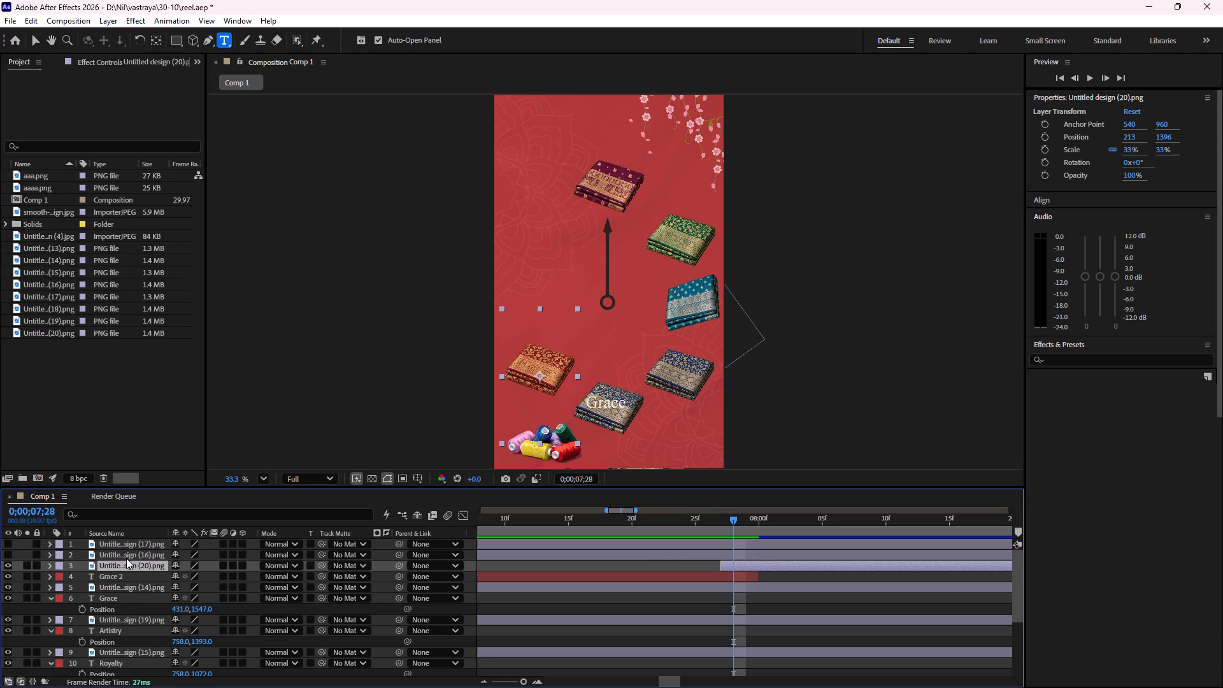
# Move the Grace 2 text onto the orange saree, at Position 120, 1375.
pyautogui.click(132, 576)
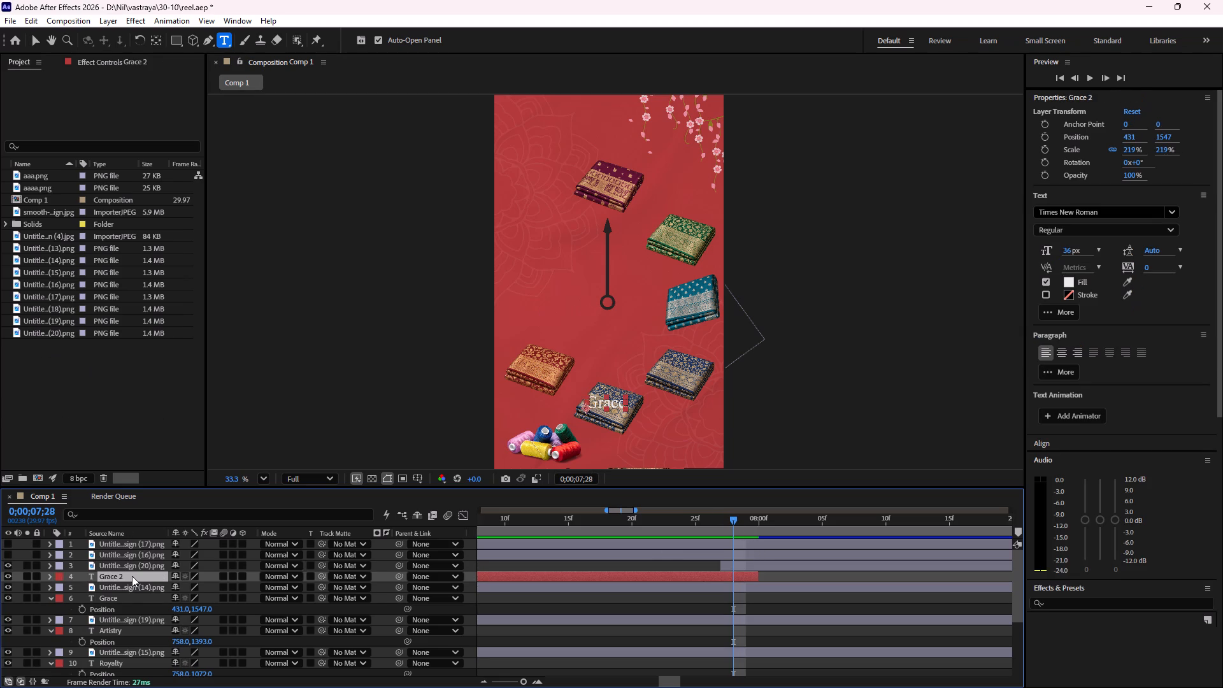
pyautogui.press('p')
pyautogui.moveTo(181, 588); pyautogui.dragTo(178, 588)
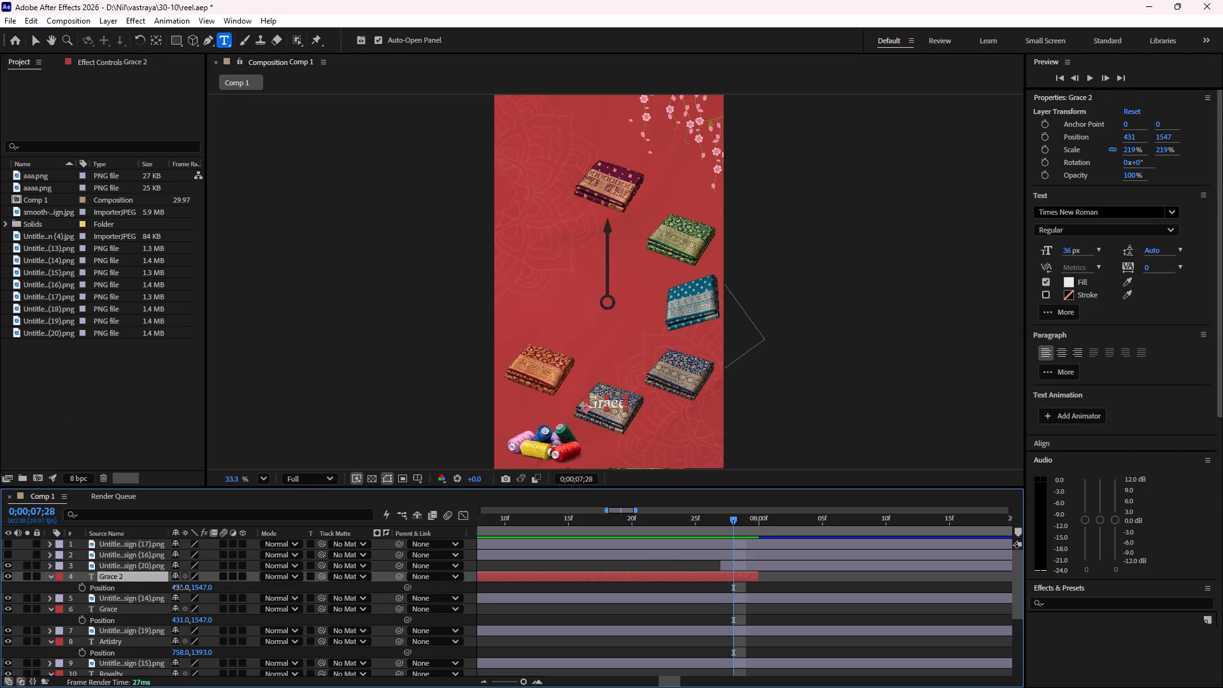
pyautogui.moveTo(178, 588); pyautogui.dragTo(0, 601)
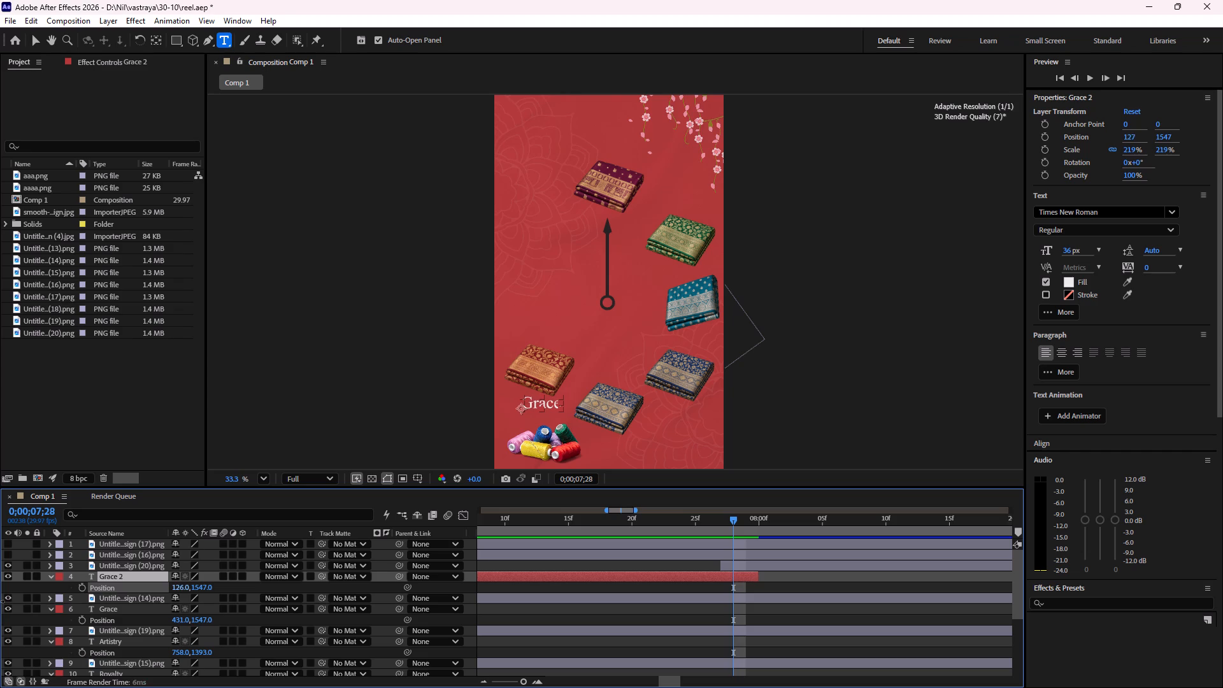
pyautogui.moveTo(0, 601); pyautogui.dragTo(0, 605)
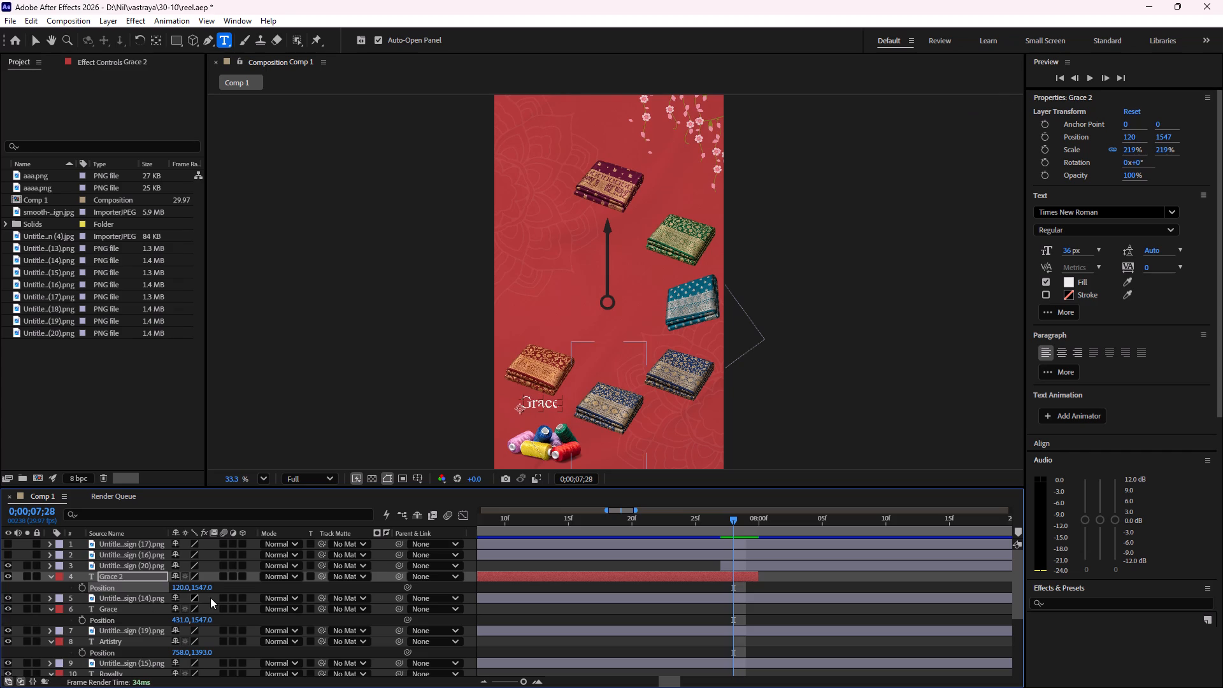
pyautogui.moveTo(208, 587); pyautogui.dragTo(82, 606)
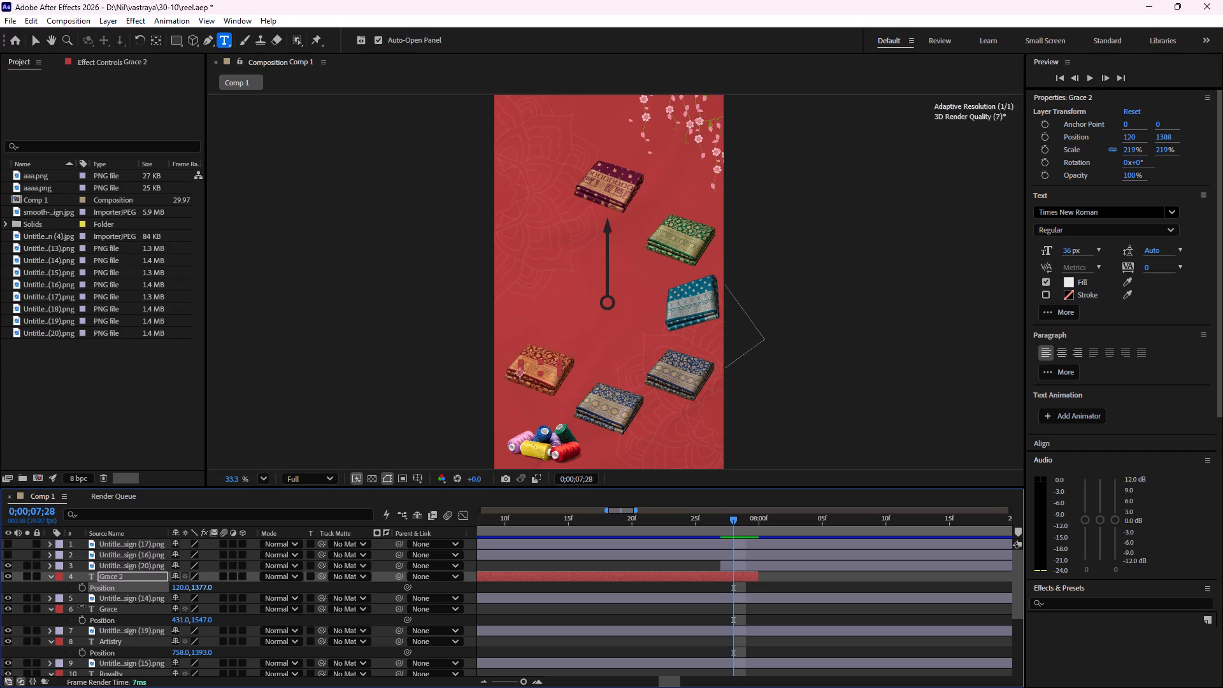
pyautogui.moveTo(82, 606); pyautogui.dragTo(79, 607)
# Trim the start of Untitled design (20).png to 0;00;08;00, at the end of the Grace 2 text.
pyautogui.moveTo(722, 565); pyautogui.dragTo(731, 566)
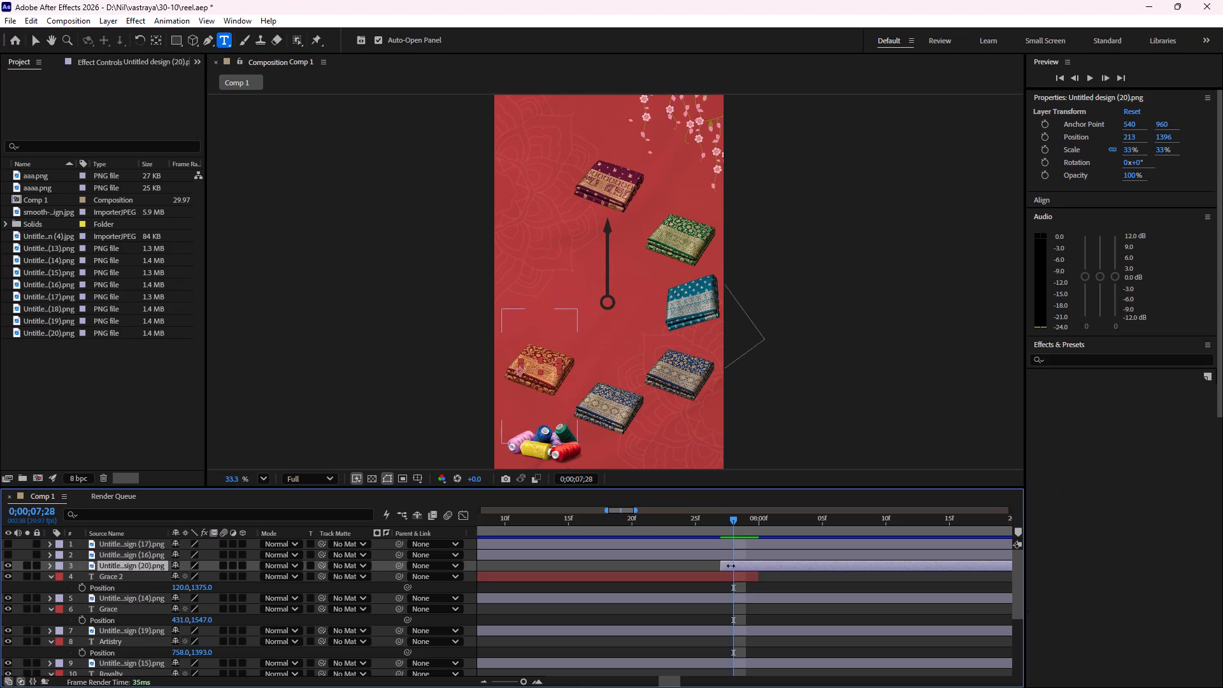
pyautogui.moveTo(731, 566); pyautogui.dragTo(755, 565)
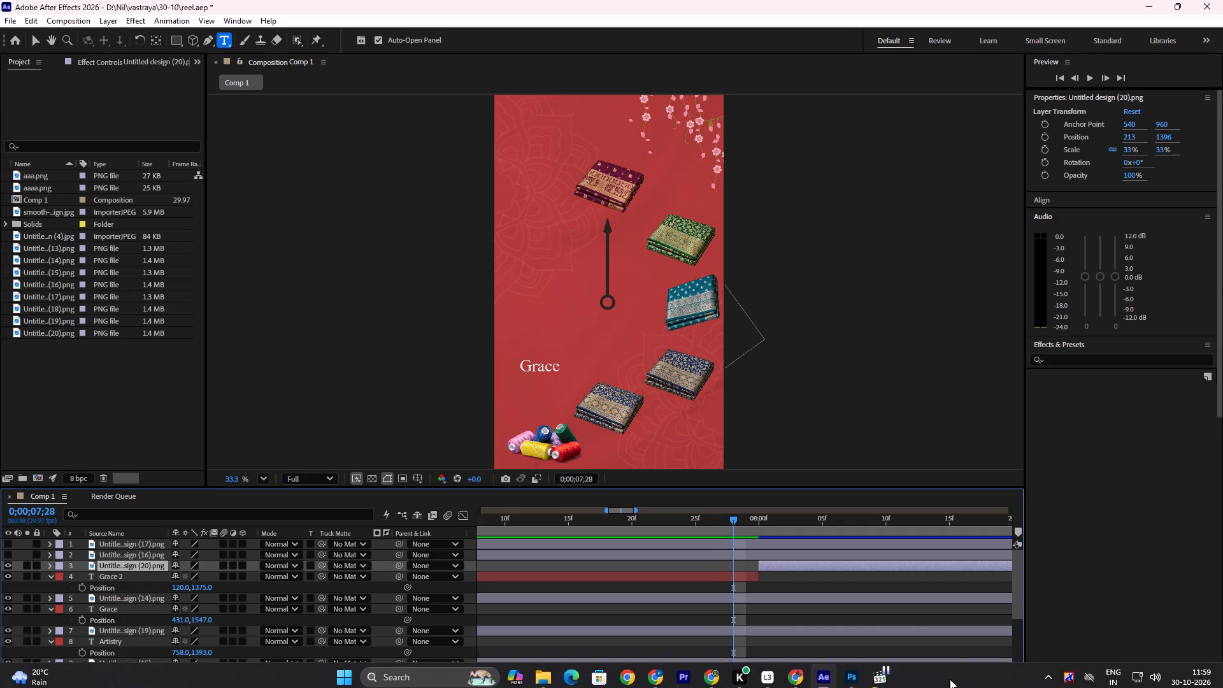
# Check the title that follows Grace in the reference video and replace the Grace 2 text with "Elegance".
pyautogui.click(883, 672)
pyautogui.moveTo(575, 635); pyautogui.dragTo(580, 635)
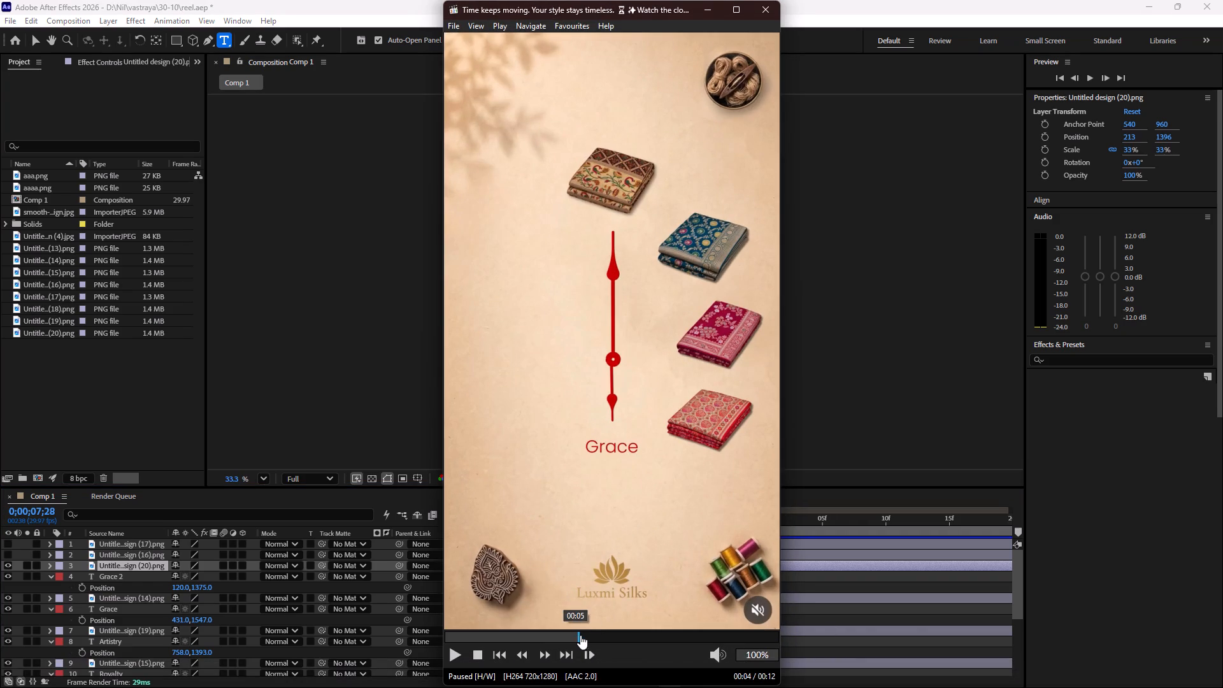
pyautogui.moveTo(580, 635); pyautogui.dragTo(603, 638)
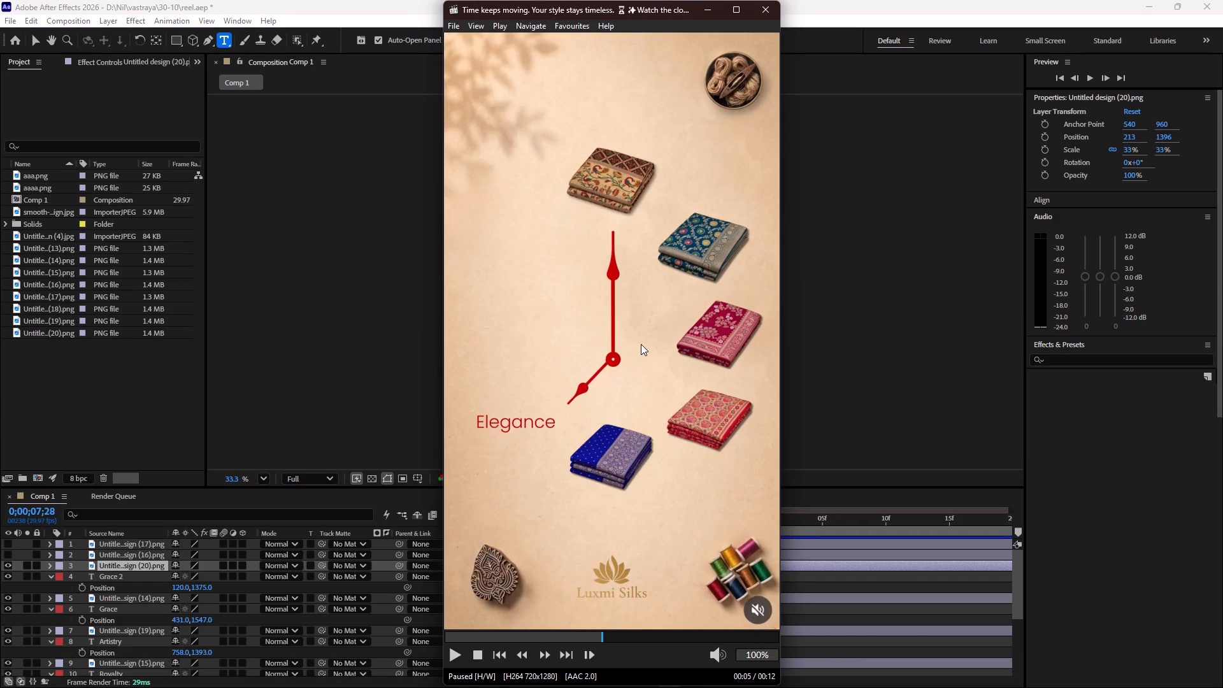
pyautogui.click(712, 5)
pyautogui.doubleClick(537, 368)
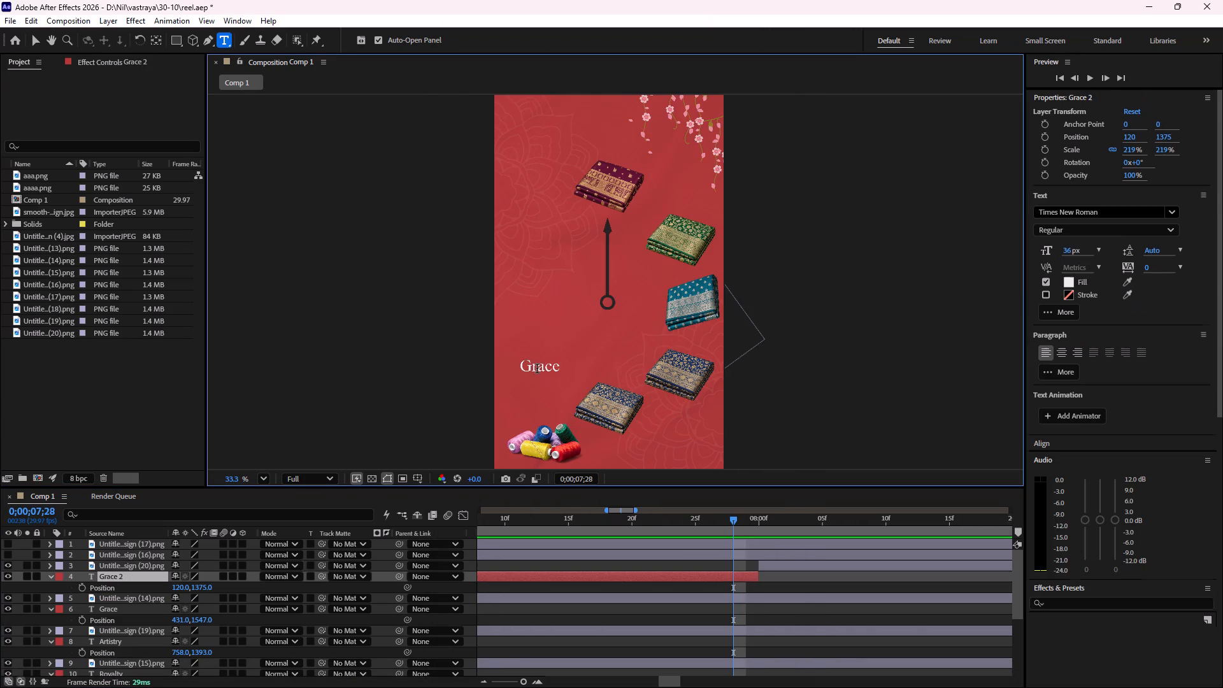
pyautogui.hotkey('shift', 'e')
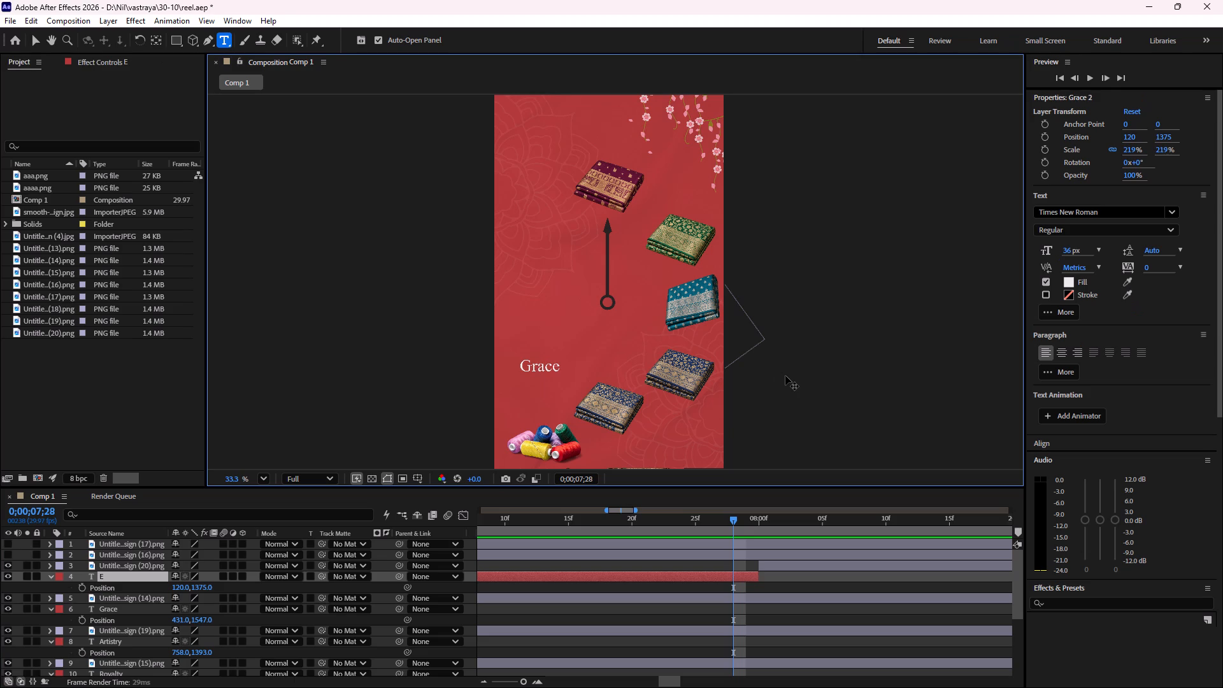
pyautogui.write('le')
pyautogui.write('gance')
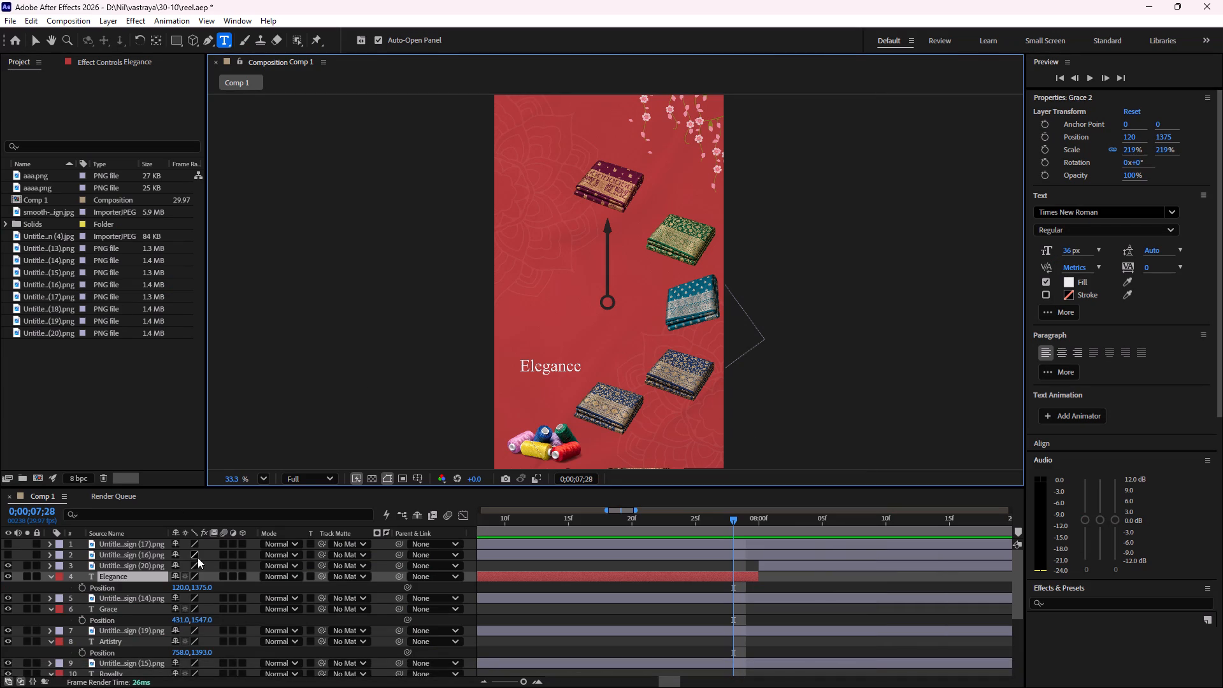
# Shift the Elegance text to X Position 55 and preview the change from title to saree at 0;00;08;00.
pyautogui.moveTo(180, 586); pyautogui.dragTo(143, 599)
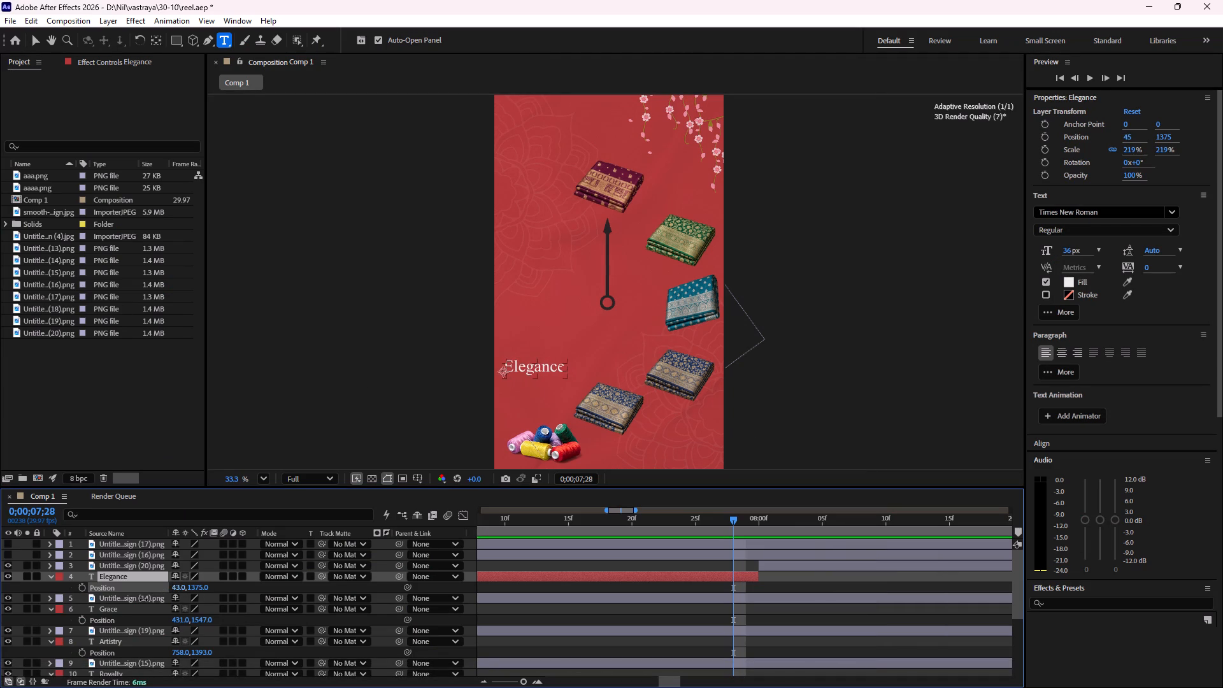
pyautogui.moveTo(143, 599); pyautogui.dragTo(149, 598)
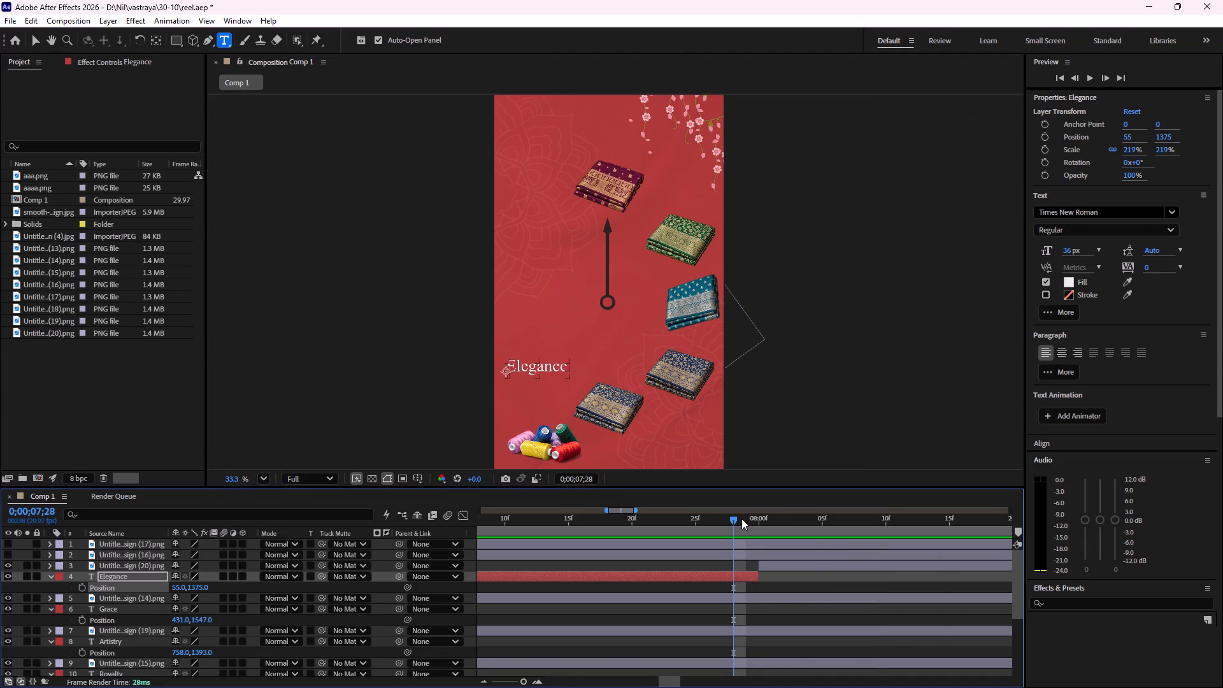
pyautogui.moveTo(743, 519); pyautogui.dragTo(760, 517)
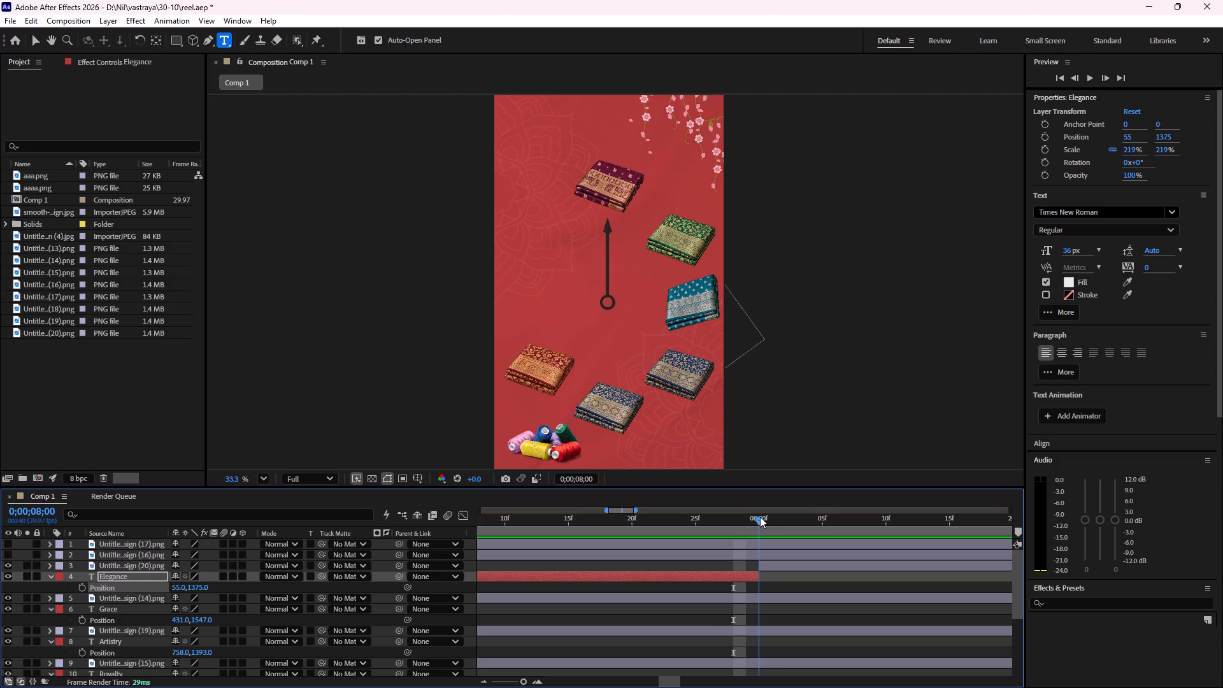
pyautogui.moveTo(760, 517); pyautogui.dragTo(764, 515)
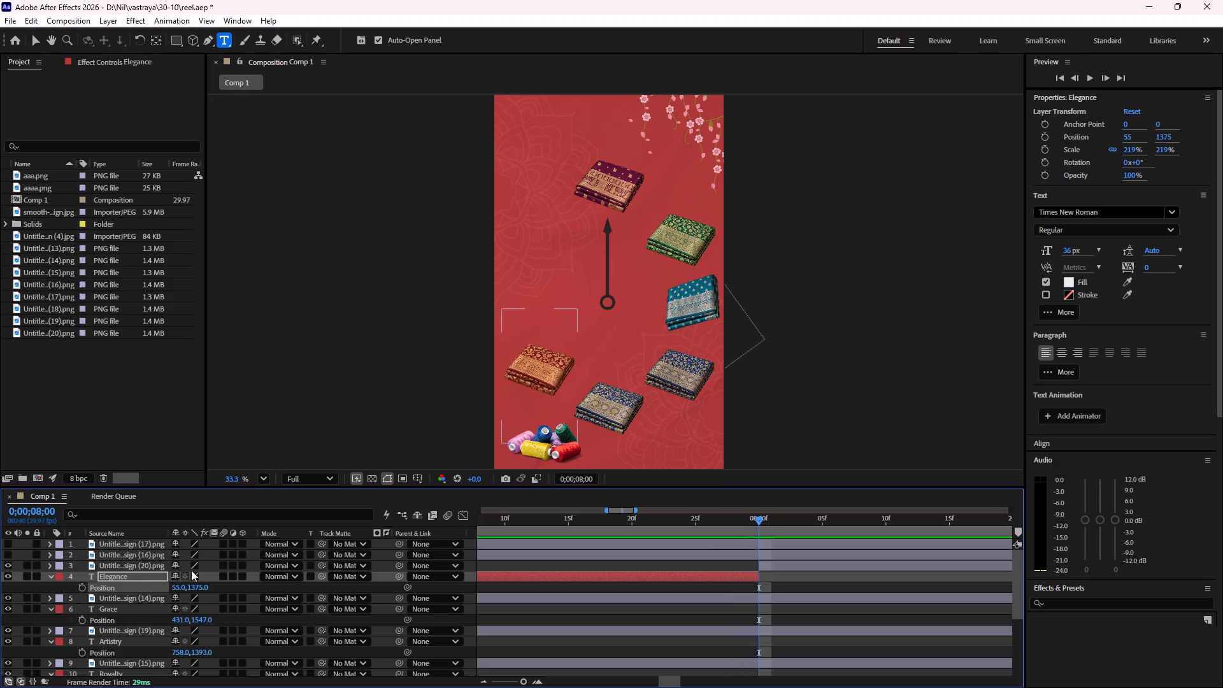
# Duplicate the Elegance text layer and place the copy above Untitled design (20).png, starting at 0;00;08;00.
pyautogui.click(142, 576)
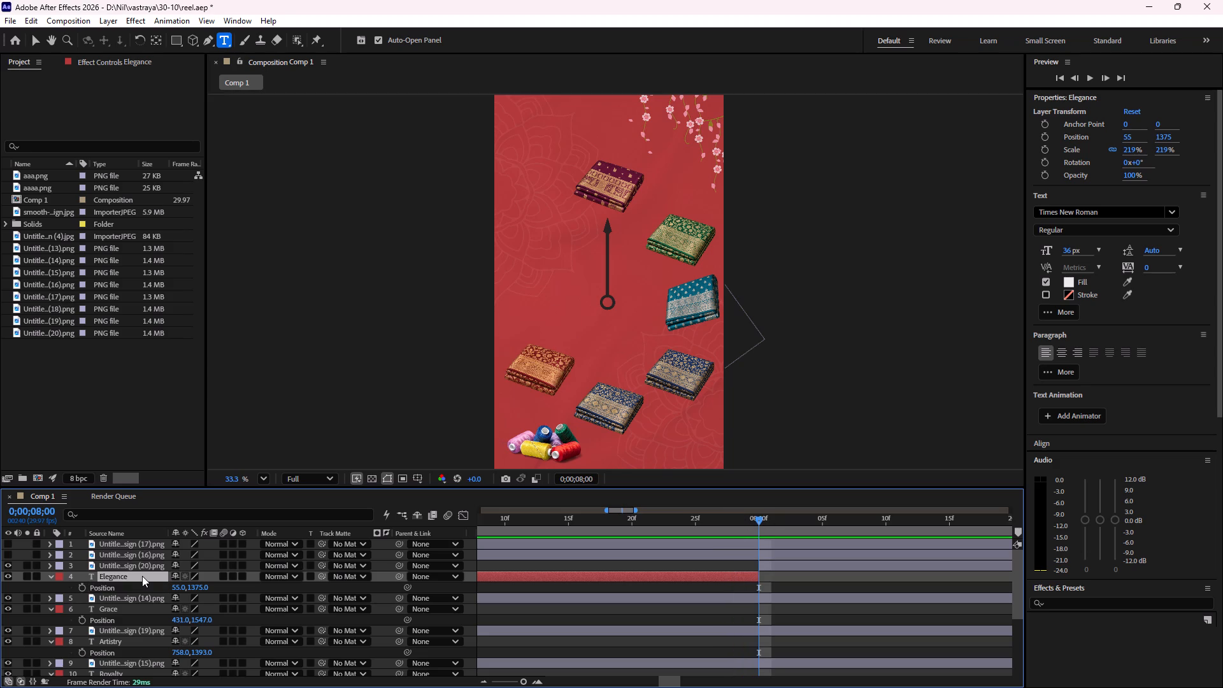
pyautogui.hotkey('ctrl', 'd')
pyautogui.moveTo(142, 576); pyautogui.dragTo(141, 557)
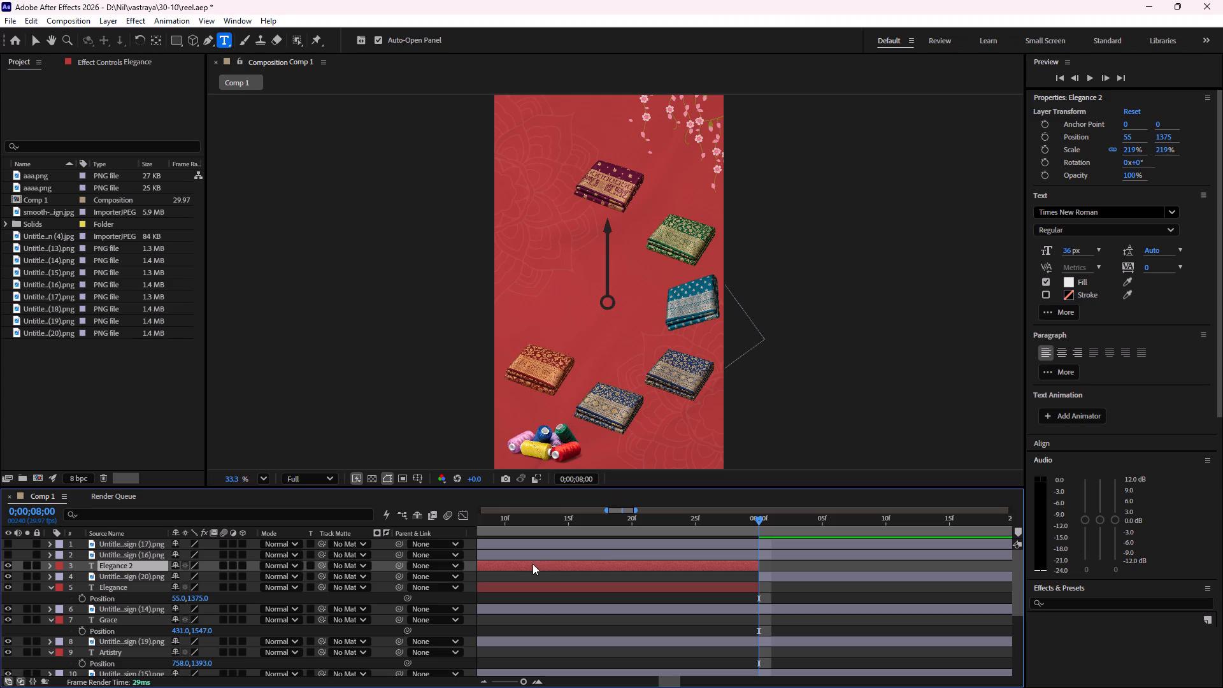
pyautogui.moveTo(533, 564); pyautogui.dragTo(848, 573)
pyautogui.moveTo(629, 563); pyautogui.dragTo(752, 571)
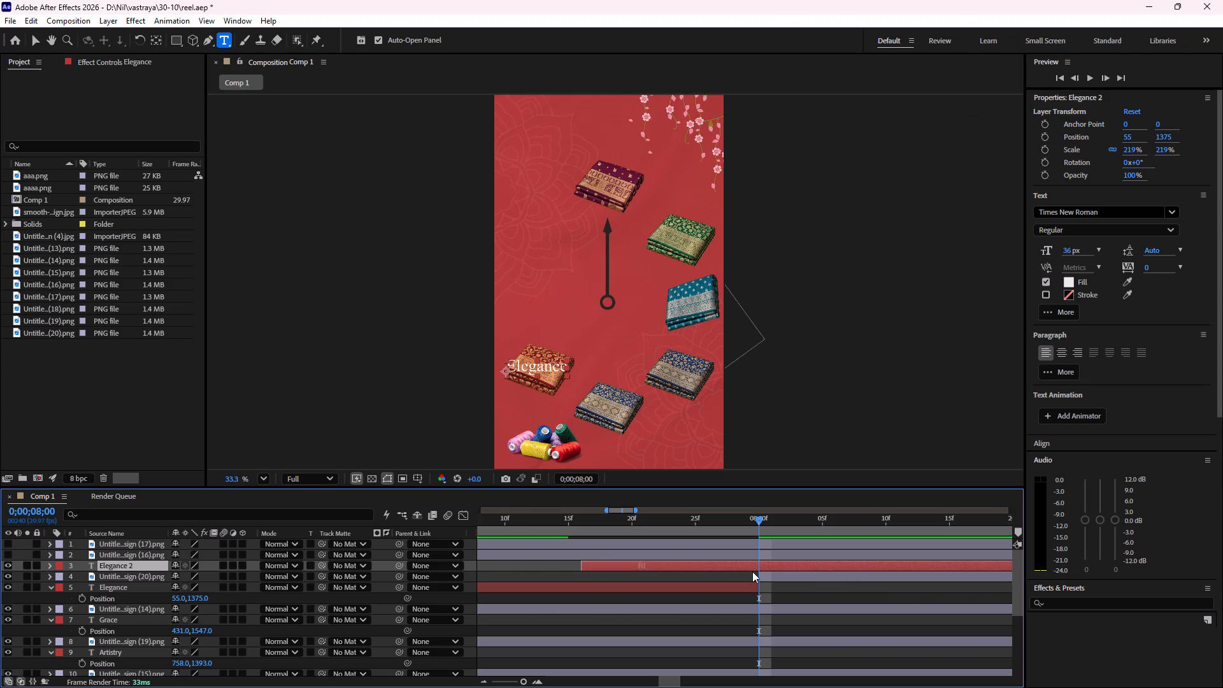
pyautogui.moveTo(752, 571); pyautogui.dragTo(820, 564)
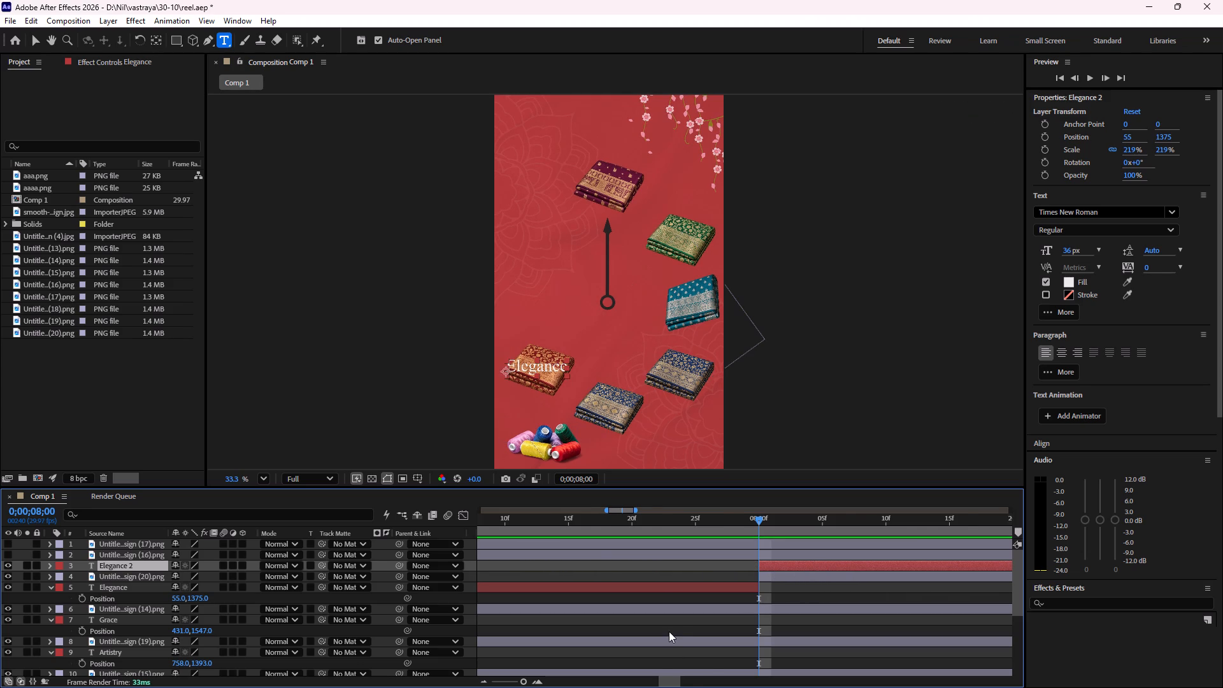
# Make Untitled design (16).png visible with the current time at 0;00;08;24.
pyautogui.keyDown('alt'); pyautogui.scroll(-2, 669, 631); pyautogui.keyUp('alt')
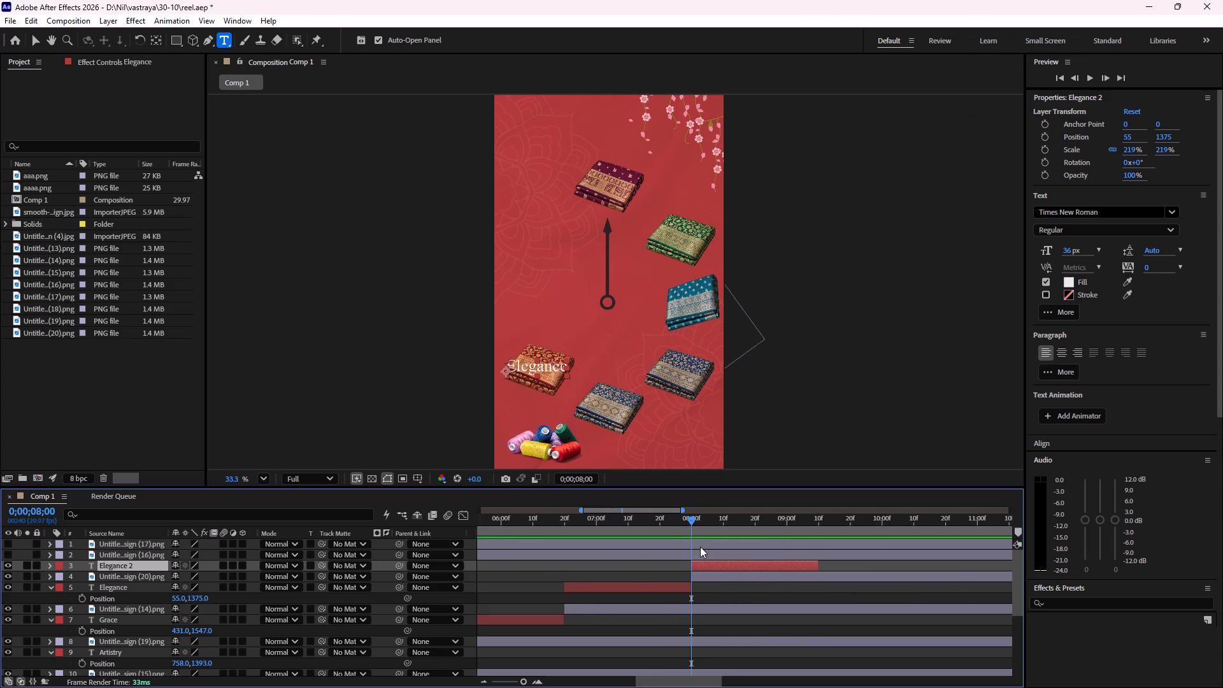
pyautogui.click(722, 554)
pyautogui.moveTo(740, 523); pyautogui.dragTo(757, 515)
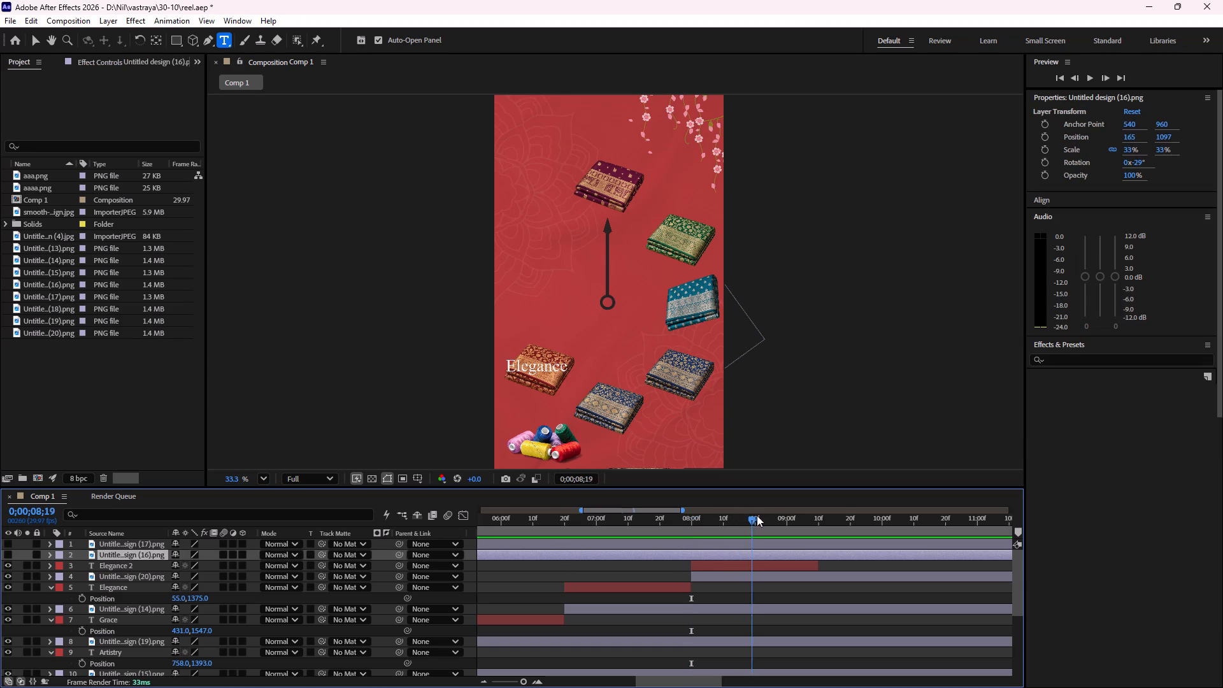
pyautogui.moveTo(757, 515); pyautogui.dragTo(769, 515)
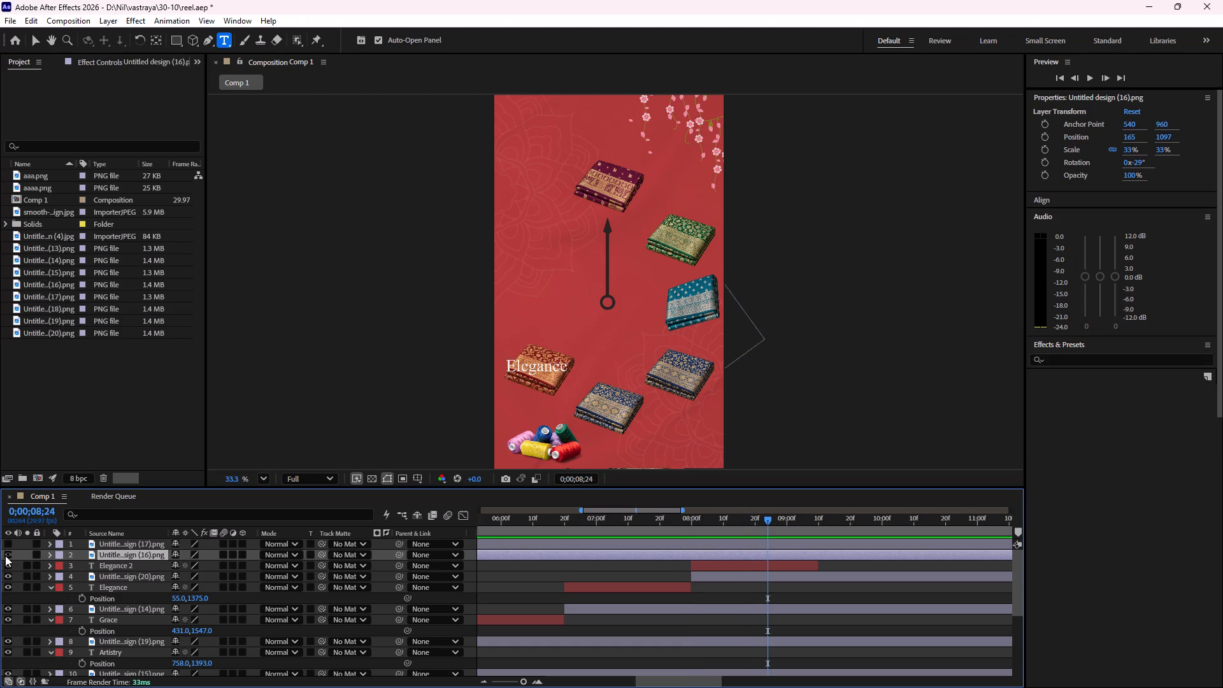
pyautogui.click(7, 553)
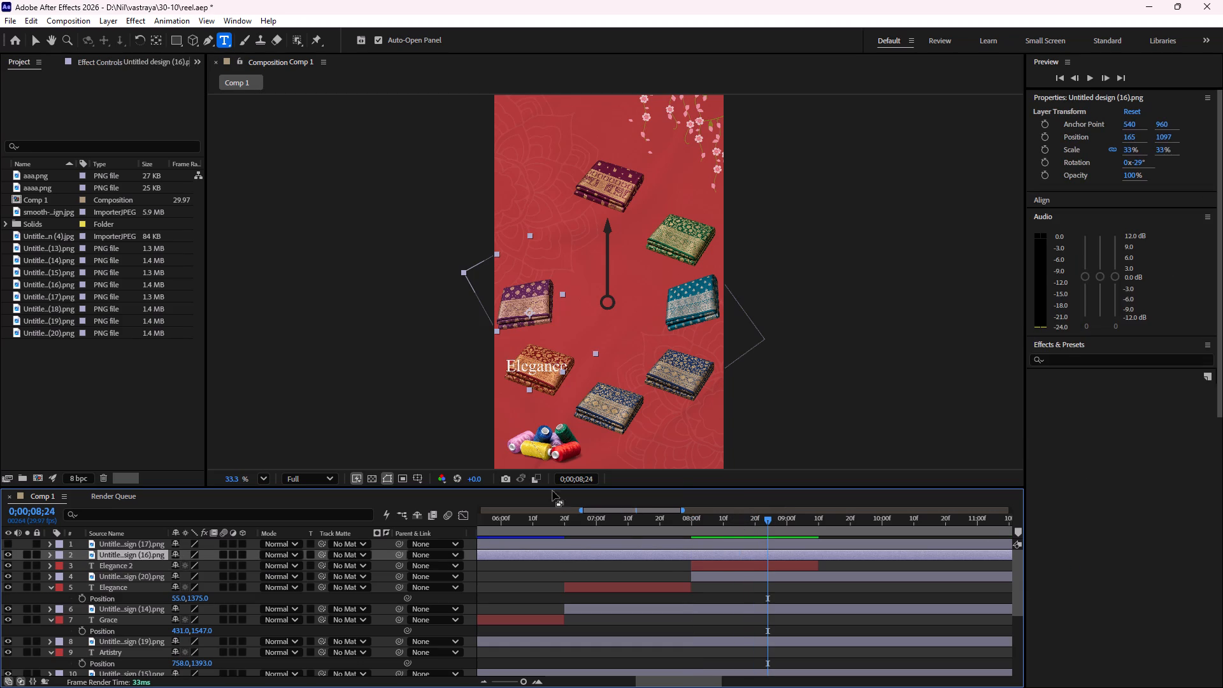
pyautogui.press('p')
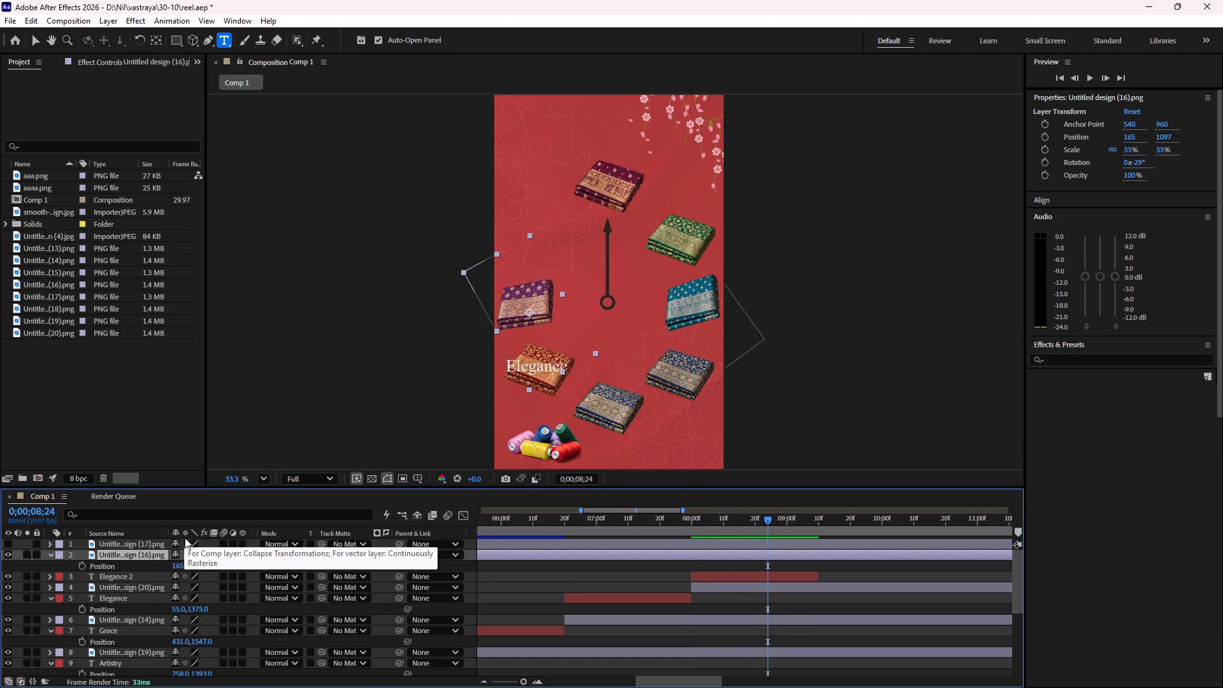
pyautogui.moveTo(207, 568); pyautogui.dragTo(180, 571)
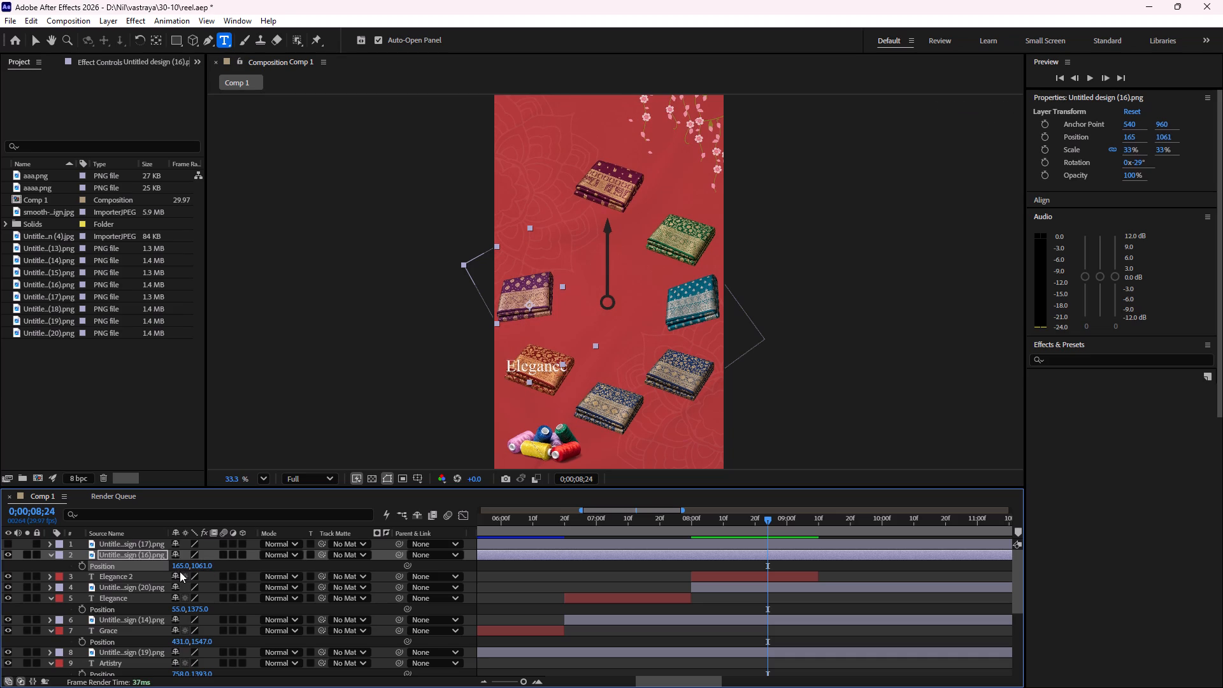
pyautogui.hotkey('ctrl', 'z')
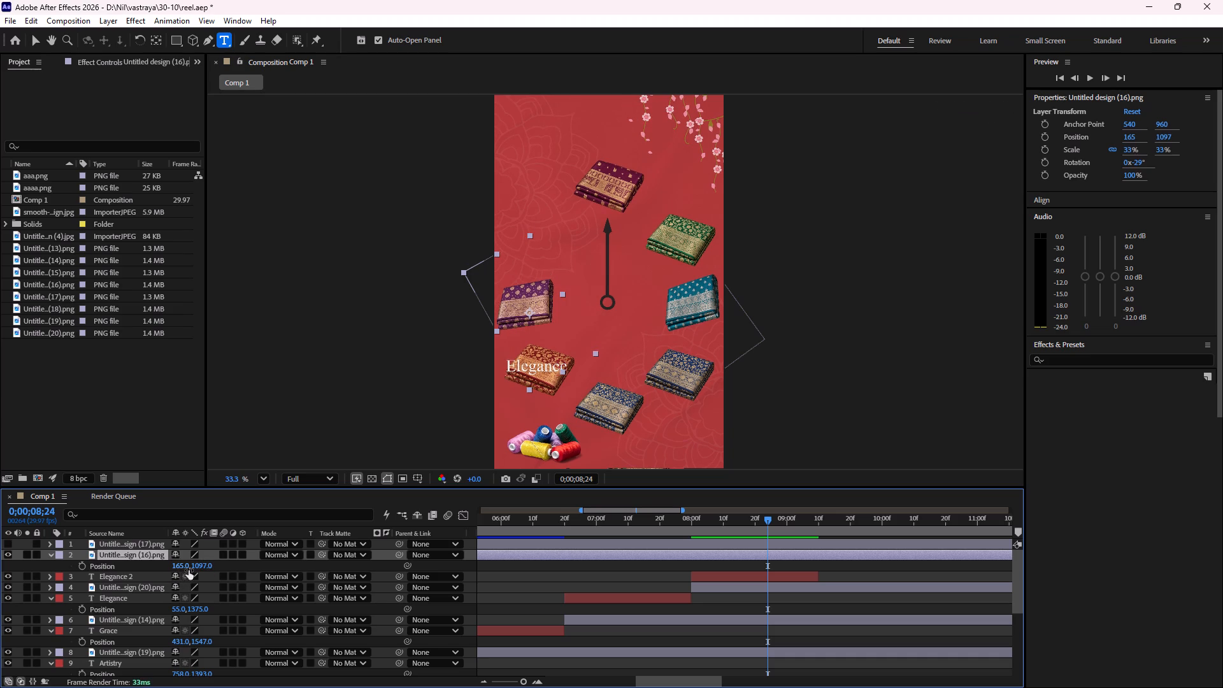
# Move the Elegance 2 text to Y Position 1070, level with the purple saree in Untitled design (16).png.
pyautogui.click(130, 575)
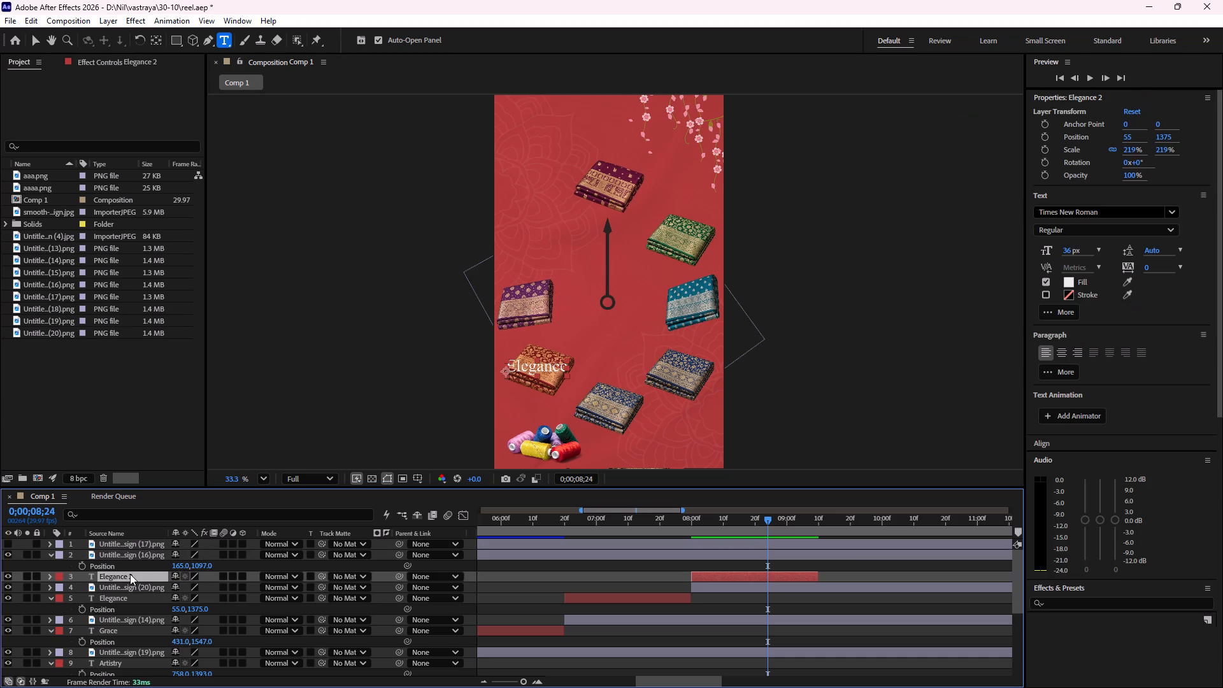
pyautogui.click(50, 553)
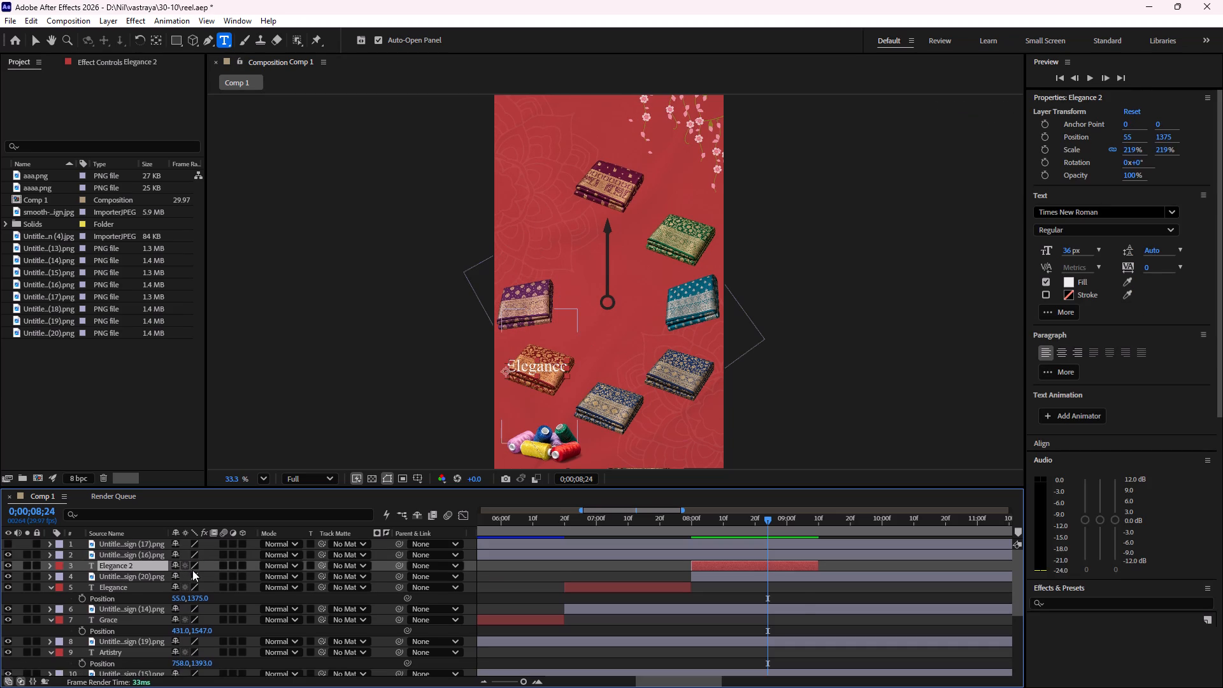
pyautogui.press('p')
pyautogui.moveTo(200, 577); pyautogui.dragTo(39, 586)
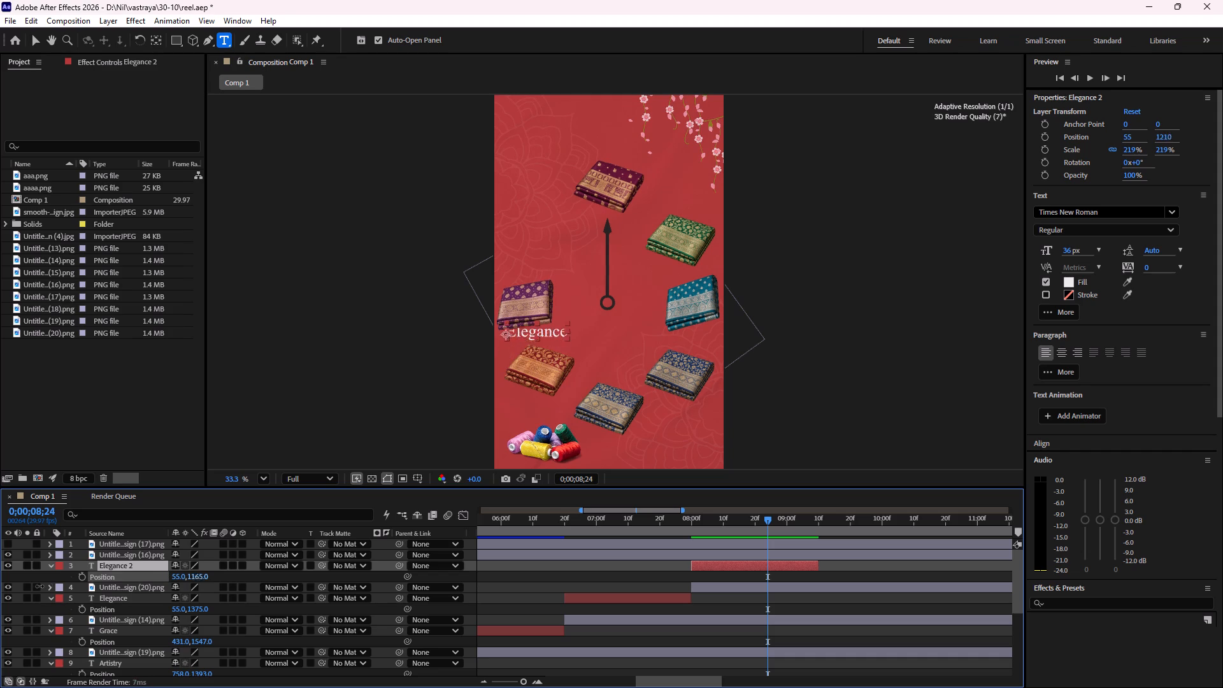
pyautogui.moveTo(39, 586); pyautogui.dragTo(0, 591)
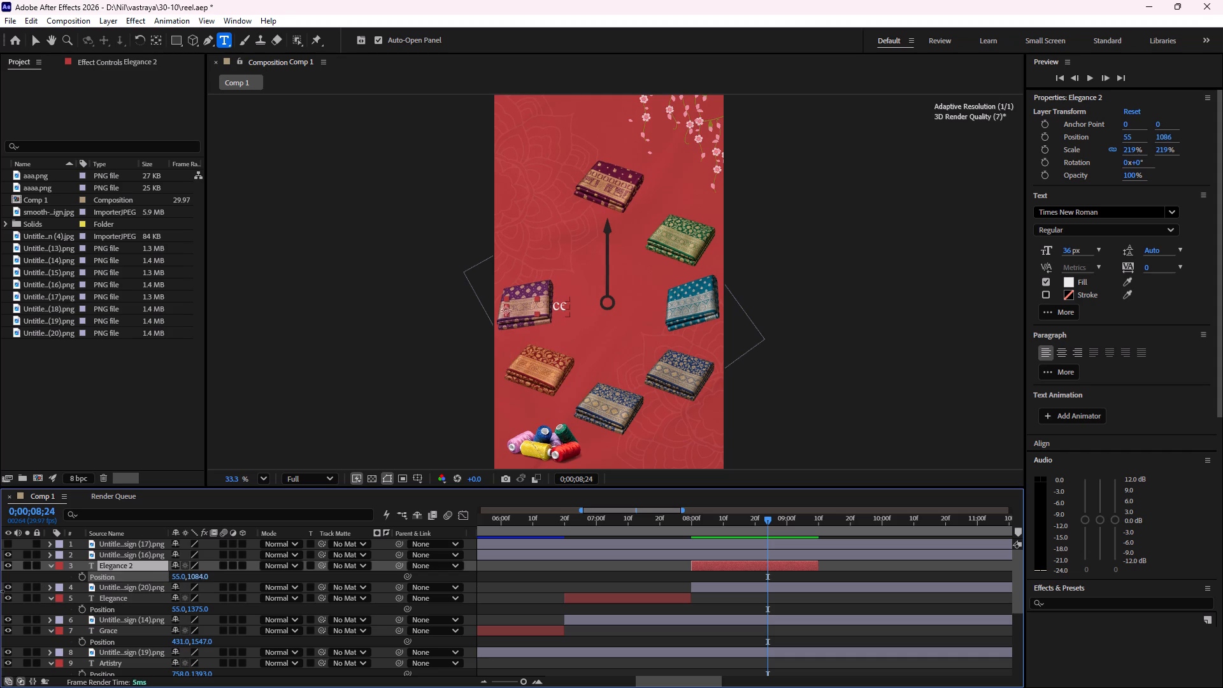
pyautogui.moveTo(0, 591); pyautogui.dragTo(0, 582)
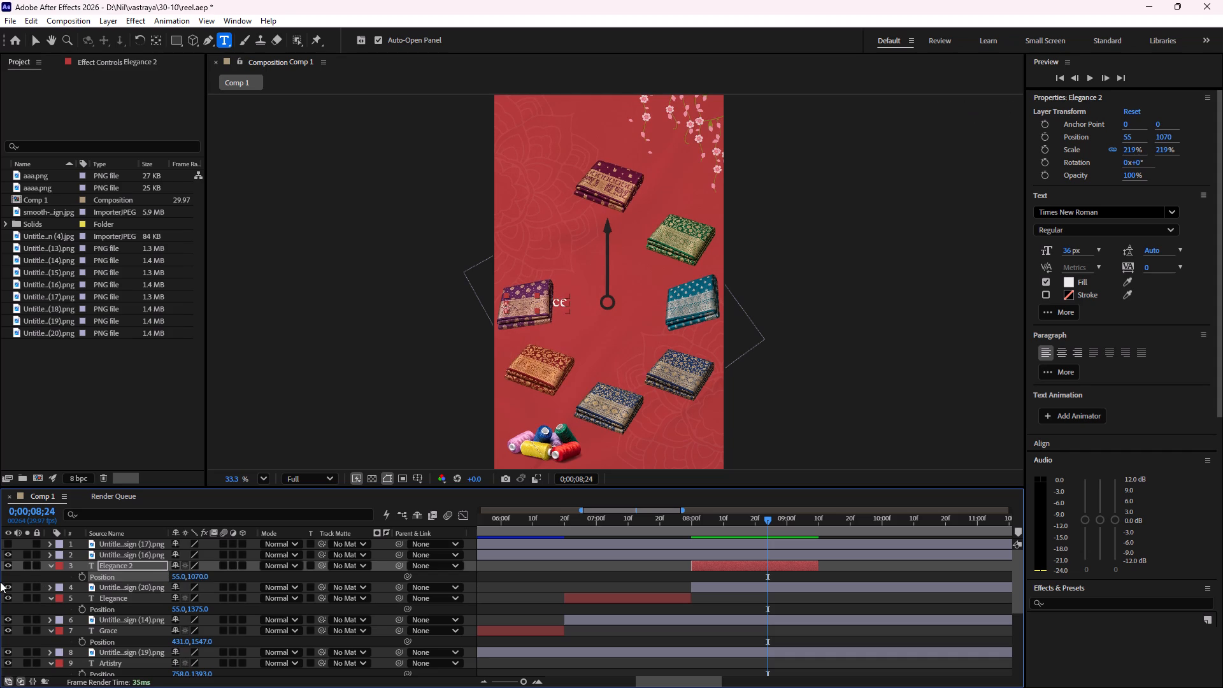
# Shift the Elegance 2 text to X Position 24, keeping it over the purple saree.
pyautogui.moveTo(179, 575); pyautogui.dragTo(166, 571)
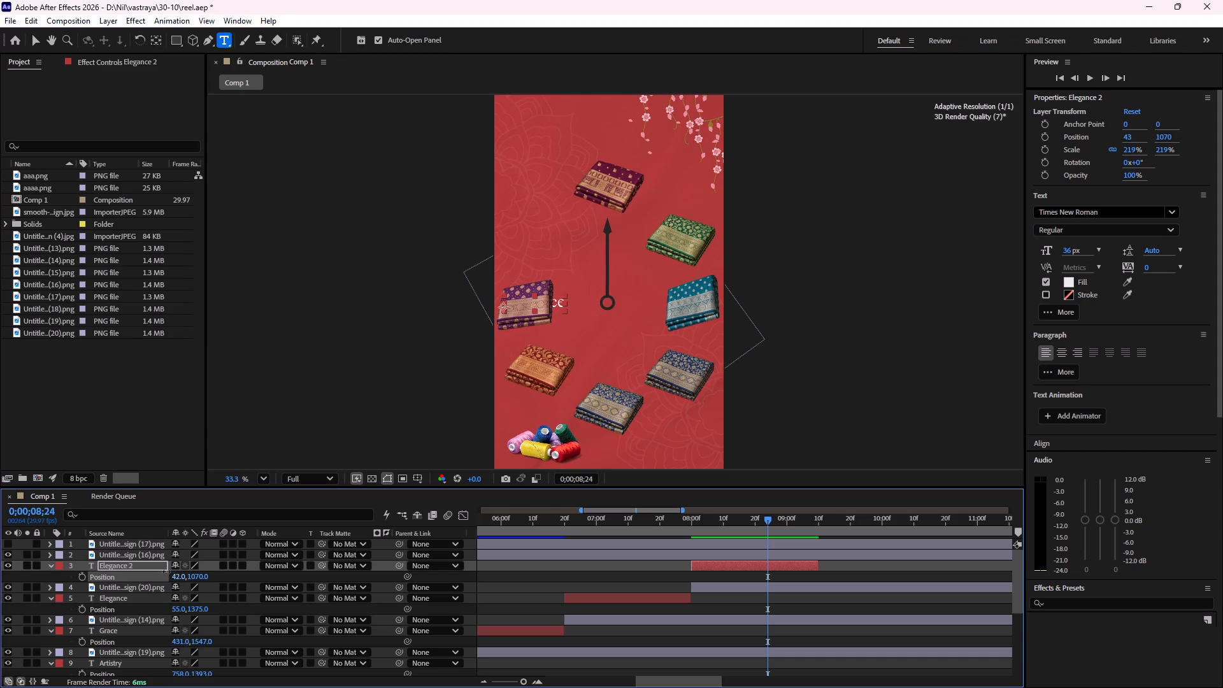
pyautogui.moveTo(166, 571); pyautogui.dragTo(164, 577)
pyautogui.moveTo(164, 577); pyautogui.dragTo(161, 576)
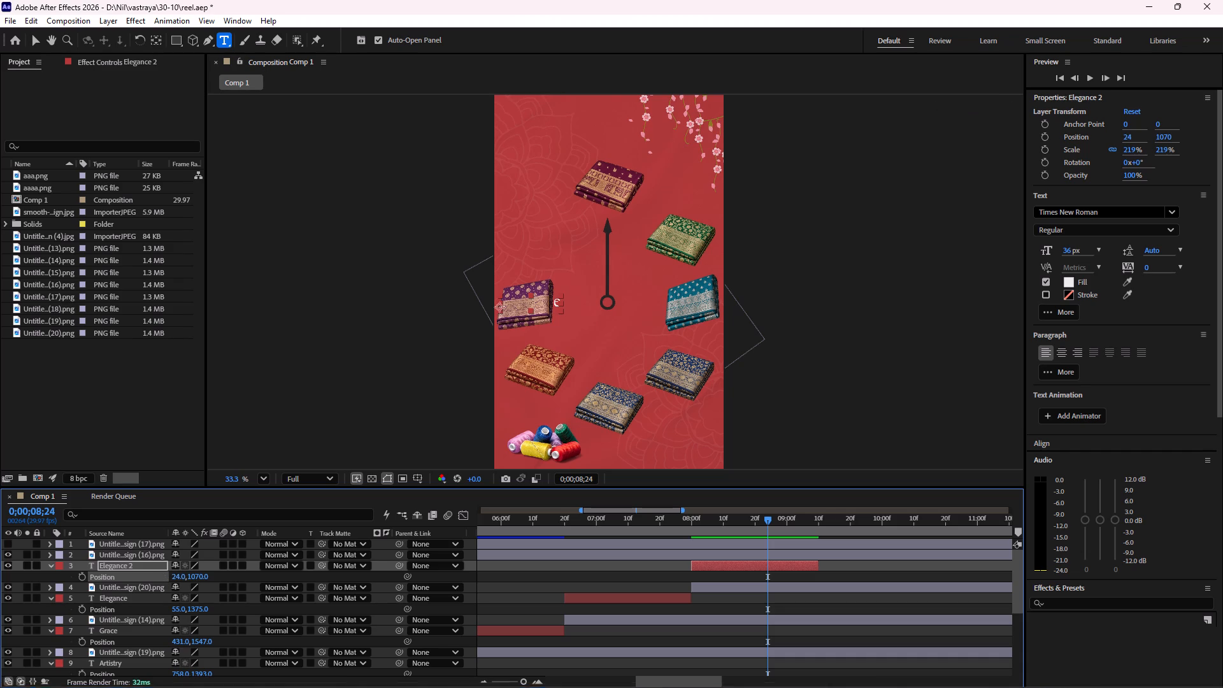
# Check the next title in the reference video, hide Untitled design (16).png, and replace the Elegance 2 text with "Beauty".
pyautogui.click(888, 672)
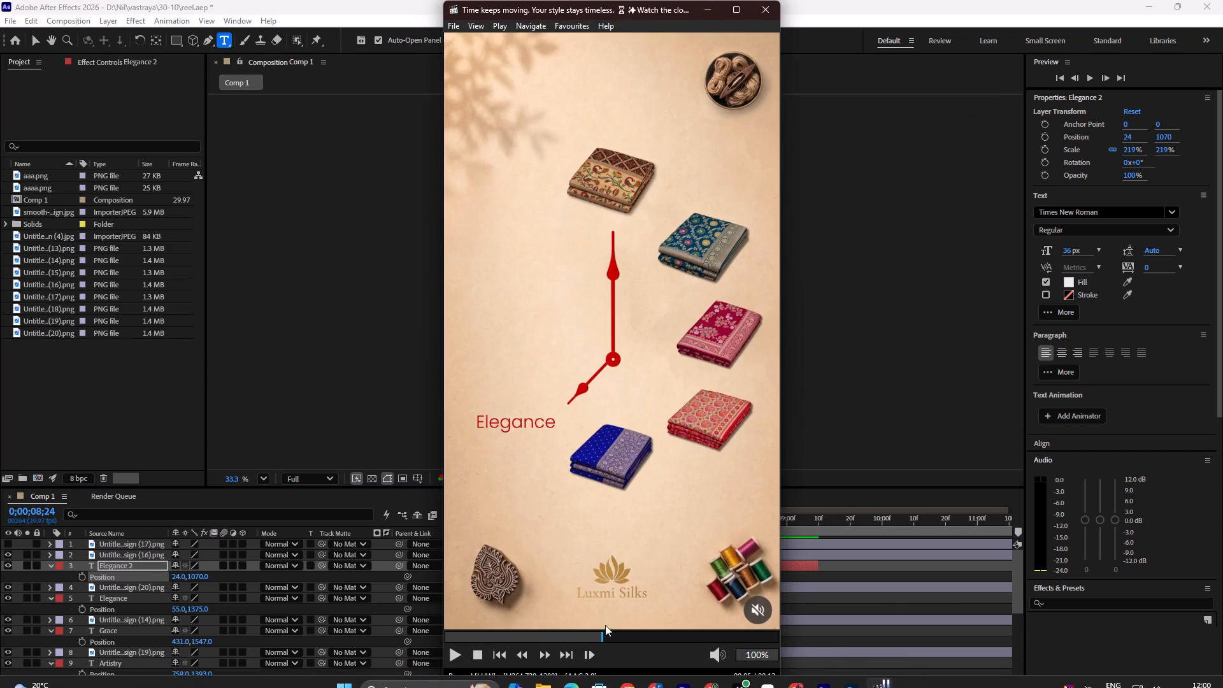
pyautogui.moveTo(611, 636); pyautogui.dragTo(634, 638)
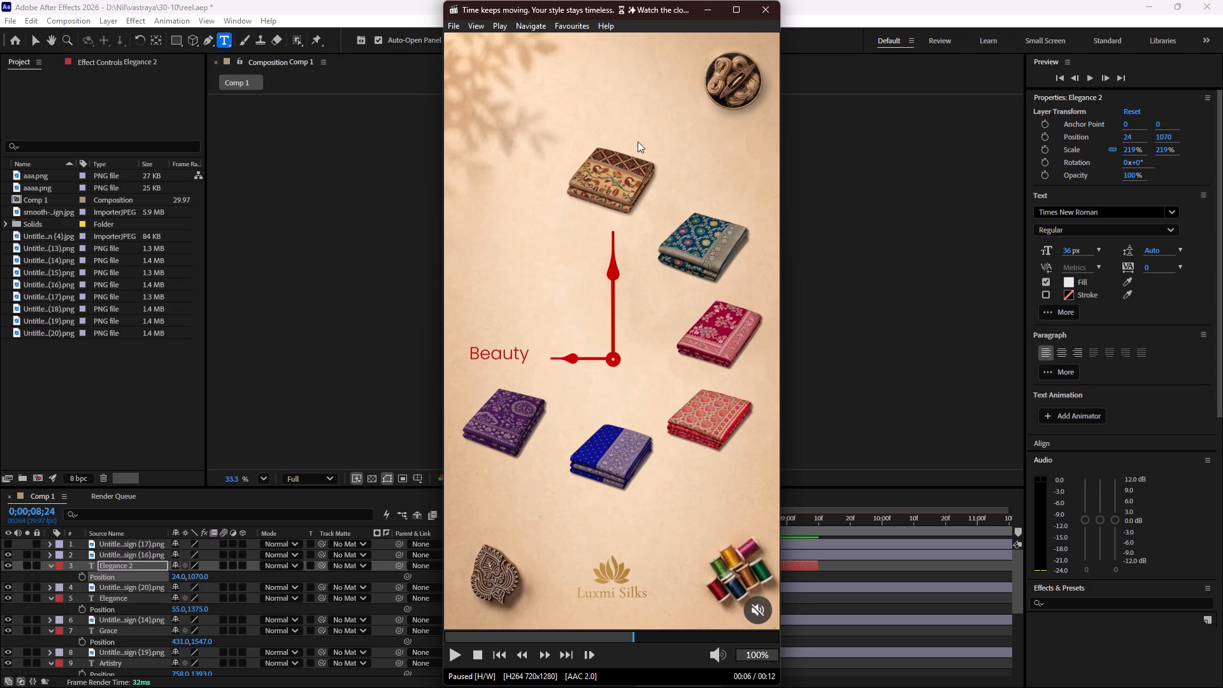
pyautogui.click(705, 17)
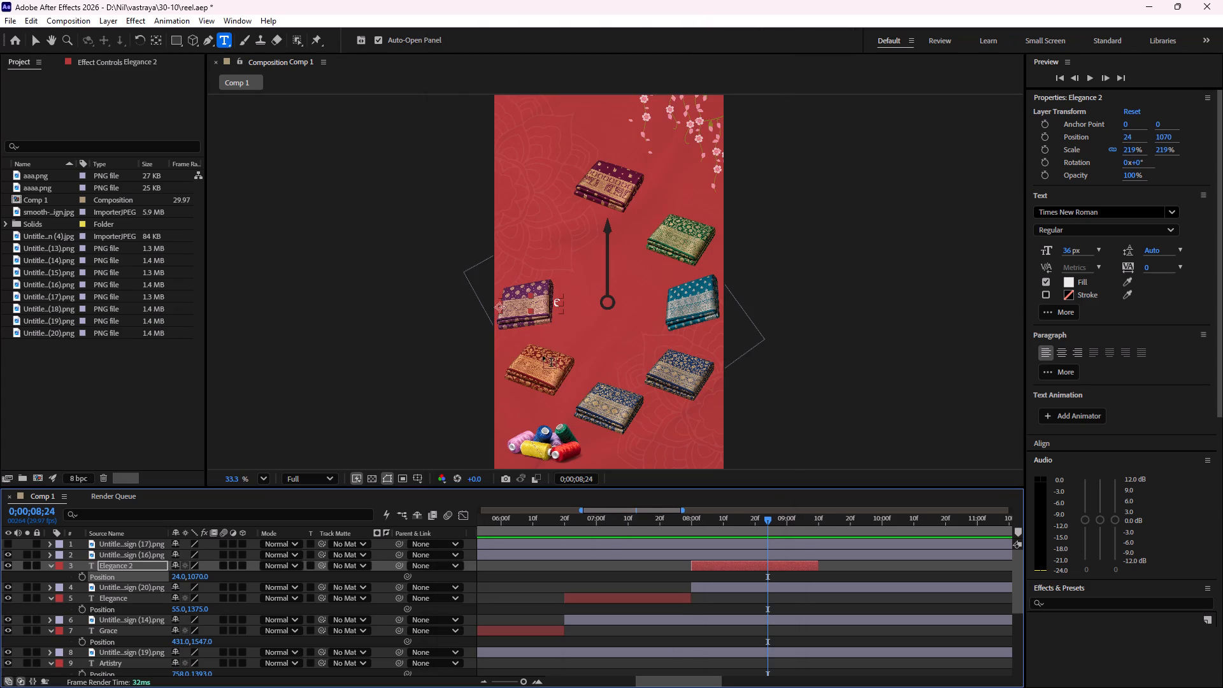
pyautogui.click(10, 552)
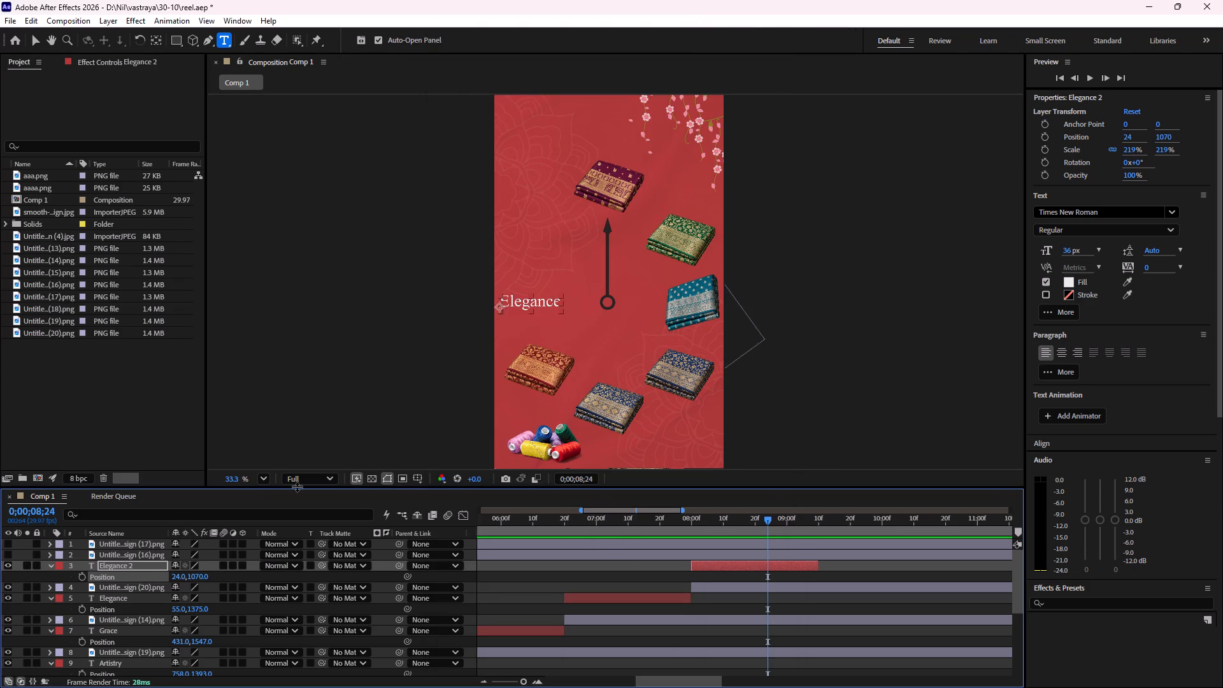
pyautogui.doubleClick(530, 305)
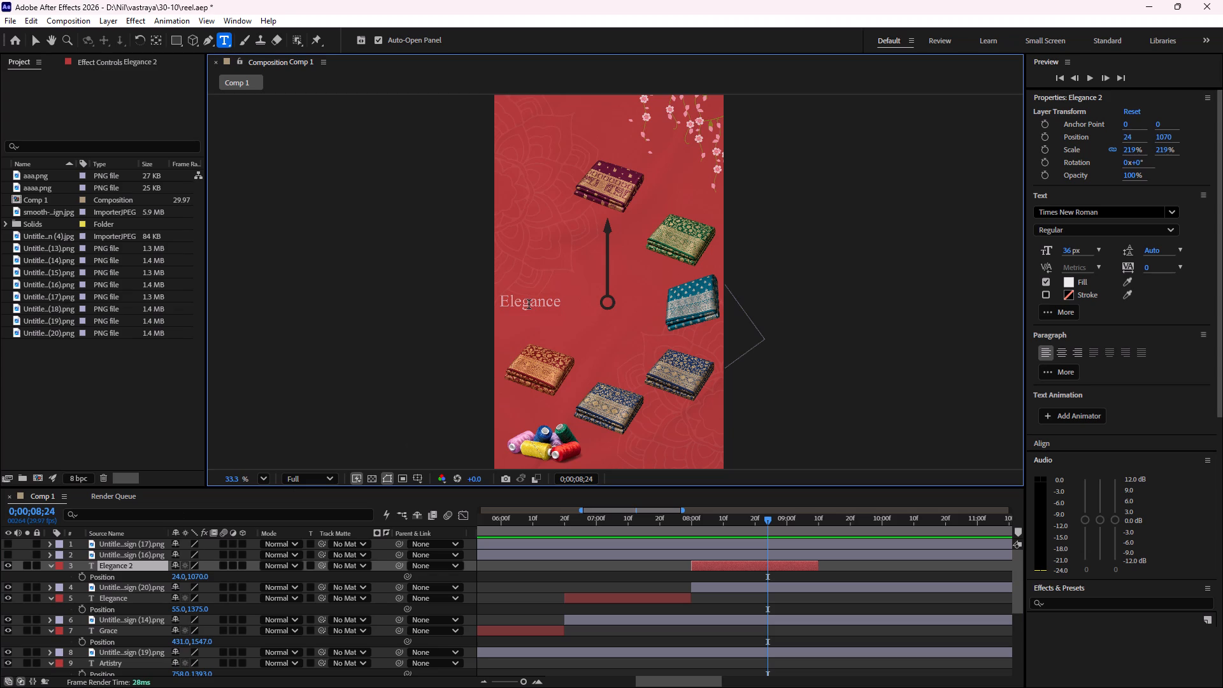
pyautogui.write('Beauty')
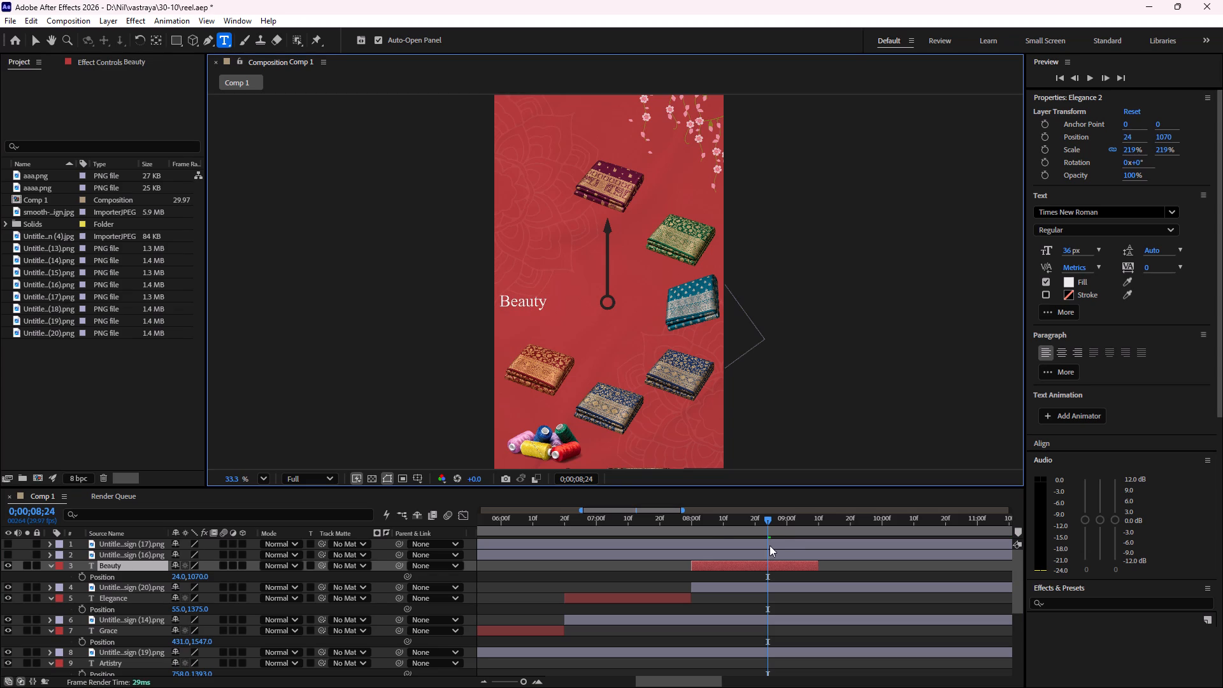
# Trim the start of Untitled design (16).png to 0;00;09;10, where the Beauty text layer ends.
pyautogui.keyDown('alt'); pyautogui.scroll(-1, 633, 555); pyautogui.keyUp('alt')
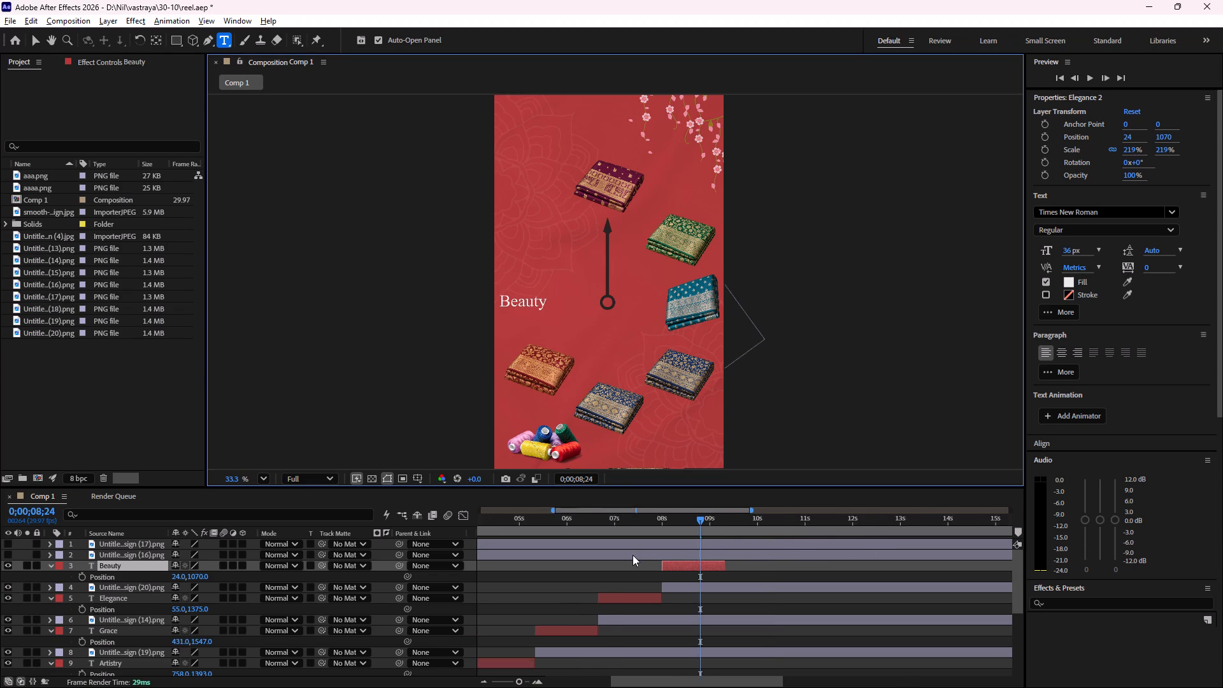
pyautogui.keyDown('alt'); pyautogui.scroll(-1, 633, 555); pyautogui.keyUp('alt')
pyautogui.keyDown('alt'); pyautogui.scroll(-2, 517, 563); pyautogui.keyUp('alt')
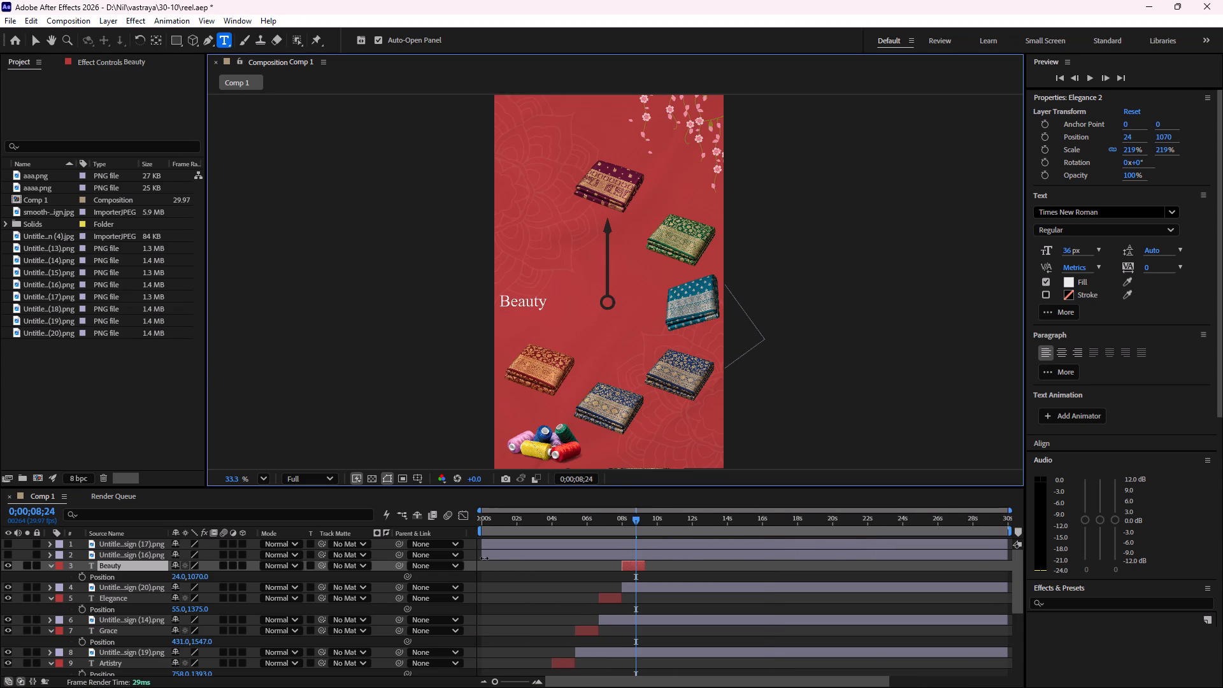
pyautogui.moveTo(483, 557); pyautogui.dragTo(639, 560)
pyautogui.keyDown('alt'); pyautogui.scroll(2, 641, 559); pyautogui.keyUp('alt')
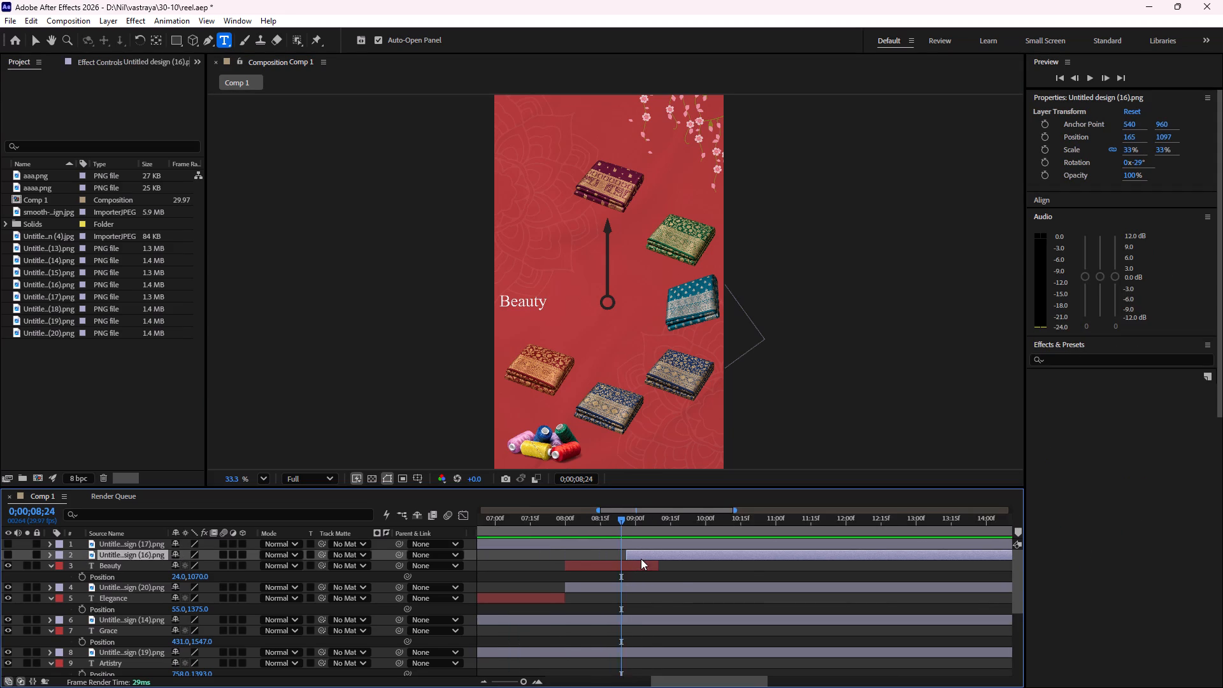
pyautogui.keyDown('alt'); pyautogui.scroll(1, 641, 559); pyautogui.keyUp('alt')
pyautogui.moveTo(609, 555); pyautogui.dragTo(671, 562)
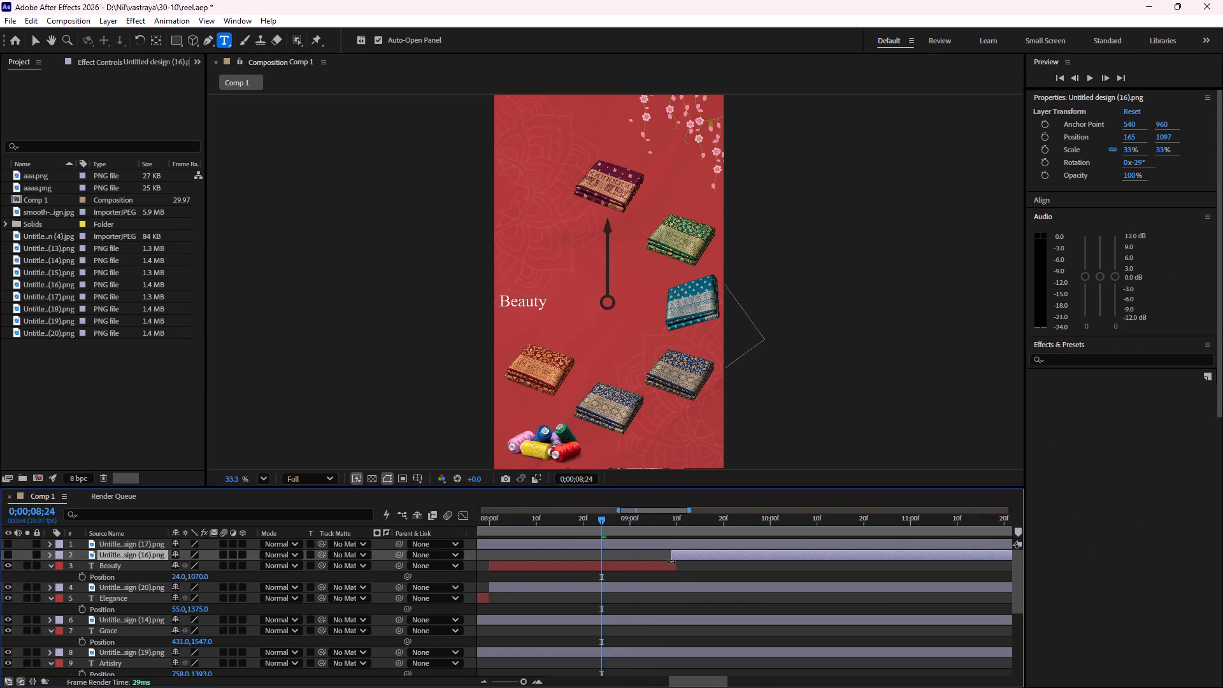
pyautogui.moveTo(671, 562); pyautogui.dragTo(675, 563)
# Make Untitled design (16).png visible and preview the change from the Beauty title to the saree around 0;00;09;10.
pyautogui.moveTo(657, 520); pyautogui.dragTo(678, 526)
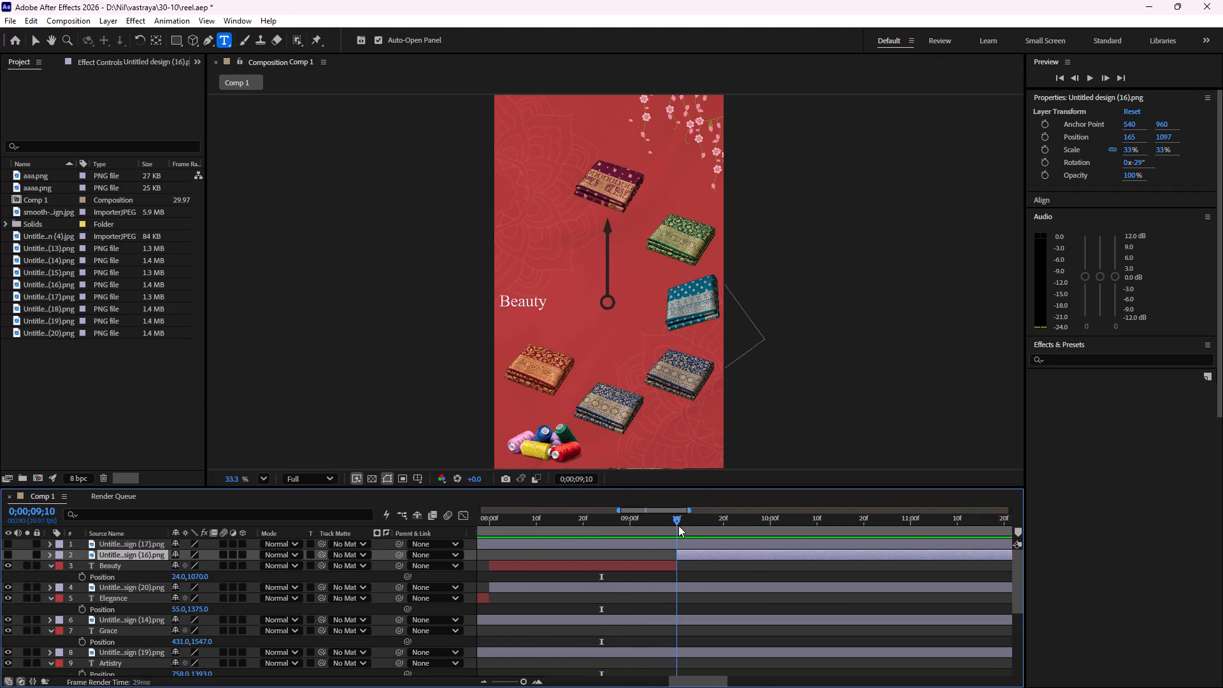
pyautogui.moveTo(678, 526); pyautogui.dragTo(667, 527)
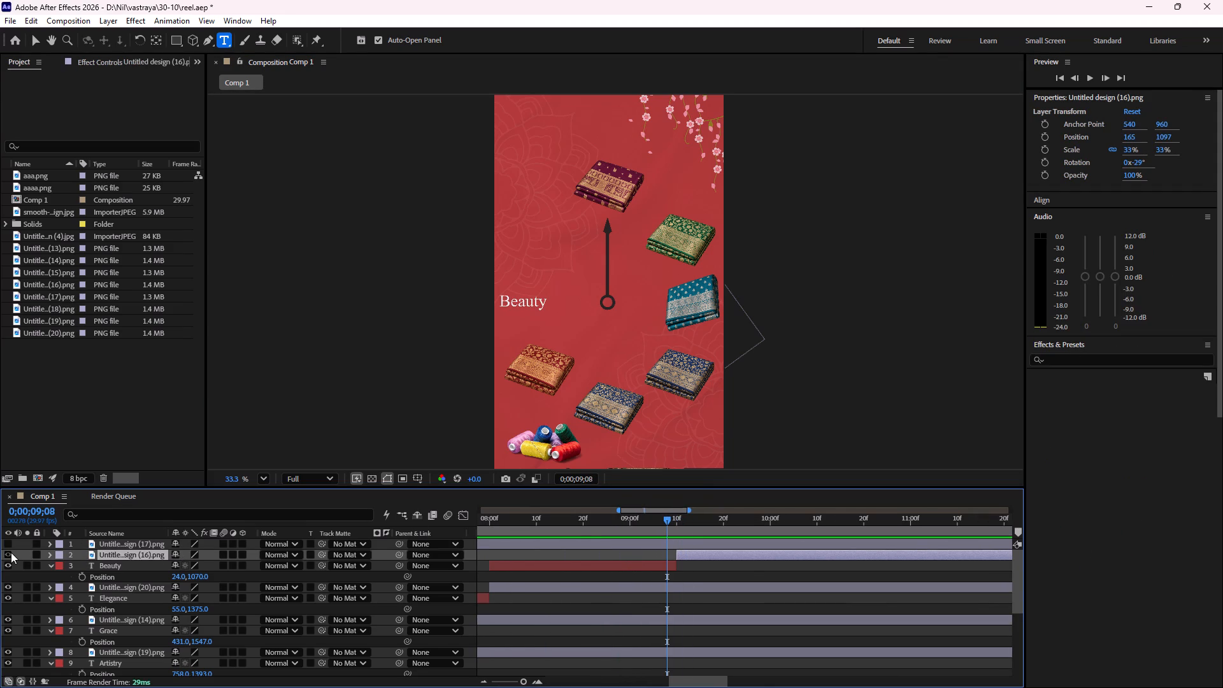
pyautogui.click(11, 552)
pyautogui.moveTo(665, 522); pyautogui.dragTo(692, 524)
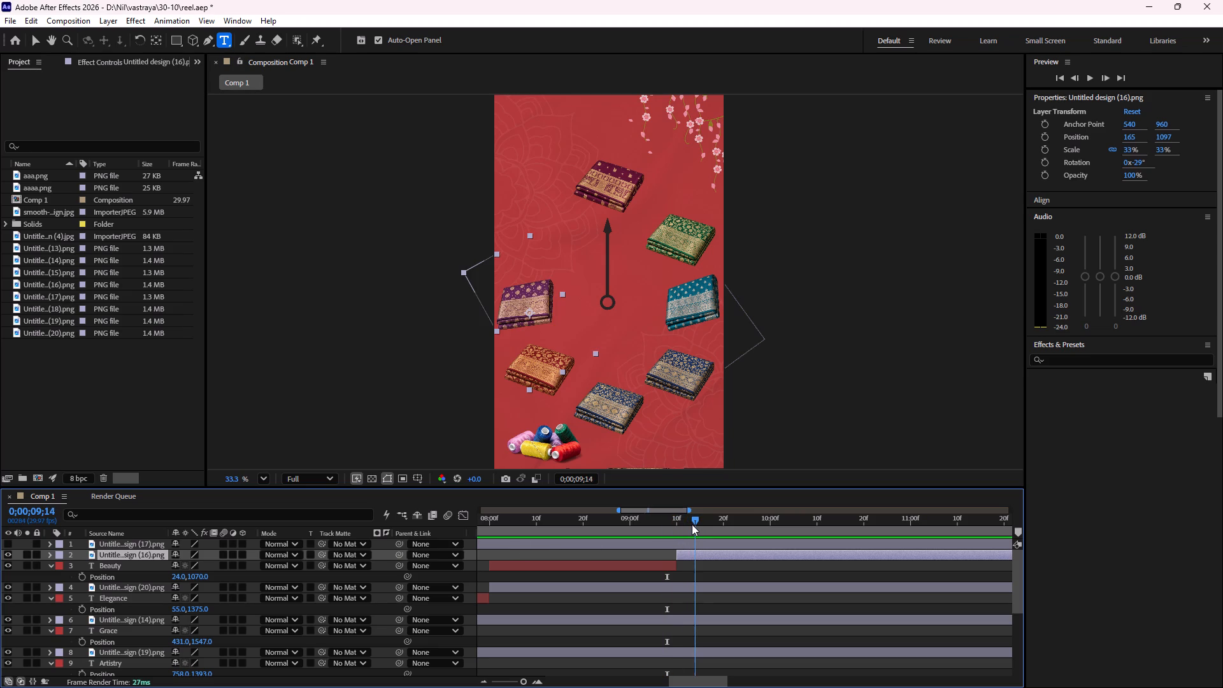
pyautogui.moveTo(692, 524); pyautogui.dragTo(704, 529)
pyautogui.scroll(5, 680, 555)
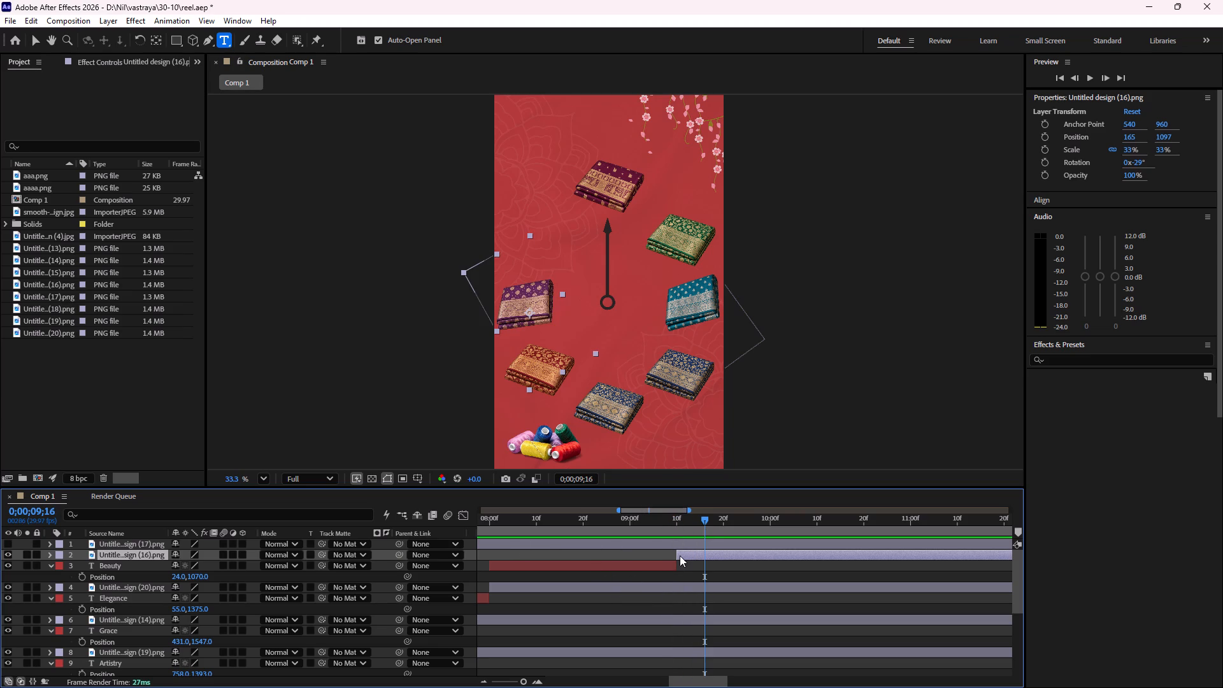
# Duplicate the Beauty text layer and place the copy above Untitled design (16).png, starting at 0;00;09;10.
pyautogui.click(115, 565)
pyautogui.hotkey('ctrl', 'd')
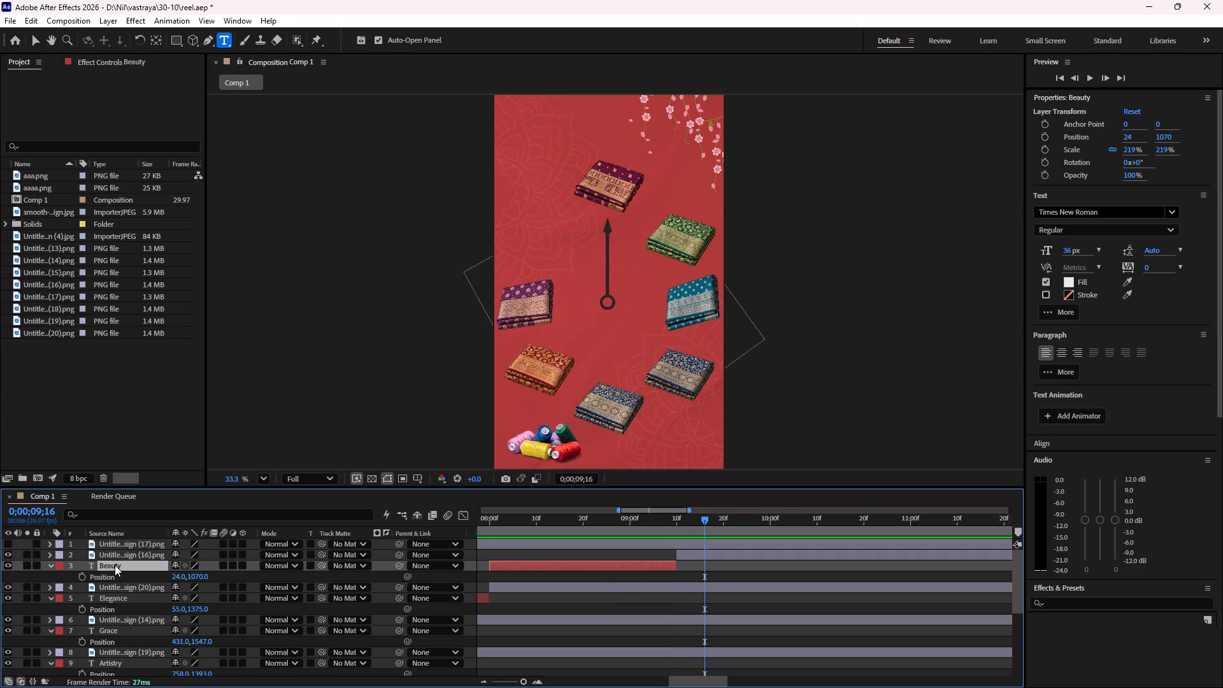
pyautogui.moveTo(121, 564); pyautogui.dragTo(124, 547)
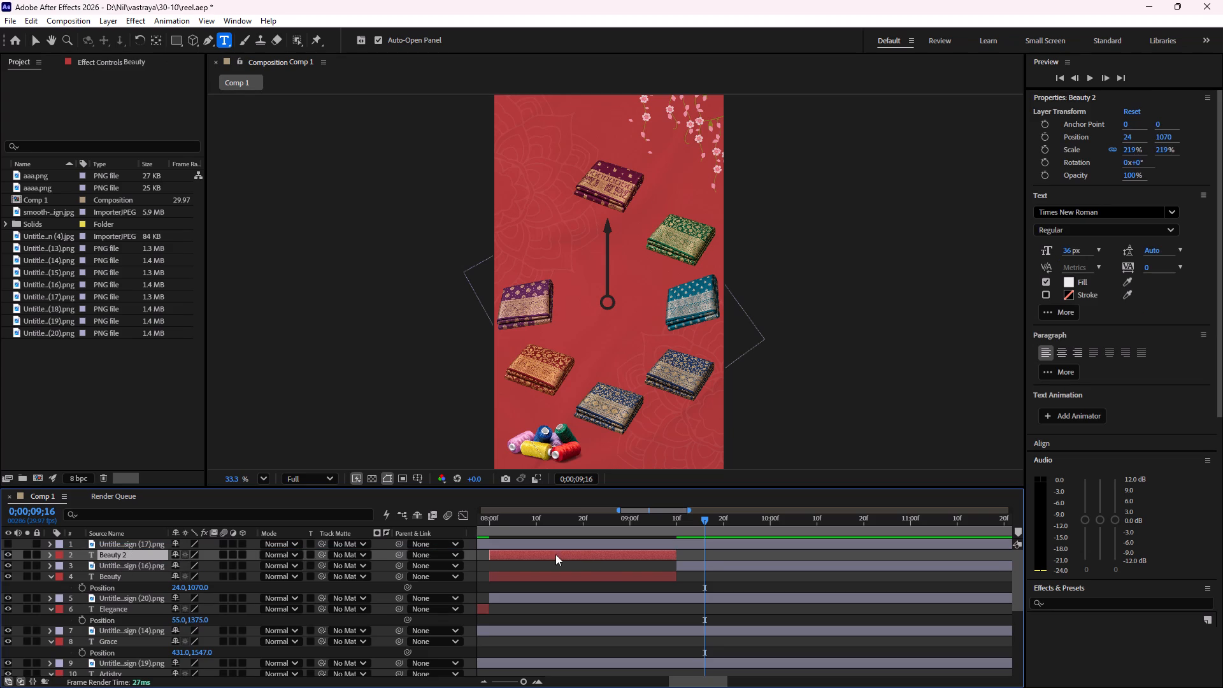
pyautogui.moveTo(580, 554); pyautogui.dragTo(767, 563)
# Make Untitled design (17).png visible and move the Beauty 2 text onto its pink saree at Position 80, 721.
pyautogui.click(764, 547)
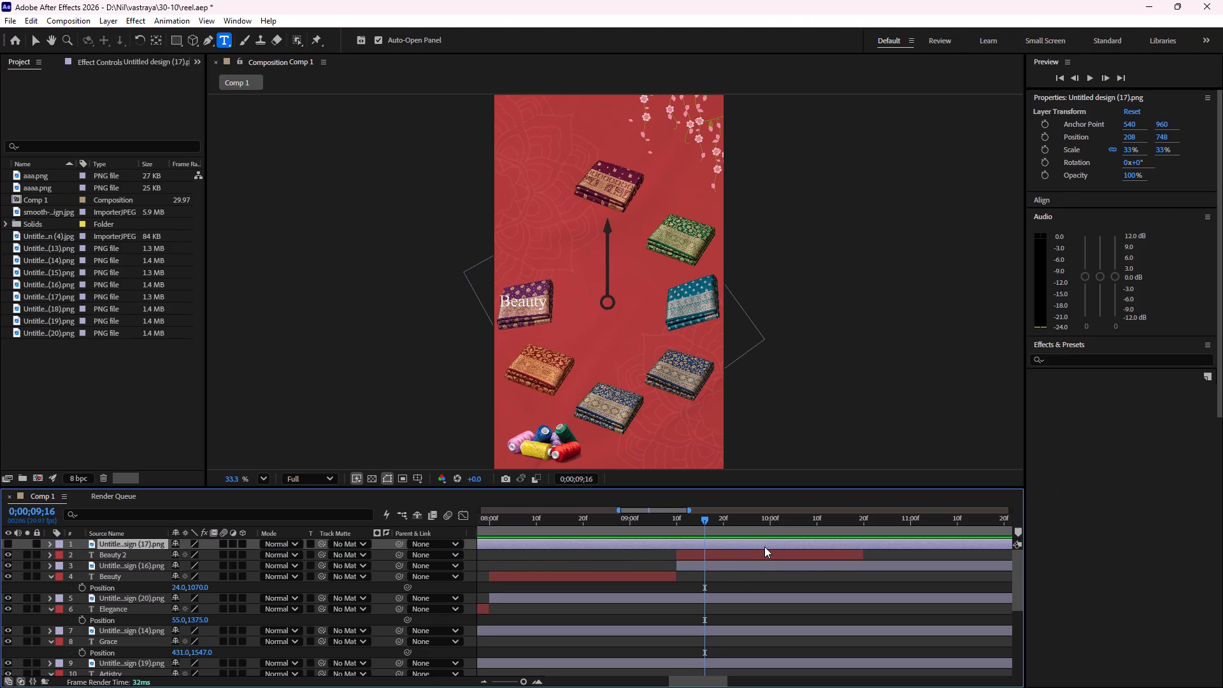
pyautogui.click(12, 546)
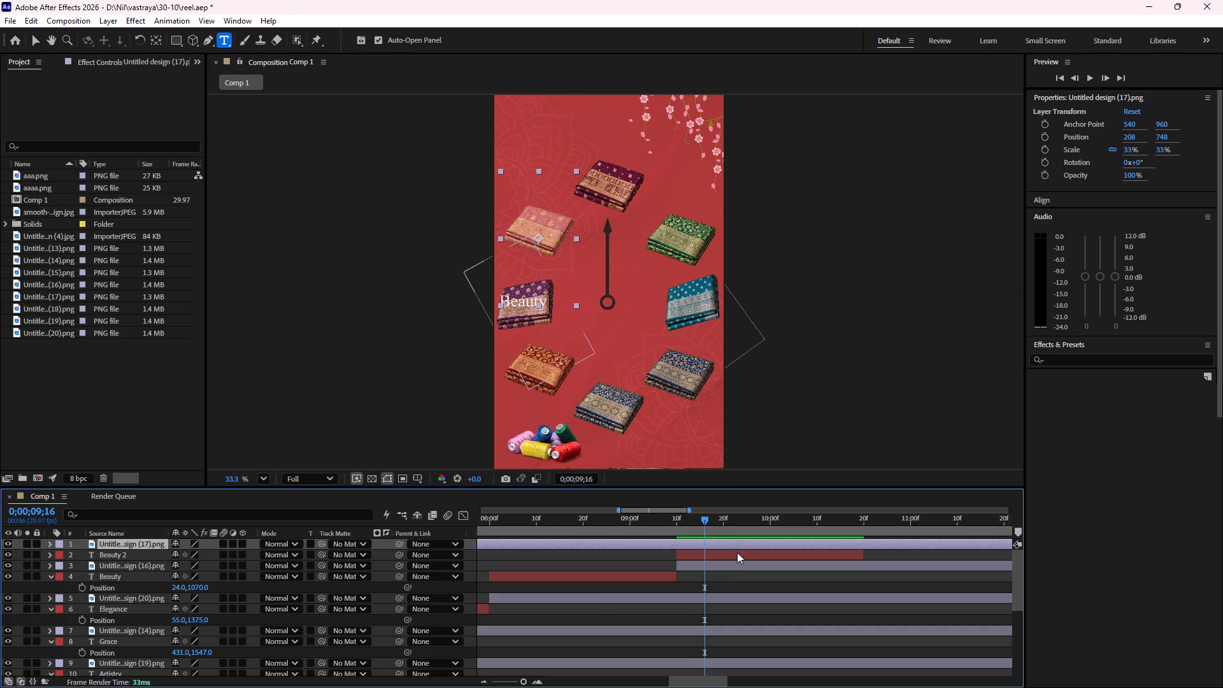
pyautogui.click(737, 552)
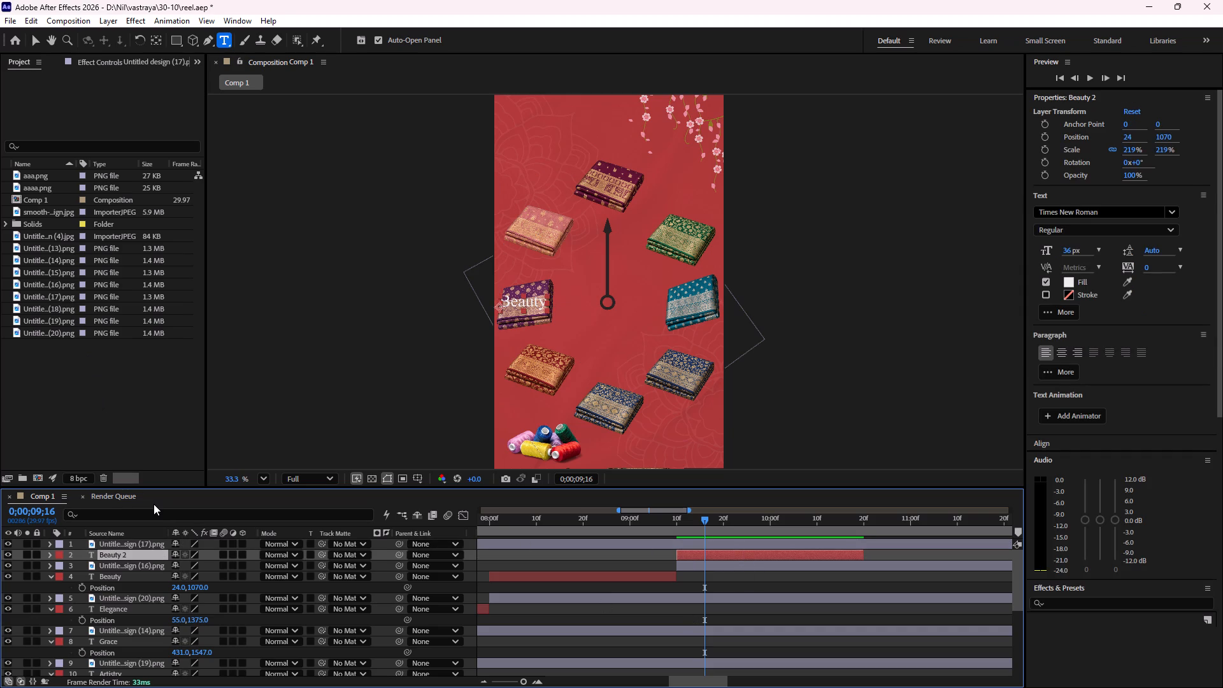
pyautogui.press('p')
pyautogui.moveTo(201, 566); pyautogui.dragTo(0, 559)
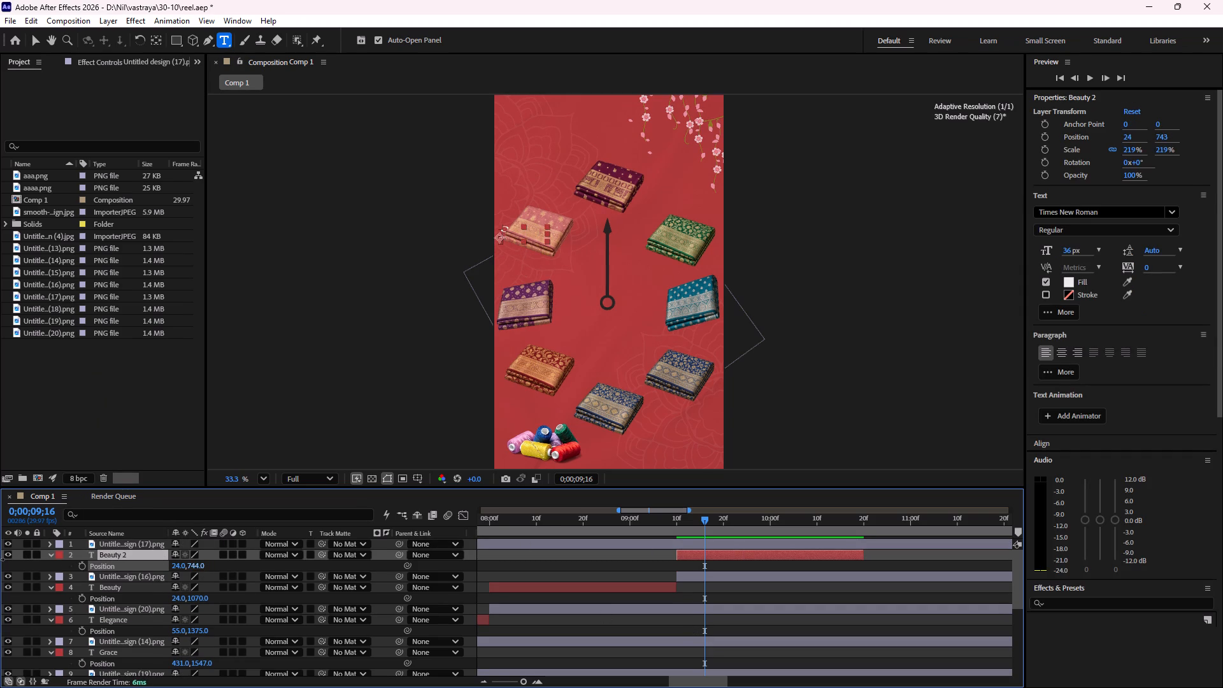
pyautogui.moveTo(0, 559); pyautogui.dragTo(0, 545)
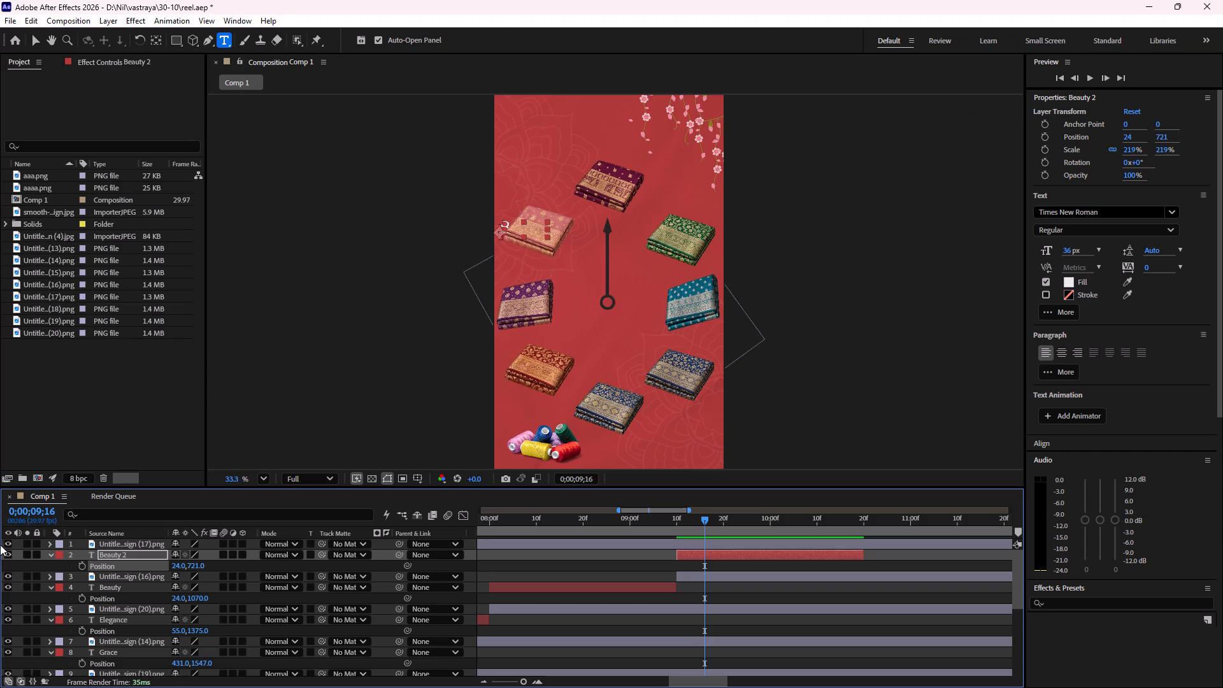
pyautogui.moveTo(178, 566); pyautogui.dragTo(224, 568)
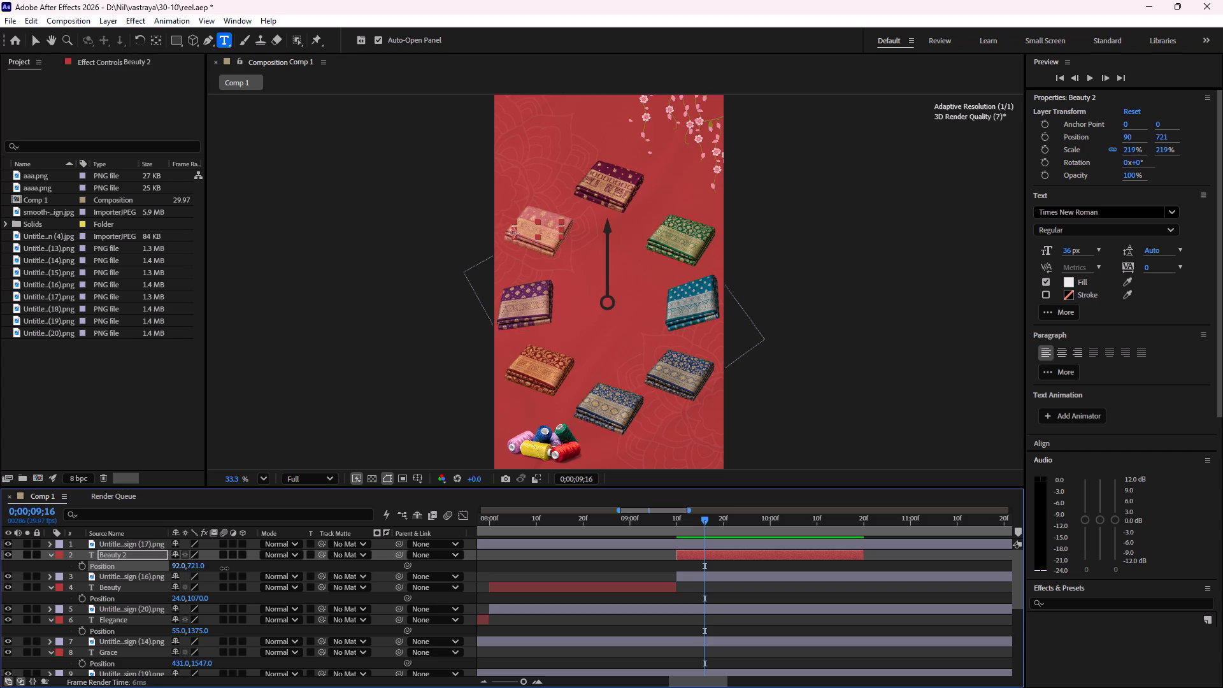
pyautogui.moveTo(224, 568); pyautogui.dragTo(217, 568)
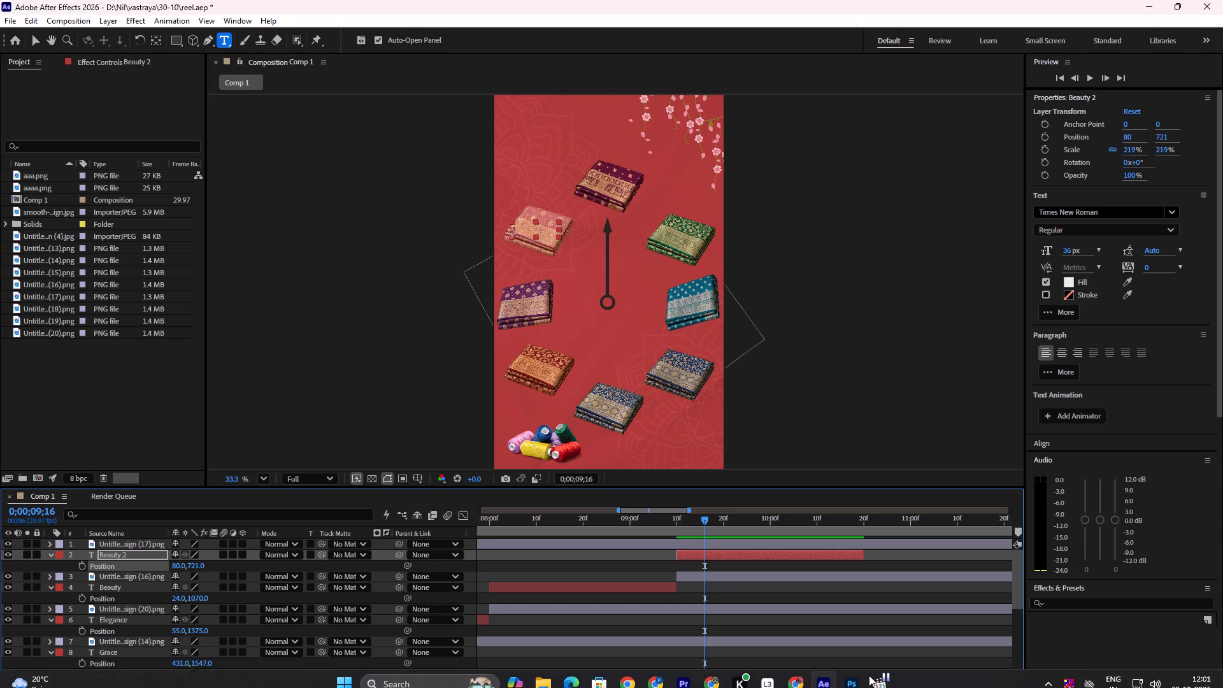
# Check the next title in the reference video, hide Untitled design (17).png, and replace the Beauty 2 text with "Luxury".
pyautogui.click(879, 675)
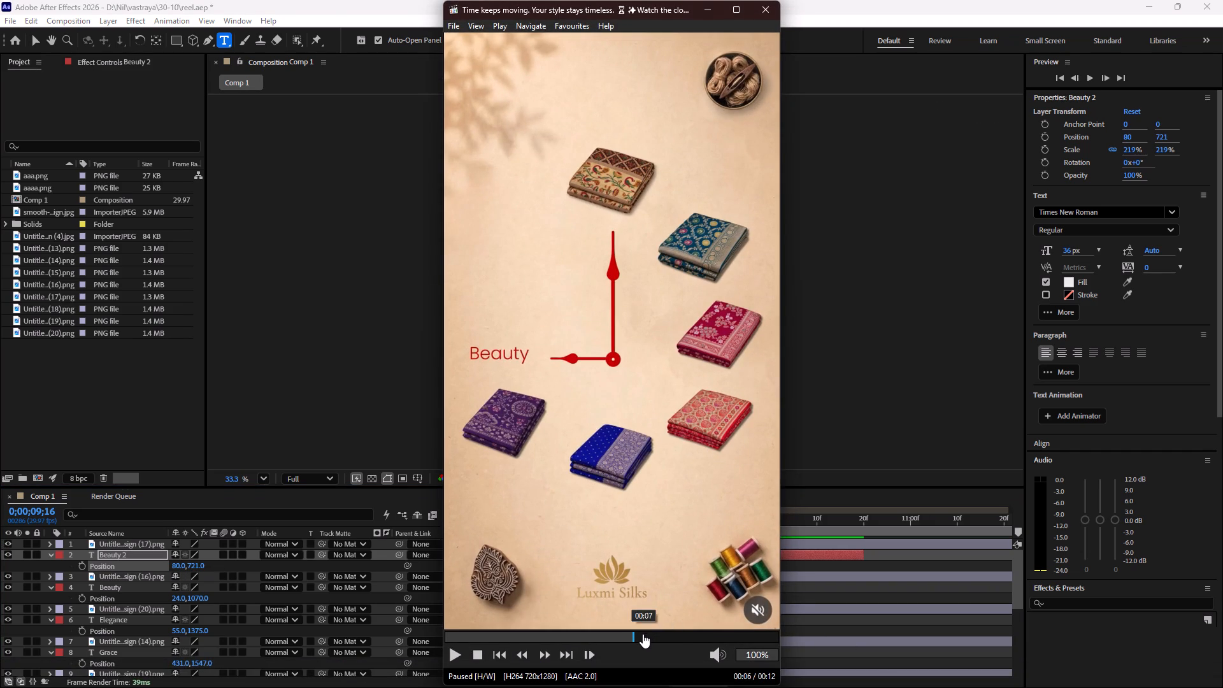
pyautogui.moveTo(643, 634); pyautogui.dragTo(657, 636)
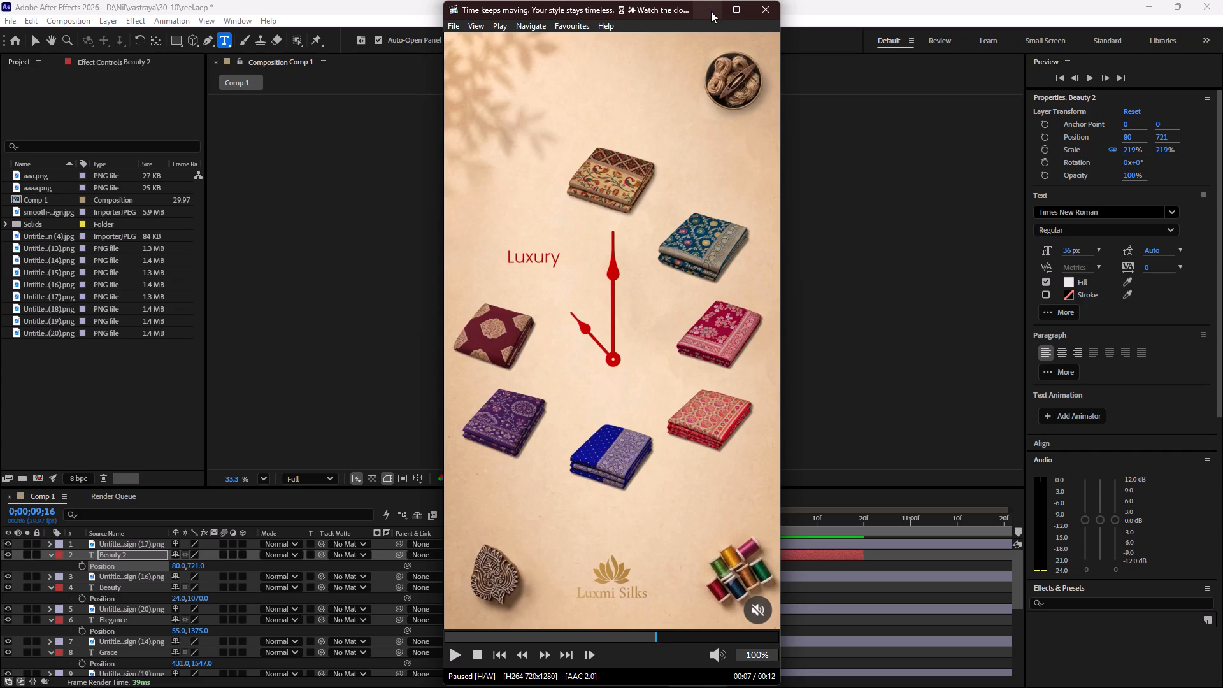
pyautogui.click(711, 11)
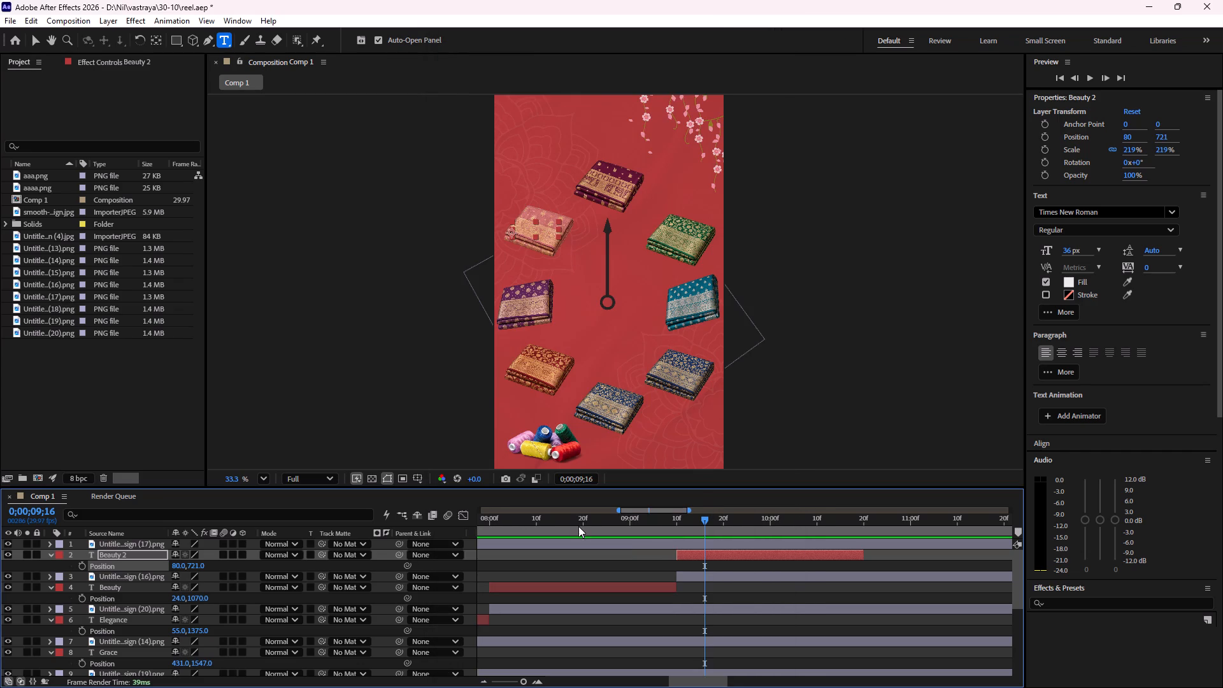
pyautogui.click(11, 541)
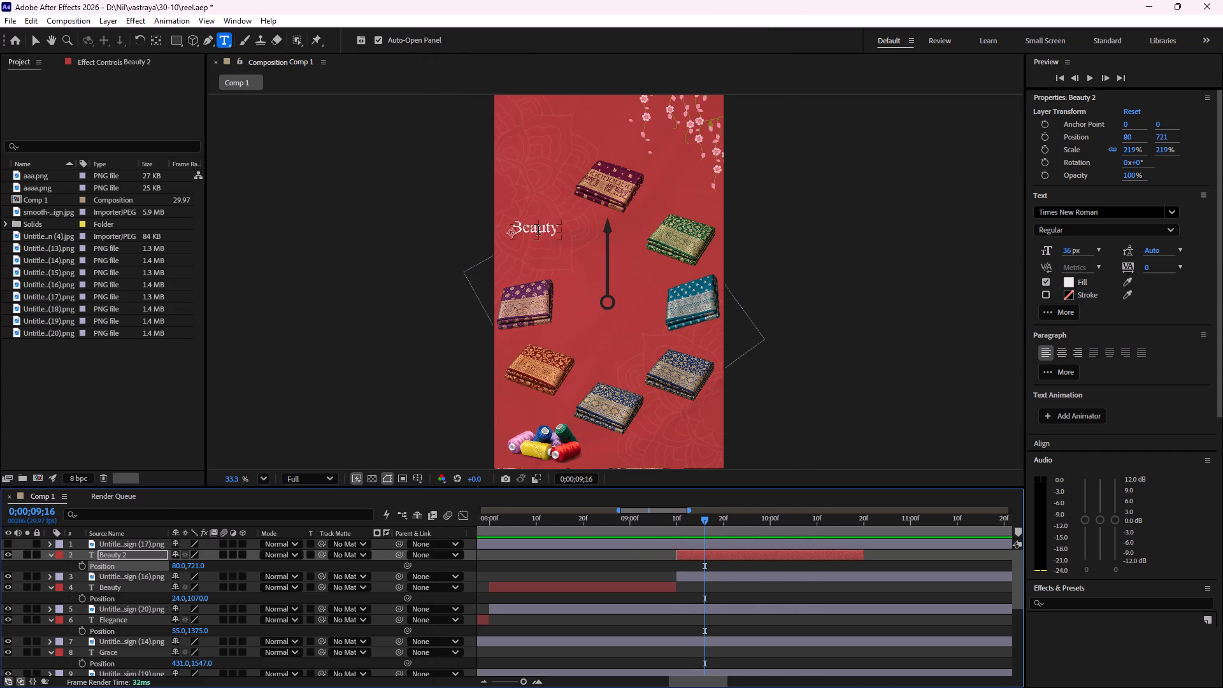
pyautogui.doubleClick(538, 230)
pyautogui.write('Lu')
pyautogui.write('xu')
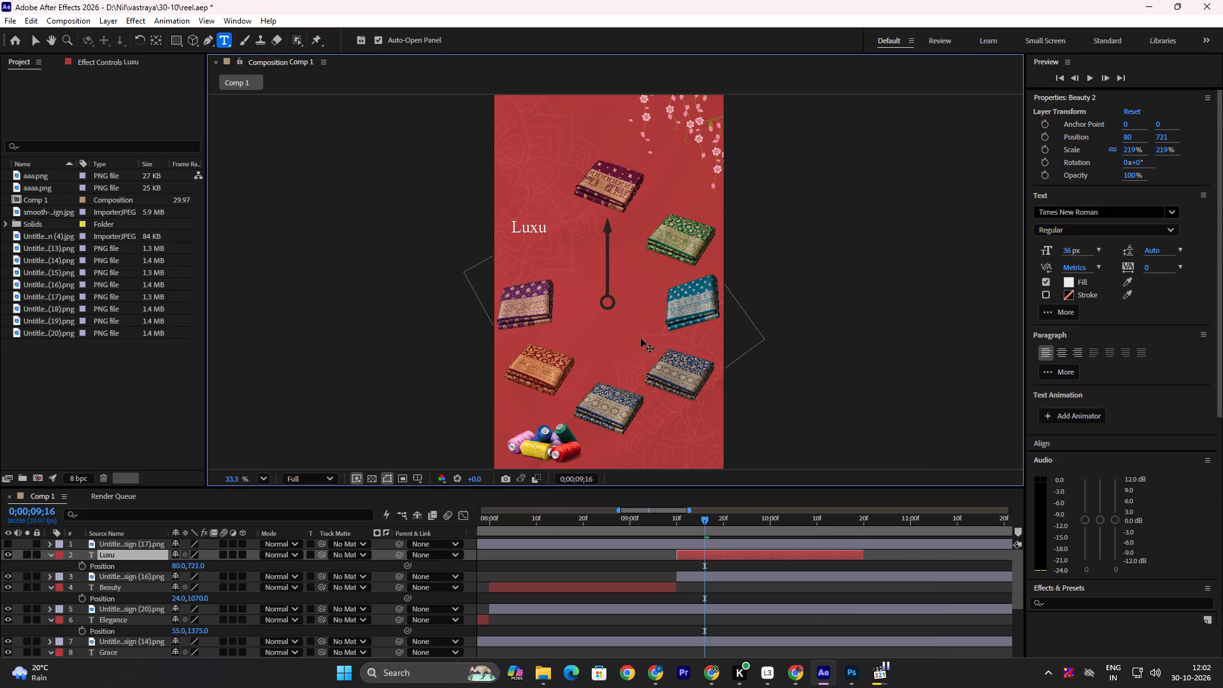
pyautogui.click(548, 227)
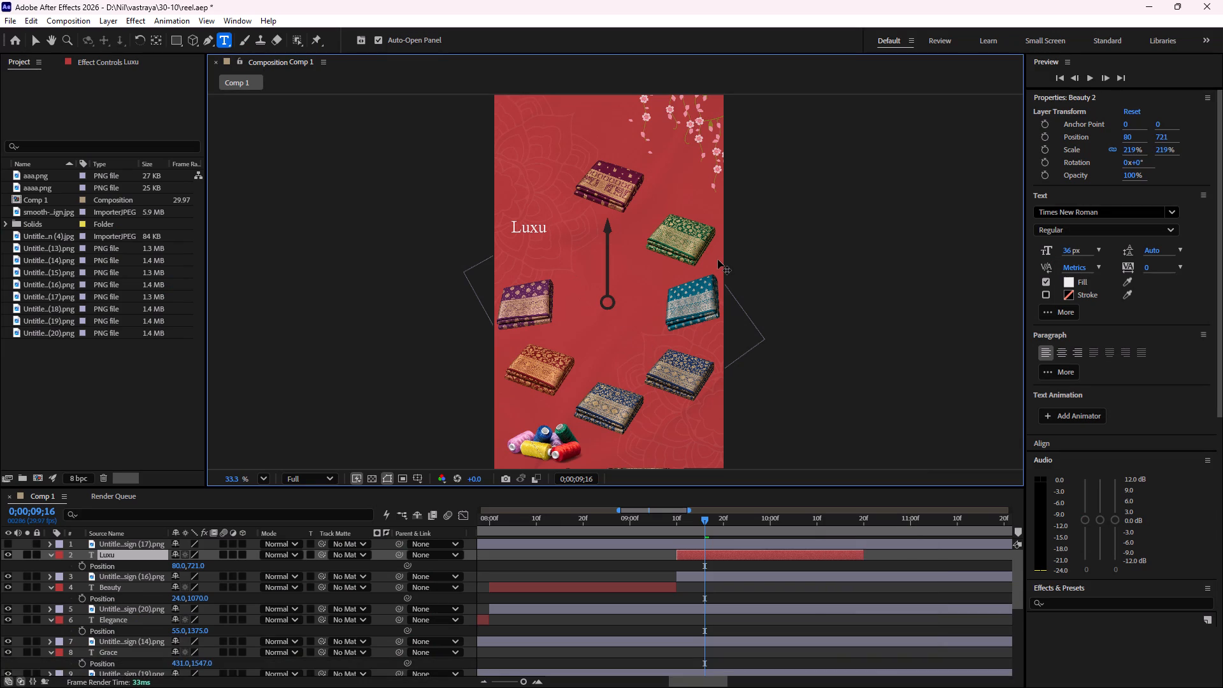
pyautogui.press('r')
pyautogui.press('y')
# Shift the Luxury text to X Position 55.
pyautogui.moveTo(178, 564); pyautogui.dragTo(167, 566)
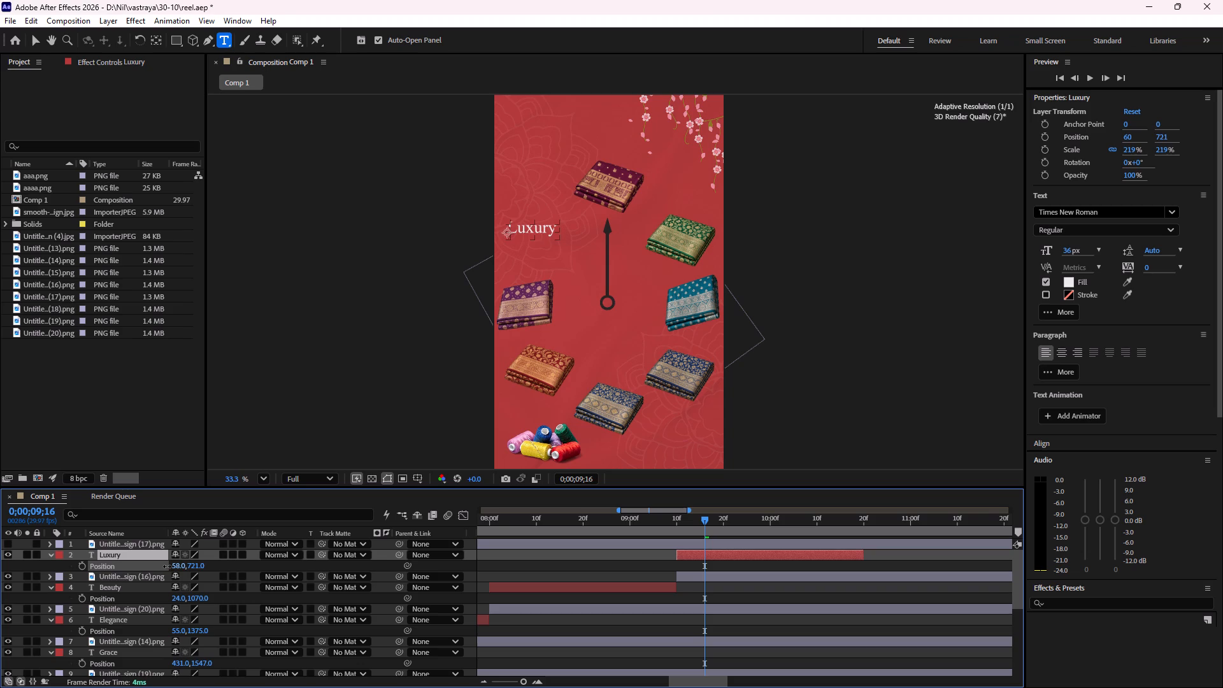
pyautogui.moveTo(167, 566); pyautogui.dragTo(165, 566)
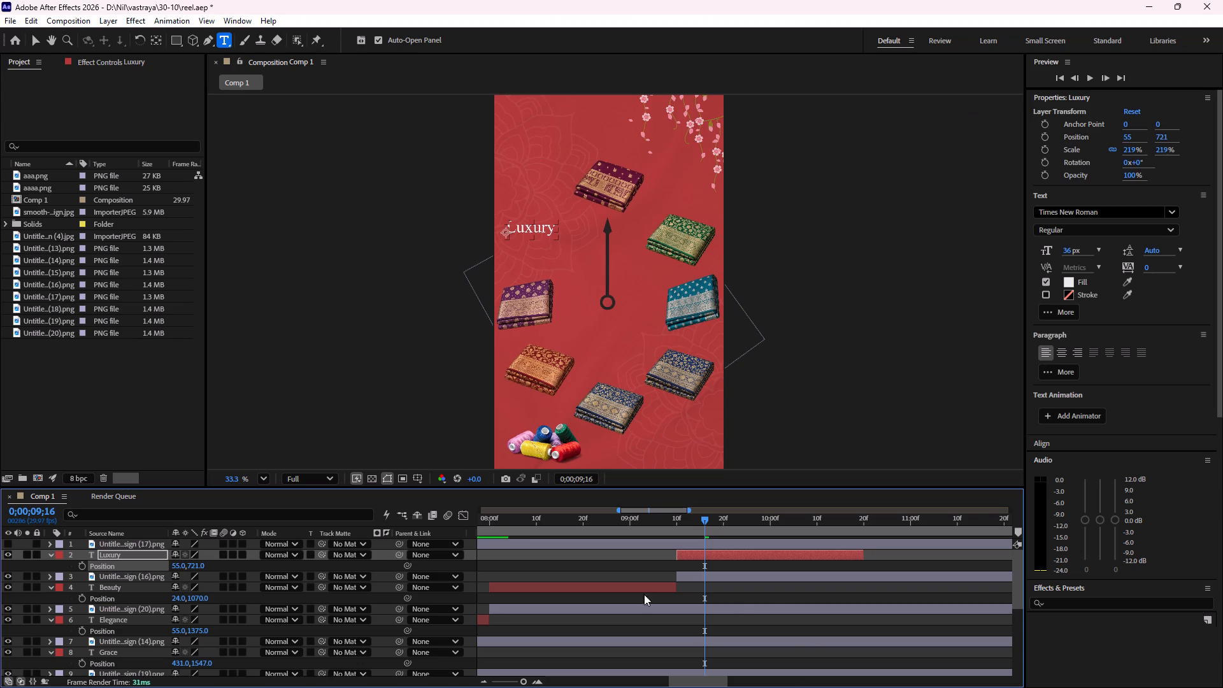
# Start the Untitled design (17).png layer where the Luxury text layer ends and make it visible.
pyautogui.keyDown('alt'); pyautogui.scroll(-6, 666, 576); pyautogui.keyUp('alt')
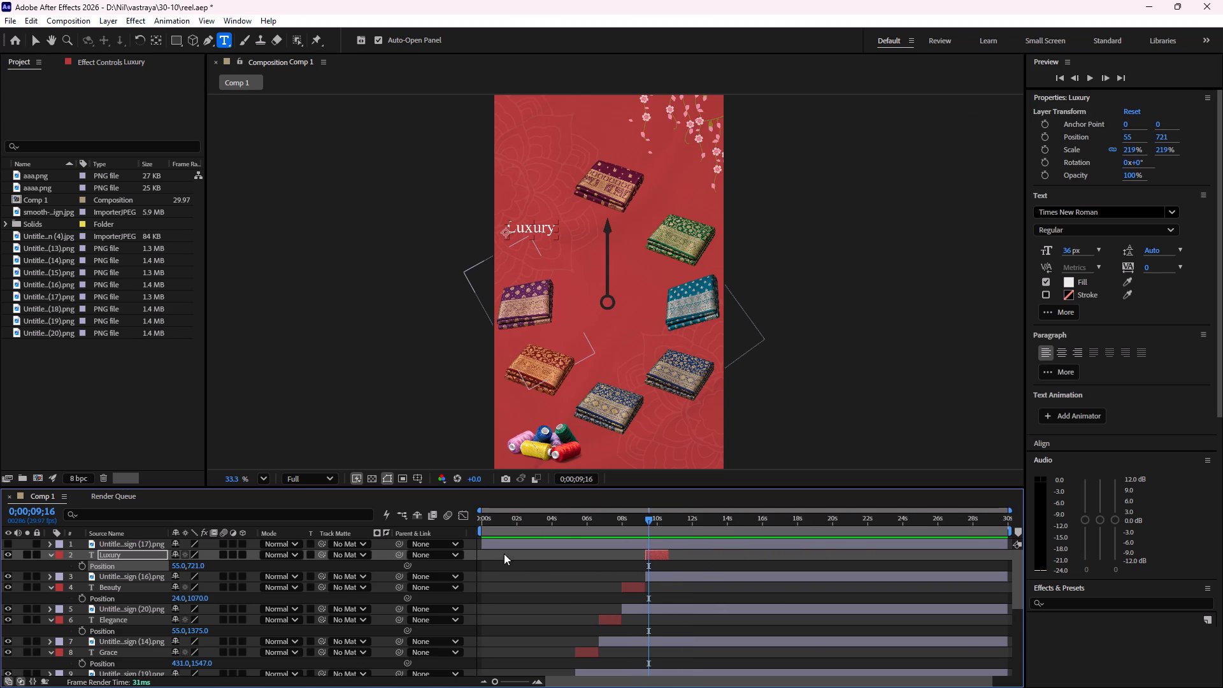
pyautogui.moveTo(483, 544); pyautogui.dragTo(665, 565)
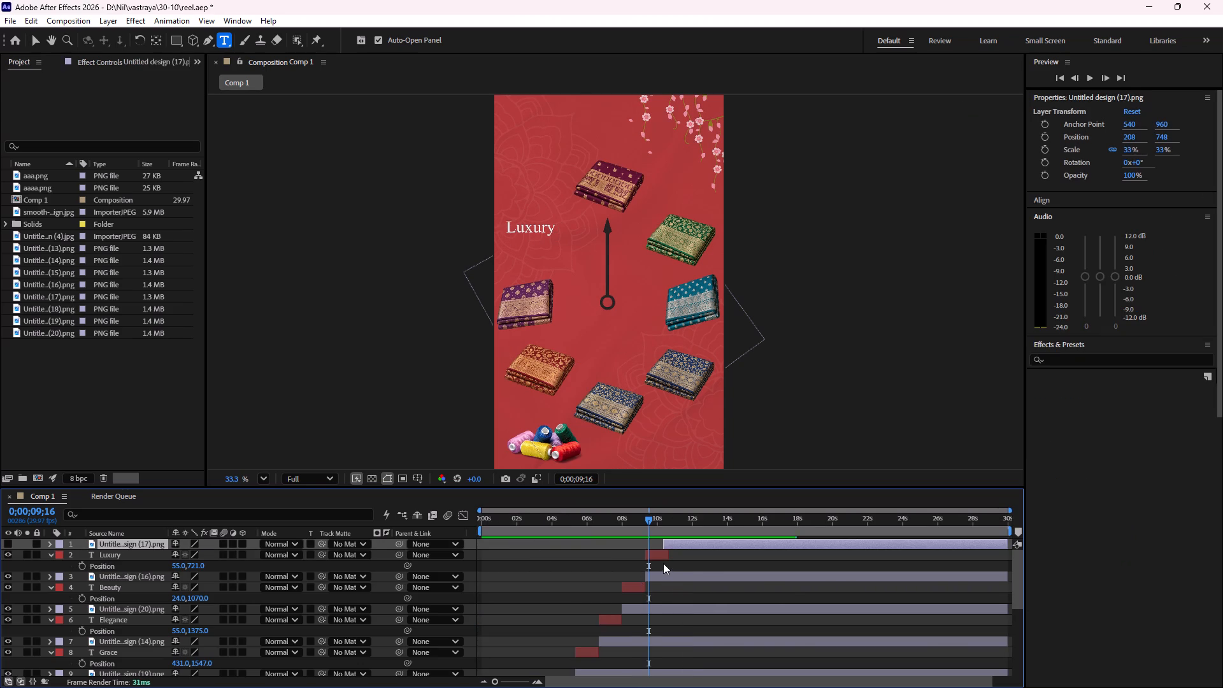
pyautogui.keyDown('alt'); pyautogui.scroll(6, 663, 558); pyautogui.keyUp('alt')
pyautogui.keyDown('alt'); pyautogui.scroll(-2, 664, 557); pyautogui.keyUp('alt')
pyautogui.moveTo(659, 543); pyautogui.dragTo(667, 544)
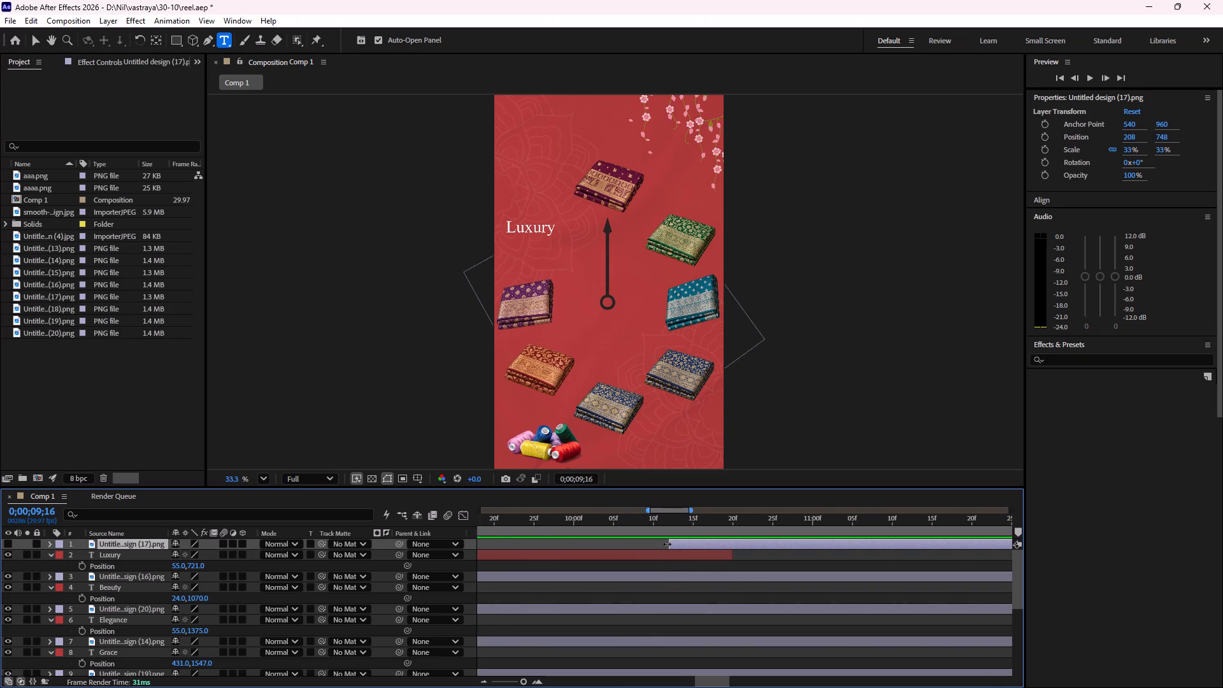
pyautogui.moveTo(667, 544); pyautogui.dragTo(729, 547)
pyautogui.keyDown('alt'); pyautogui.scroll(-3, 712, 553); pyautogui.keyUp('alt')
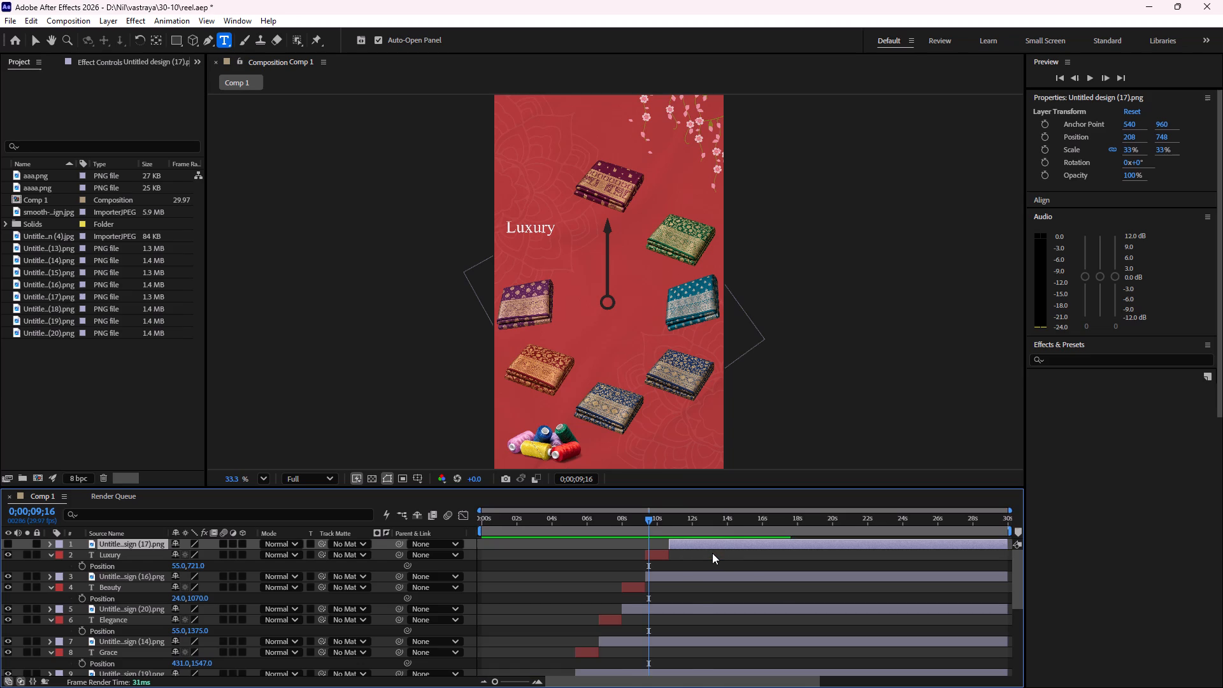
pyautogui.keyDown('alt'); pyautogui.scroll(-3, 712, 553); pyautogui.keyUp('alt')
pyautogui.moveTo(652, 517); pyautogui.dragTo(680, 522)
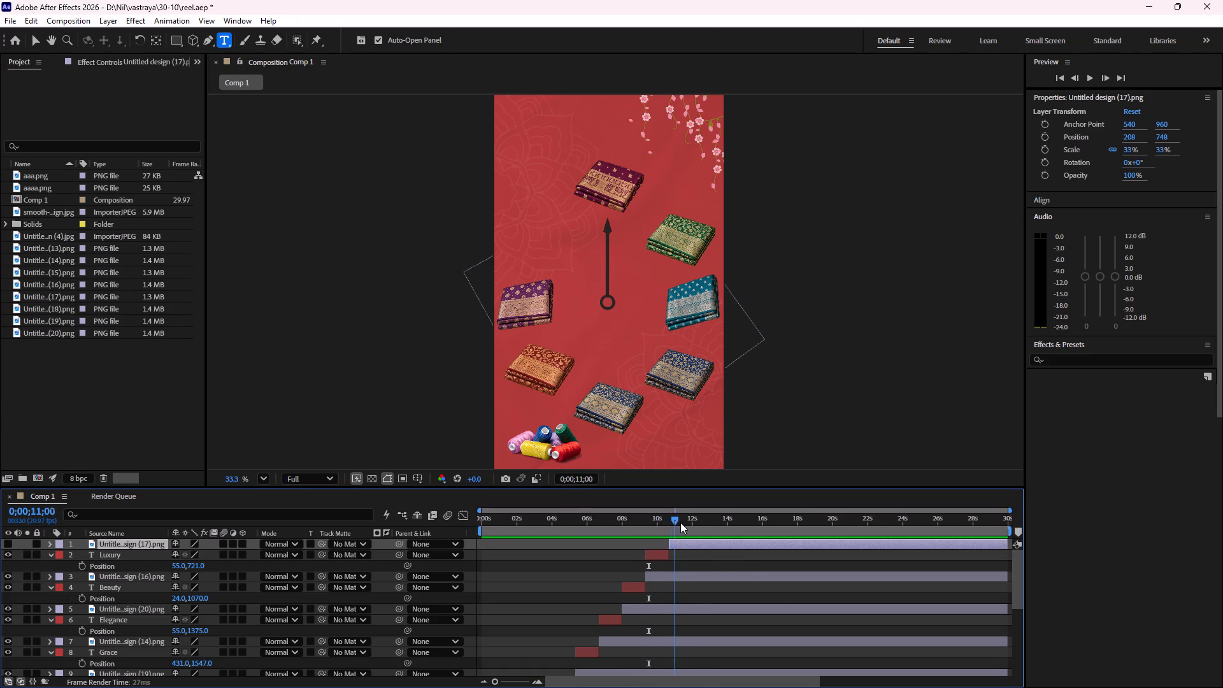
pyautogui.moveTo(680, 522); pyautogui.dragTo(666, 523)
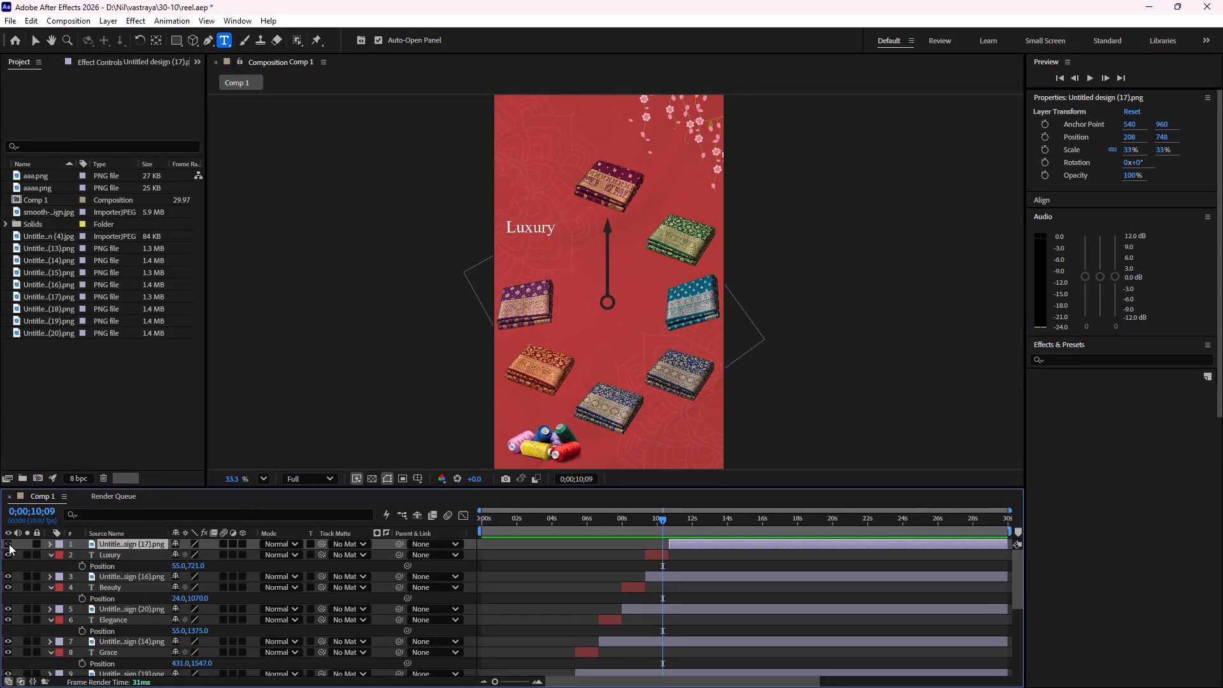
pyautogui.click(9, 544)
# Scrub through the composition back to its start and examine how the title and saree layers follow one another.
pyautogui.moveTo(662, 520); pyautogui.dragTo(685, 526)
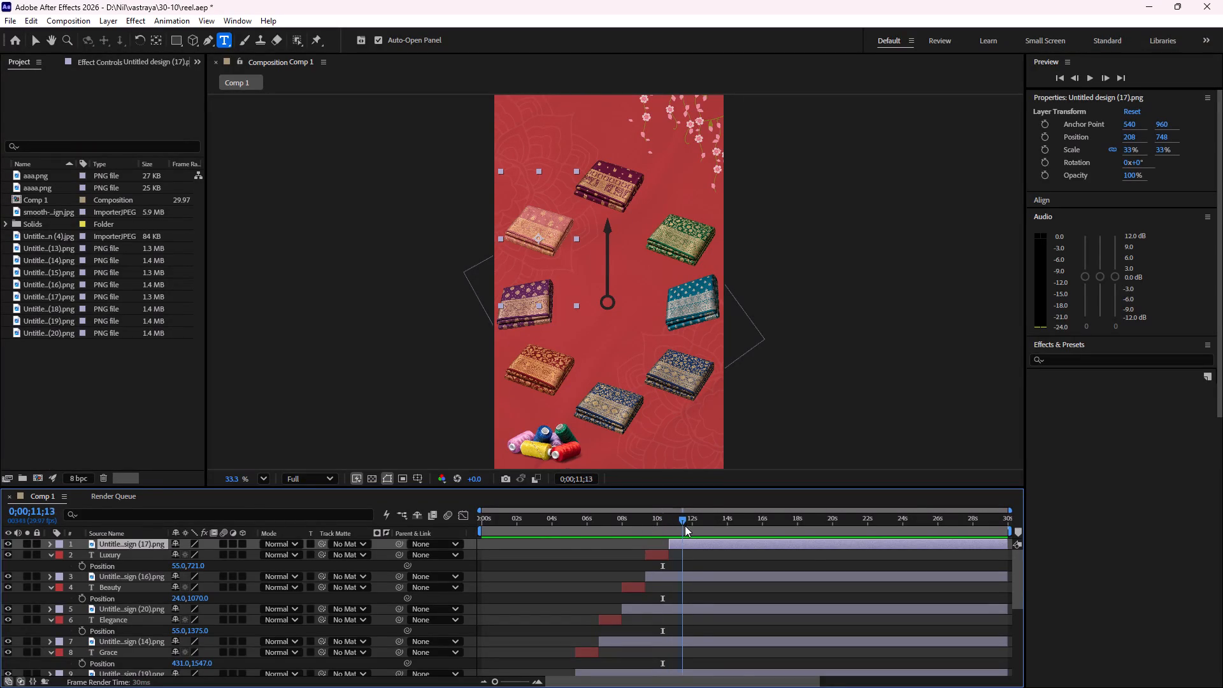
pyautogui.moveTo(685, 526); pyautogui.dragTo(447, 564)
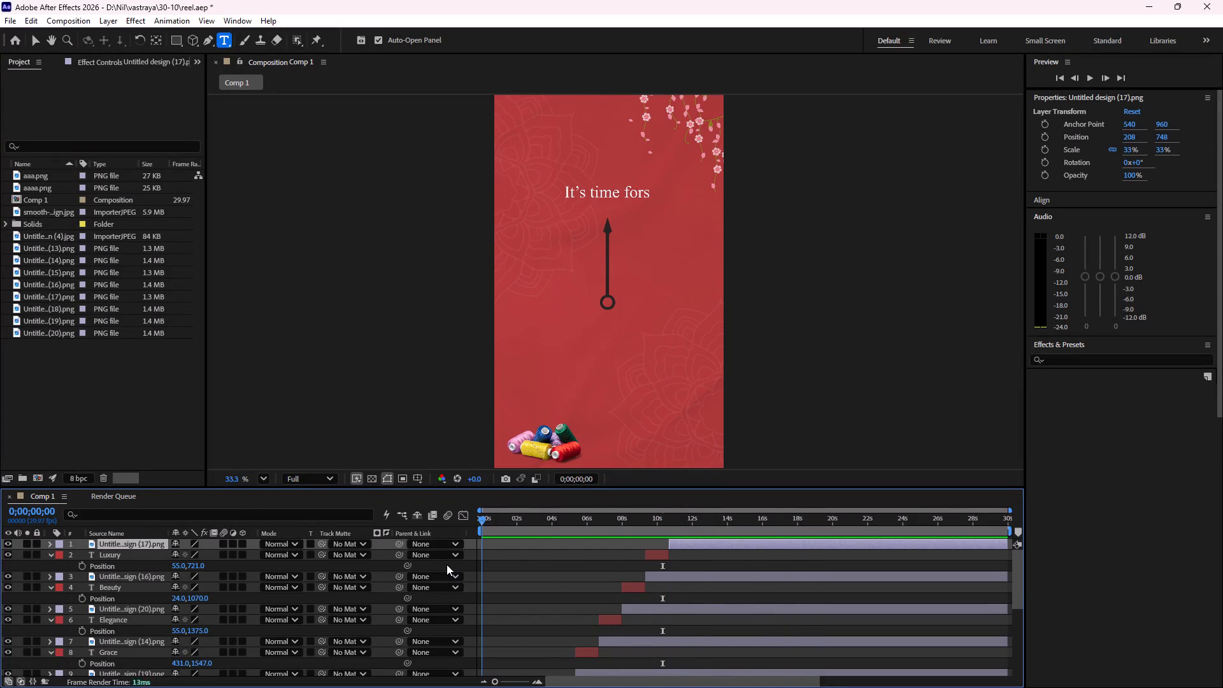
pyautogui.moveTo(447, 564); pyautogui.dragTo(445, 564)
pyautogui.scroll(-1, 668, 382)
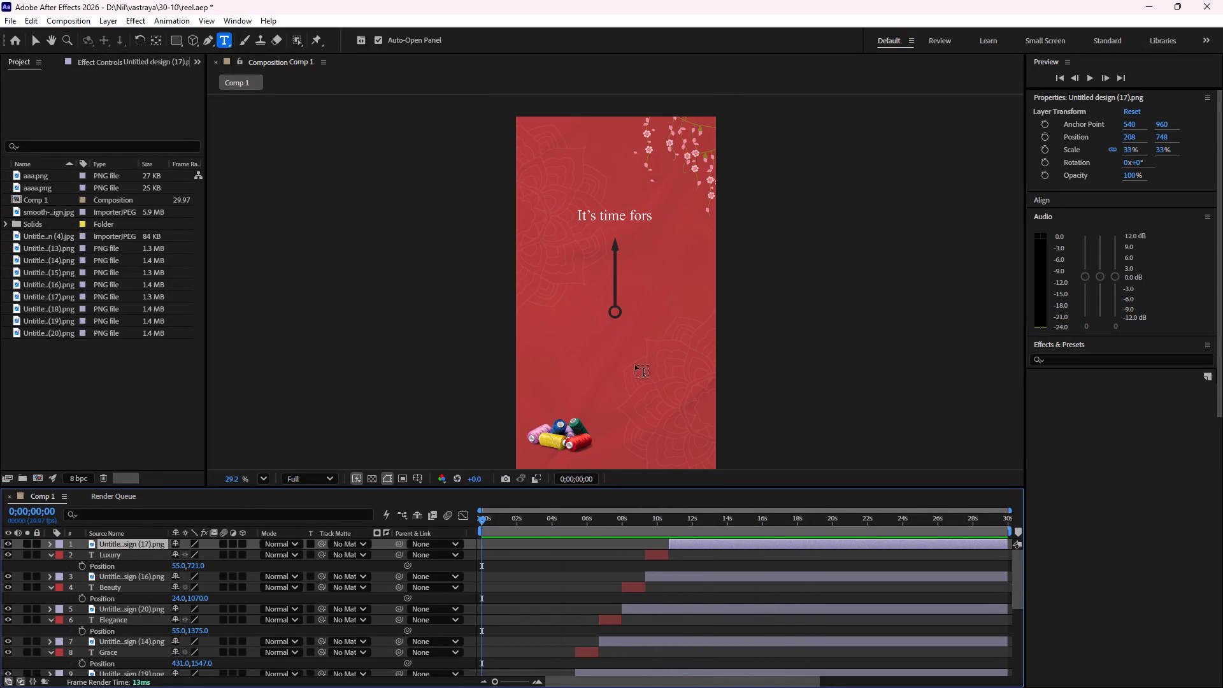
pyautogui.moveTo(623, 345); pyautogui.dragTo(619, 300, button='middle')
pyautogui.scroll(2, 619, 300)
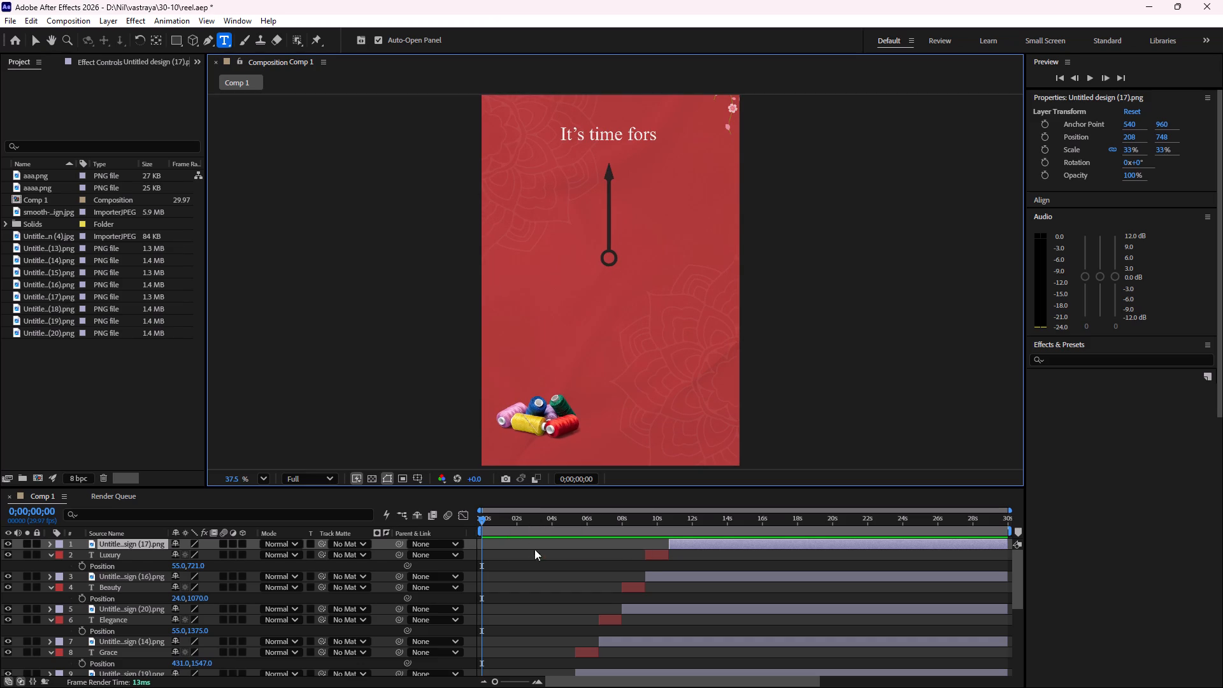
pyautogui.scroll(-7, 549, 591)
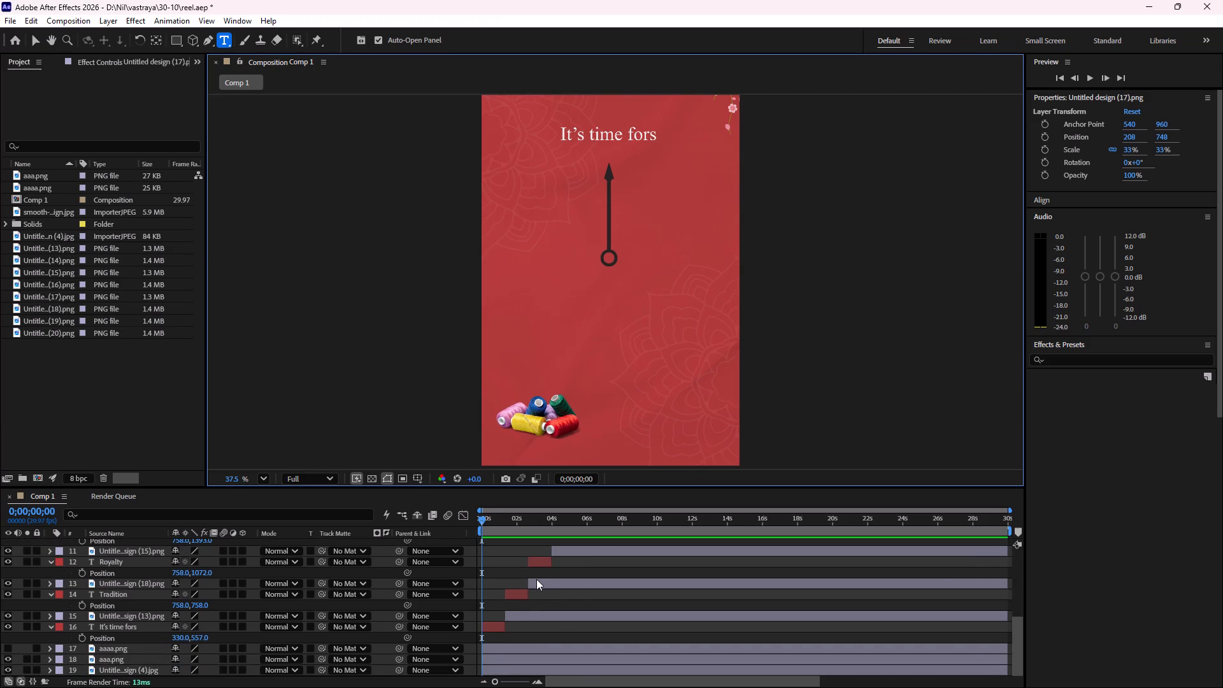
pyautogui.keyDown('alt'); pyautogui.scroll(2, 523, 592); pyautogui.keyUp('alt')
pyautogui.scroll(3, 540, 594)
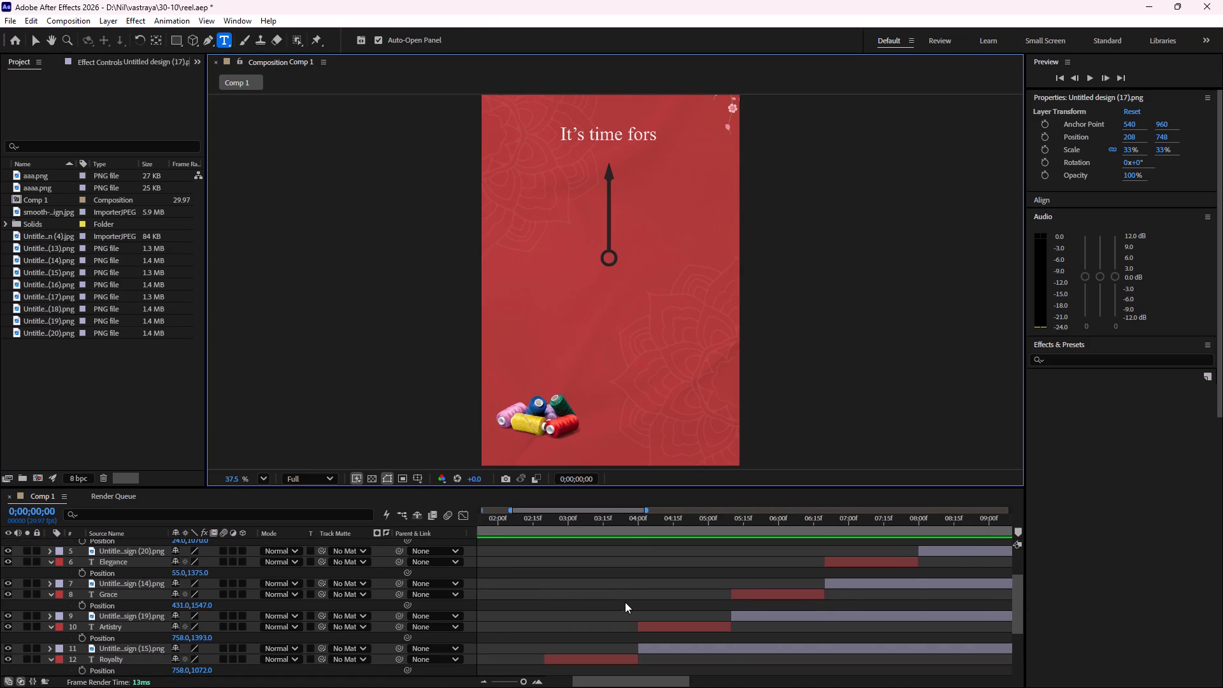
pyautogui.scroll(1, 627, 600)
pyautogui.scroll(-2, 629, 601)
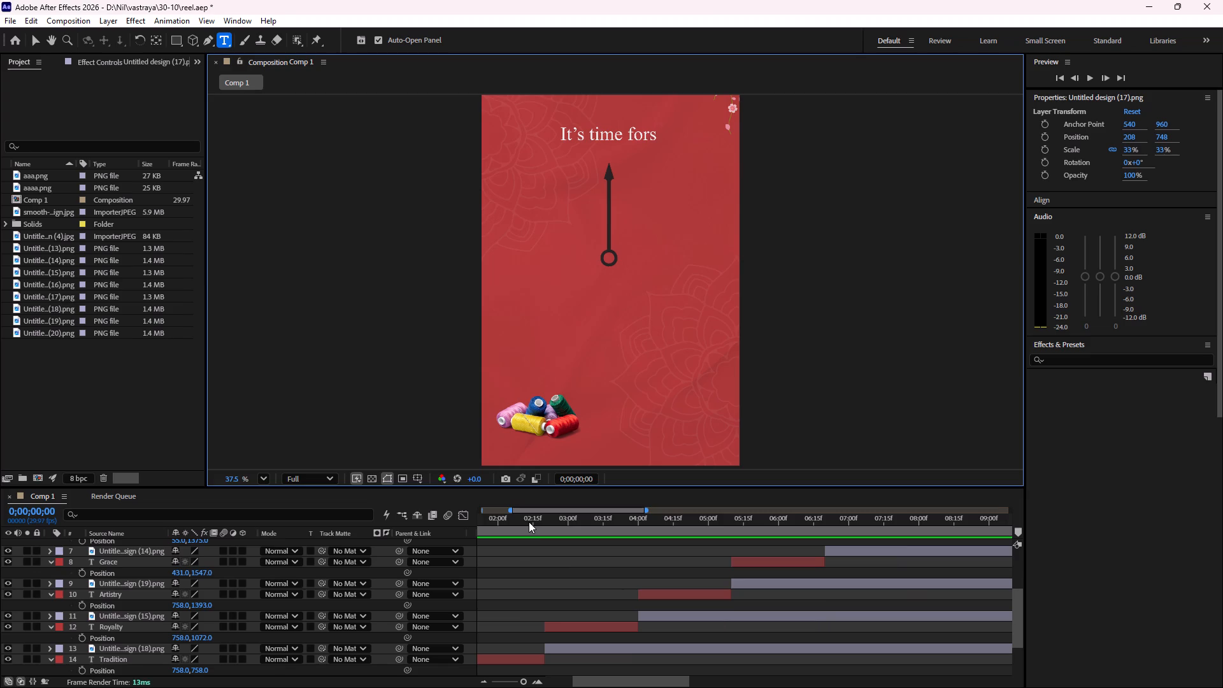
# Move the current time to the start of the Tradition text layer at 0;00;01;10.
pyautogui.moveTo(533, 515); pyautogui.dragTo(544, 517)
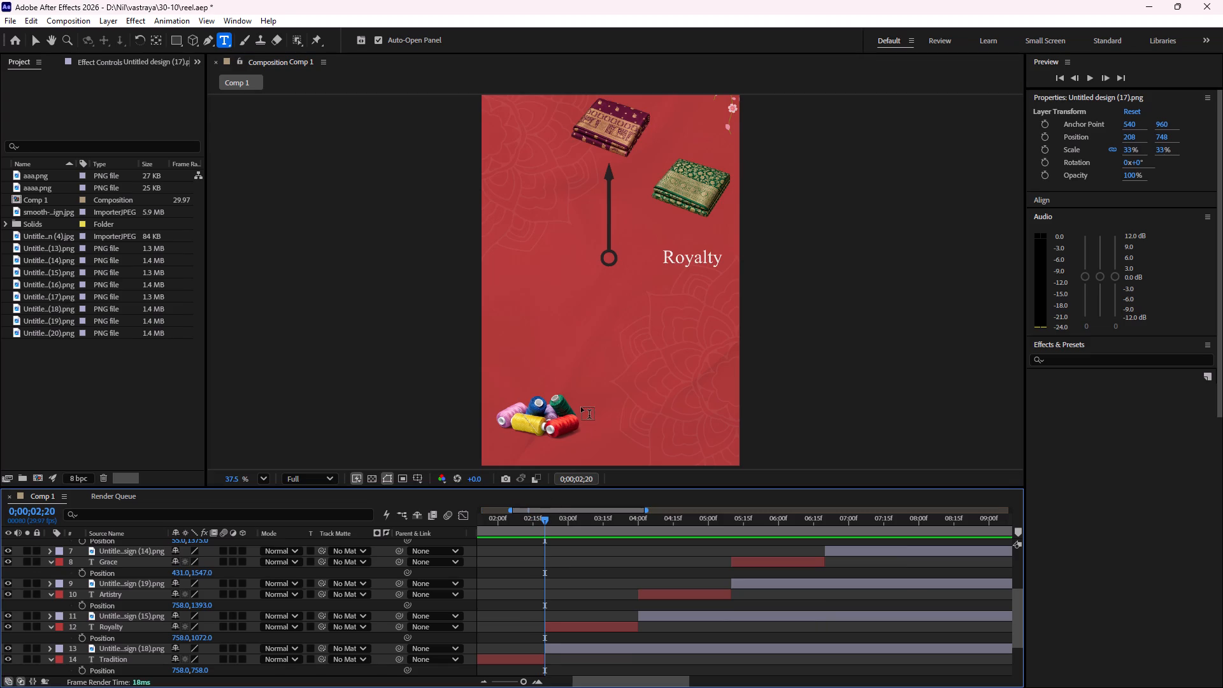
pyautogui.moveTo(547, 527); pyautogui.dragTo(543, 527)
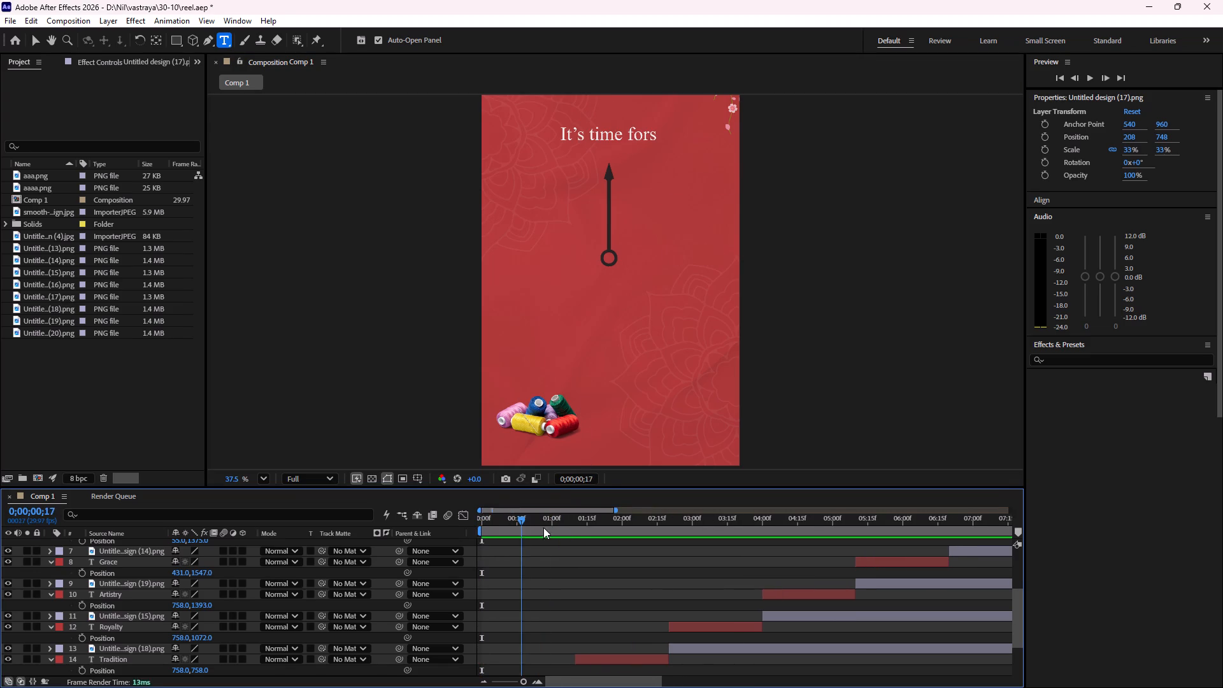
pyautogui.moveTo(543, 527); pyautogui.dragTo(572, 526)
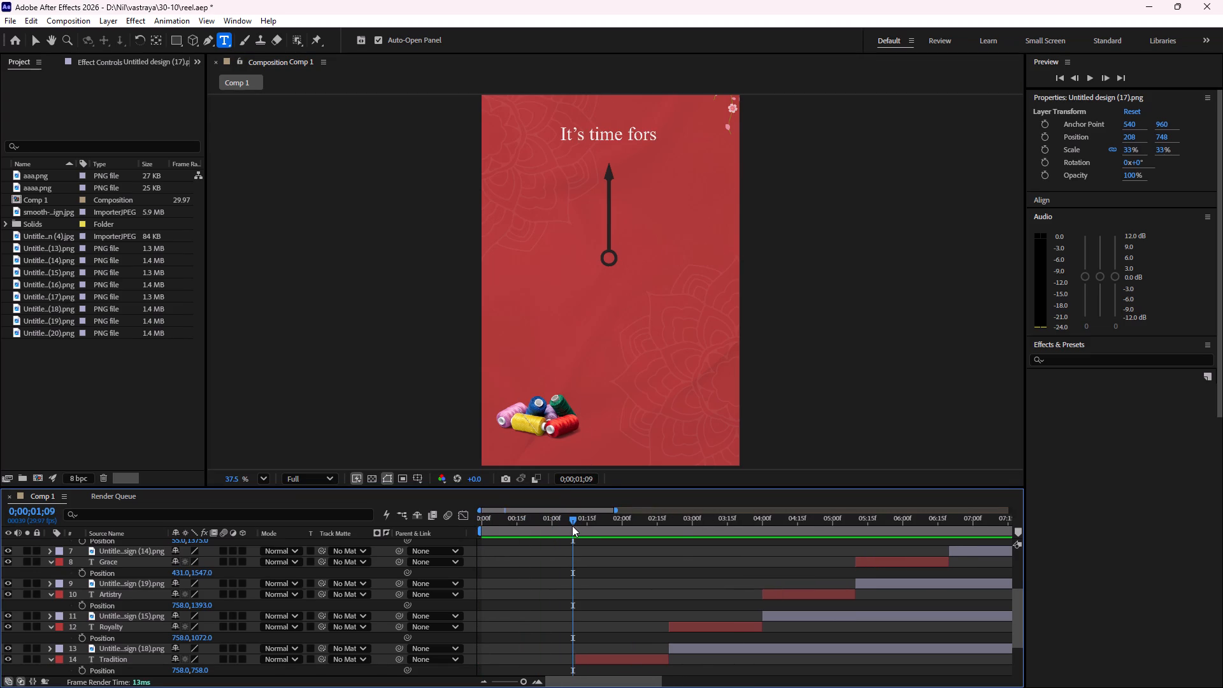
pyautogui.click(575, 519)
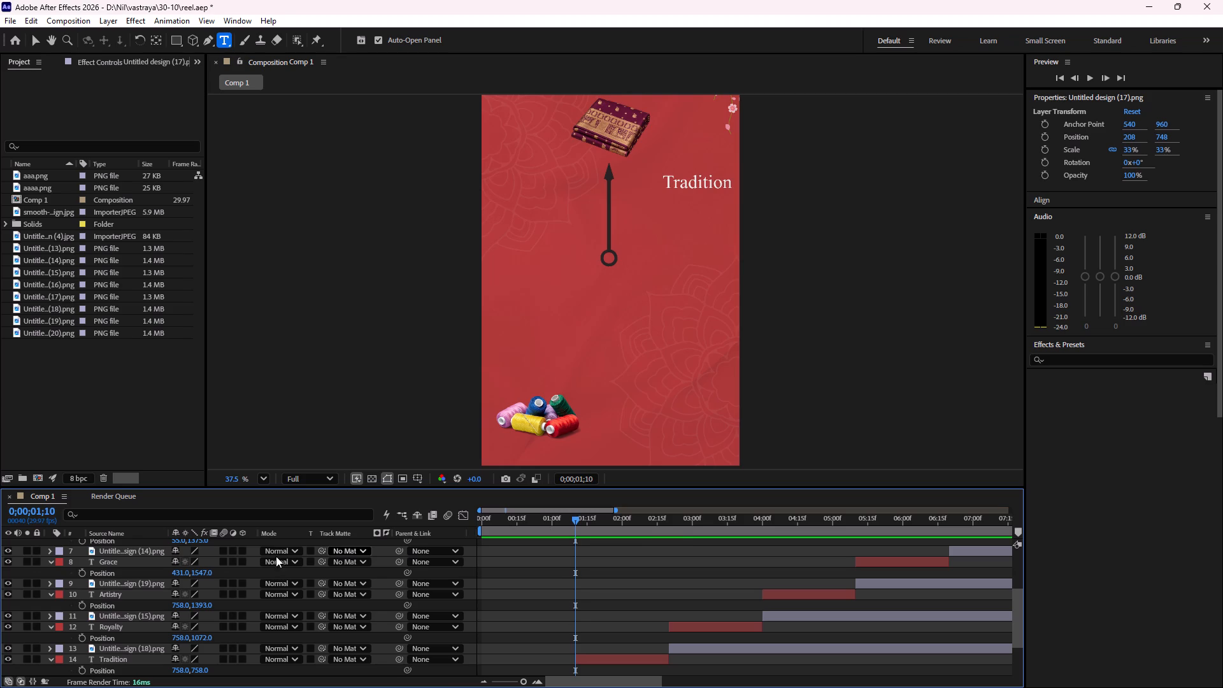
# Collapse the open Position properties of all the text layers, from Luxury down to It's time fors.
pyautogui.click(52, 564)
pyautogui.click(48, 583)
pyautogui.scroll(2, 54, 565)
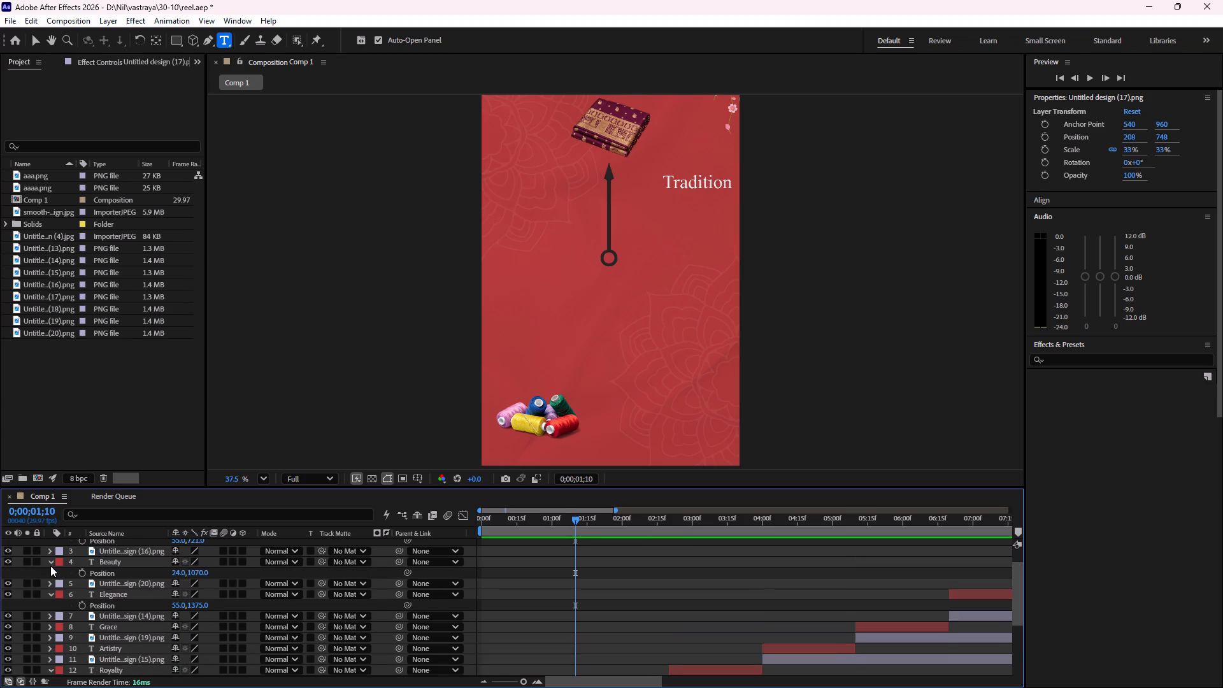
pyautogui.scroll(1, 50, 566)
pyautogui.click(49, 555)
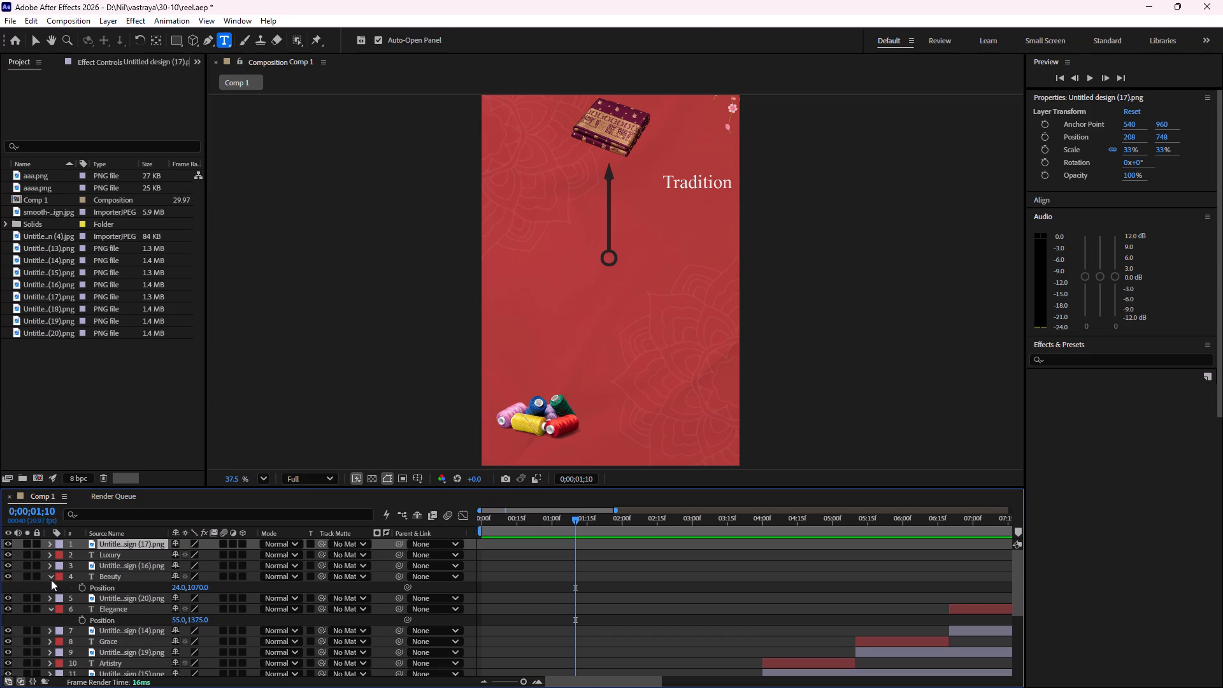
pyautogui.click(49, 577)
pyautogui.click(51, 597)
pyautogui.scroll(-2, 96, 599)
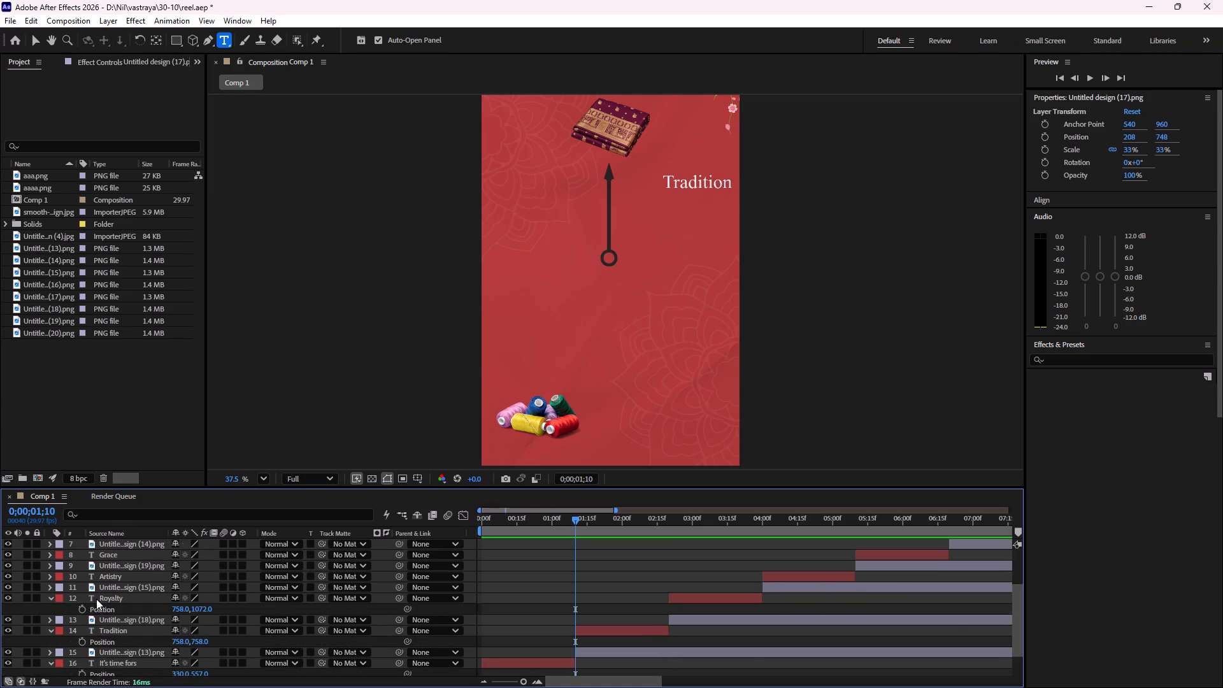
pyautogui.click(52, 599)
pyautogui.click(51, 617)
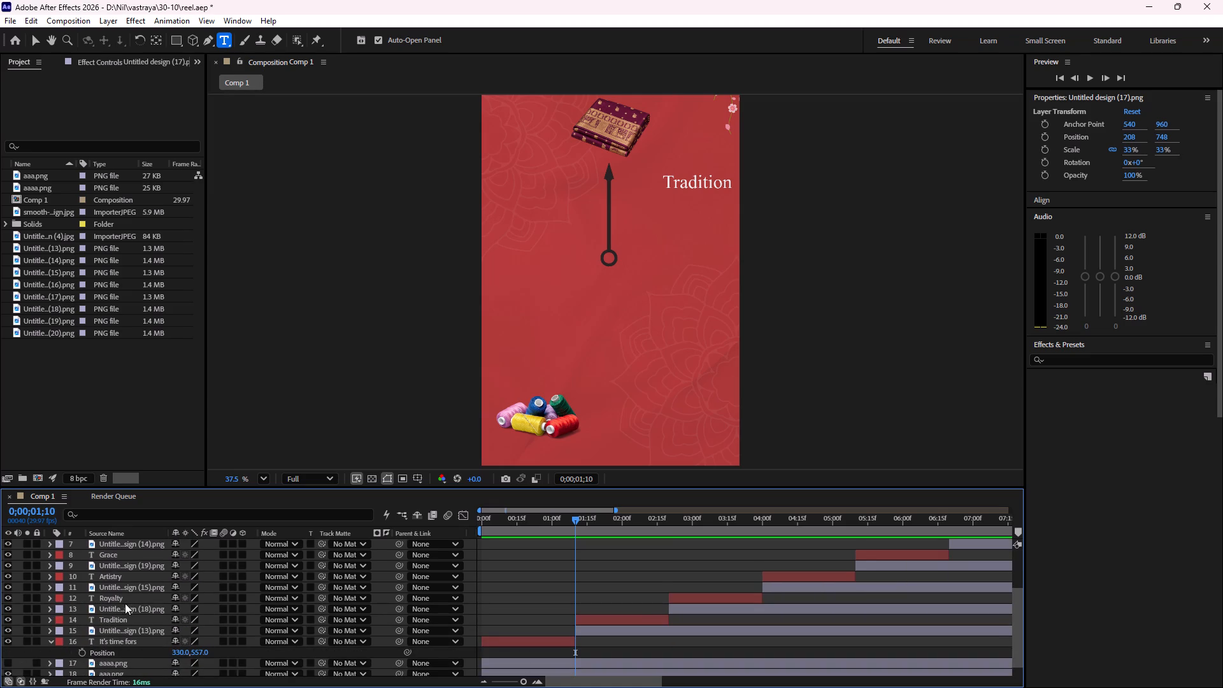
pyautogui.scroll(-2, 122, 605)
pyautogui.click(48, 627)
pyautogui.scroll(-1, 129, 626)
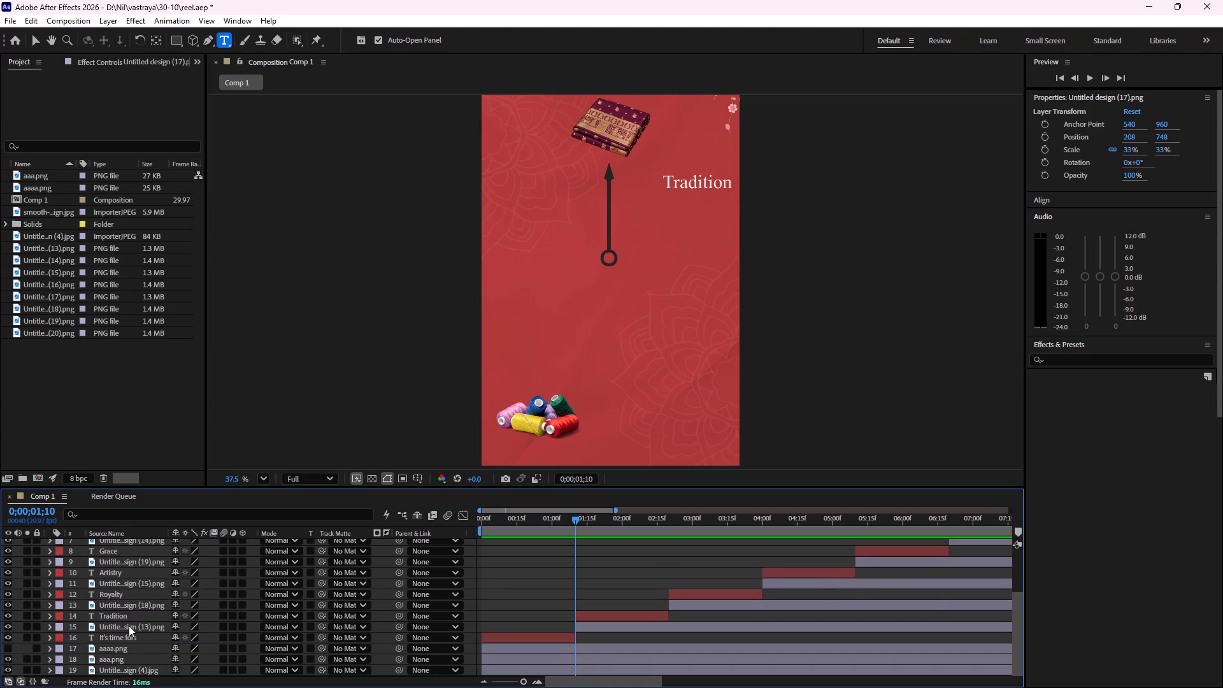
# Make the aaaa.png clock hand visible and add a 0° Rotation keyframe to it at 0;00;01;09.
pyautogui.click(7, 649)
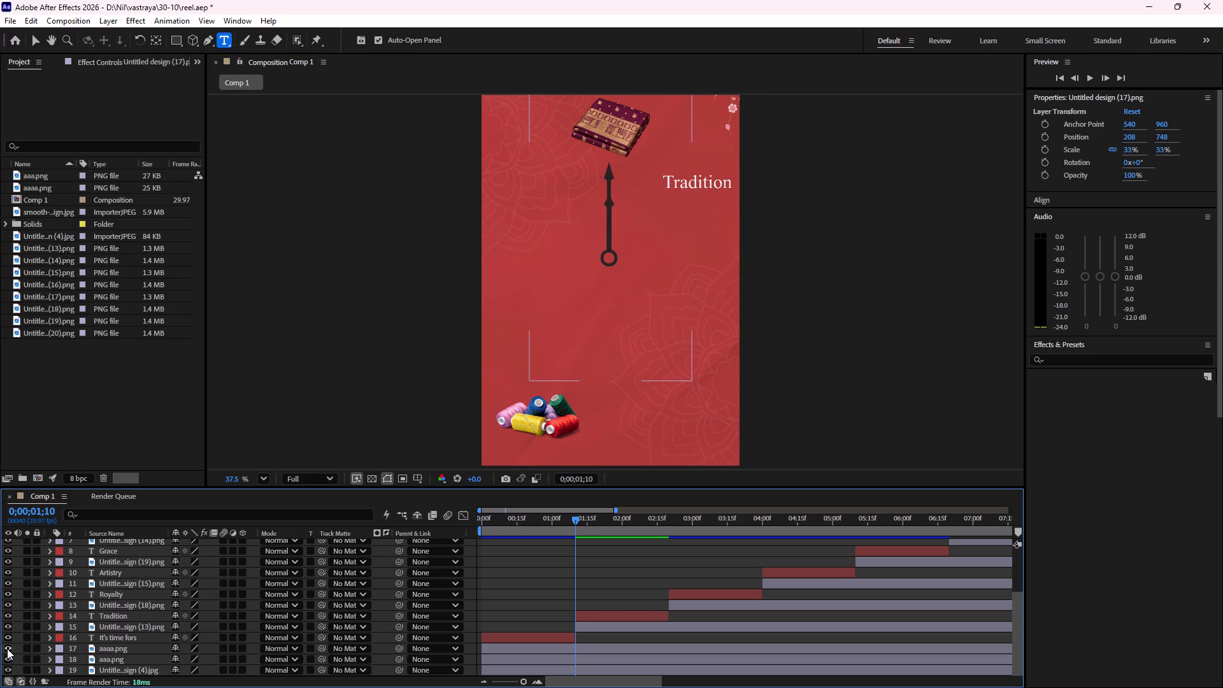
pyautogui.click(108, 650)
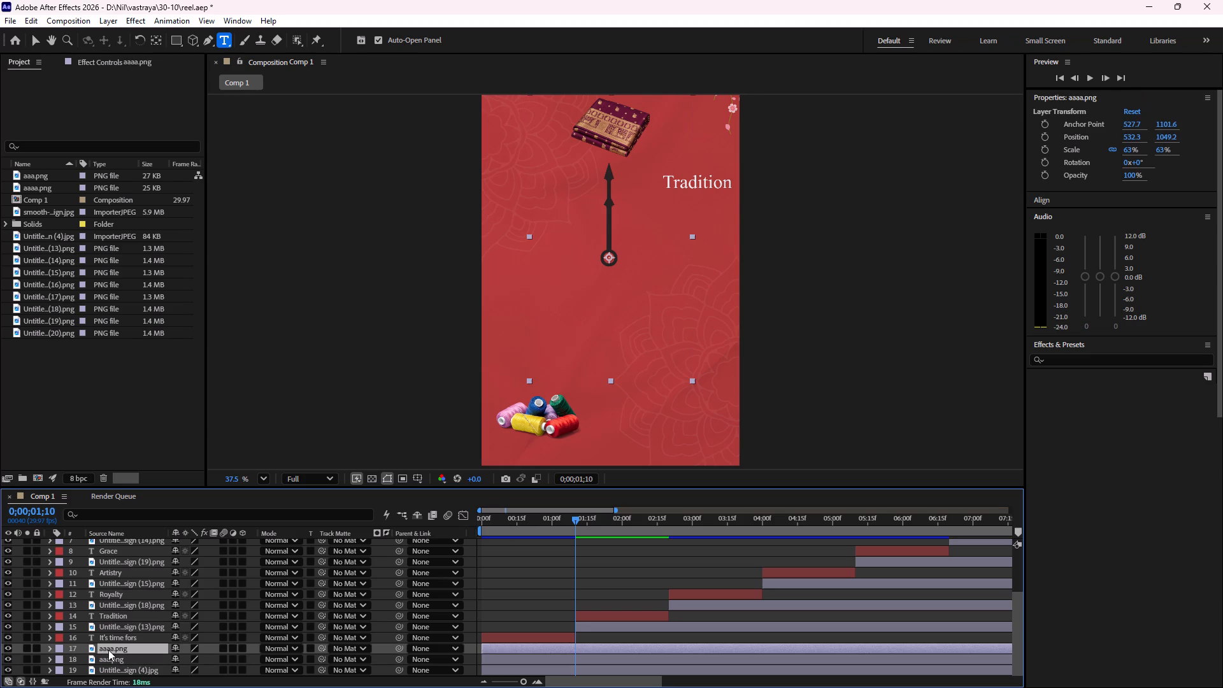
pyautogui.press('r')
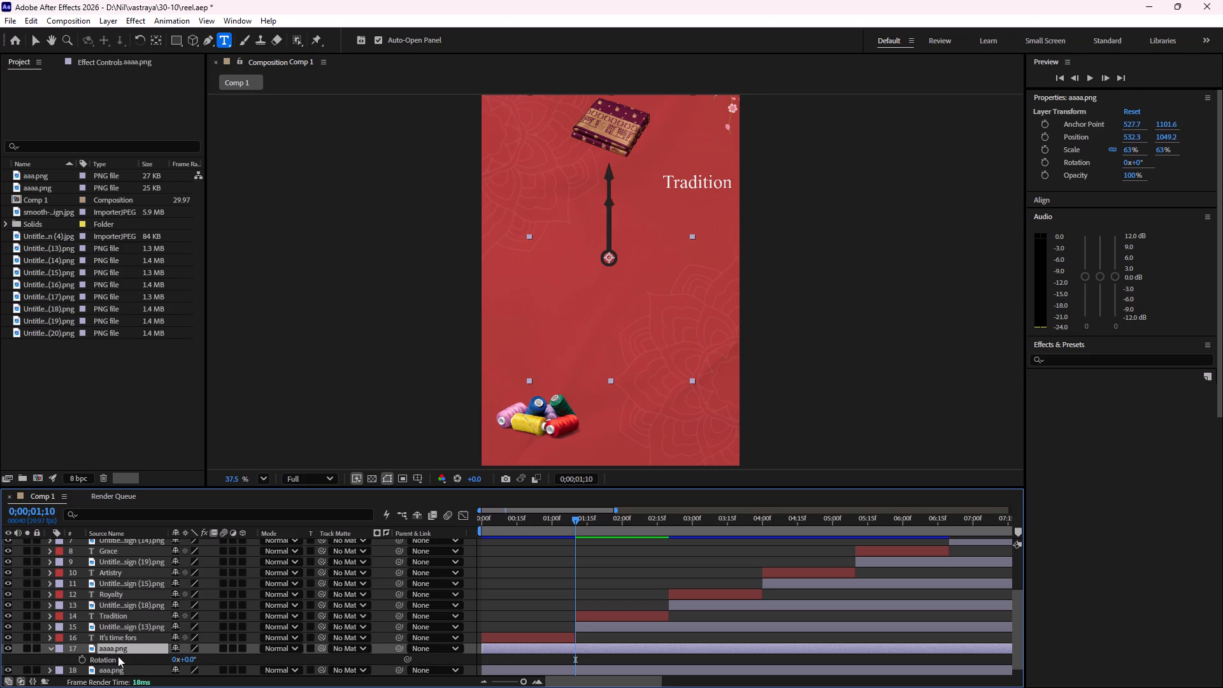
pyautogui.click(83, 656)
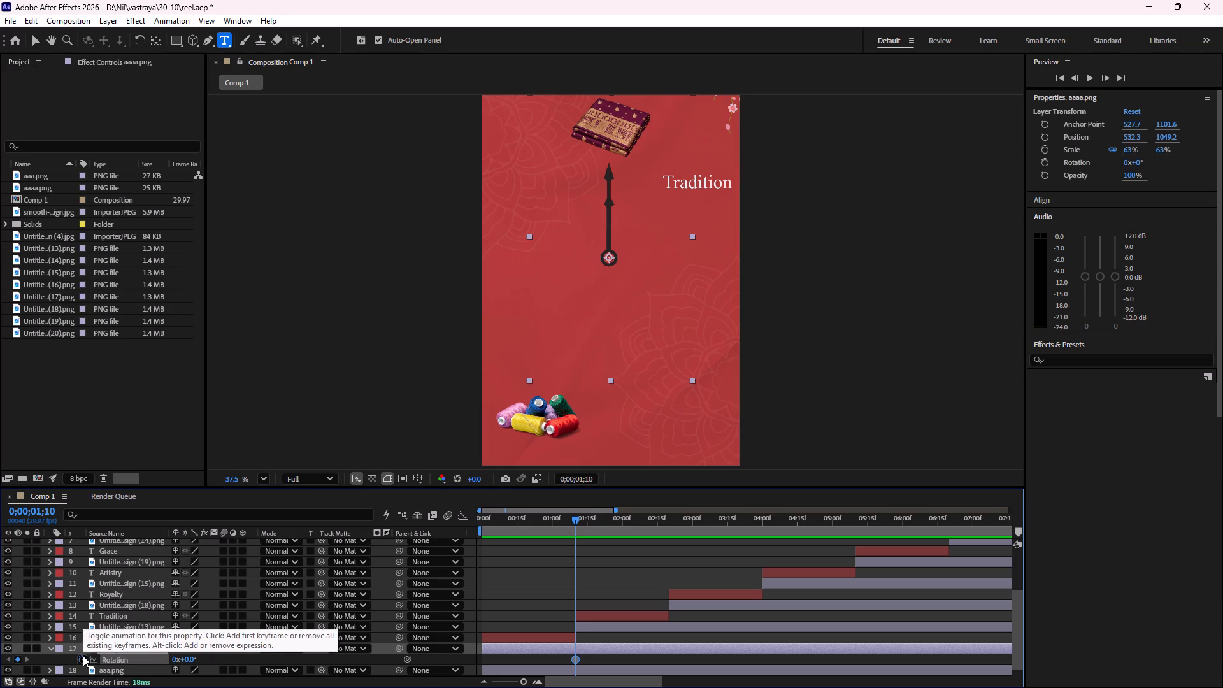
pyautogui.moveTo(577, 659); pyautogui.dragTo(492, 662)
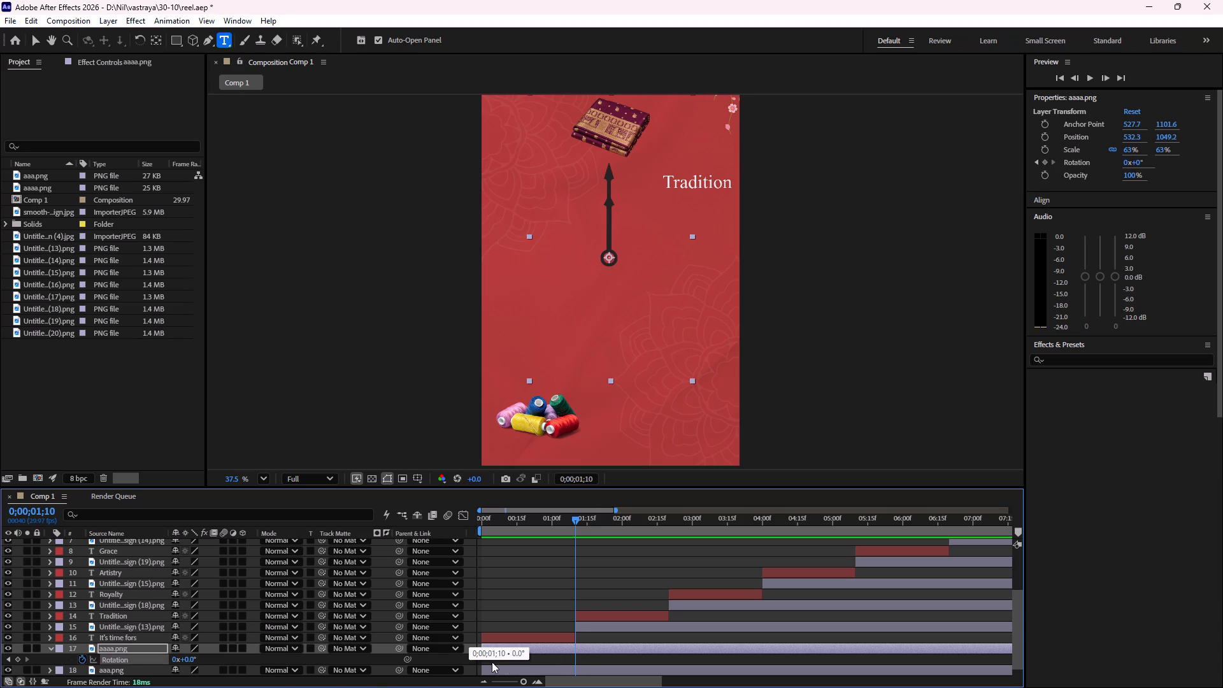
pyautogui.moveTo(492, 662); pyautogui.dragTo(569, 659)
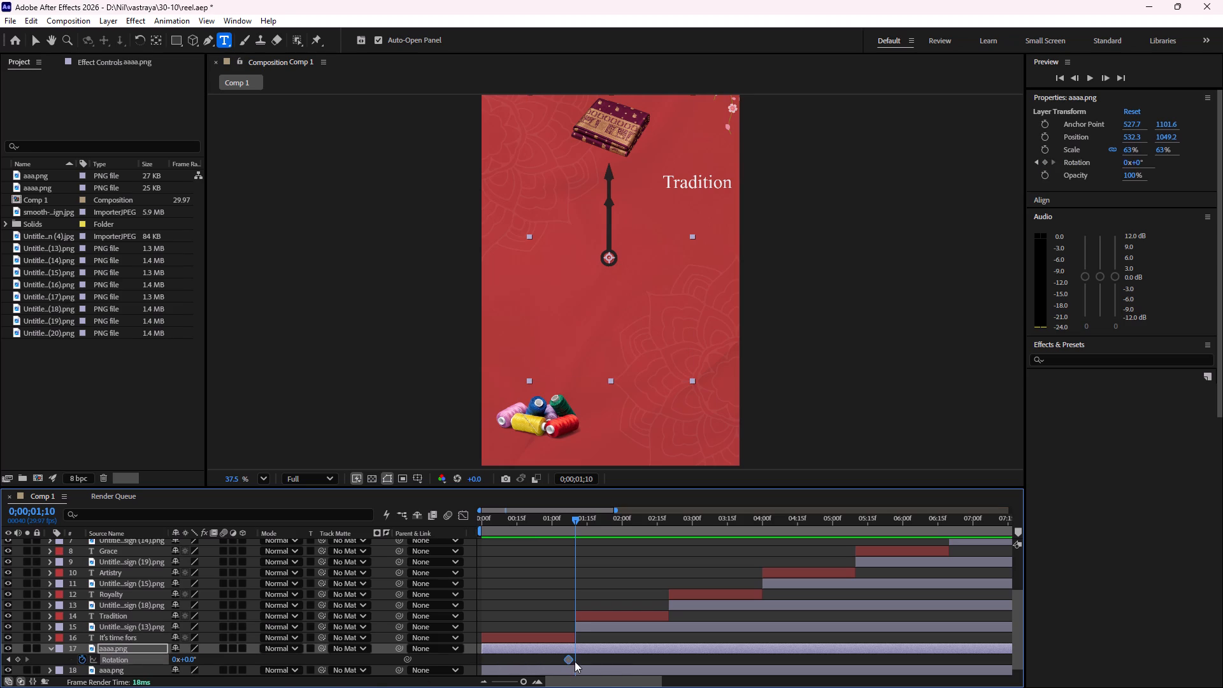
pyautogui.keyDown('ctrl'); pyautogui.scroll(3, 576, 659); pyautogui.keyUp('ctrl')
pyautogui.keyDown('ctrl'); pyautogui.scroll(-3, 575, 657); pyautogui.keyUp('ctrl')
pyautogui.keyDown('alt'); pyautogui.scroll(2, 571, 650); pyautogui.keyUp('alt')
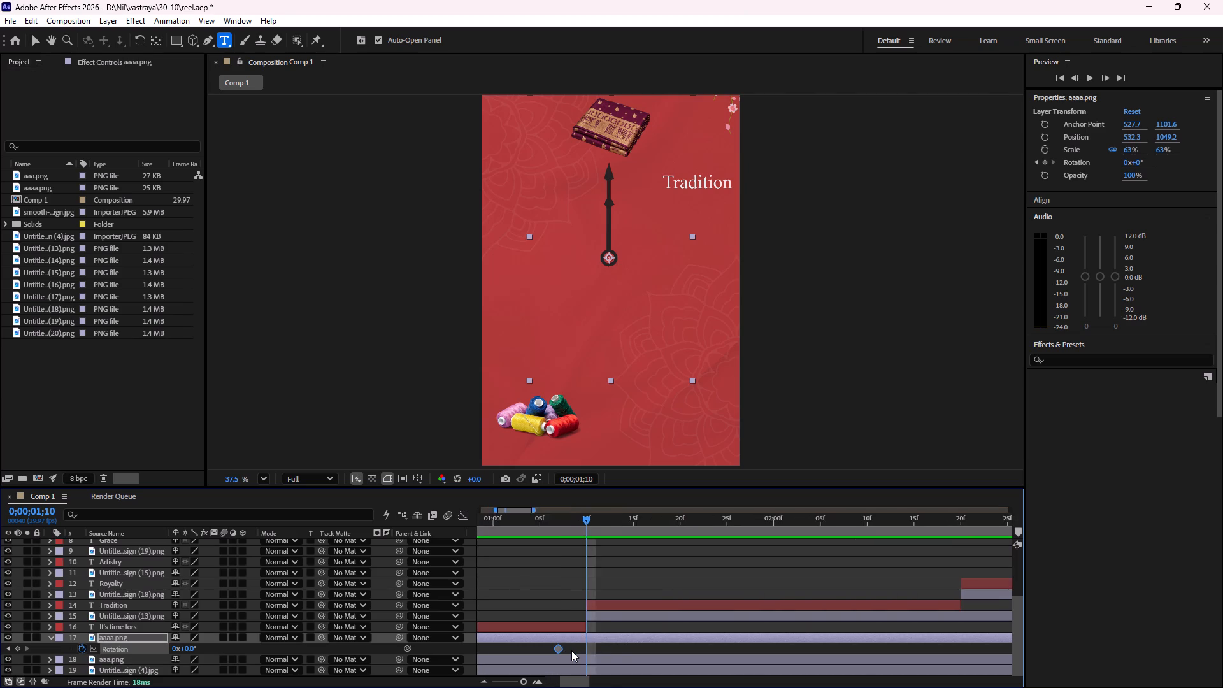
pyautogui.keyDown('alt'); pyautogui.scroll(4, 571, 650); pyautogui.keyUp('alt')
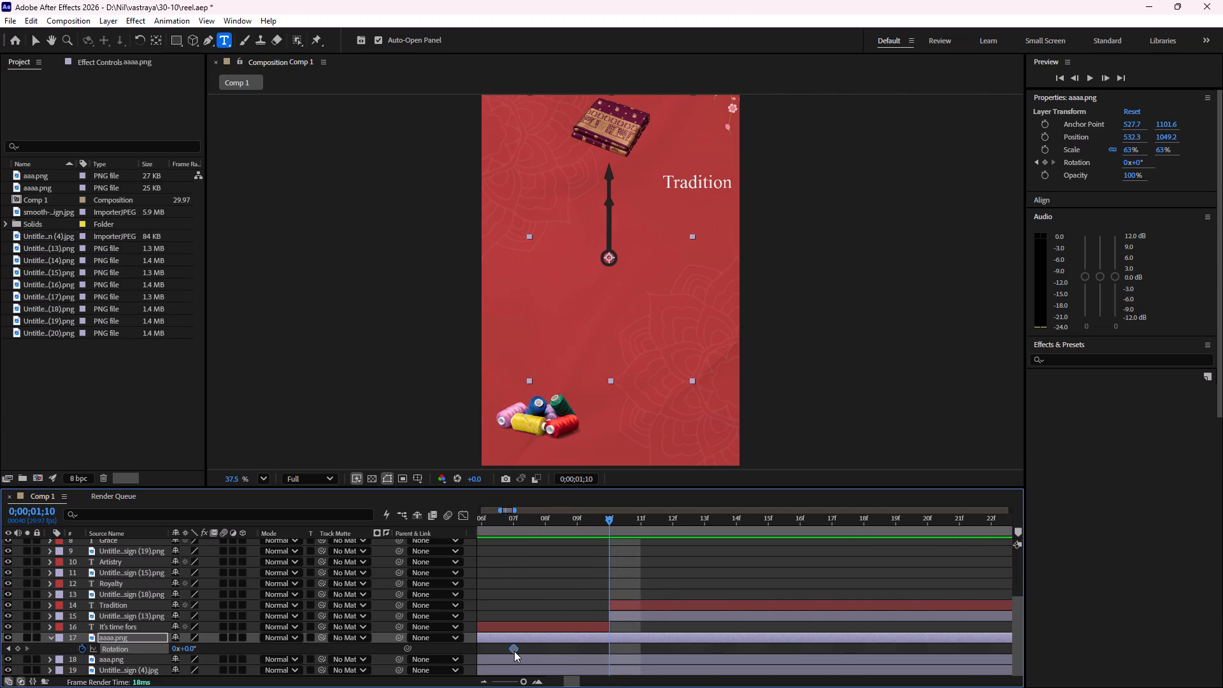
pyautogui.moveTo(514, 651); pyautogui.dragTo(585, 652)
# Set the aaaa.png clock hand's Rotation to 41° at 0;00;01;10.
pyautogui.moveTo(192, 650); pyautogui.dragTo(215, 647)
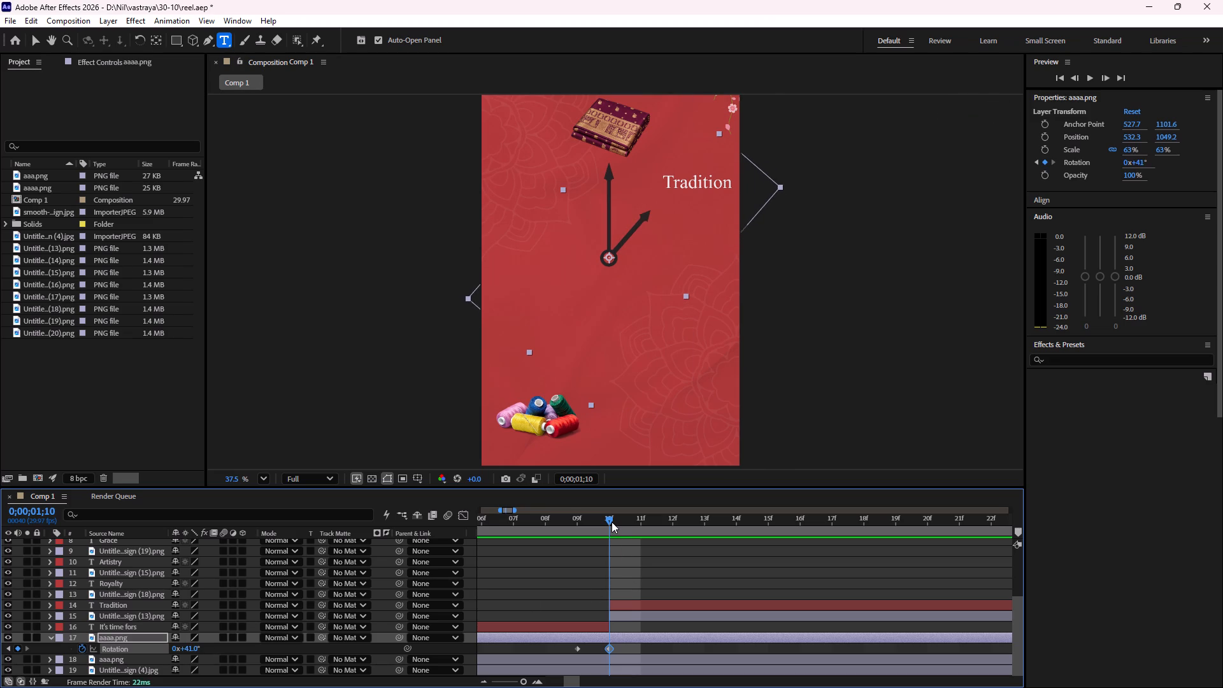
# Add a 41° Rotation keyframe to the aaaa.png clock hand at 0;00;02;19, one frame before the Royalty title starts.
pyautogui.moveTo(611, 522); pyautogui.dragTo(633, 528)
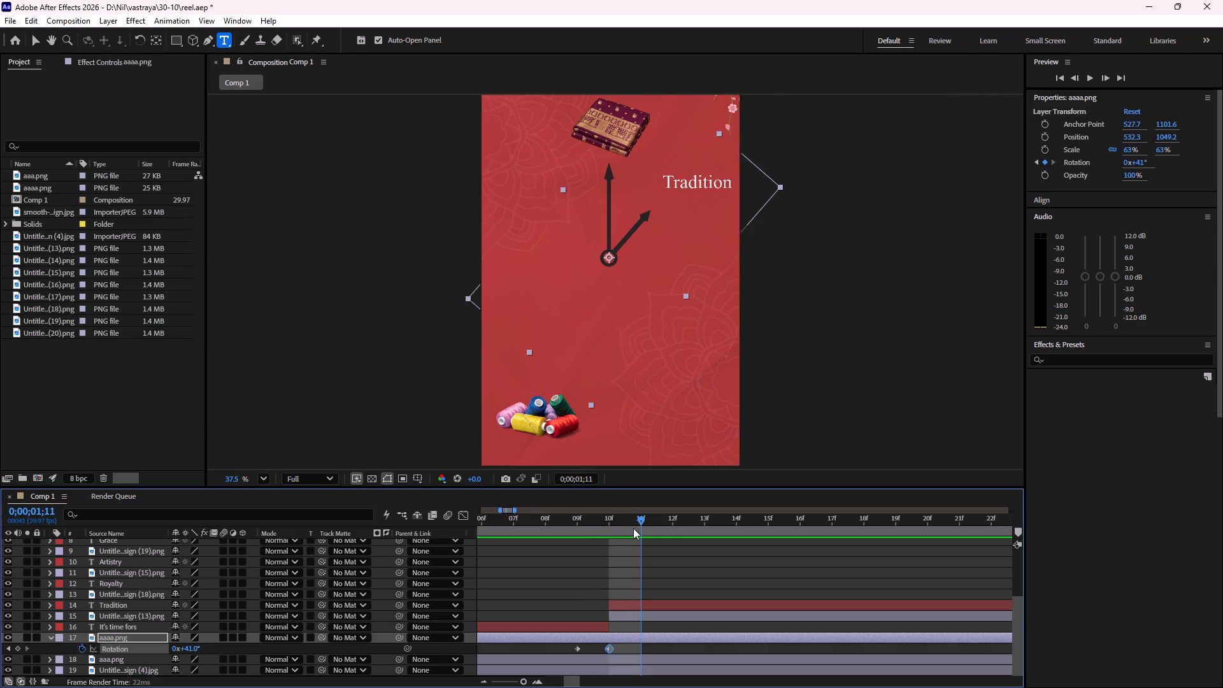
pyautogui.moveTo(633, 528); pyautogui.dragTo(902, 568)
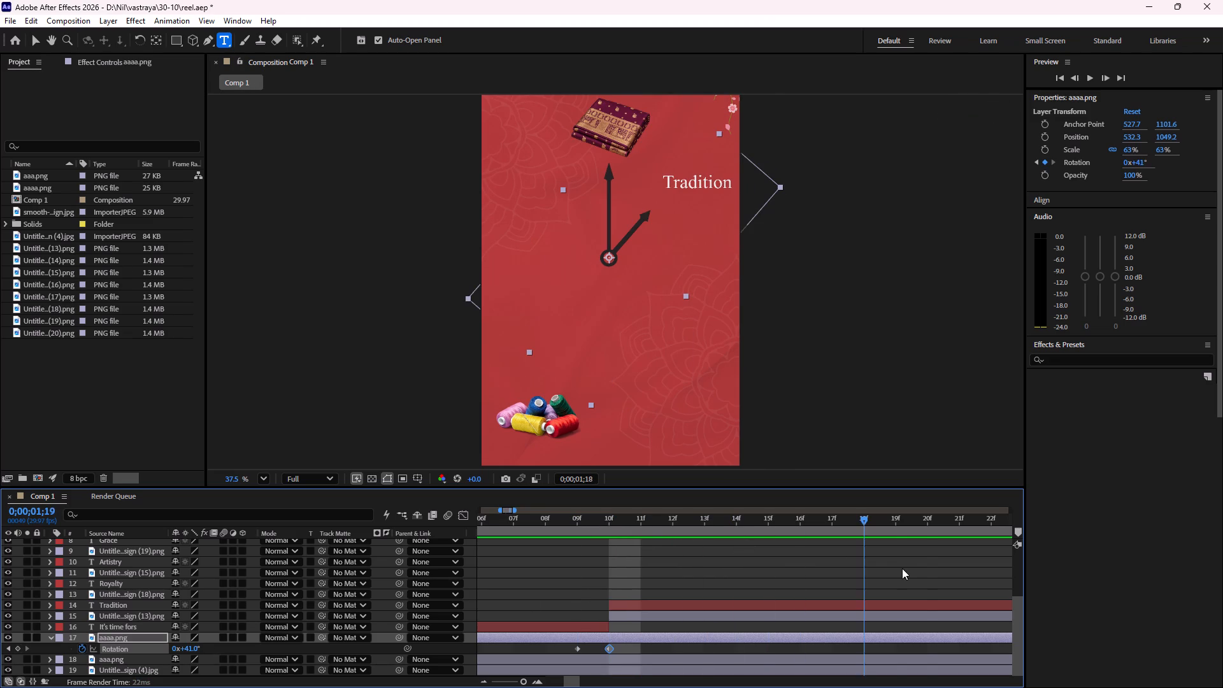
pyautogui.moveTo(902, 568); pyautogui.dragTo(904, 568)
pyautogui.scroll(-2, 818, 574)
pyautogui.moveTo(574, 682); pyautogui.dragTo(587, 682)
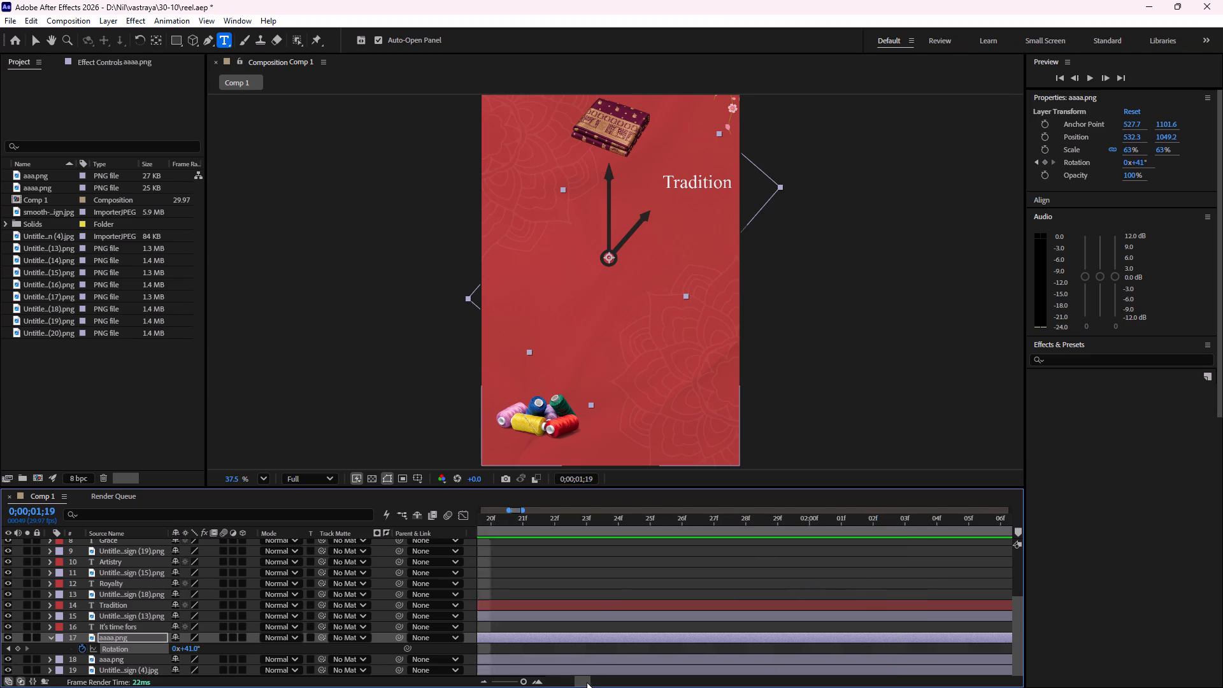
pyautogui.moveTo(587, 682); pyautogui.dragTo(592, 681)
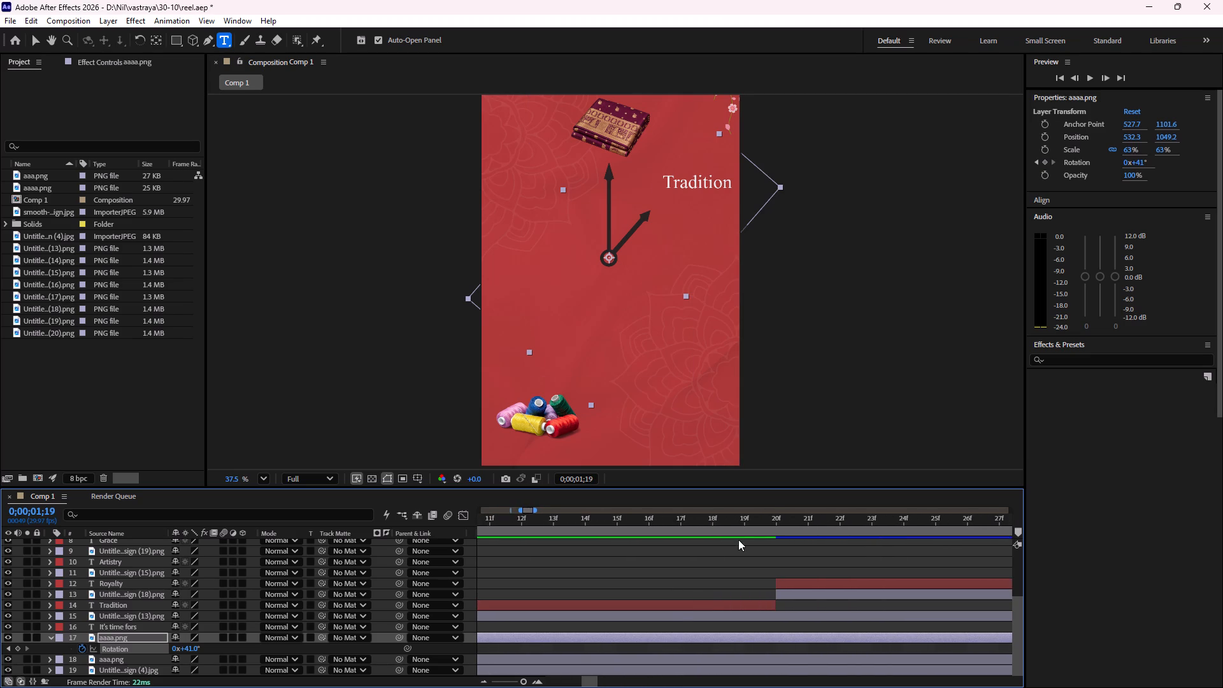
pyautogui.moveTo(774, 522); pyautogui.dragTo(758, 522)
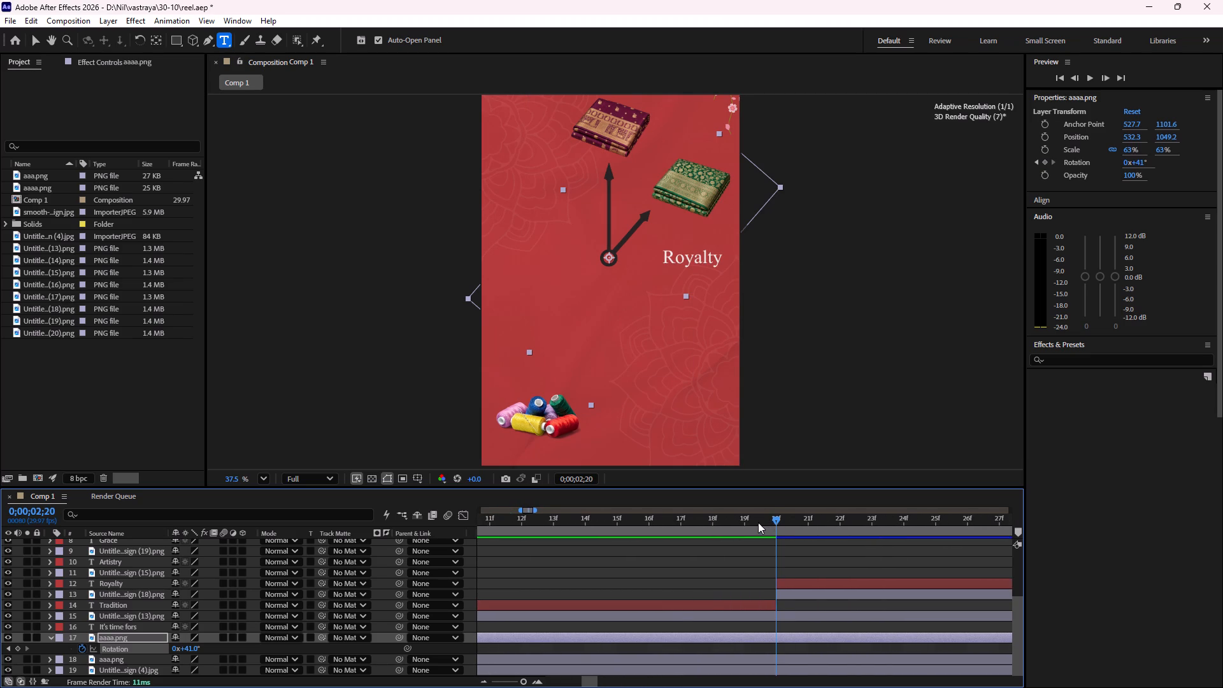
pyautogui.moveTo(758, 522); pyautogui.dragTo(755, 522)
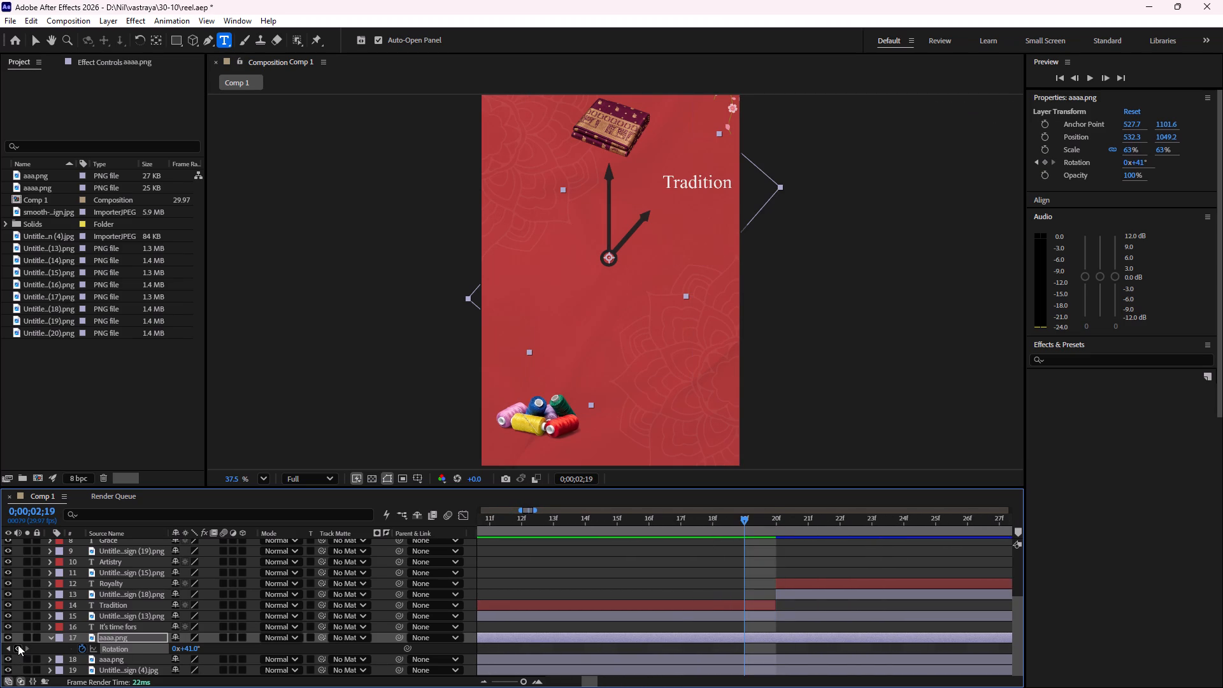
pyautogui.click(18, 645)
# Set the aaaa.png clock hand's Rotation to 90° at 0;00;02;20.
pyautogui.click(775, 517)
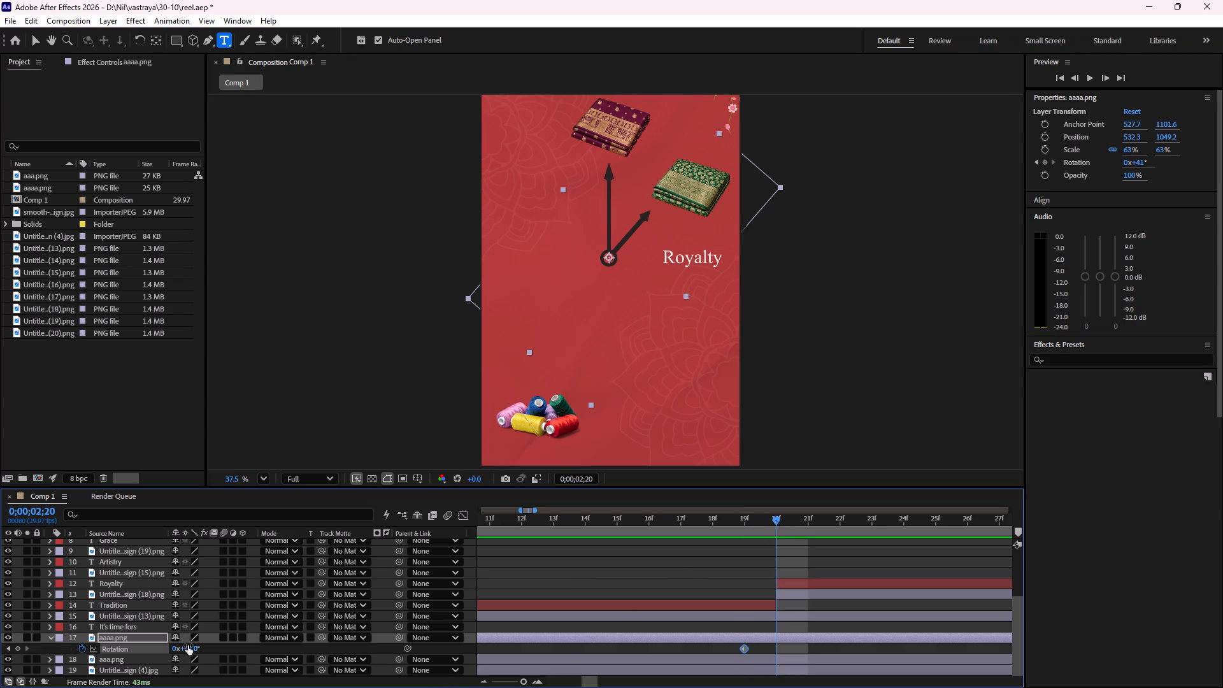
pyautogui.moveTo(192, 647); pyautogui.dragTo(220, 643)
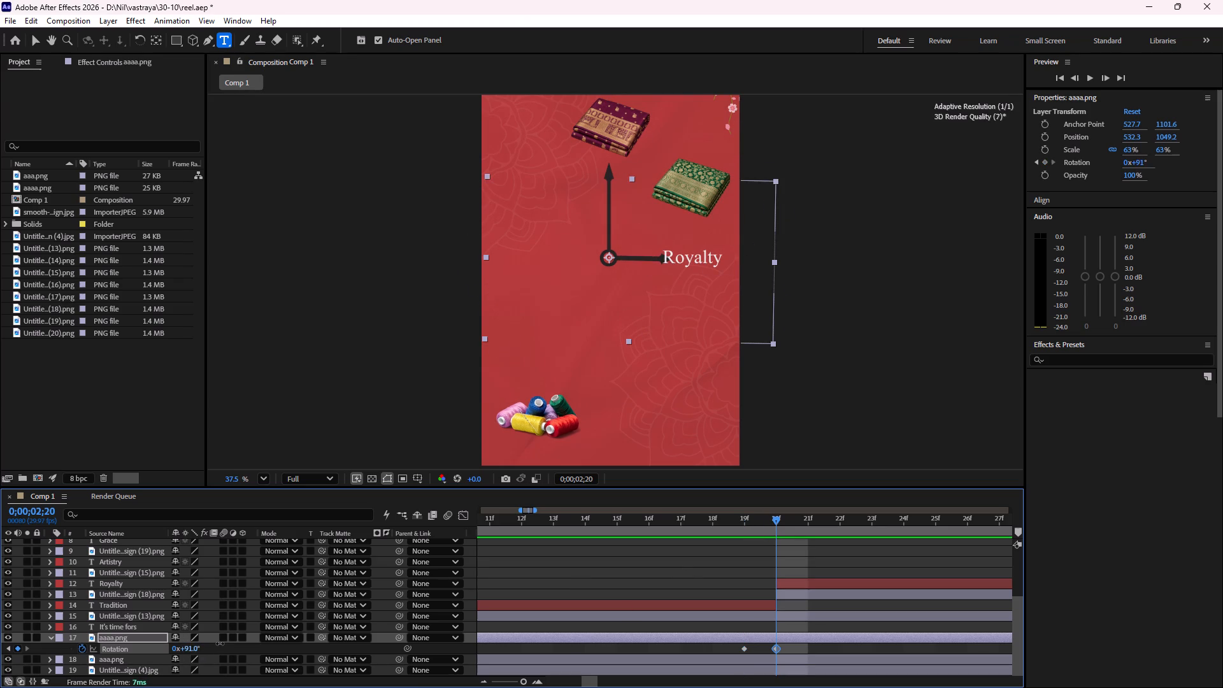
pyautogui.moveTo(220, 643); pyautogui.dragTo(220, 644)
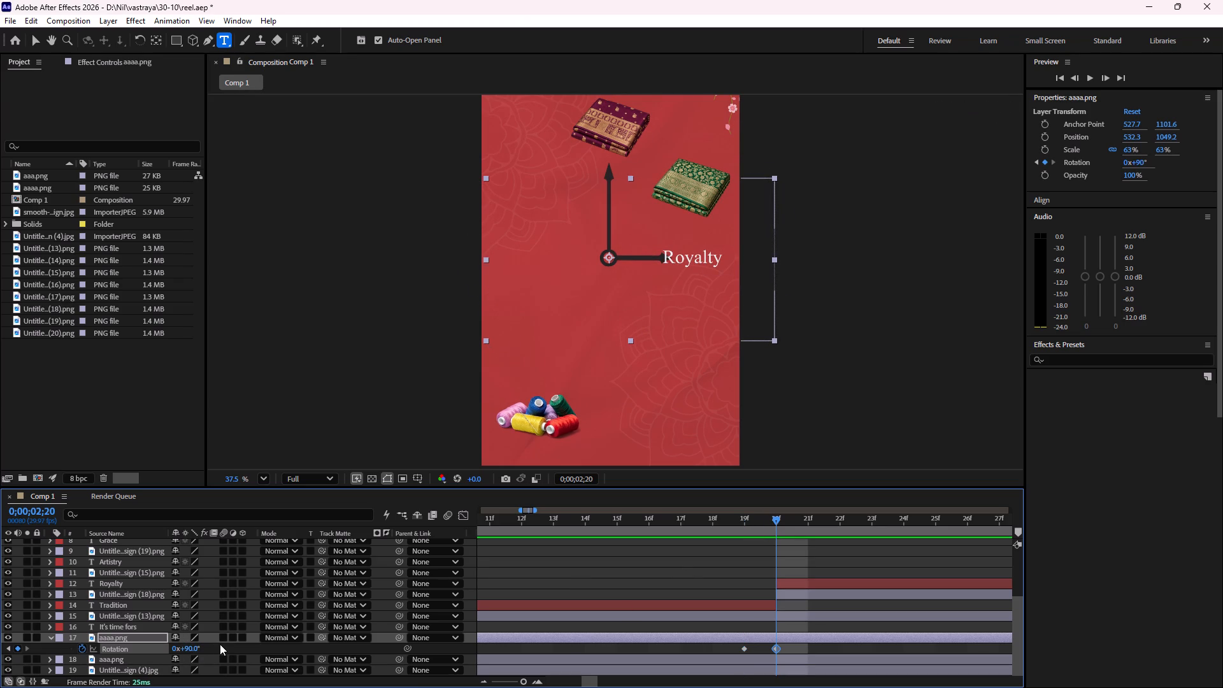
# Move the Royalty text layer horizontally to Position 817, 1072, clear of the clock hand's tip.
pyautogui.click(801, 584)
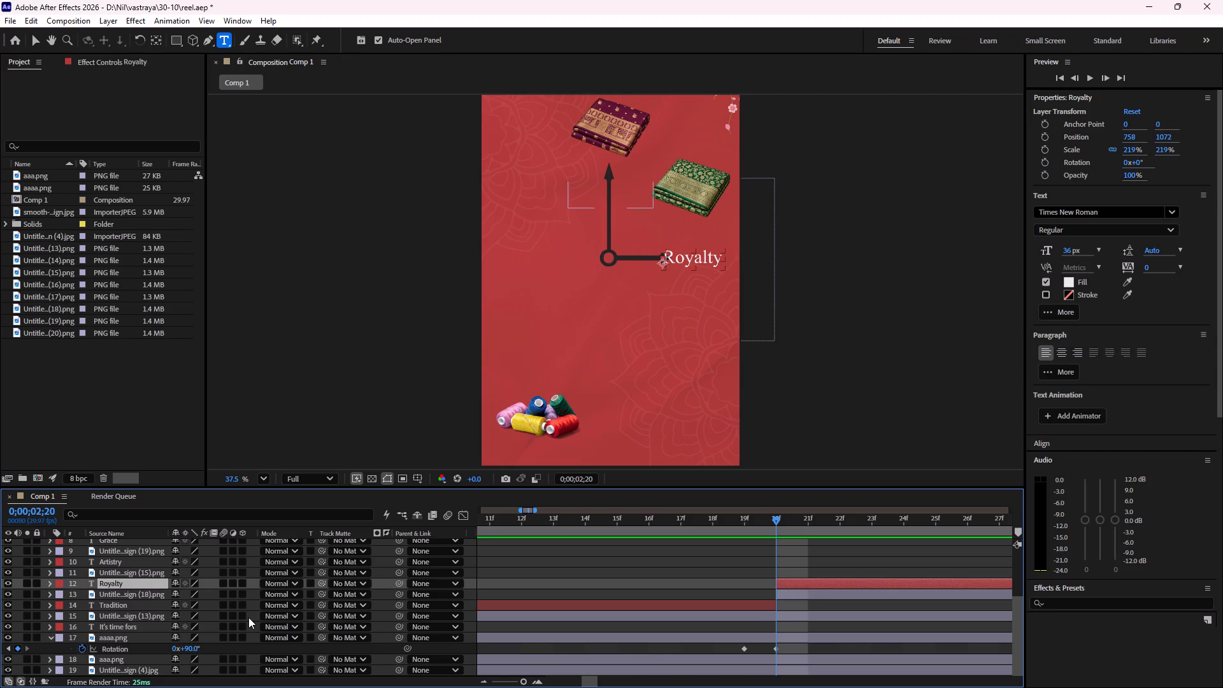
pyautogui.press('p')
pyautogui.moveTo(183, 594); pyautogui.dragTo(206, 591)
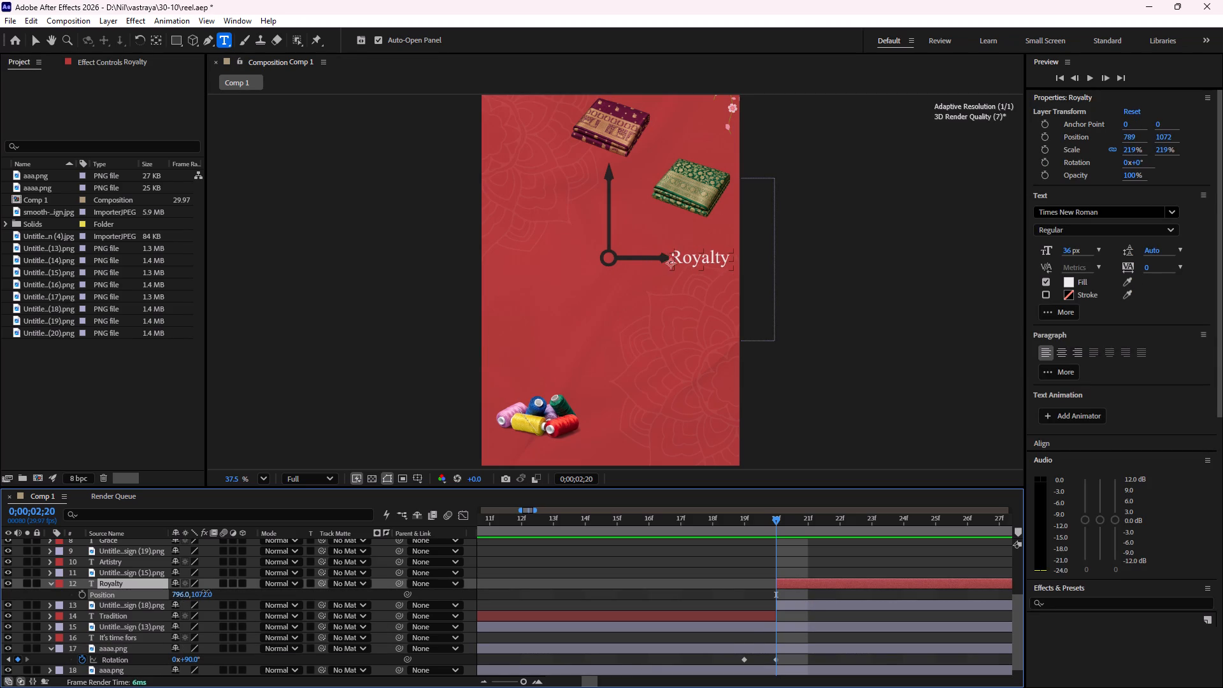
pyautogui.moveTo(206, 591); pyautogui.dragTo(215, 589)
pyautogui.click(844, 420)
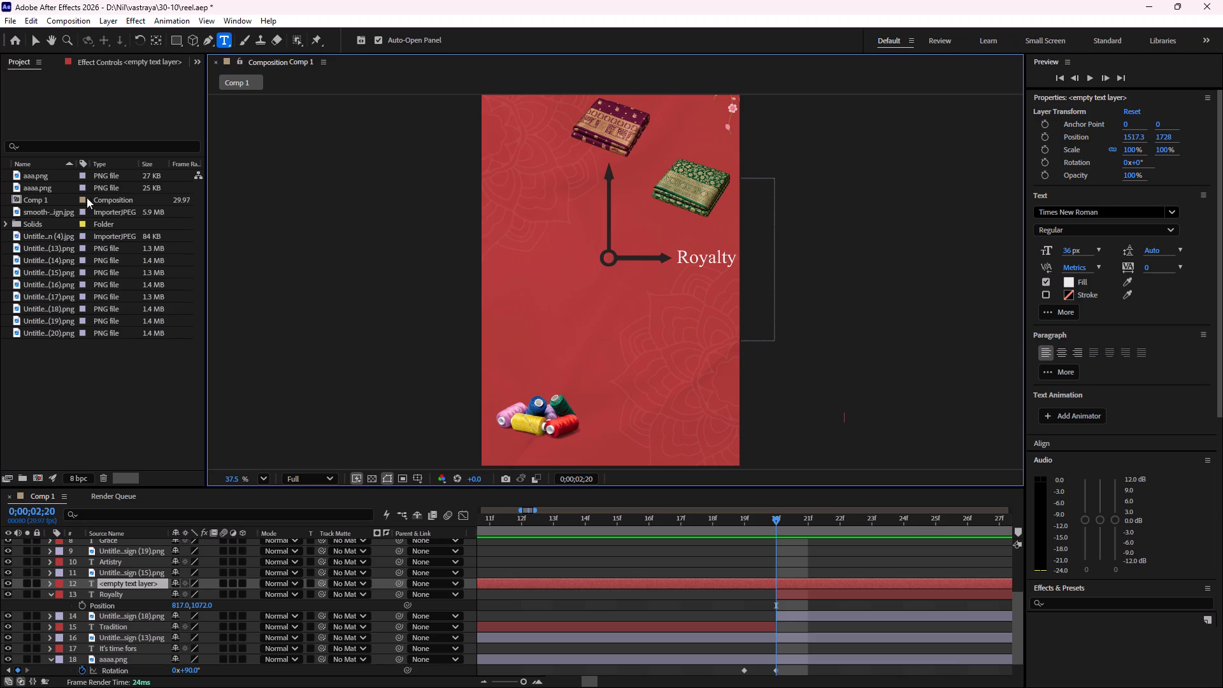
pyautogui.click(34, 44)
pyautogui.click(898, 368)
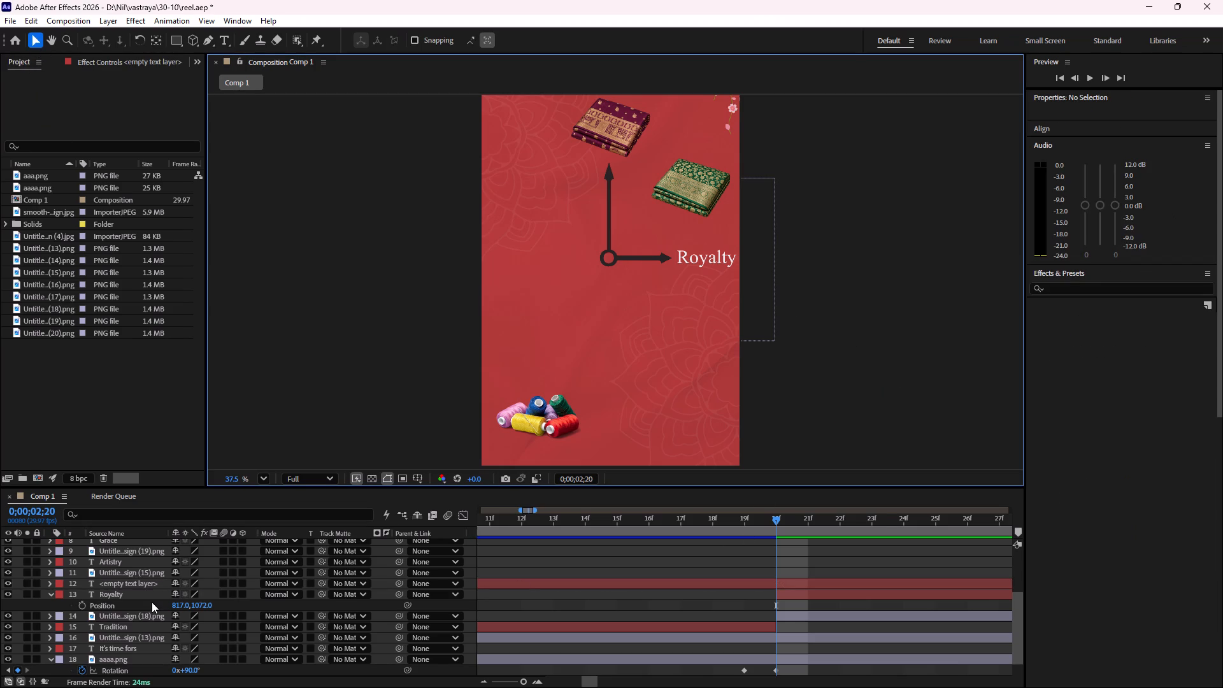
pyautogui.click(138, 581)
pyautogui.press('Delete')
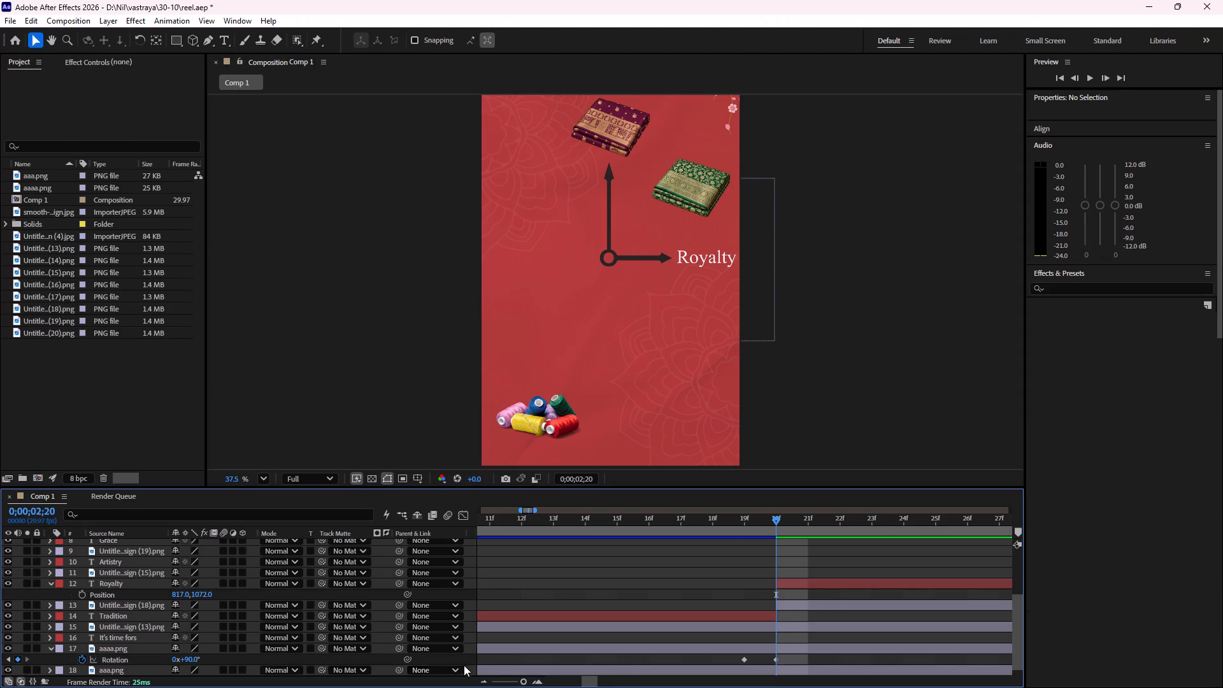
# Add a 90° Rotation keyframe to the aaaa.png clock hand at 0;00;03;29, one frame before the Artistry title starts.
pyautogui.moveTo(774, 519); pyautogui.dragTo(754, 520)
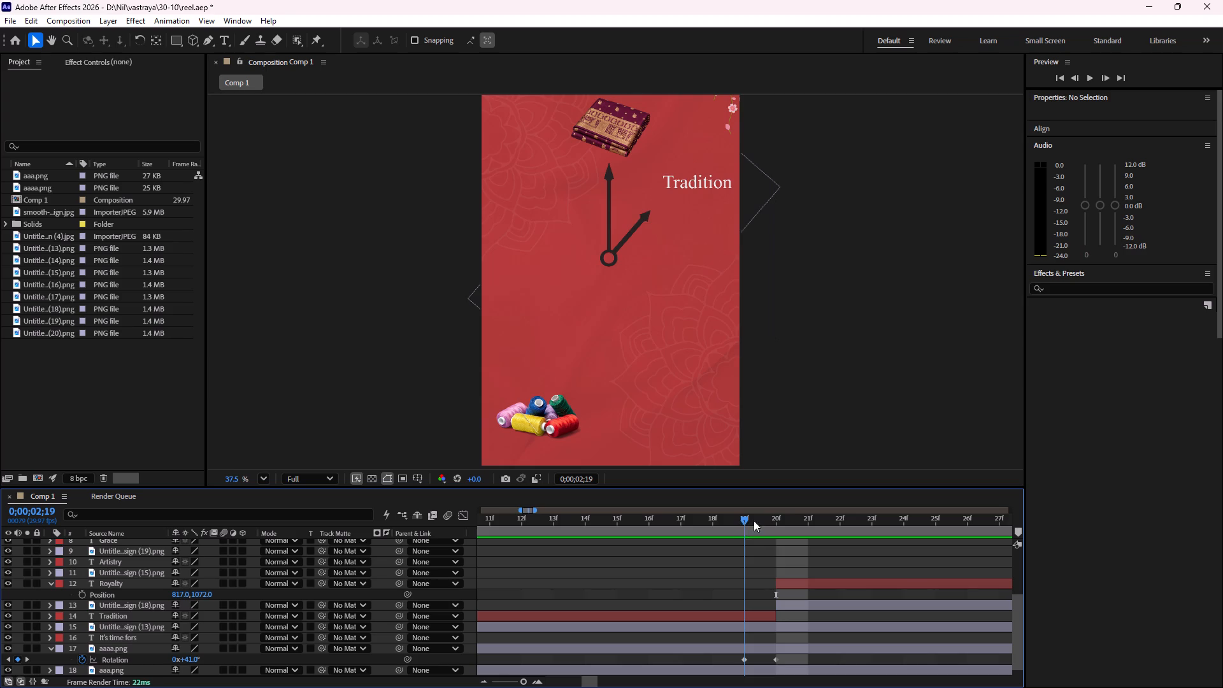
pyautogui.moveTo(754, 520); pyautogui.dragTo(836, 533)
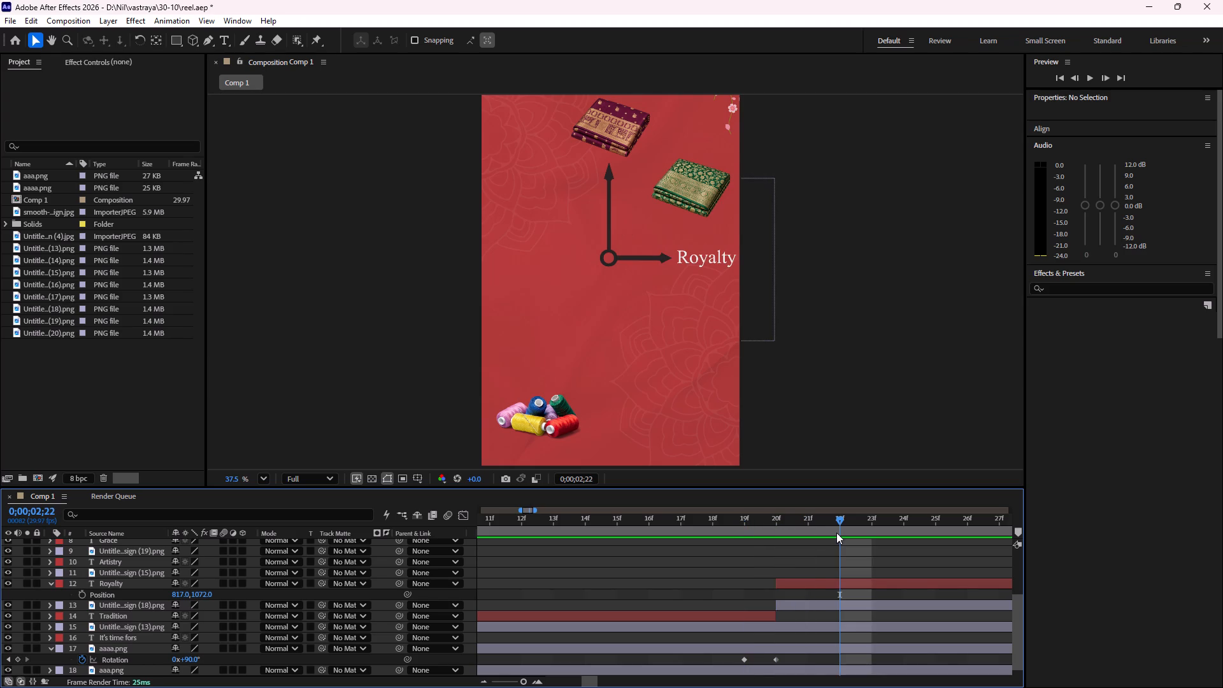
pyautogui.scroll(-2, 837, 535)
pyautogui.scroll(1, 837, 535)
pyautogui.moveTo(590, 681); pyautogui.dragTo(619, 675)
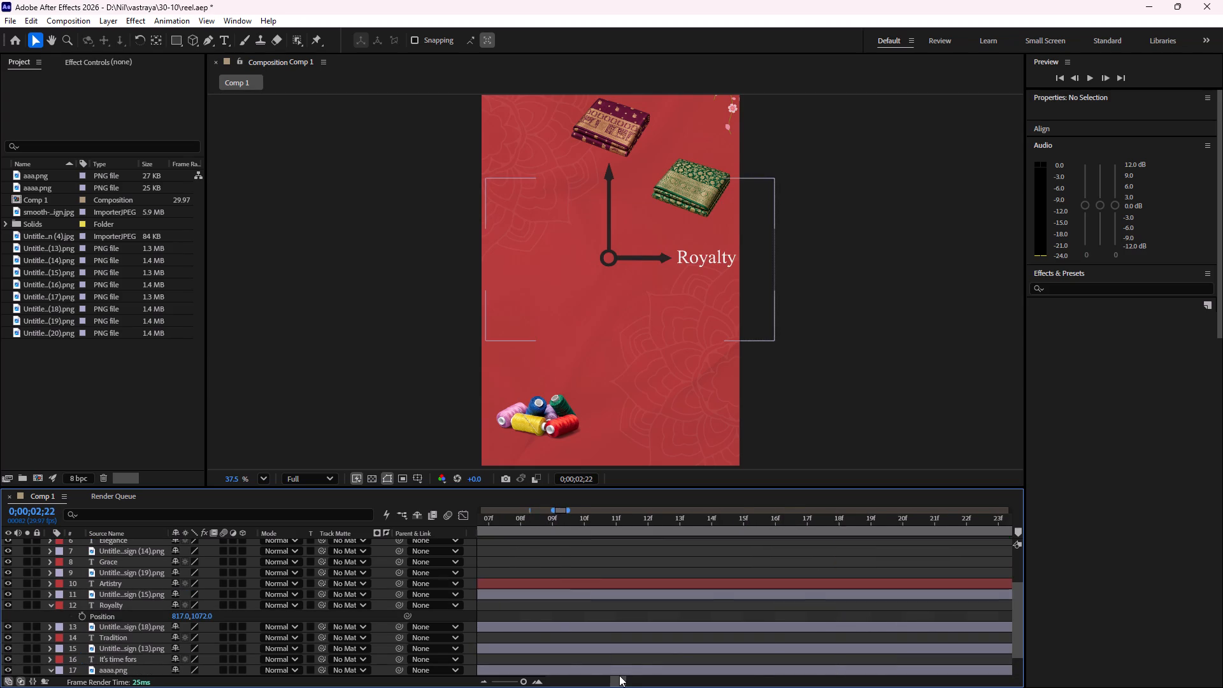
pyautogui.moveTo(619, 675); pyautogui.dragTo(610, 680)
pyautogui.moveTo(861, 519); pyautogui.dragTo(829, 519)
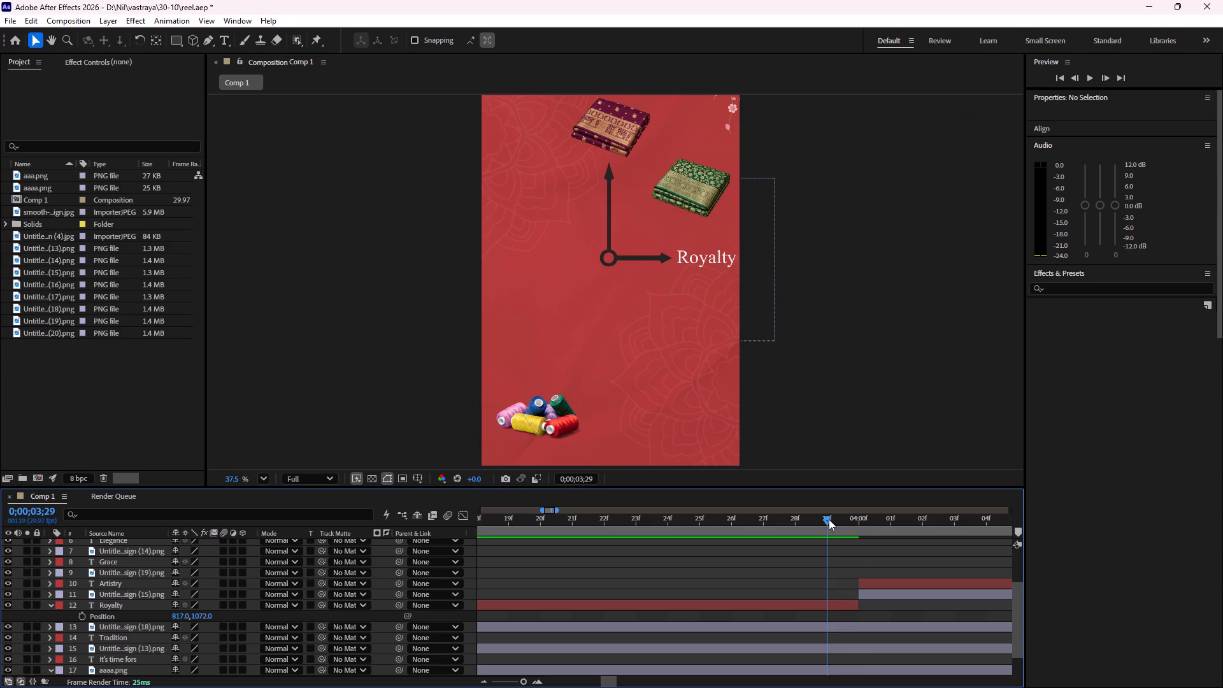
pyautogui.moveTo(829, 519); pyautogui.dragTo(841, 519)
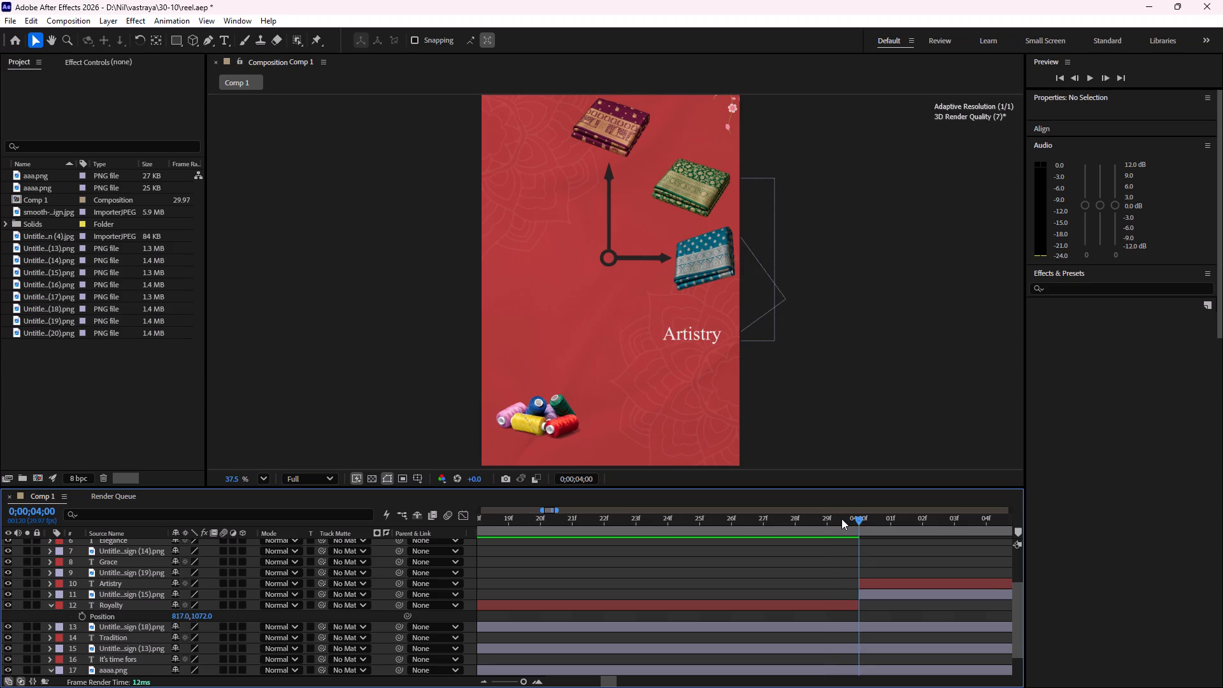
pyautogui.moveTo(841, 519); pyautogui.dragTo(840, 518)
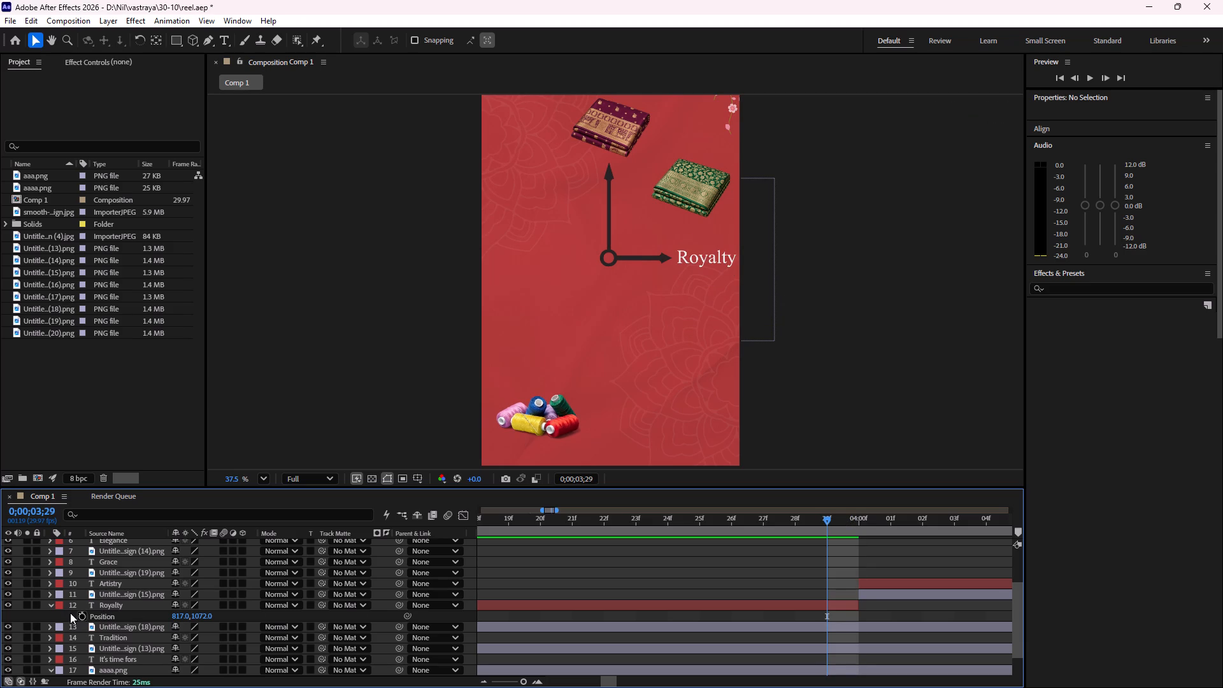
pyautogui.scroll(-2, 106, 609)
pyautogui.scroll(-2, 58, 651)
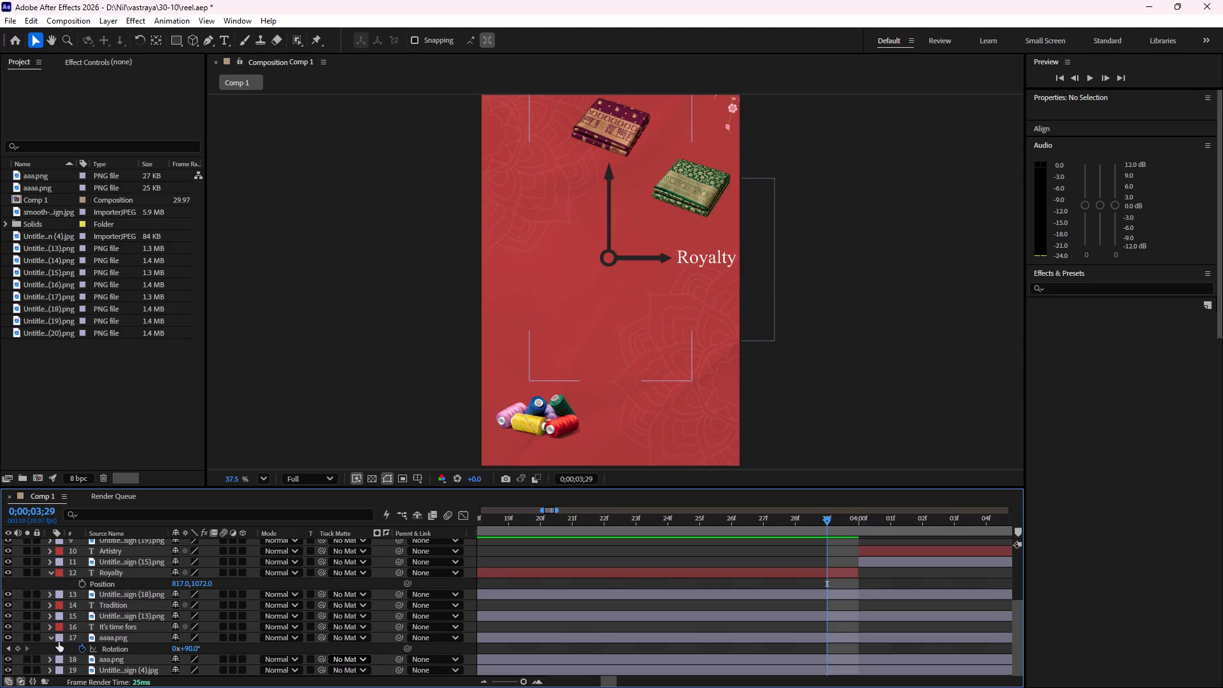
pyautogui.click(20, 647)
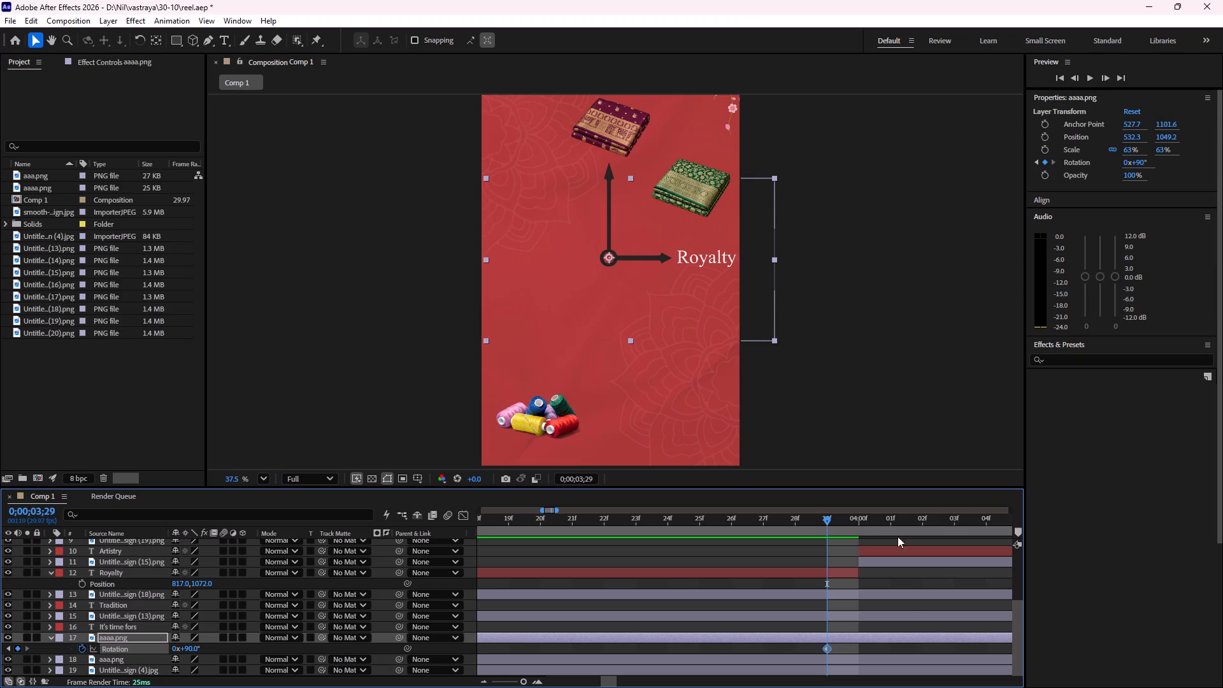
# Set the aaaa.png clock hand's Rotation to 140° at 0;00;04;00.
pyautogui.click(859, 519)
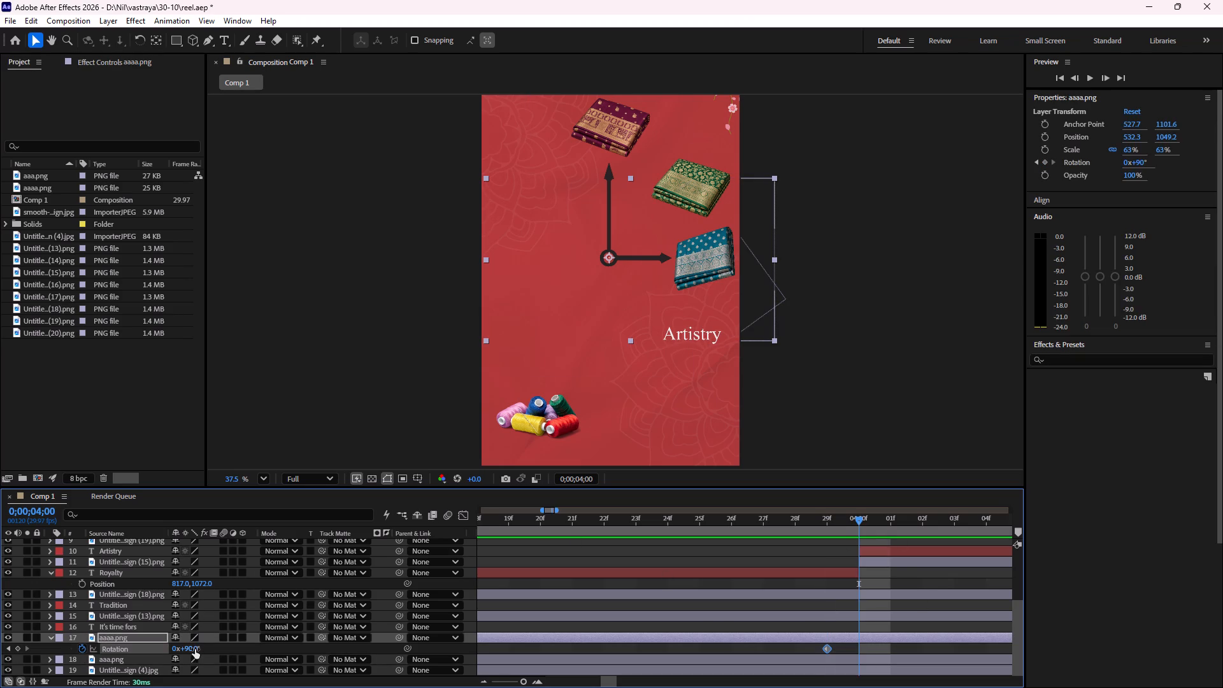
pyautogui.moveTo(193, 649); pyautogui.dragTo(220, 641)
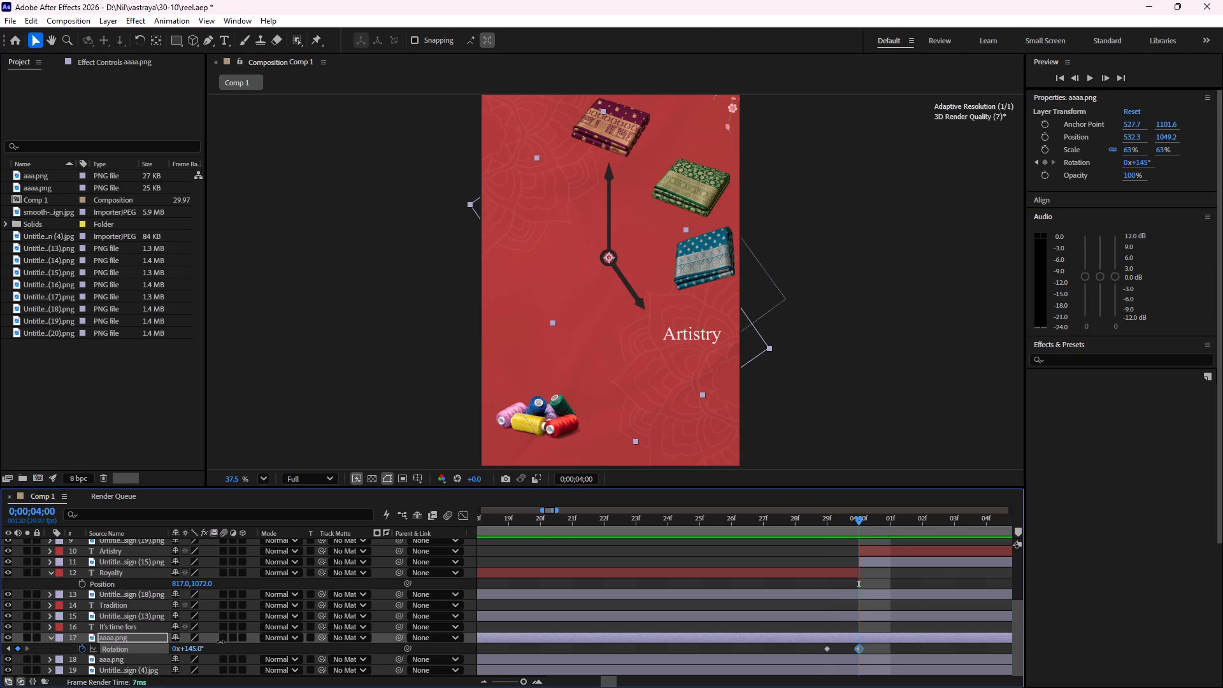
pyautogui.moveTo(220, 641); pyautogui.dragTo(217, 640)
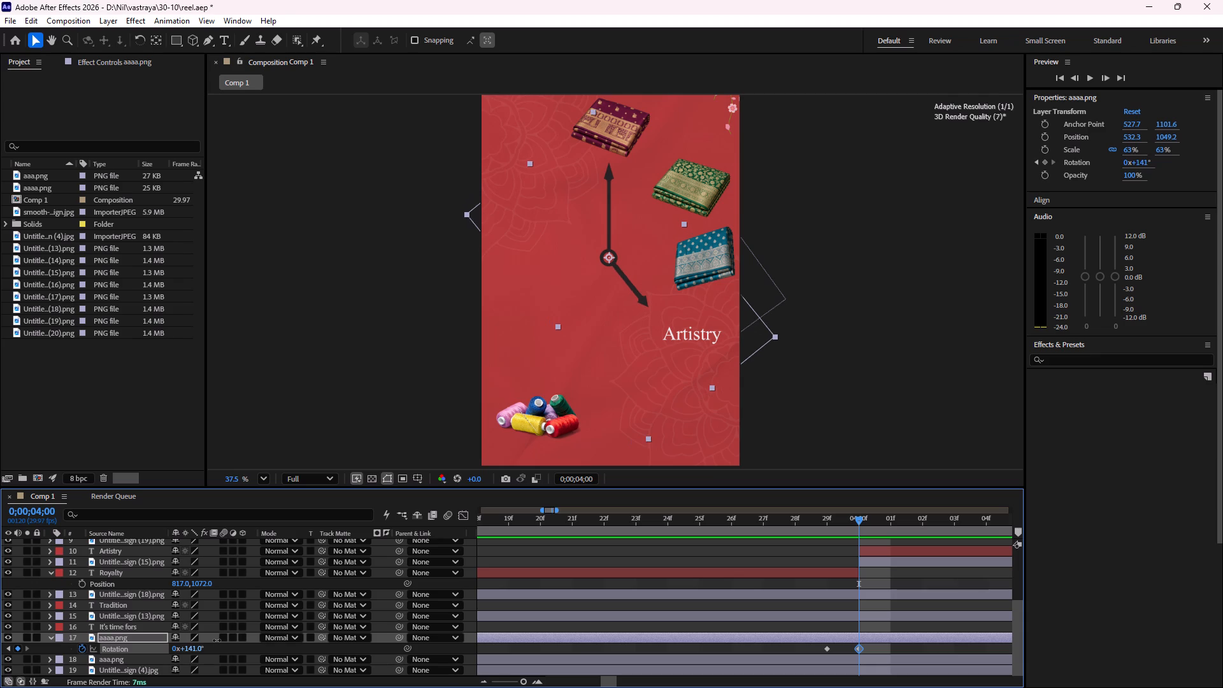
pyautogui.moveTo(217, 640); pyautogui.dragTo(215, 640)
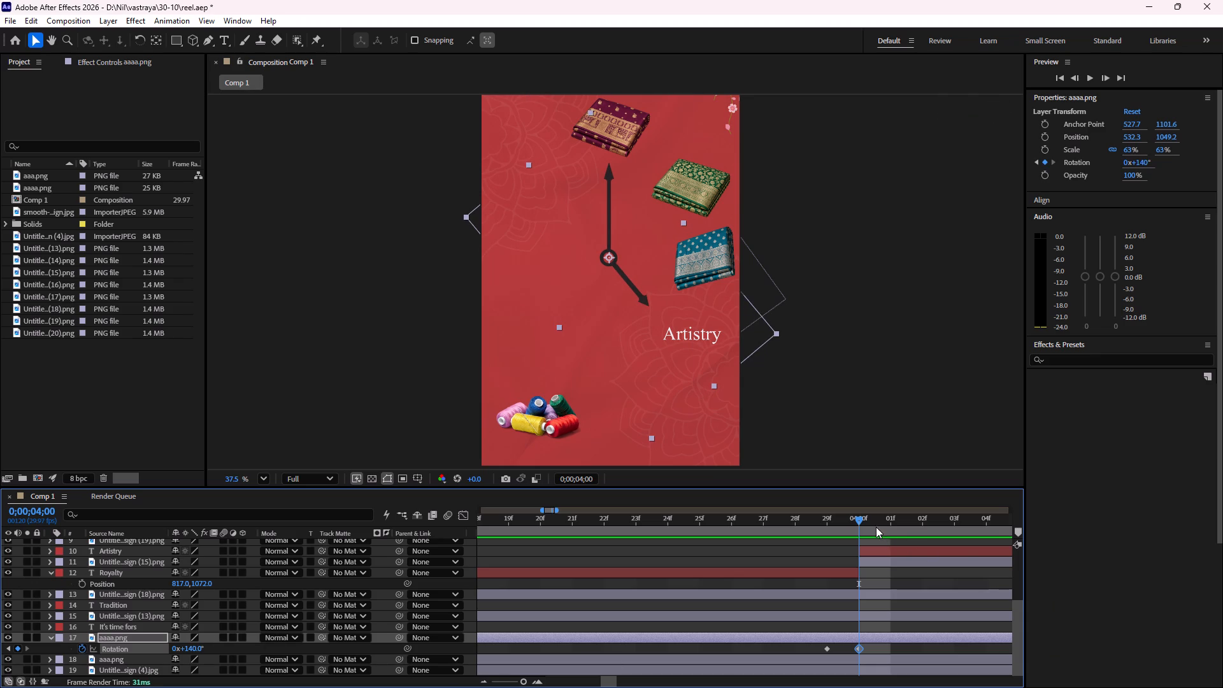
# Add a 140° Rotation keyframe to the aaaa.png clock hand at 0;00;05;09, one frame before the Grace title starts.
pyautogui.moveTo(865, 520); pyautogui.dragTo(911, 529)
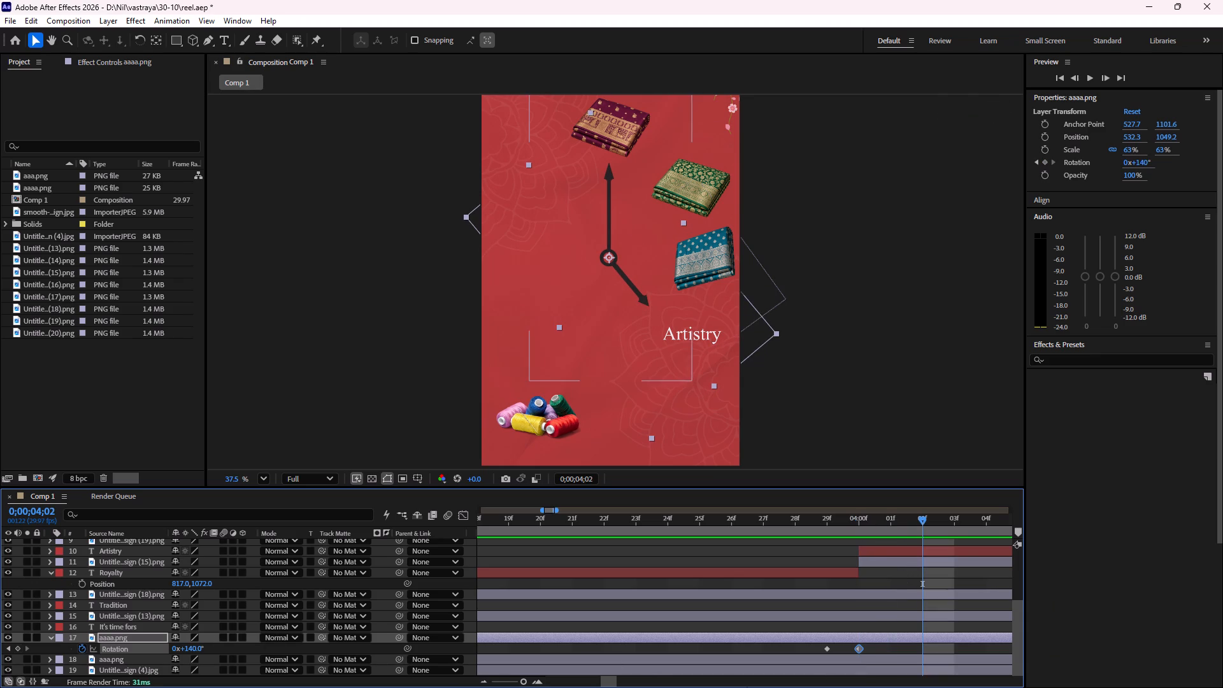
pyautogui.moveTo(612, 681); pyautogui.dragTo(620, 681)
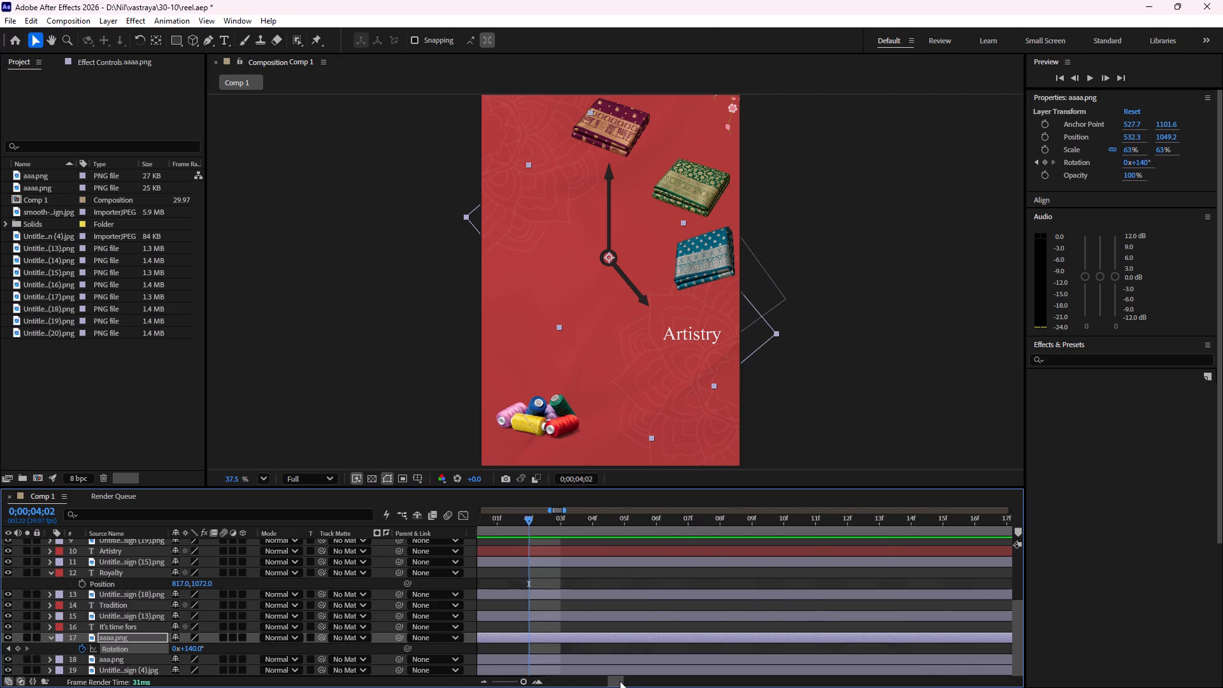
pyautogui.moveTo(620, 681); pyautogui.dragTo(634, 679)
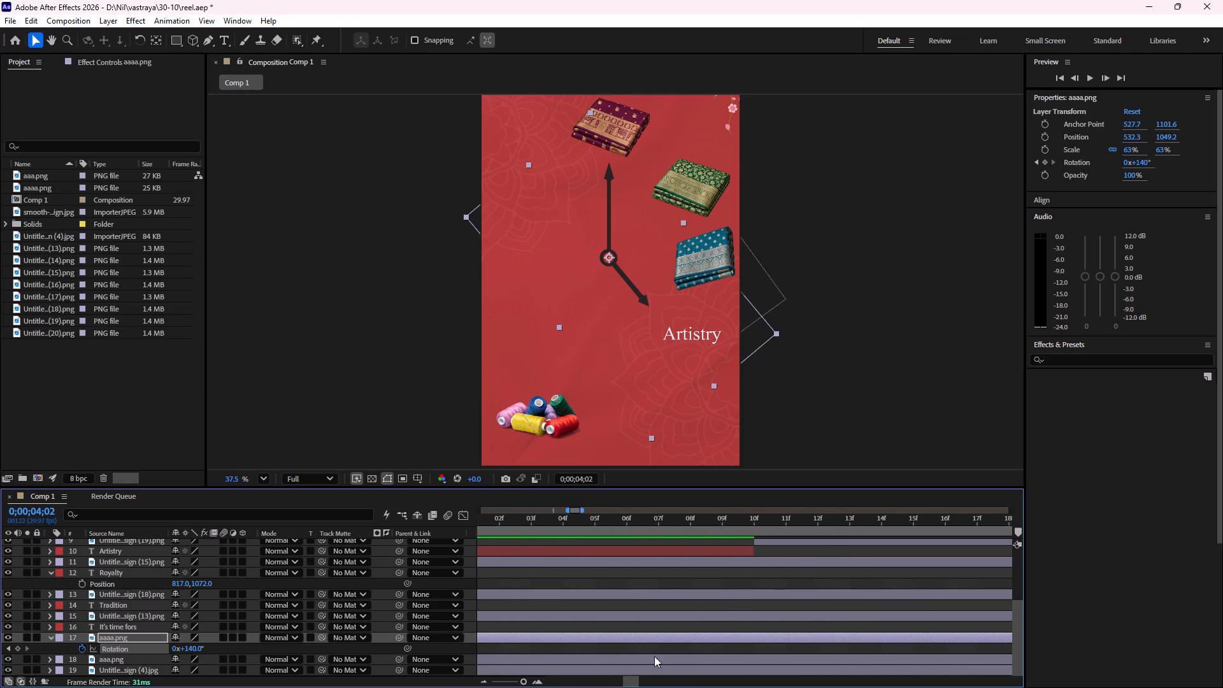
pyautogui.moveTo(753, 520); pyautogui.dragTo(745, 520)
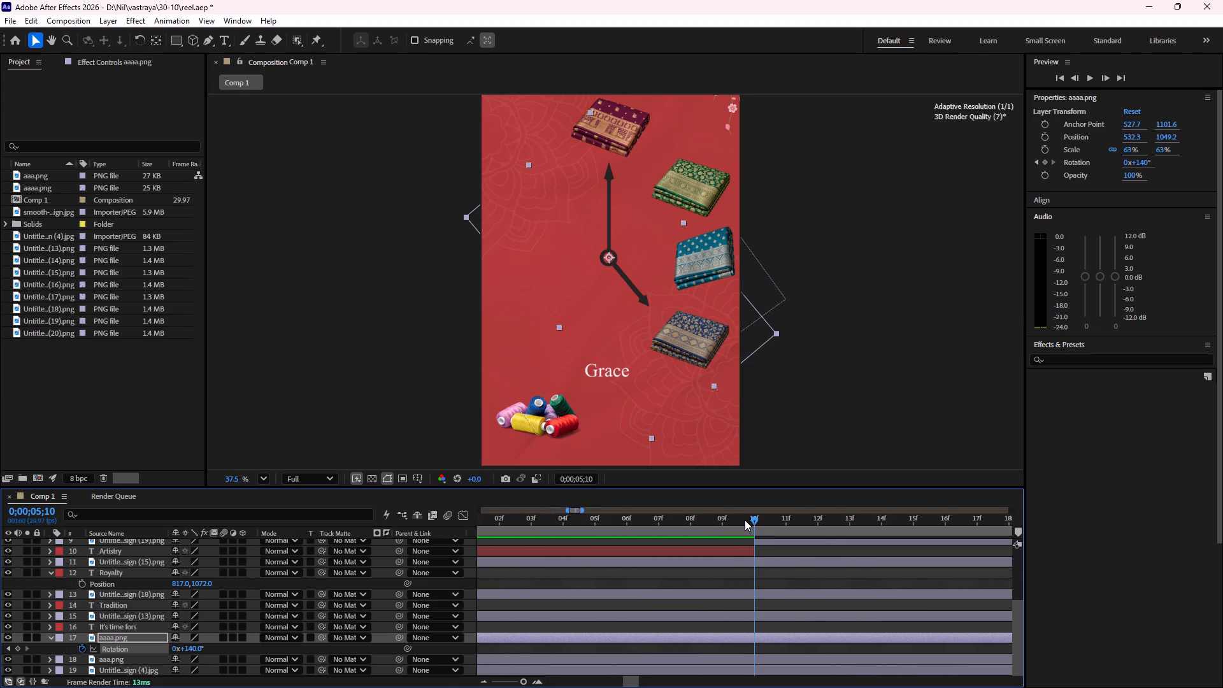
pyautogui.moveTo(745, 520); pyautogui.dragTo(726, 522)
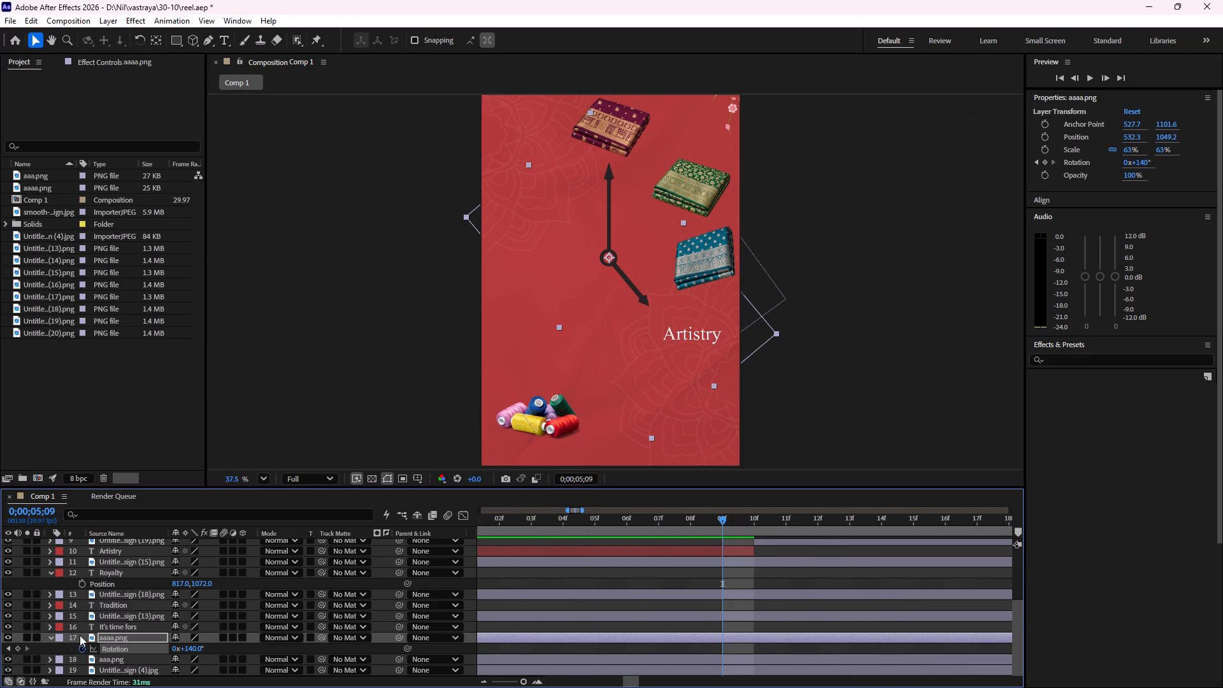
pyautogui.click(19, 647)
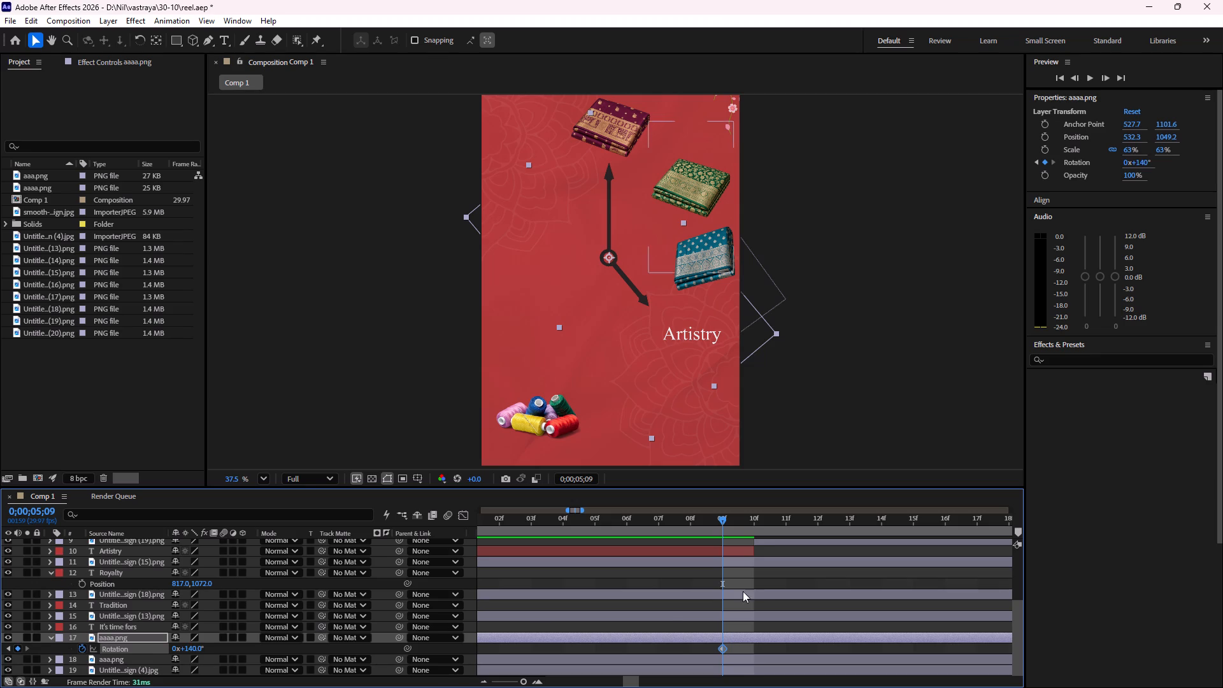
# Set the aaaa.png clock hand's Rotation to 180° at 0;00;05;10, where the Grace title starts.
pyautogui.click(752, 519)
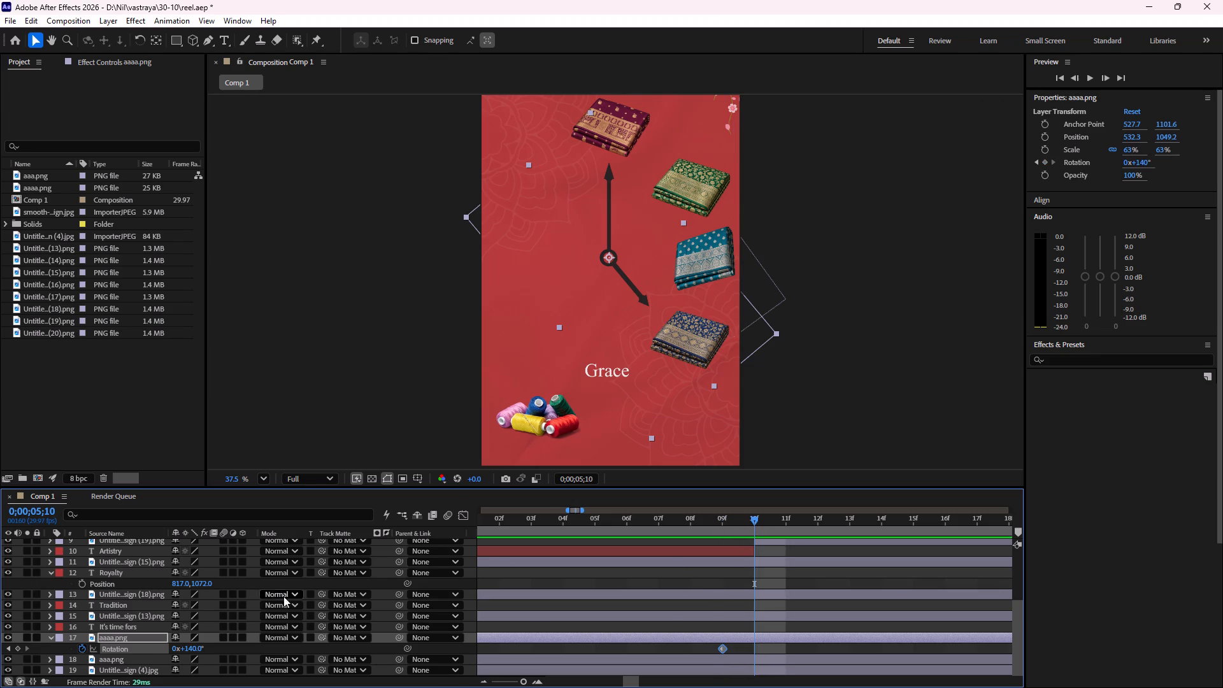
pyautogui.moveTo(194, 648); pyautogui.dragTo(215, 647)
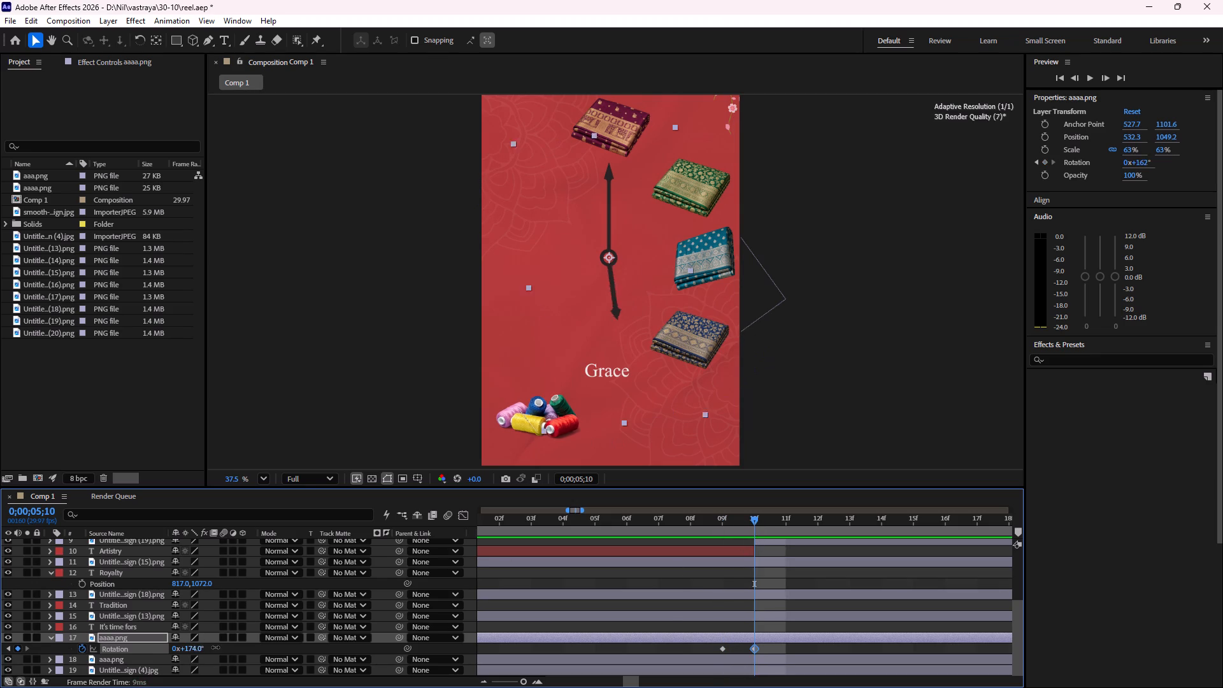
pyautogui.moveTo(215, 647); pyautogui.dragTo(218, 645)
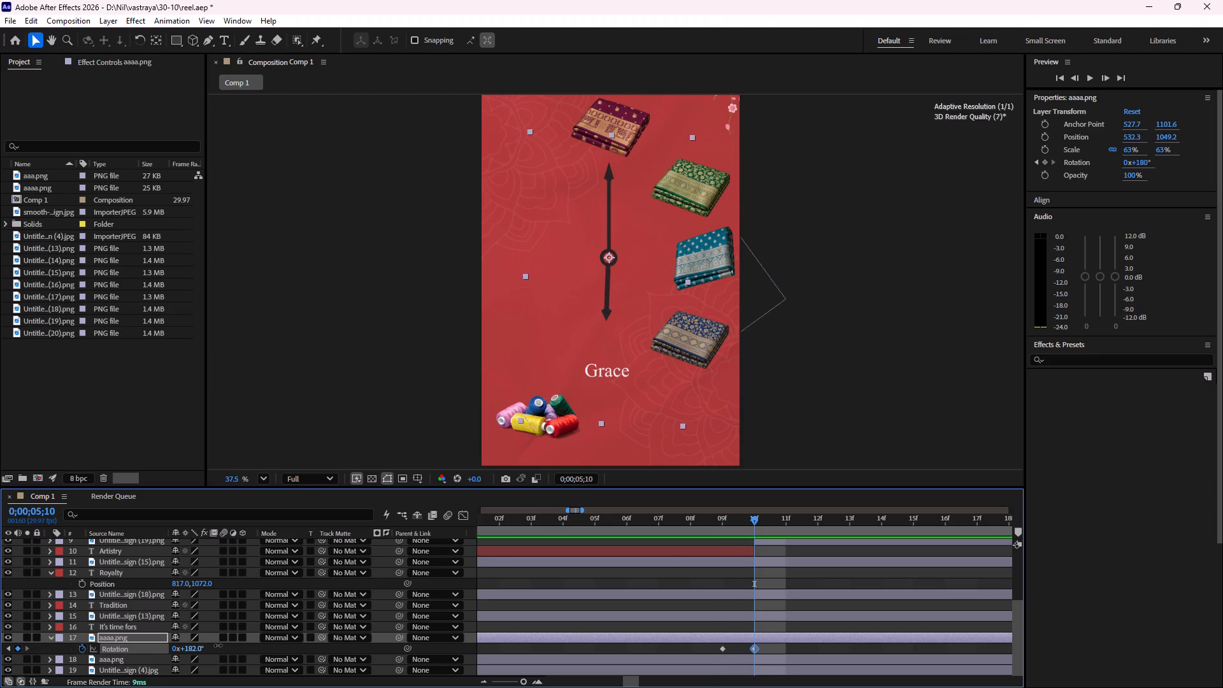
pyautogui.moveTo(218, 645); pyautogui.dragTo(216, 644)
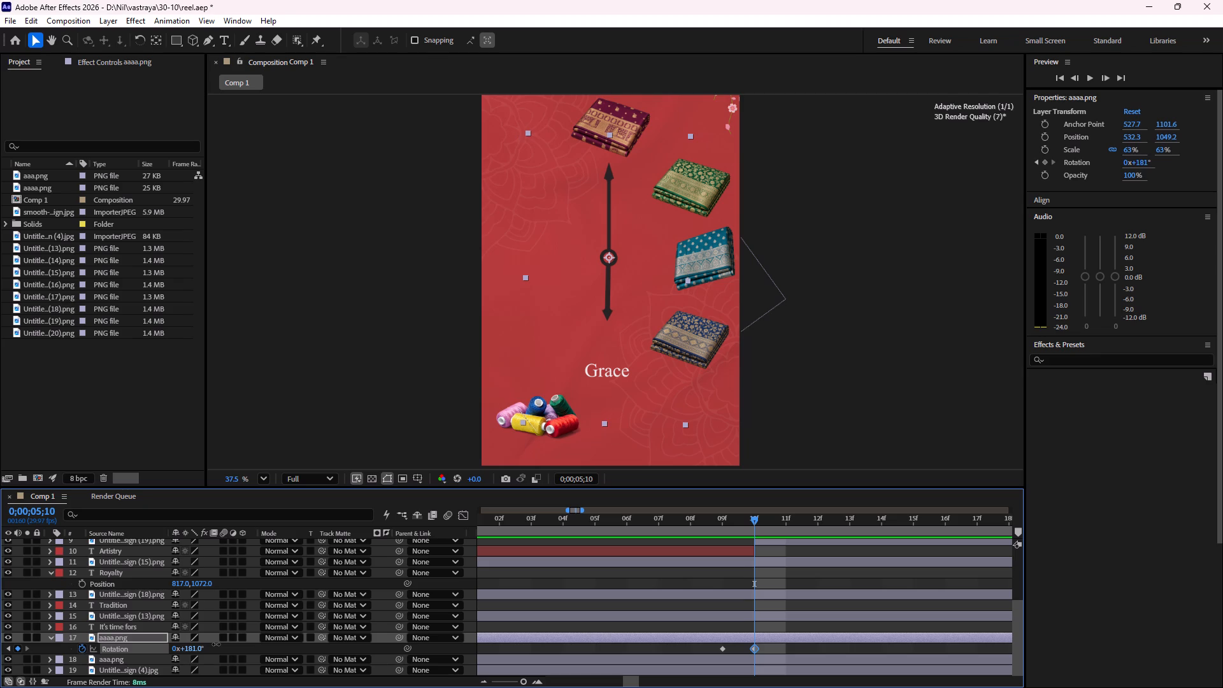
pyautogui.moveTo(216, 644); pyautogui.dragTo(215, 643)
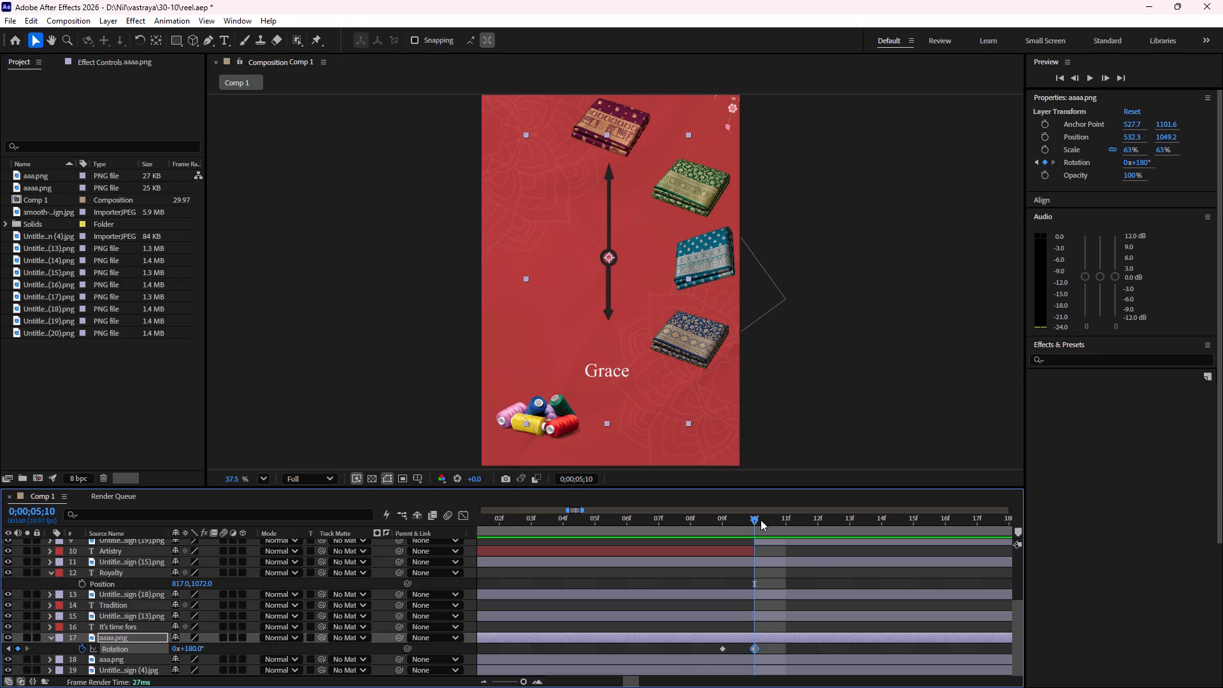
# Add a 180° Rotation keyframe to the aaaa.png clock hand at 0;00;06;19, one frame before the Elegance title starts.
pyautogui.moveTo(762, 519); pyautogui.dragTo(943, 529)
pyautogui.scroll(2, 854, 576)
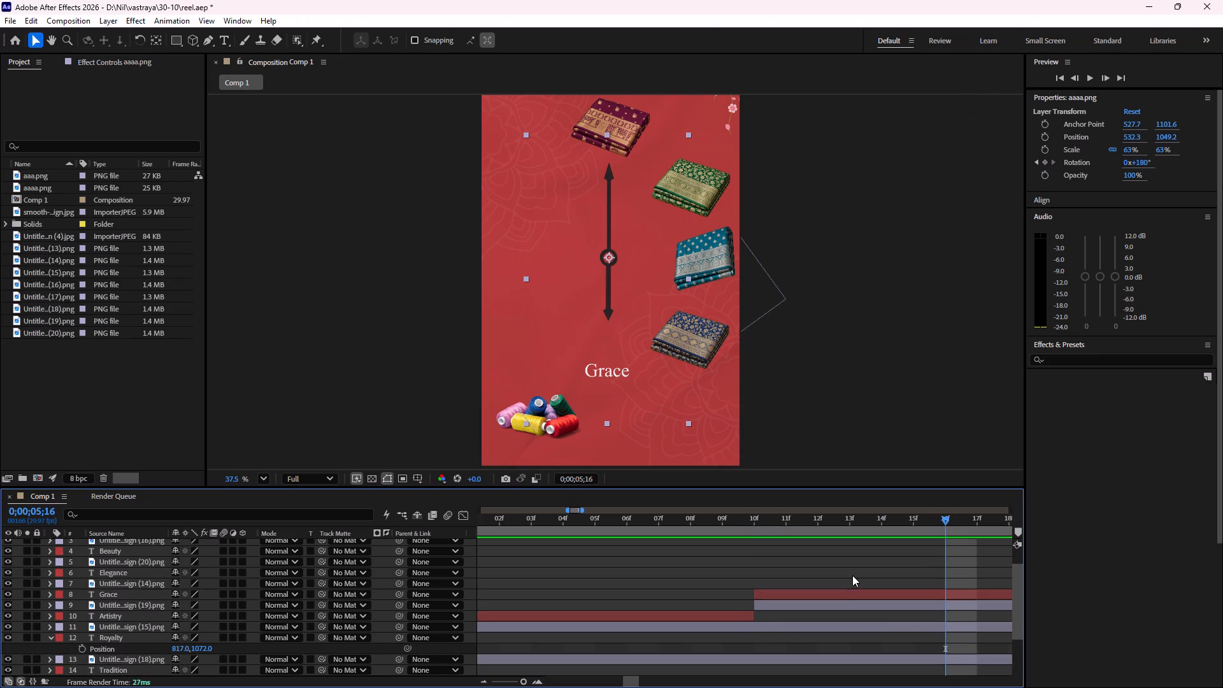
pyautogui.scroll(1, 852, 575)
pyautogui.scroll(-1, 849, 573)
pyautogui.moveTo(629, 680); pyautogui.dragTo(631, 680)
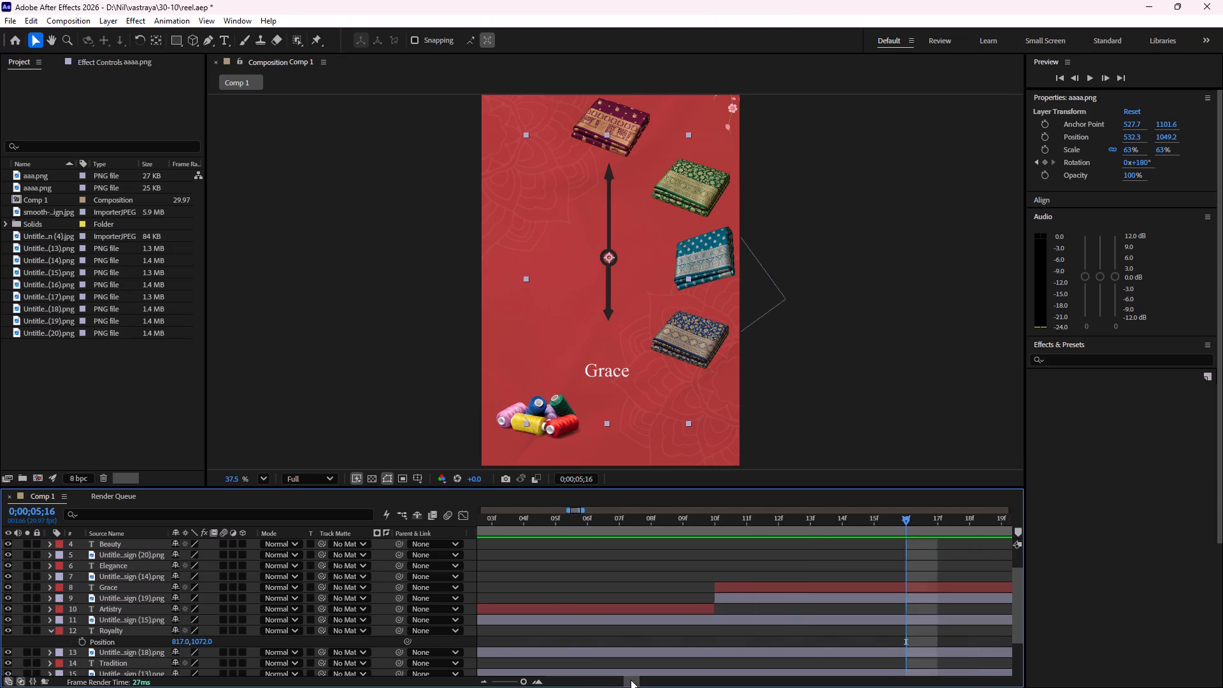
pyautogui.moveTo(631, 680); pyautogui.dragTo(648, 685)
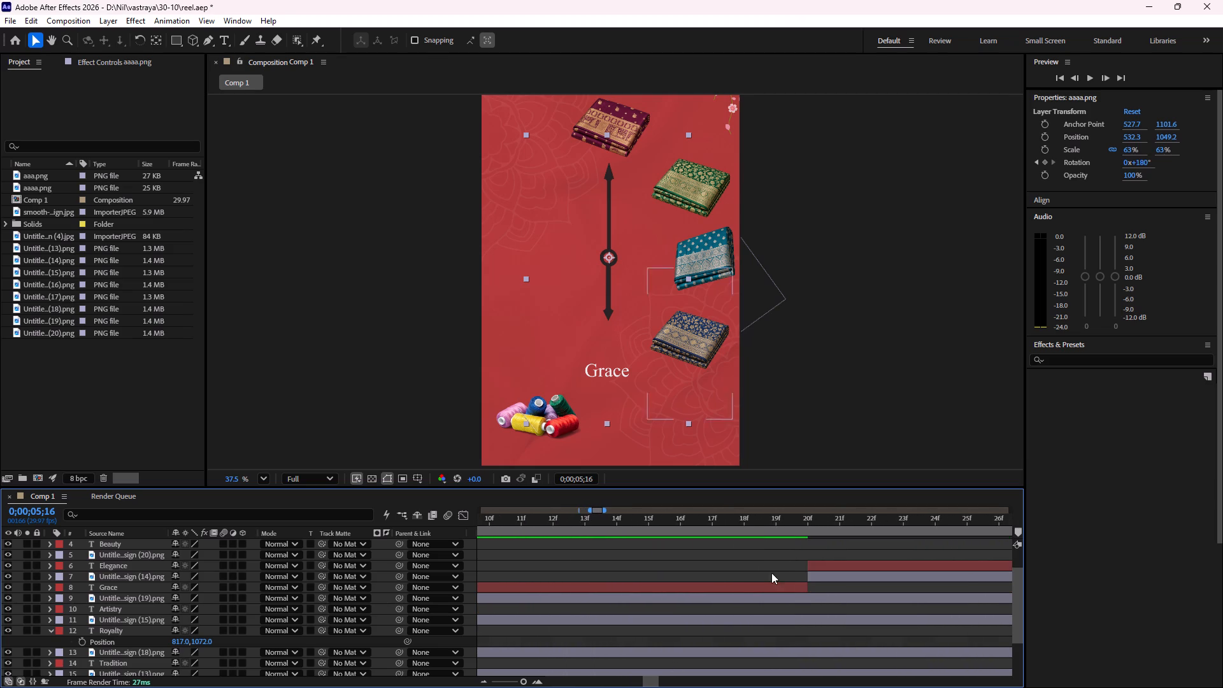
pyautogui.click(804, 521)
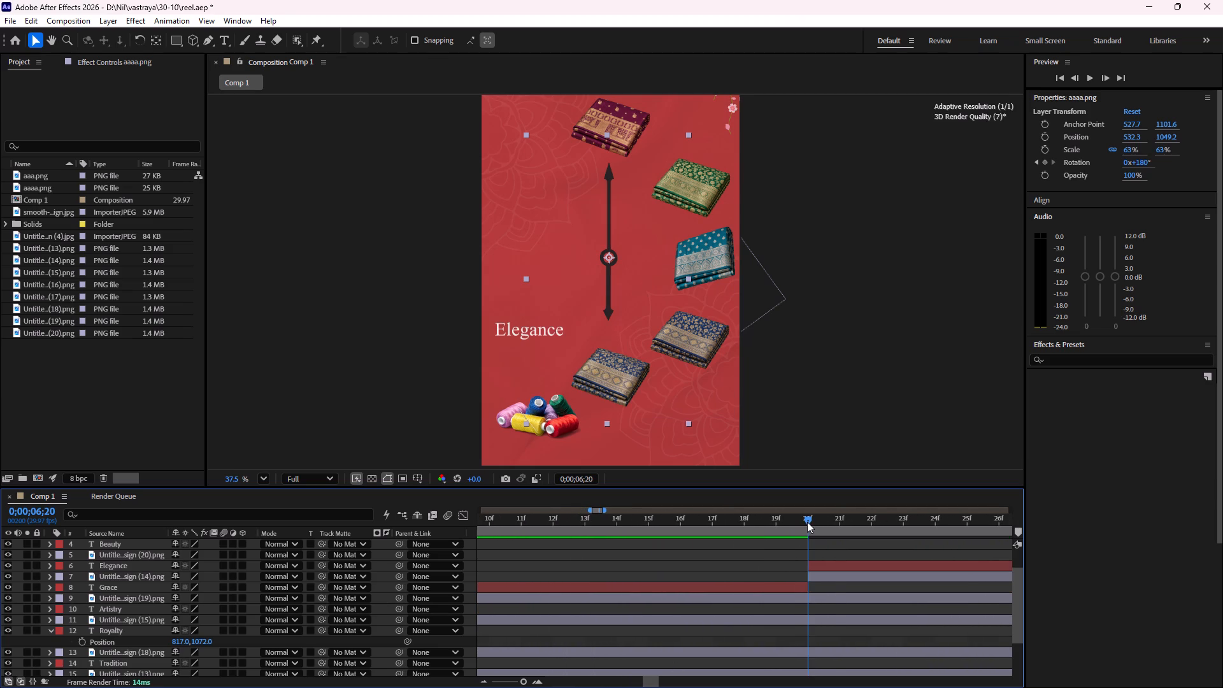
pyautogui.moveTo(804, 522); pyautogui.dragTo(791, 519)
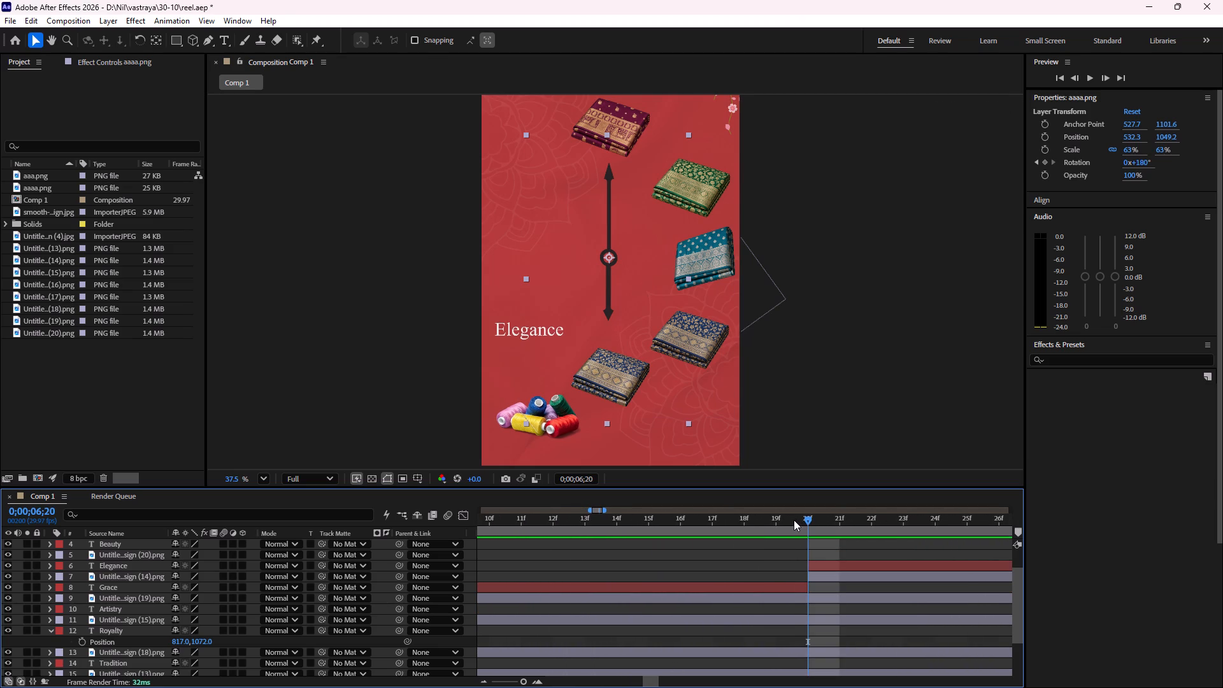
pyautogui.moveTo(794, 520); pyautogui.dragTo(773, 519)
pyautogui.scroll(-3, 776, 580)
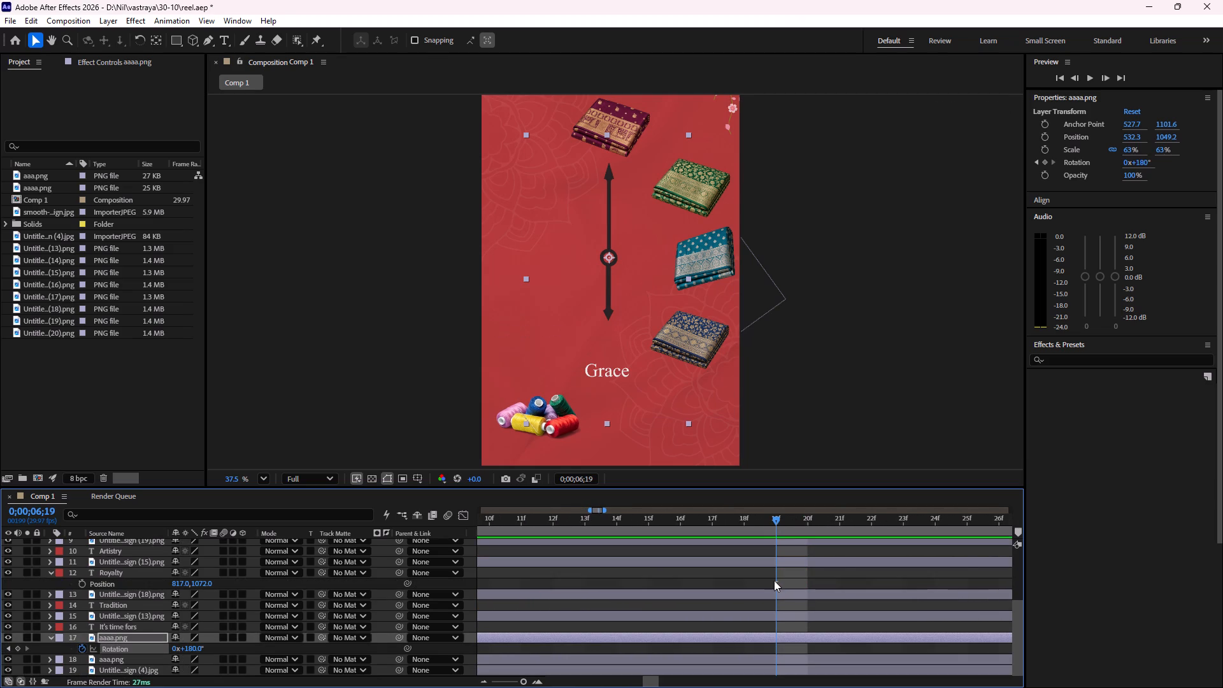
pyautogui.click(16, 647)
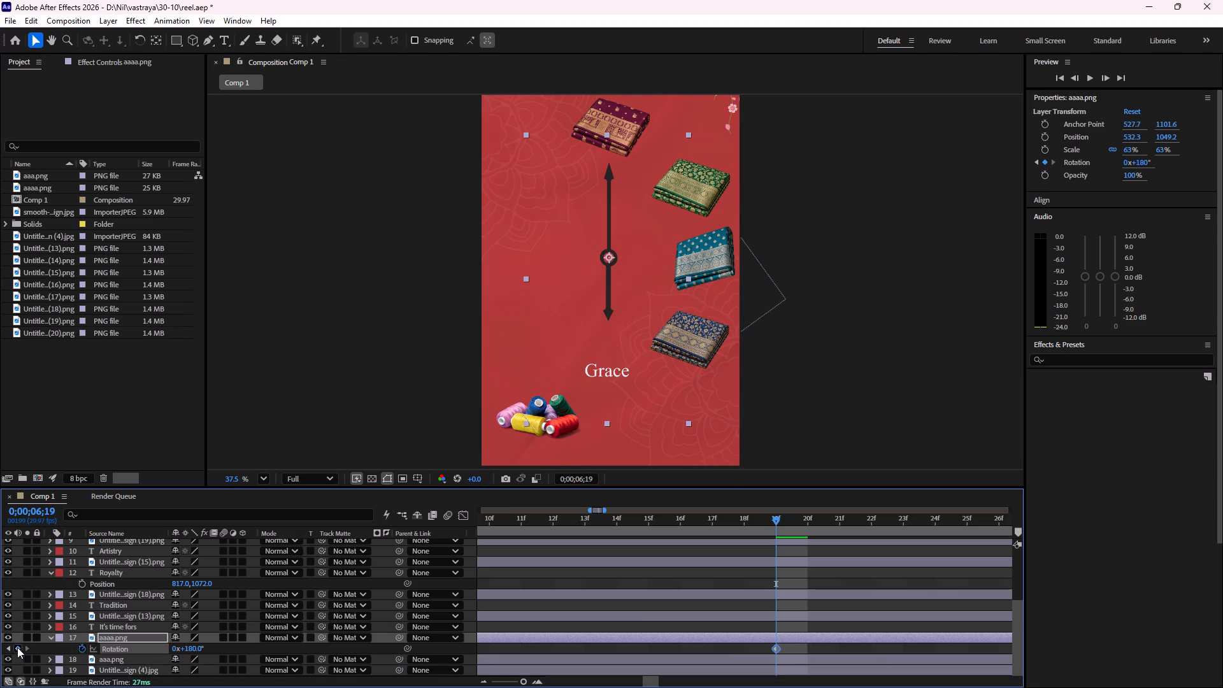
# Set the aaaa.png clock hand's Rotation to 220° at 0;00;06;20, where the Elegance title starts.
pyautogui.moveTo(790, 522); pyautogui.dragTo(804, 524)
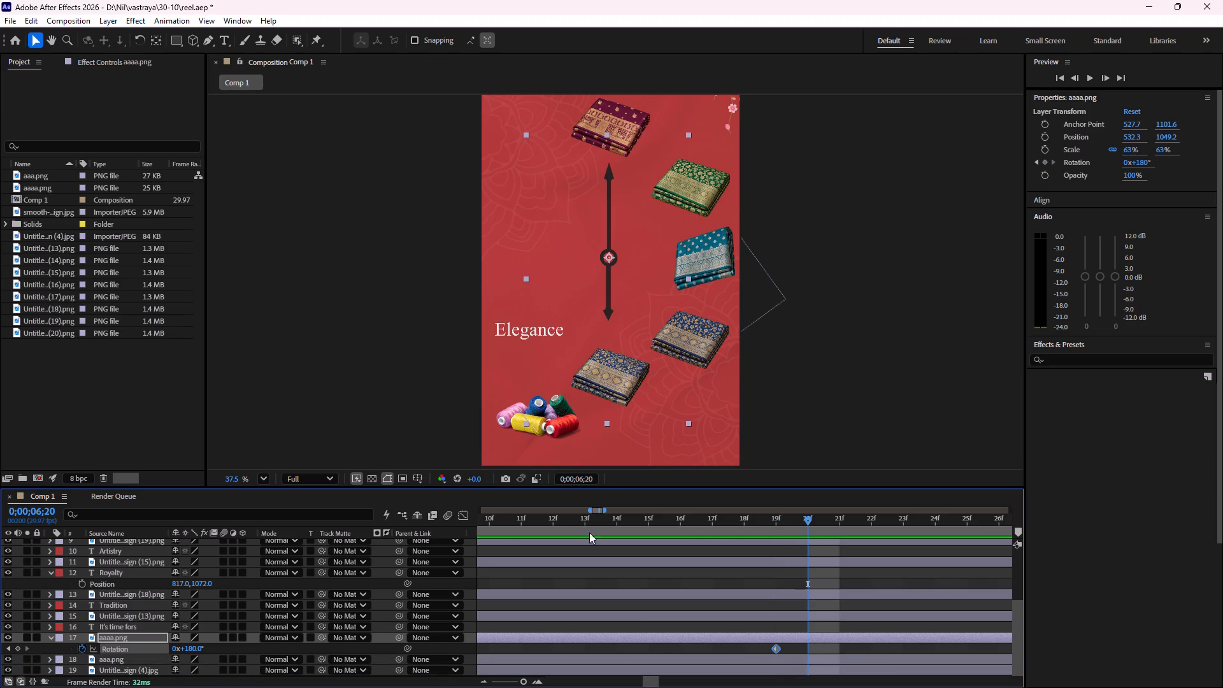
pyautogui.moveTo(194, 649); pyautogui.dragTo(210, 647)
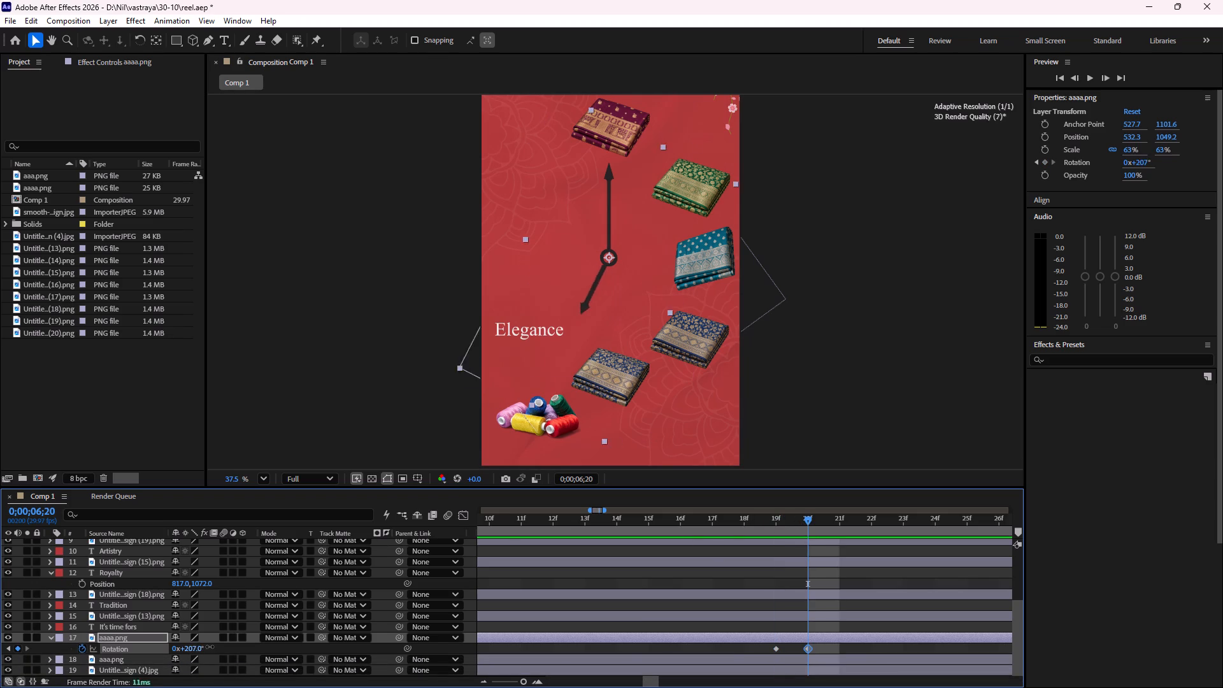
pyautogui.moveTo(210, 647); pyautogui.dragTo(215, 644)
# Add a 220° Rotation keyframe to the aaaa.png clock hand at 0;00;07;29, one frame before the Beauty title starts.
pyautogui.moveTo(808, 518); pyautogui.dragTo(813, 542)
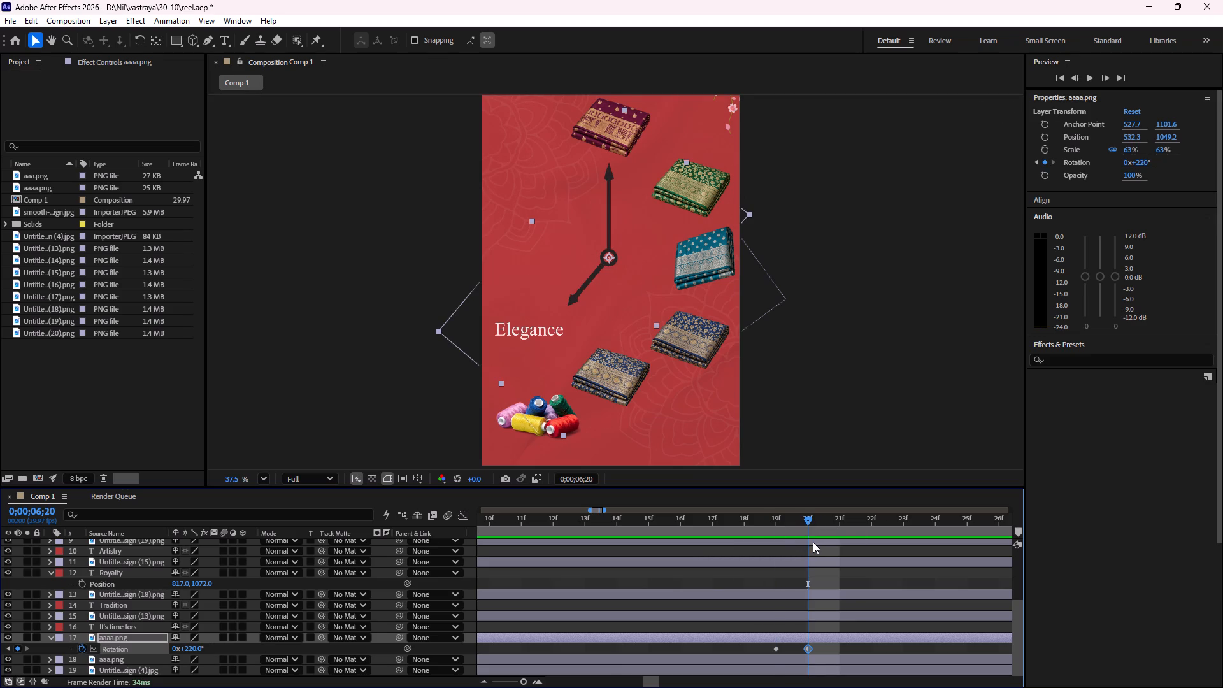
pyautogui.moveTo(813, 542); pyautogui.dragTo(813, 592)
pyautogui.moveTo(813, 592); pyautogui.dragTo(911, 603)
pyautogui.scroll(2, 902, 604)
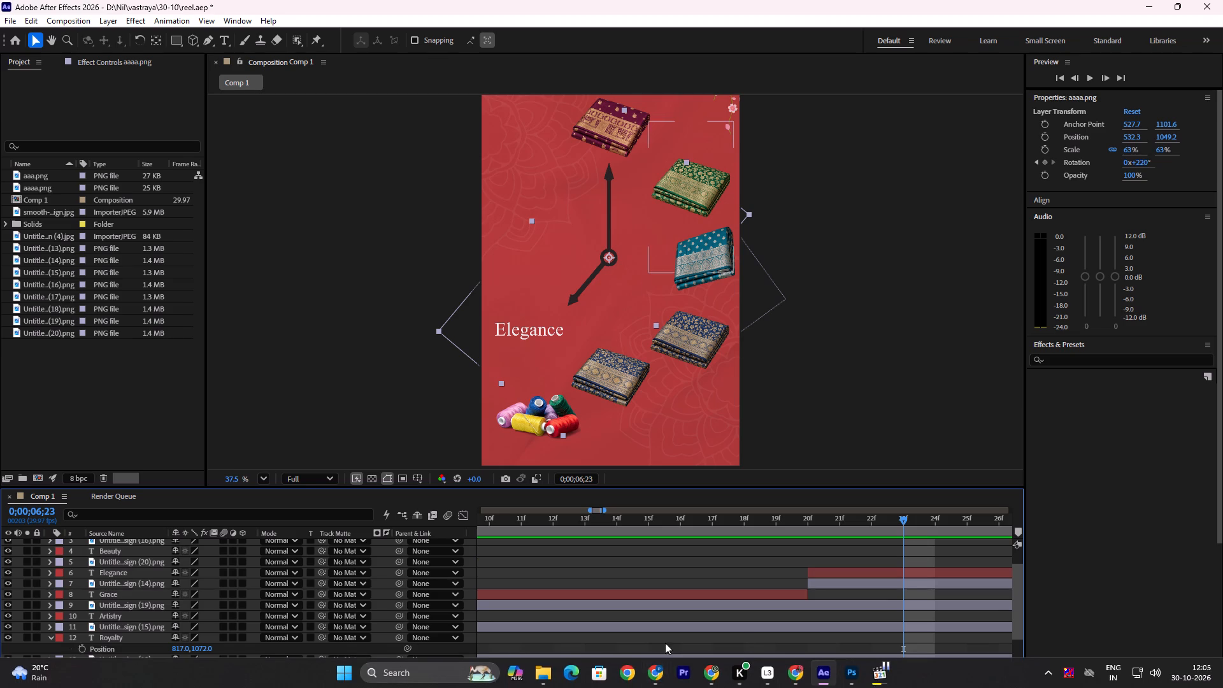
pyautogui.moveTo(650, 679); pyautogui.dragTo(666, 682)
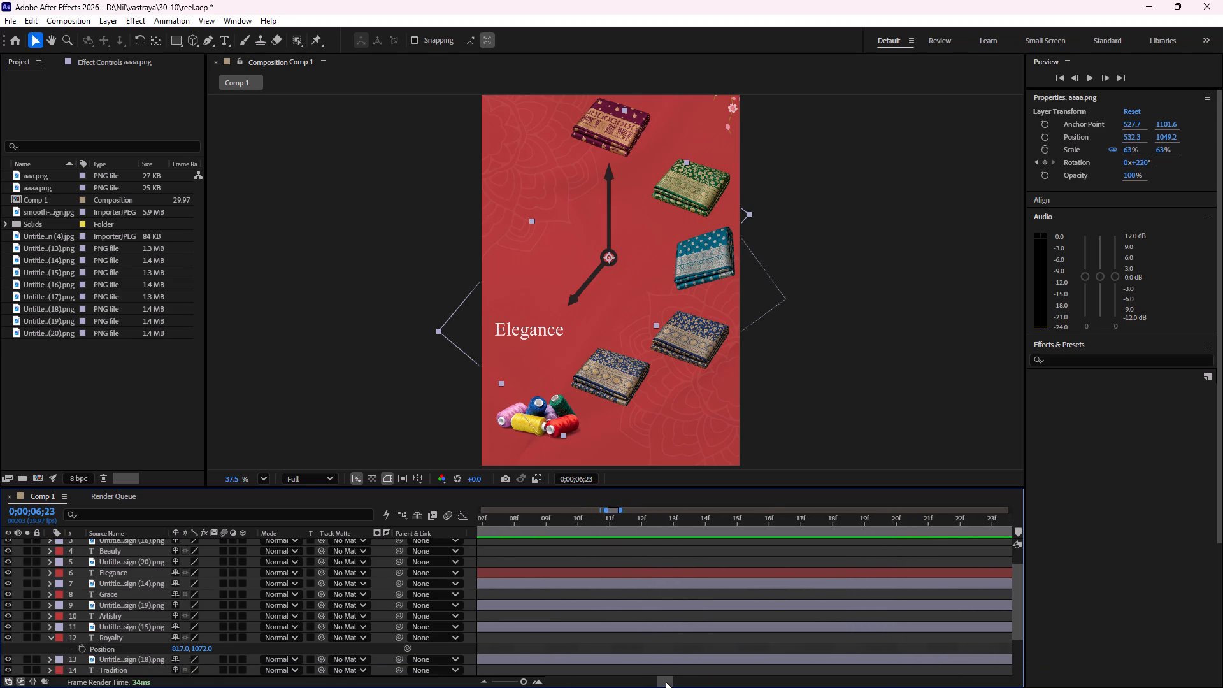
pyautogui.moveTo(666, 682); pyautogui.dragTo(671, 681)
pyautogui.click(780, 525)
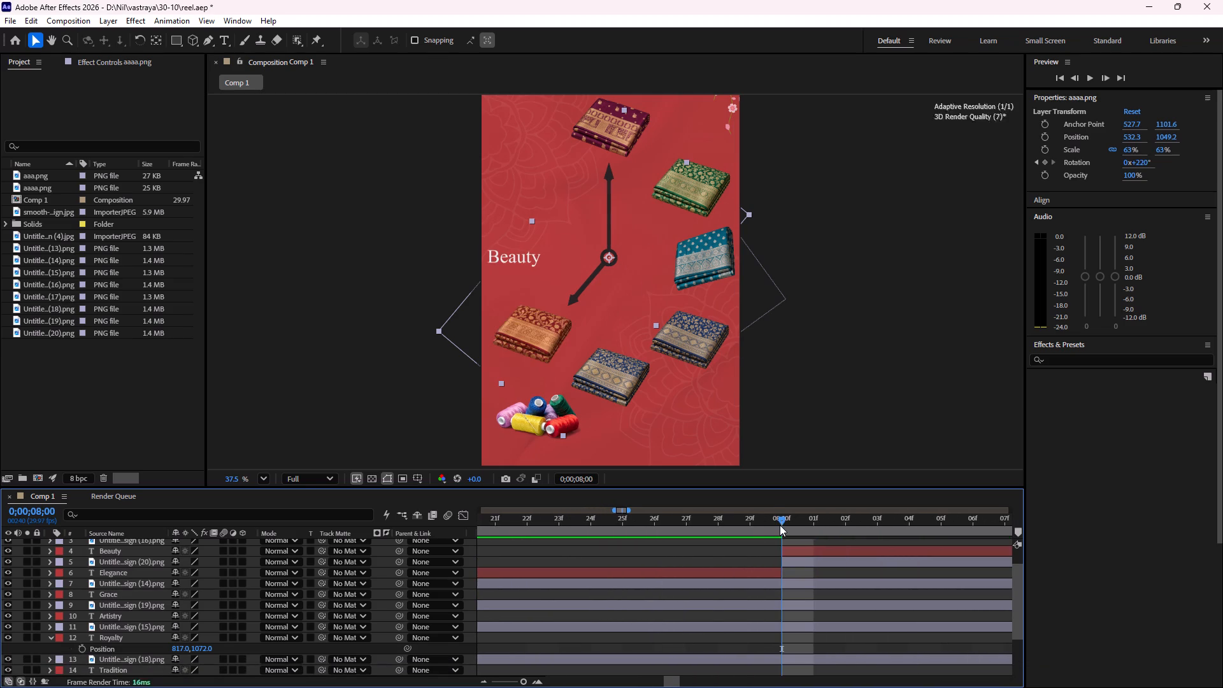
pyautogui.moveTo(778, 520); pyautogui.dragTo(755, 517)
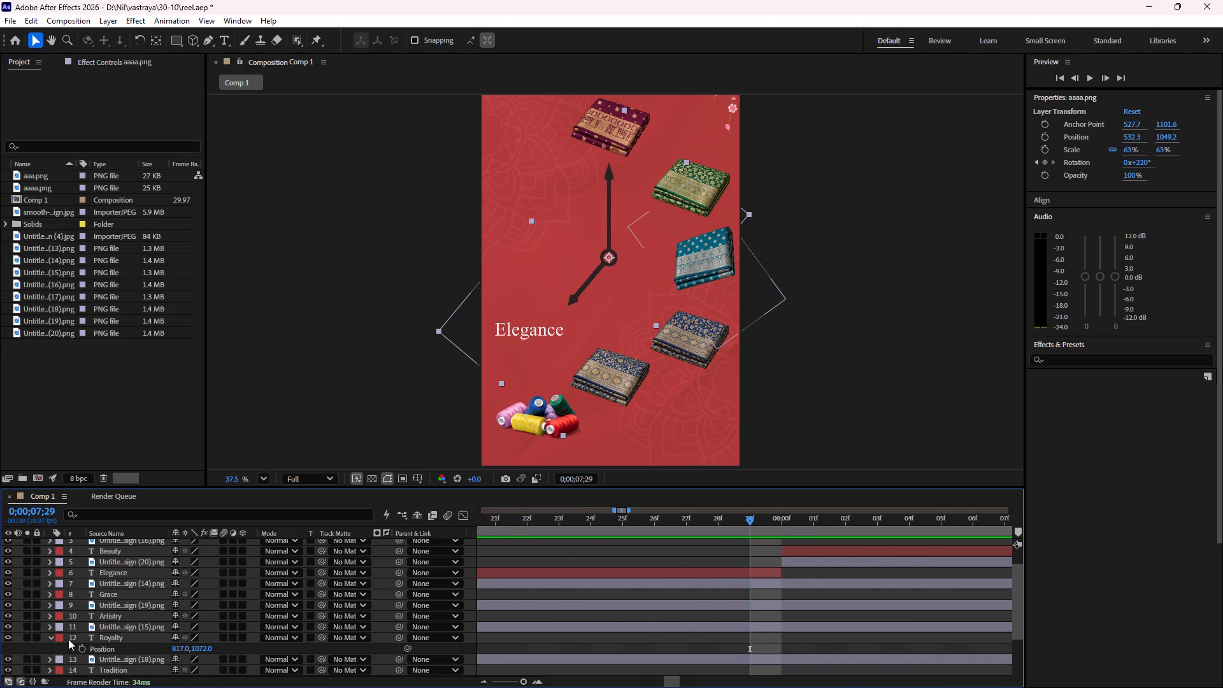
pyautogui.click(48, 636)
pyautogui.scroll(-2, 159, 631)
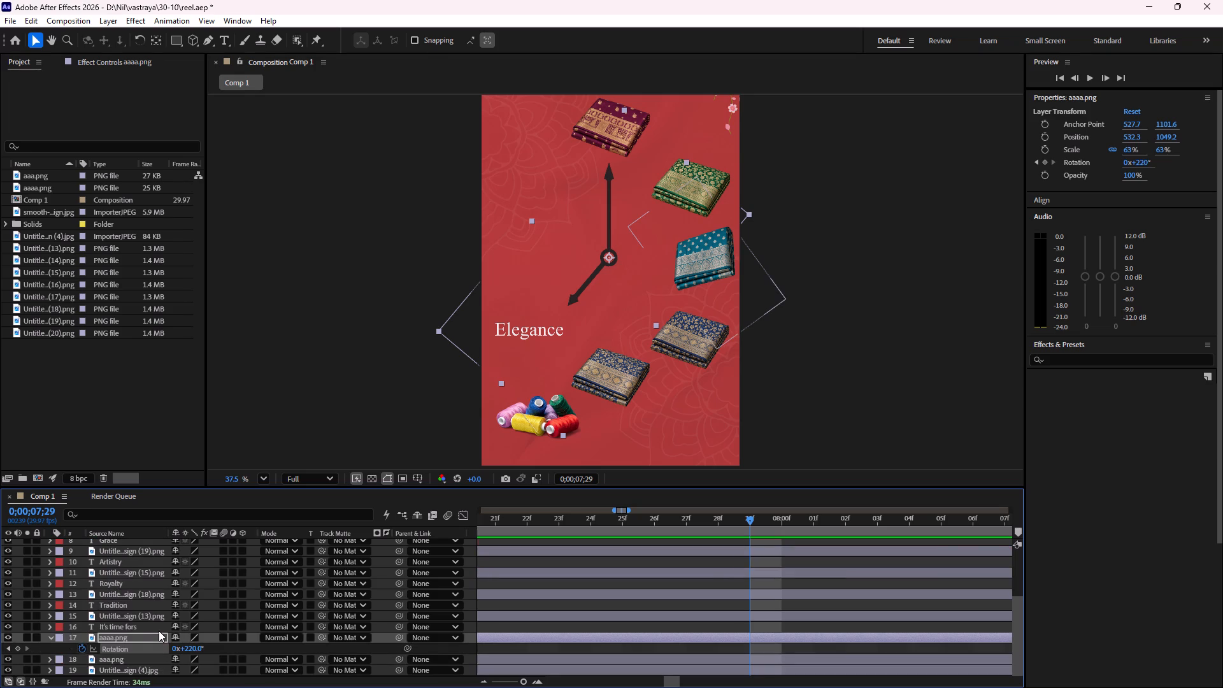
pyautogui.scroll(-1, 159, 631)
pyautogui.click(19, 648)
# Set the aaaa.png clock hand's Rotation to 269° at 0;00;08;00, where the Beauty title starts.
pyautogui.click(781, 517)
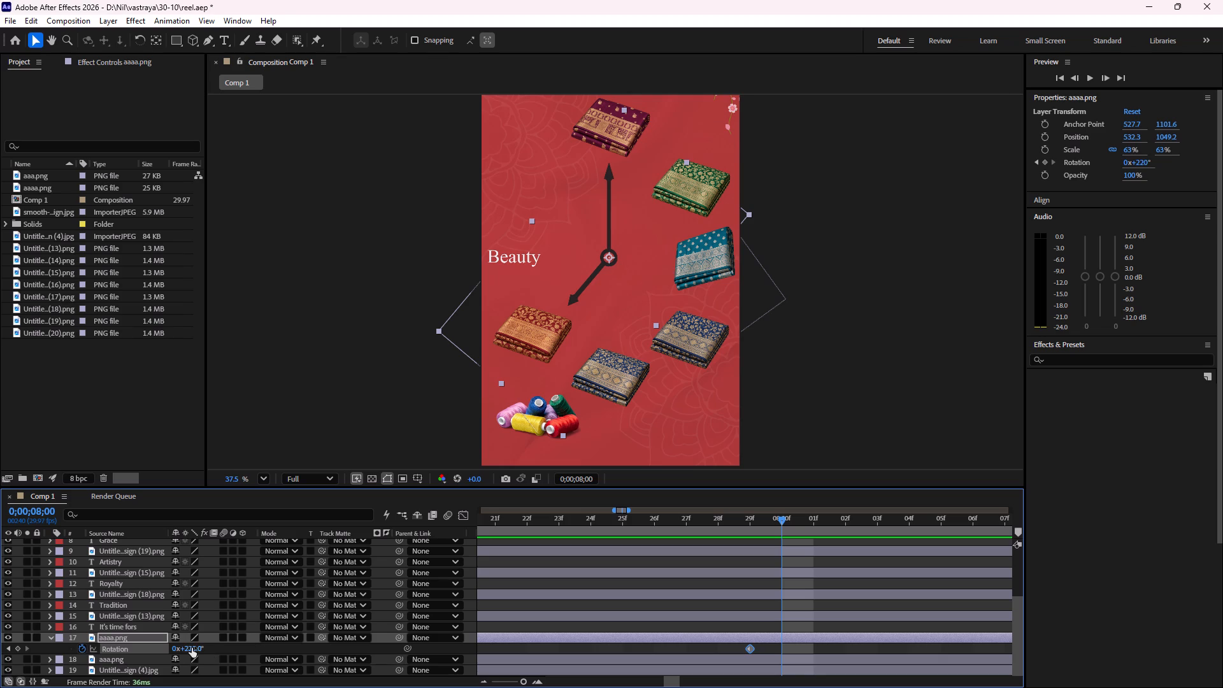
pyautogui.moveTo(192, 648); pyautogui.dragTo(224, 649)
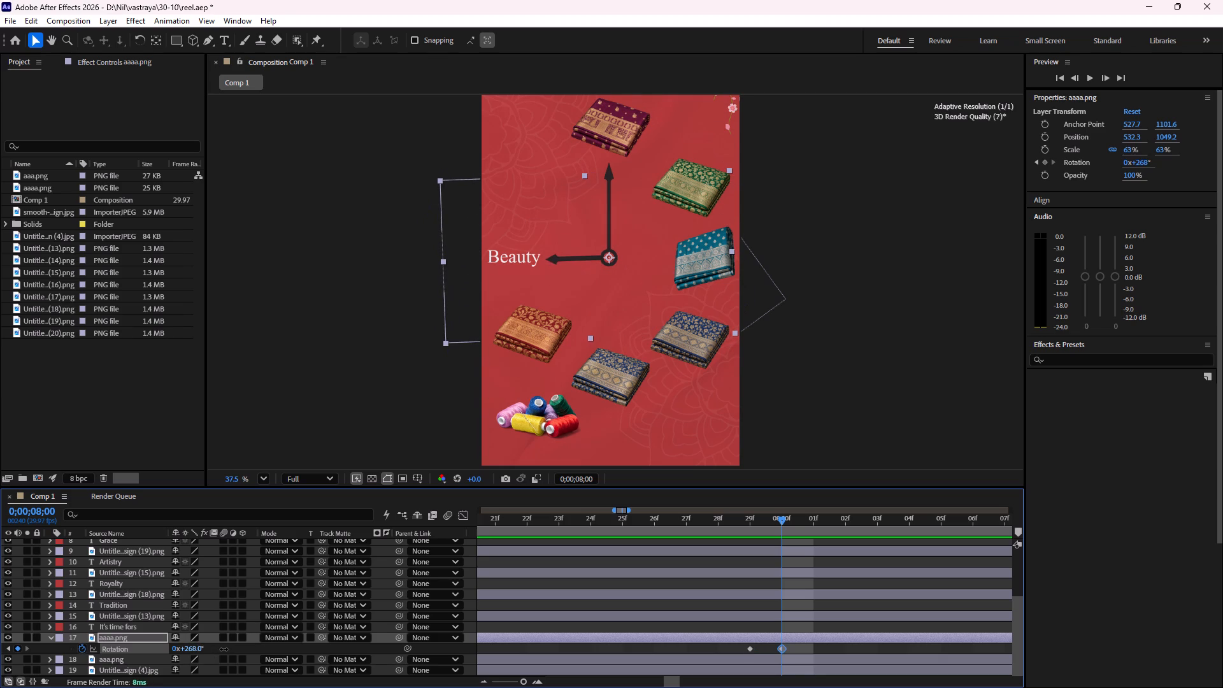
pyautogui.moveTo(224, 649); pyautogui.dragTo(224, 649)
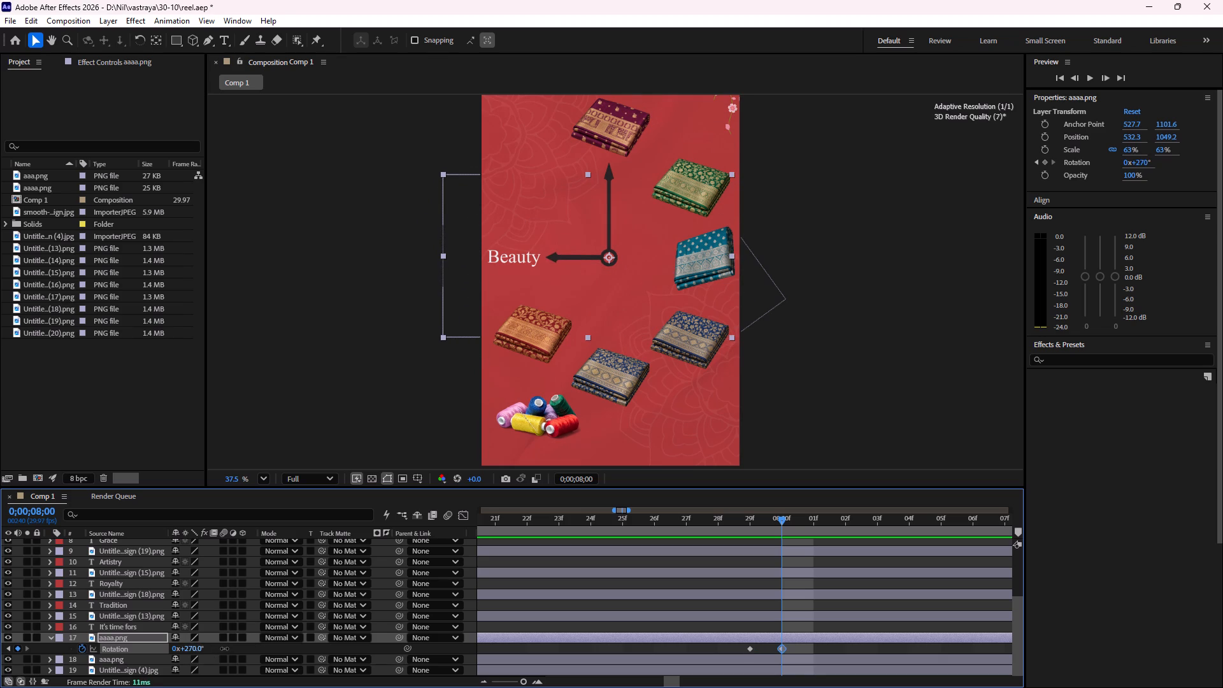
pyautogui.moveTo(224, 649); pyautogui.dragTo(224, 649)
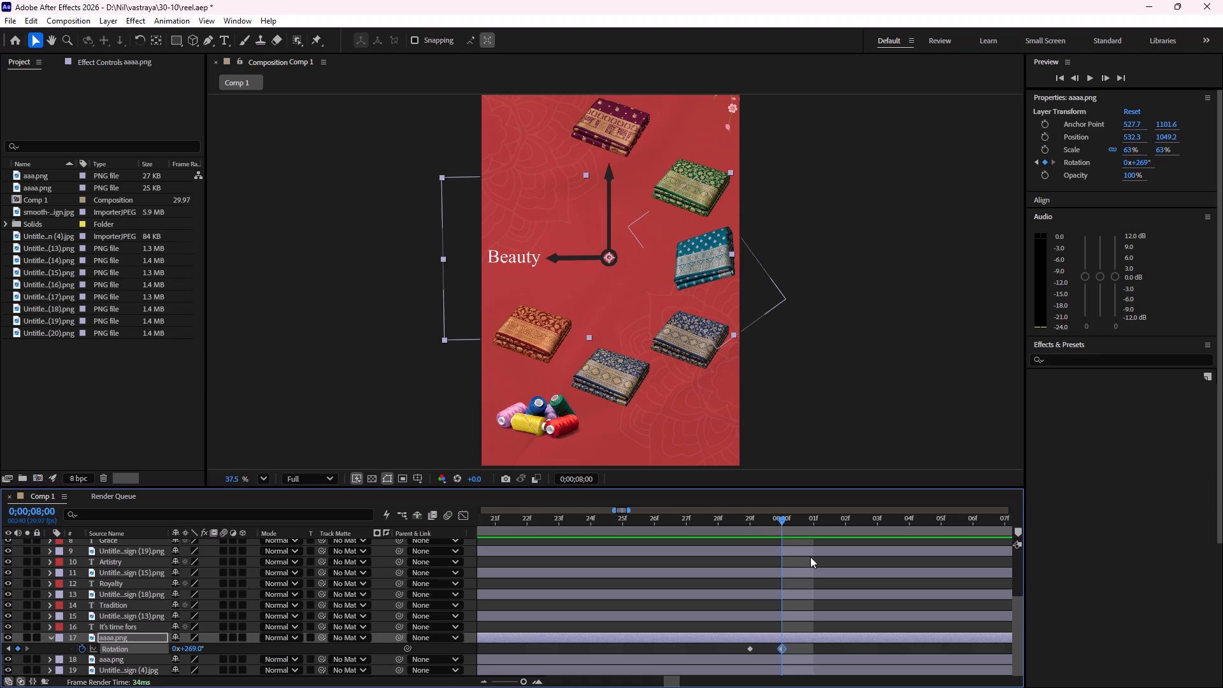
# Add a 269° Rotation keyframe to the aaaa.png clock hand at 0;00;09;09, one frame before the Luxury title starts.
pyautogui.moveTo(767, 520); pyautogui.dragTo(787, 531)
pyautogui.moveTo(787, 531); pyautogui.dragTo(769, 545)
pyautogui.scroll(2, 790, 561)
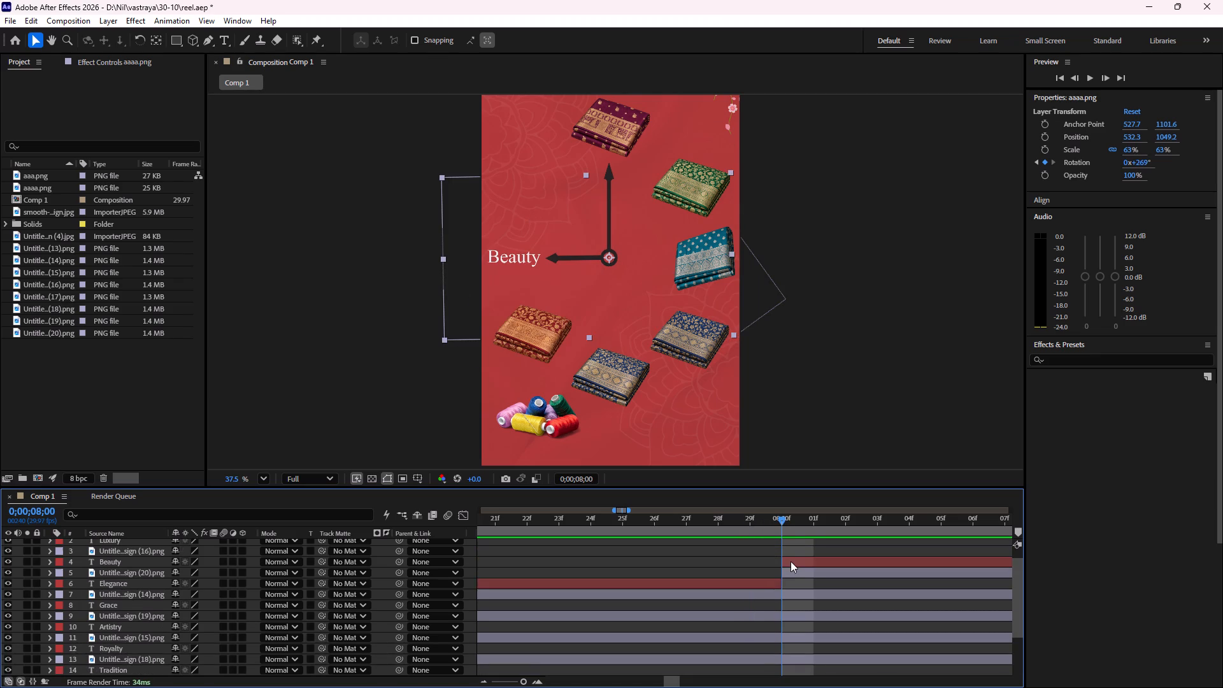
pyautogui.scroll(2, 790, 561)
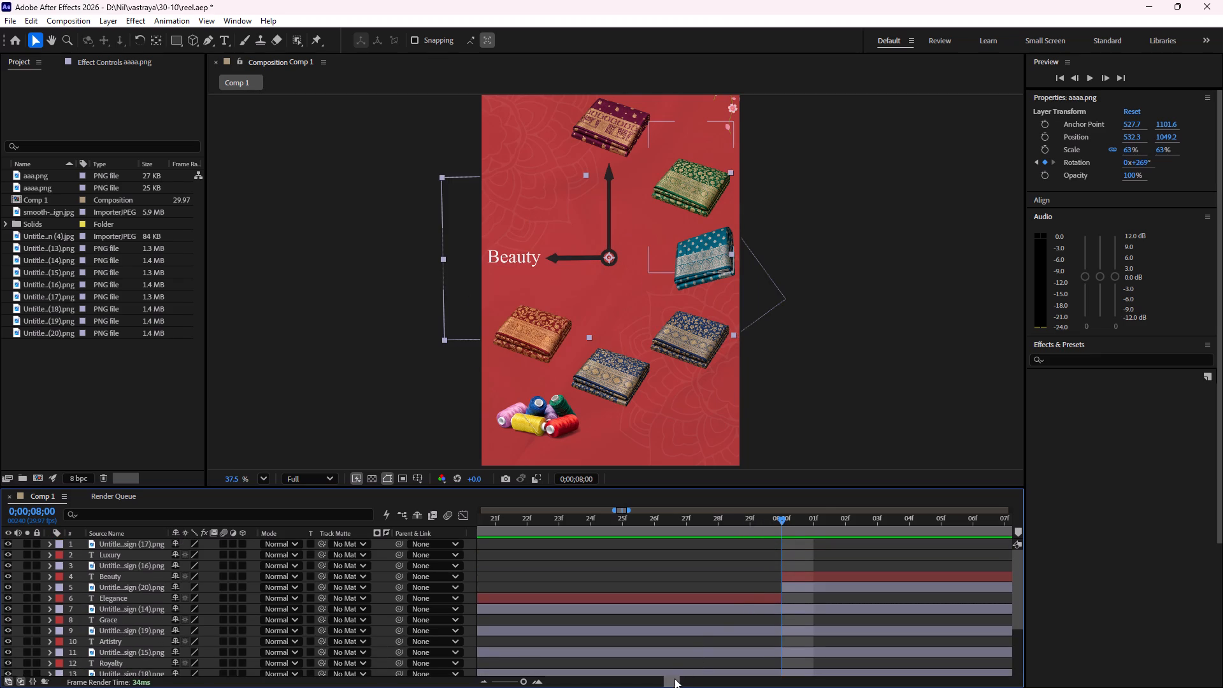
pyautogui.moveTo(675, 678); pyautogui.dragTo(696, 678)
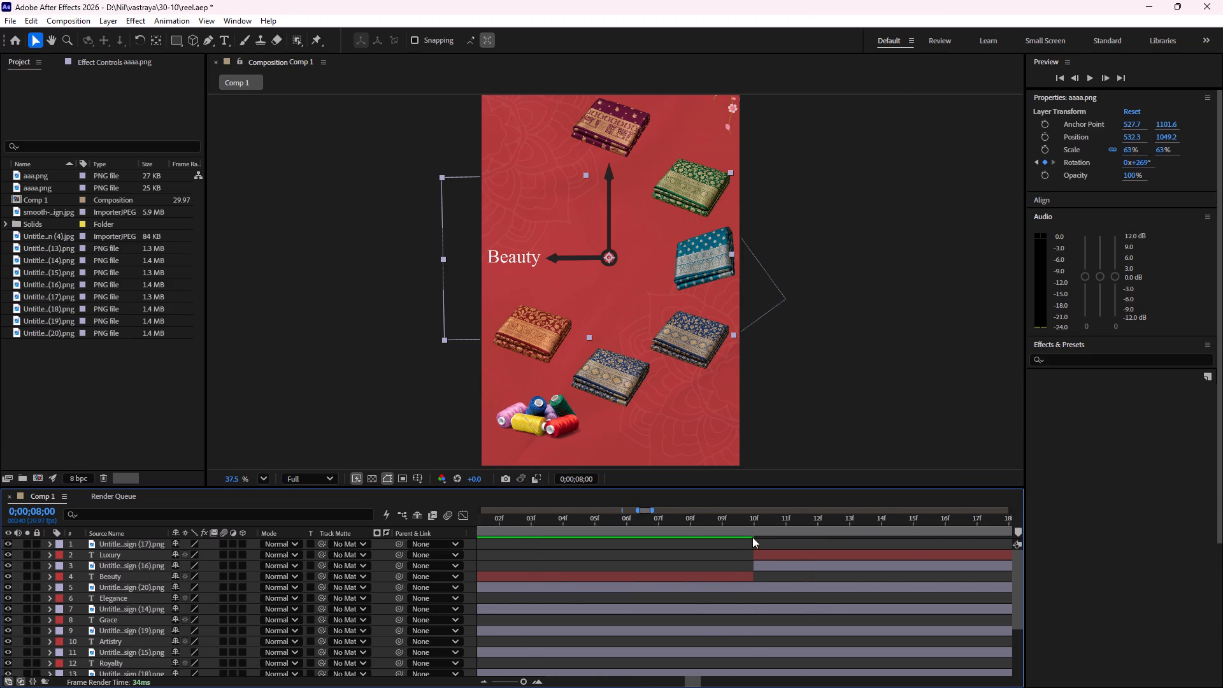
pyautogui.moveTo(751, 519); pyautogui.dragTo(732, 517)
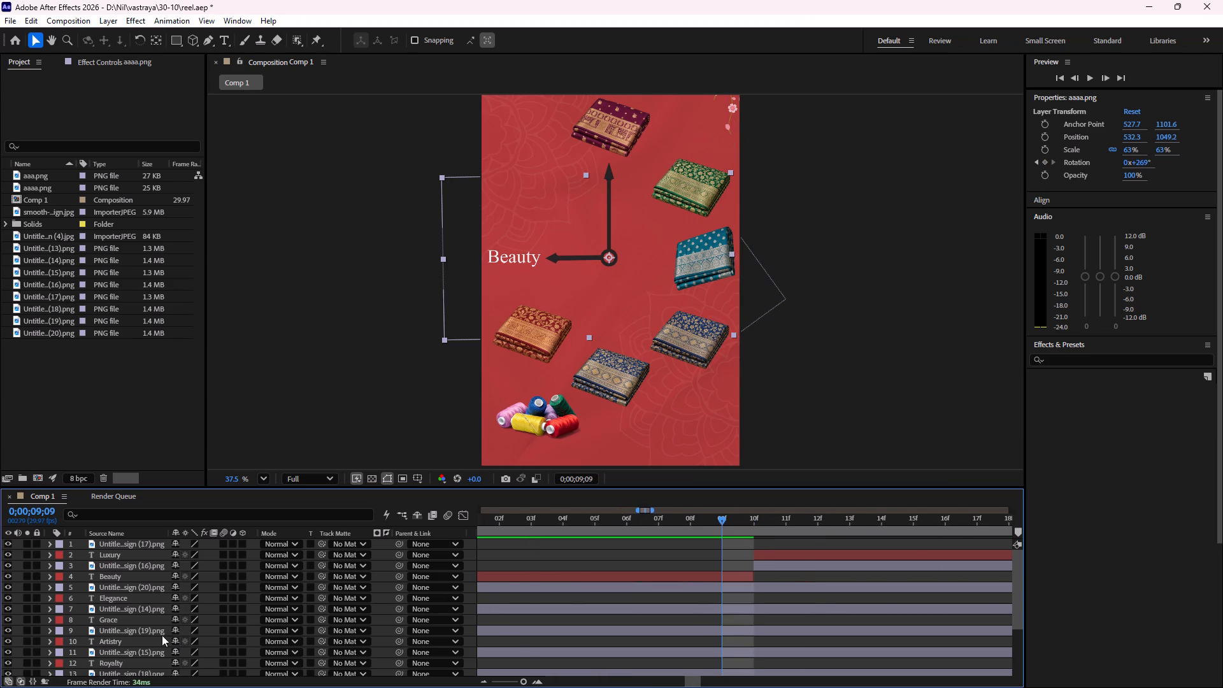
pyautogui.scroll(-3, 161, 635)
pyautogui.click(17, 649)
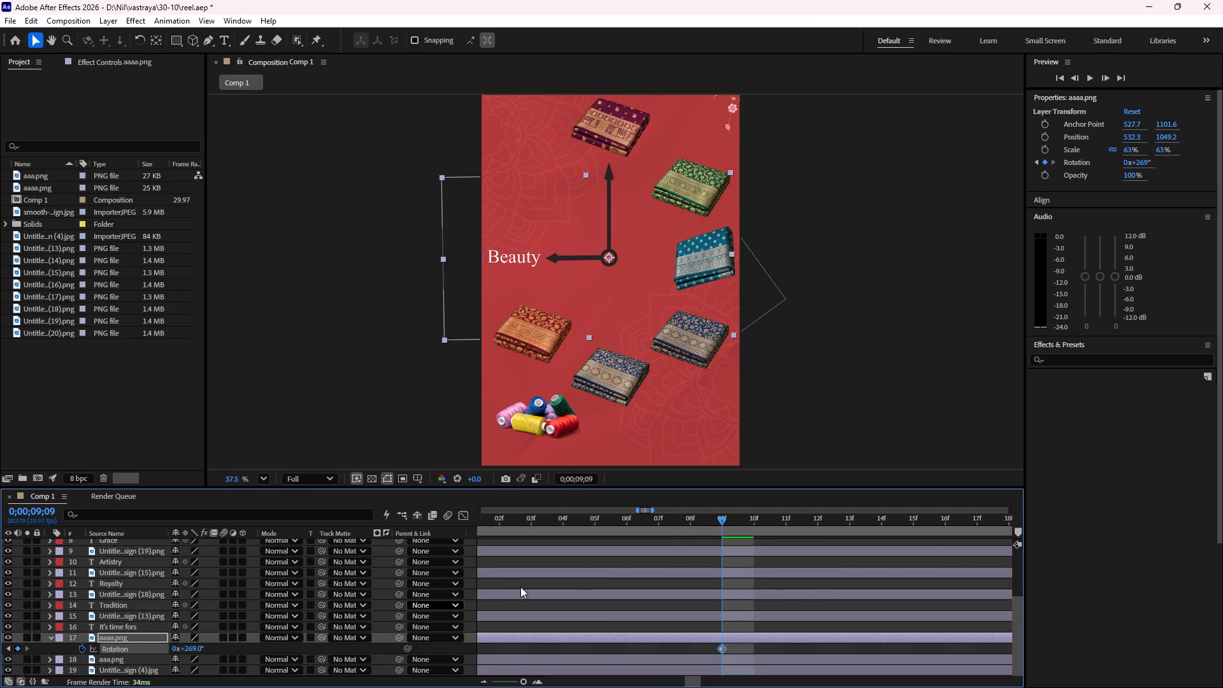
# Set the aaaa.png clock hand's Rotation to 318° at 0;00;09;10, where the Luxury title starts.
pyautogui.moveTo(741, 516); pyautogui.dragTo(749, 519)
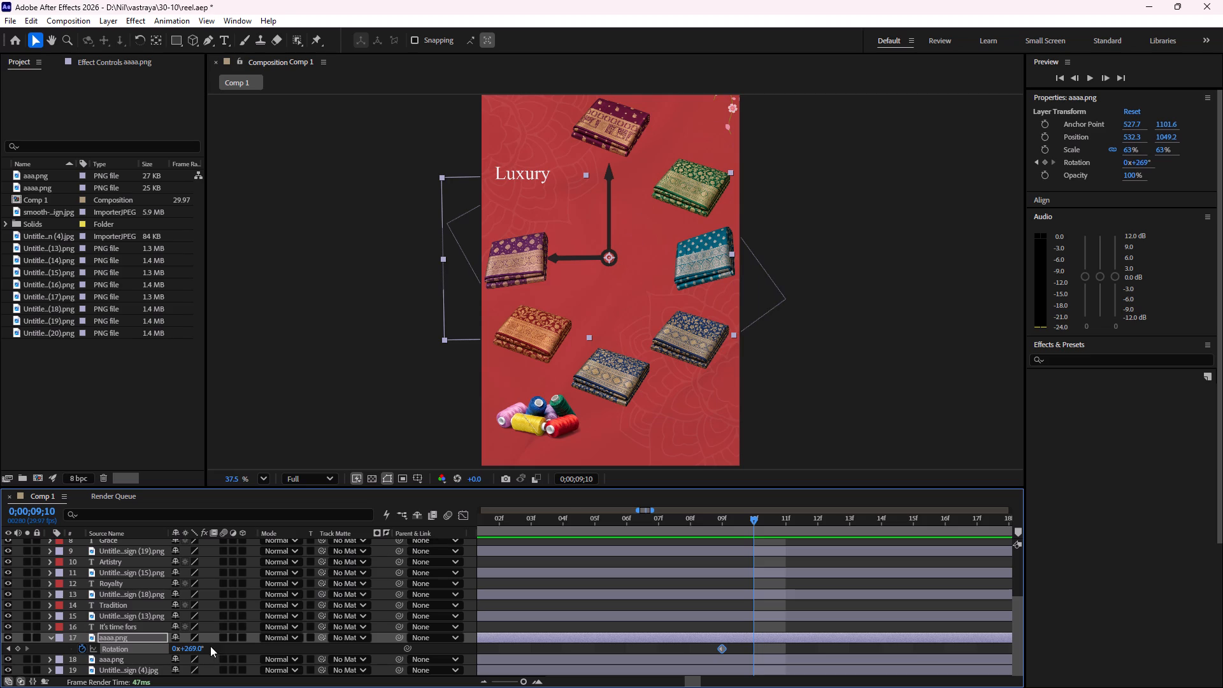
pyautogui.moveTo(193, 649); pyautogui.dragTo(227, 649)
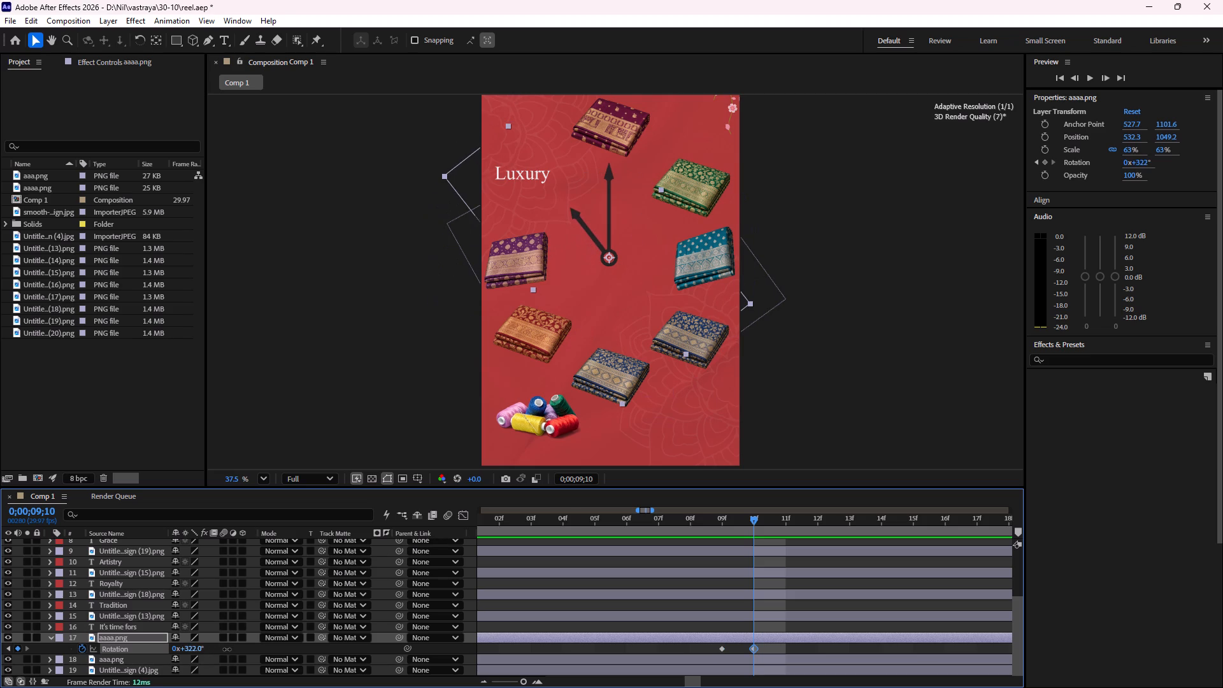
pyautogui.moveTo(227, 649); pyautogui.dragTo(222, 647)
pyautogui.scroll(3, 761, 552)
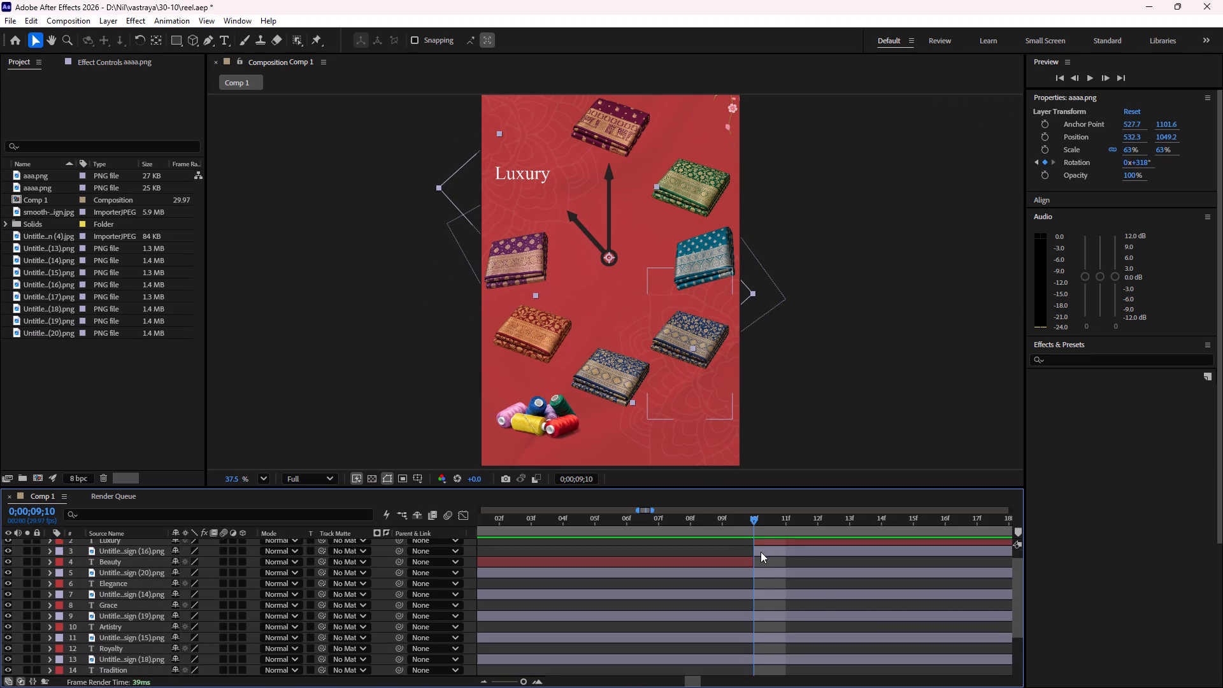
# Add a 318° Rotation keyframe to the aaaa.png clock hand at 0;00;10;19, one frame before the Untitled design (17) saree appears.
pyautogui.scroll(2, 761, 552)
pyautogui.moveTo(761, 524); pyautogui.dragTo(992, 526)
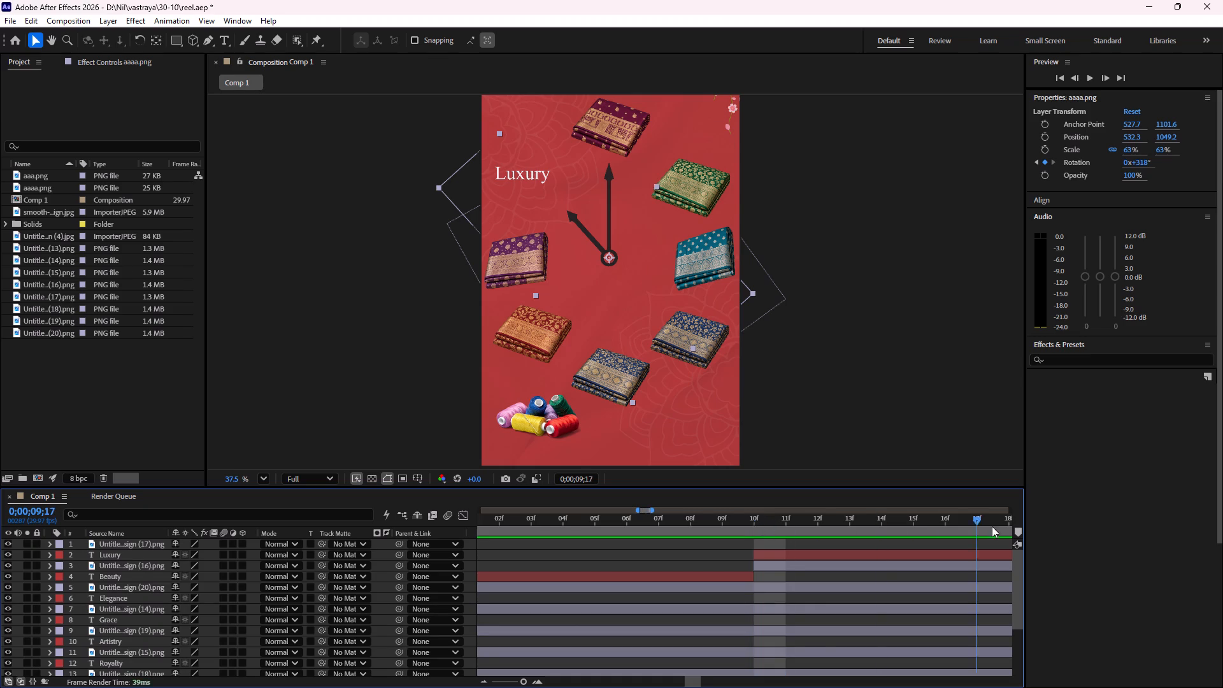
pyautogui.moveTo(992, 526); pyautogui.dragTo(1031, 527)
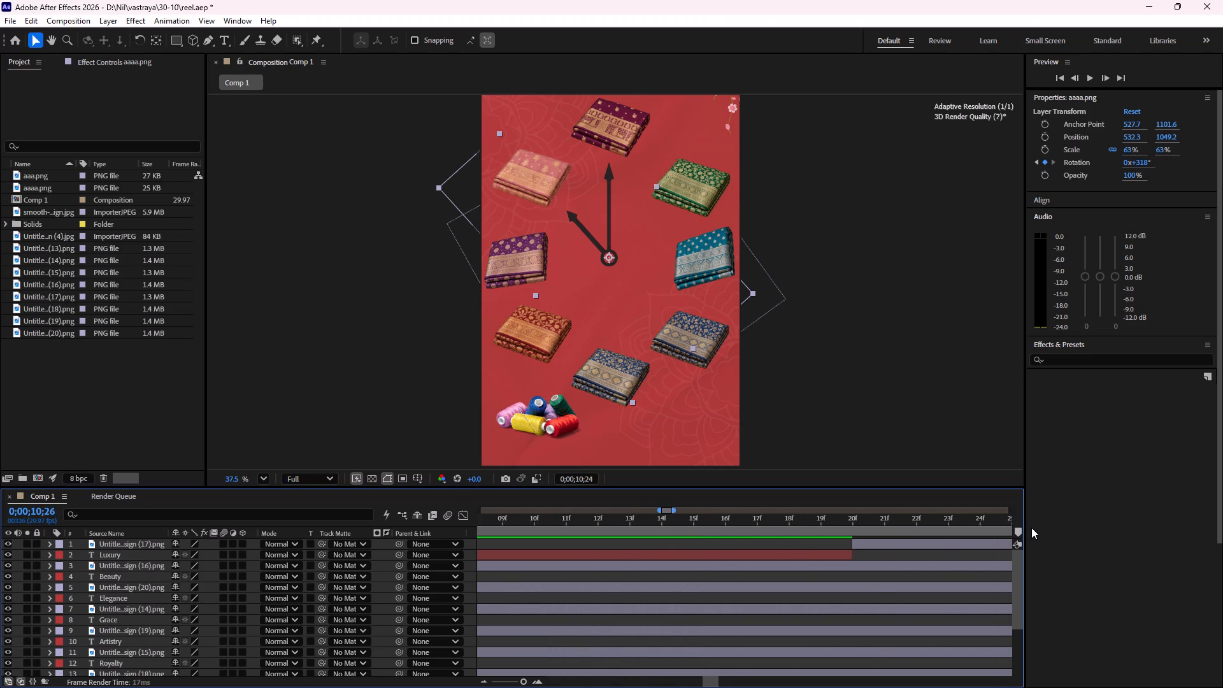
pyautogui.moveTo(1031, 527); pyautogui.dragTo(663, 538)
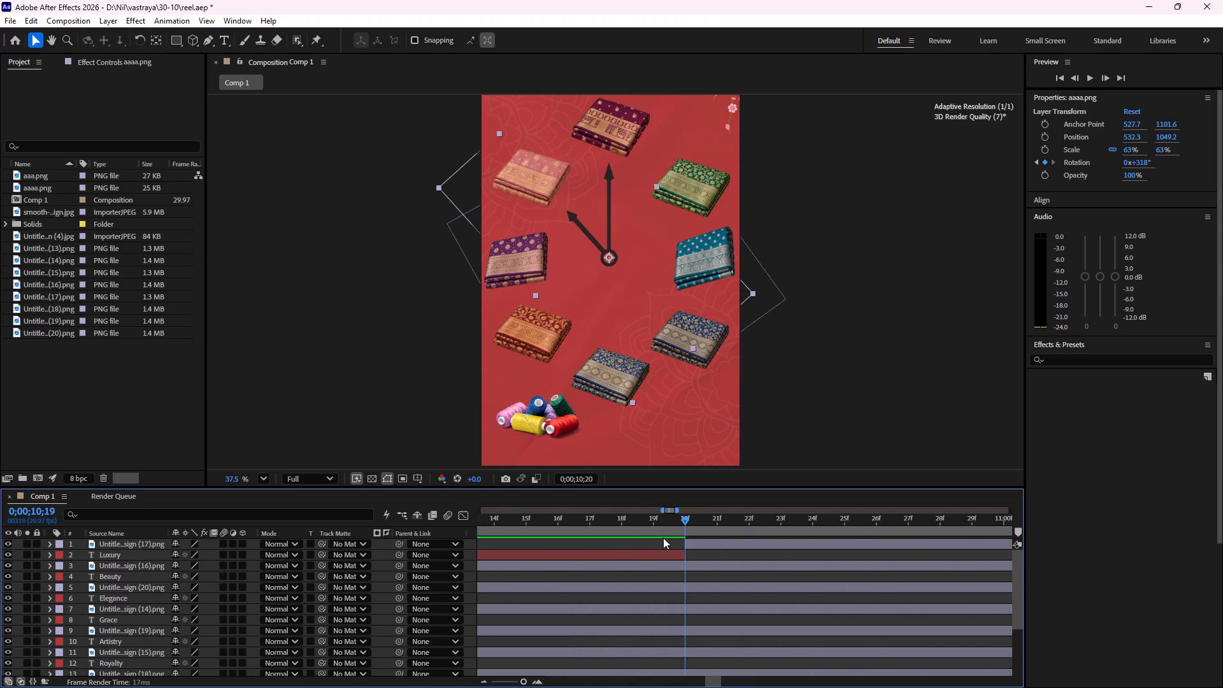
pyautogui.moveTo(663, 538); pyautogui.dragTo(666, 544)
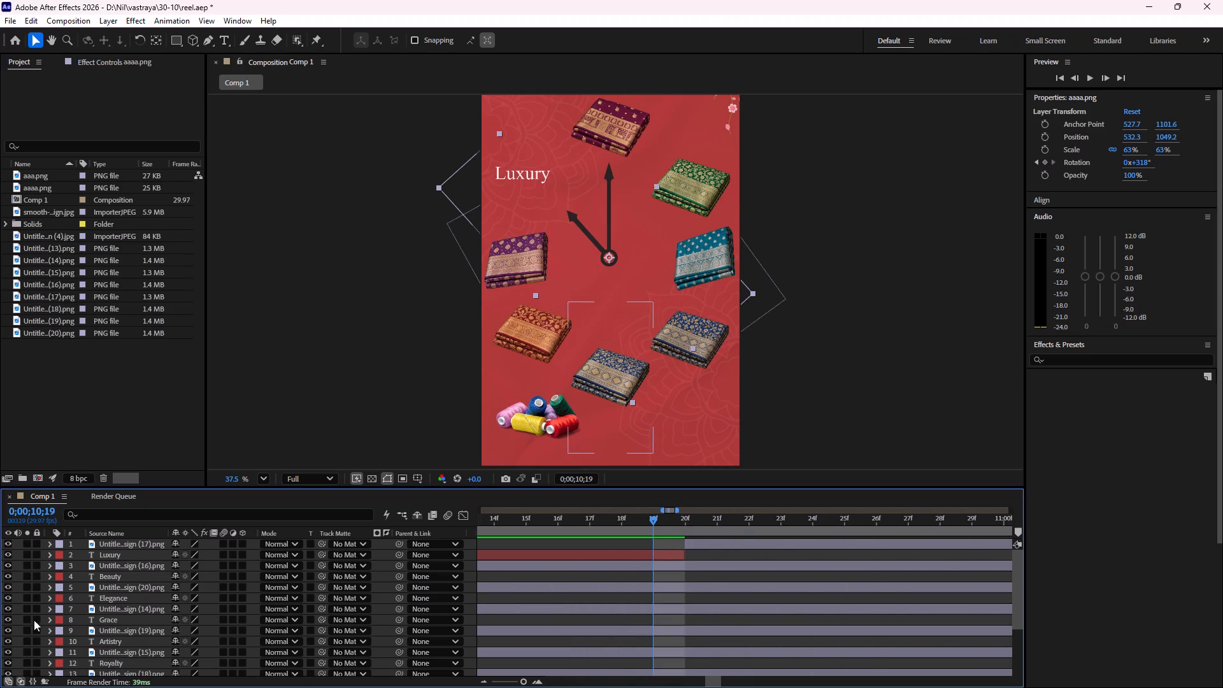
pyautogui.scroll(-2, 75, 633)
pyautogui.click(20, 666)
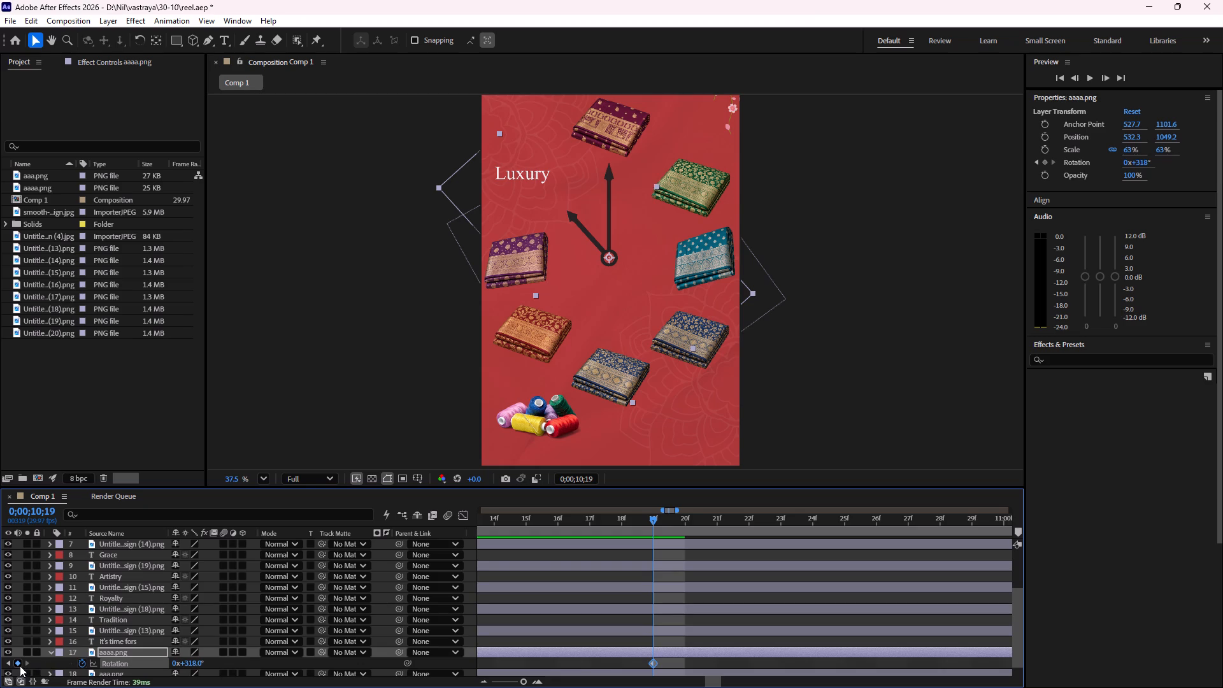
# Set the aaaa.png clock hand's Rotation to 1x+0° at 0;00;10;20, where the Luxury title has ended.
pyautogui.click(683, 519)
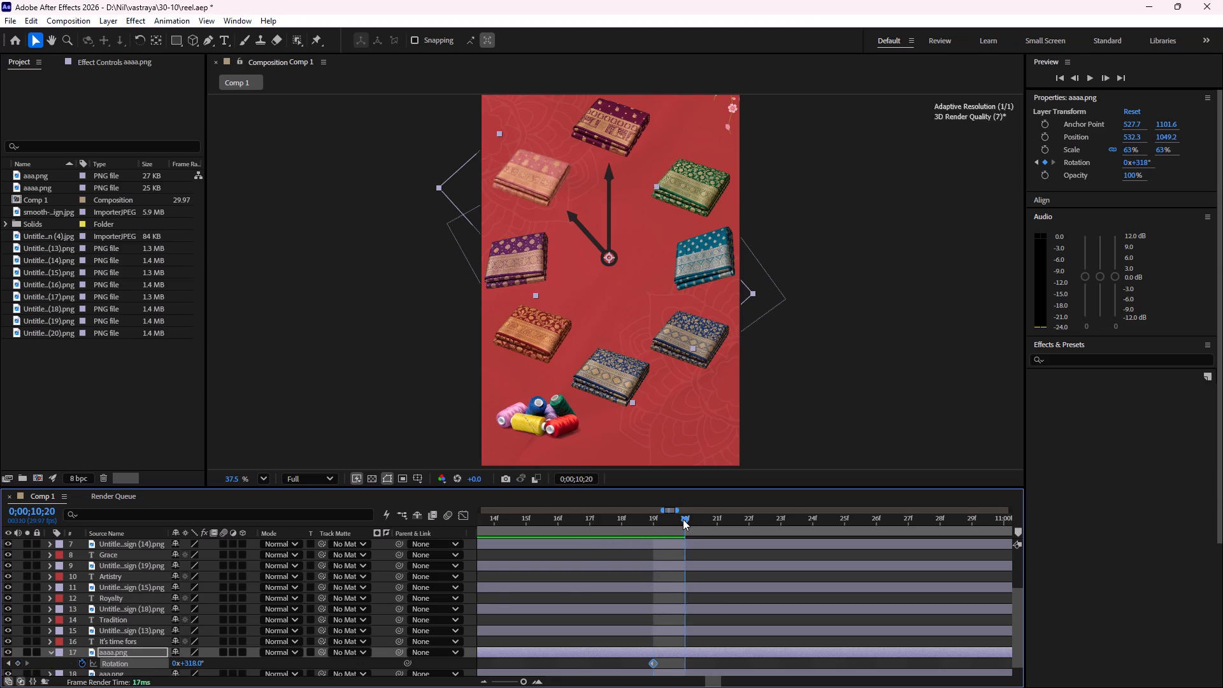
pyautogui.moveTo(190, 664); pyautogui.dragTo(194, 664)
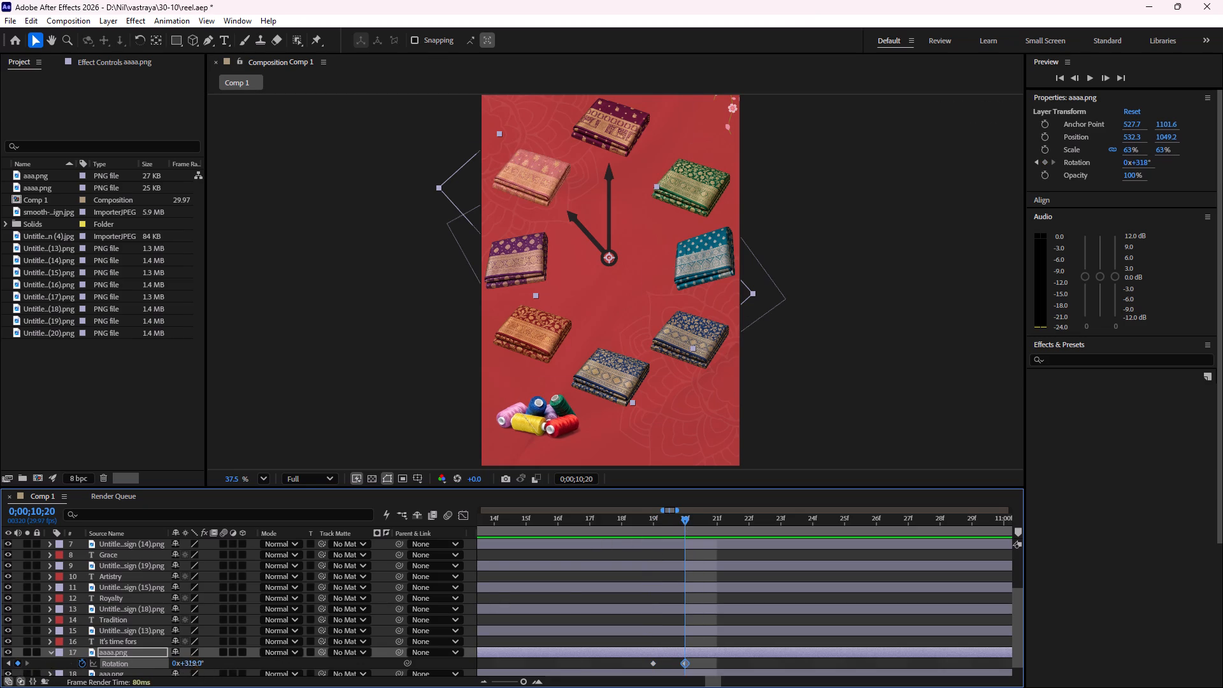
pyautogui.moveTo(194, 664); pyautogui.dragTo(215, 660)
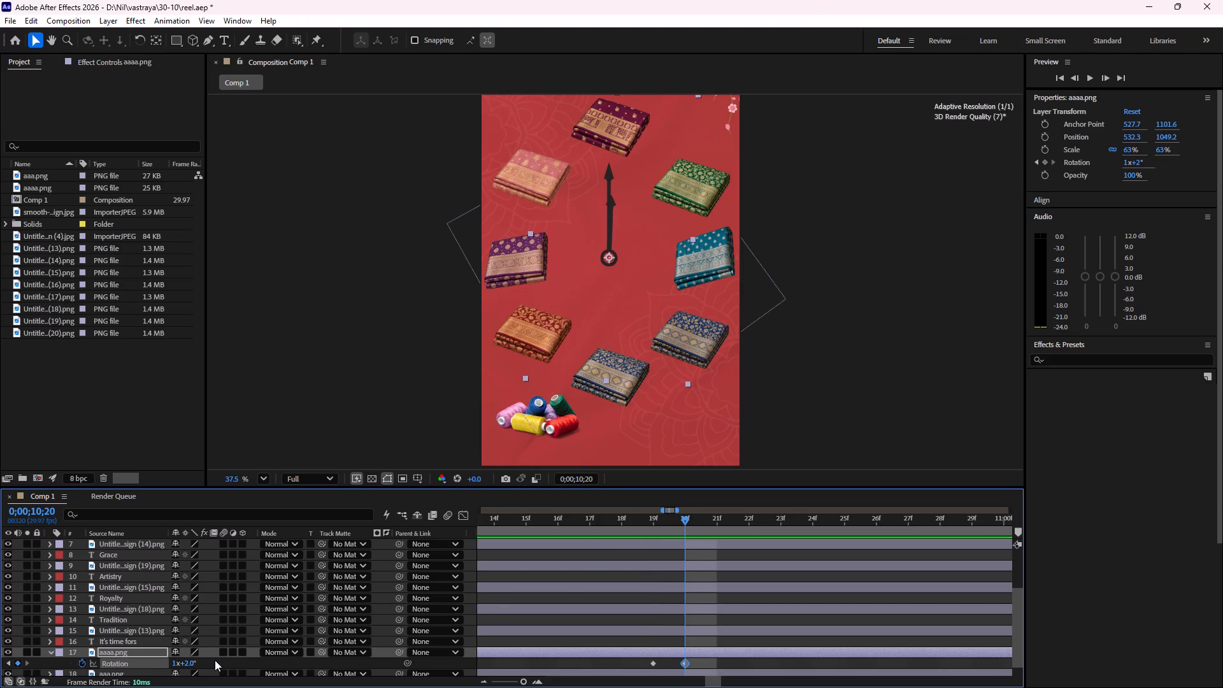
pyautogui.click(189, 664)
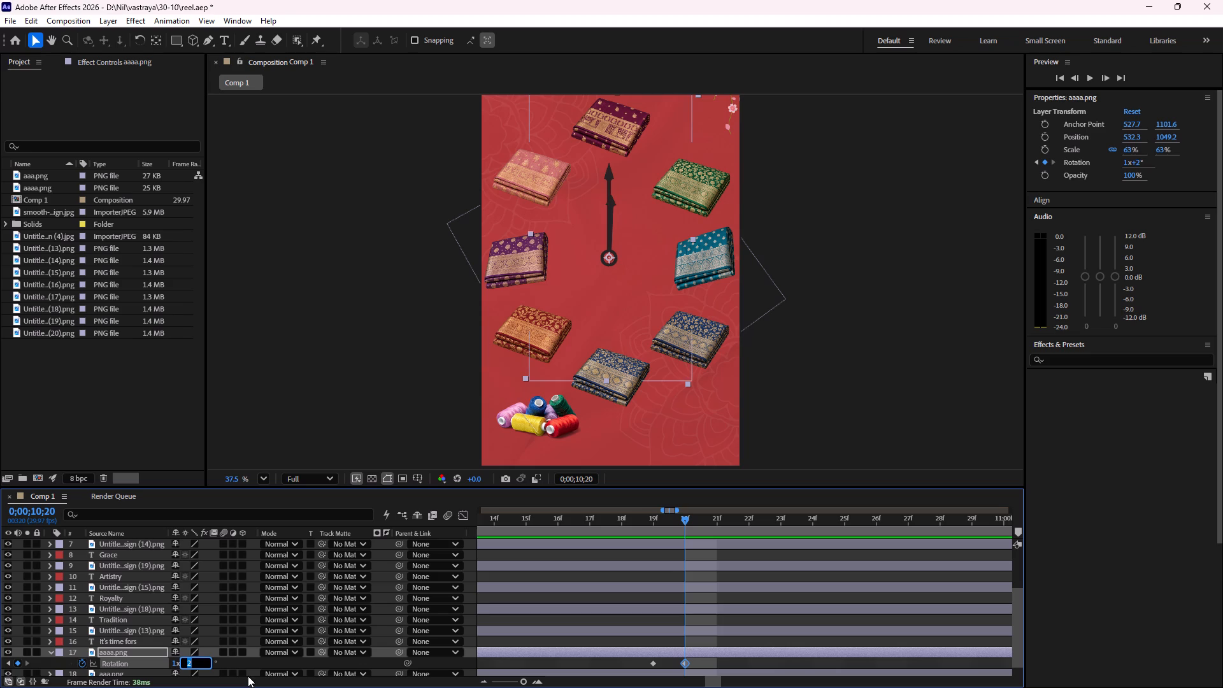
pyautogui.press('0')
pyautogui.press('Return')
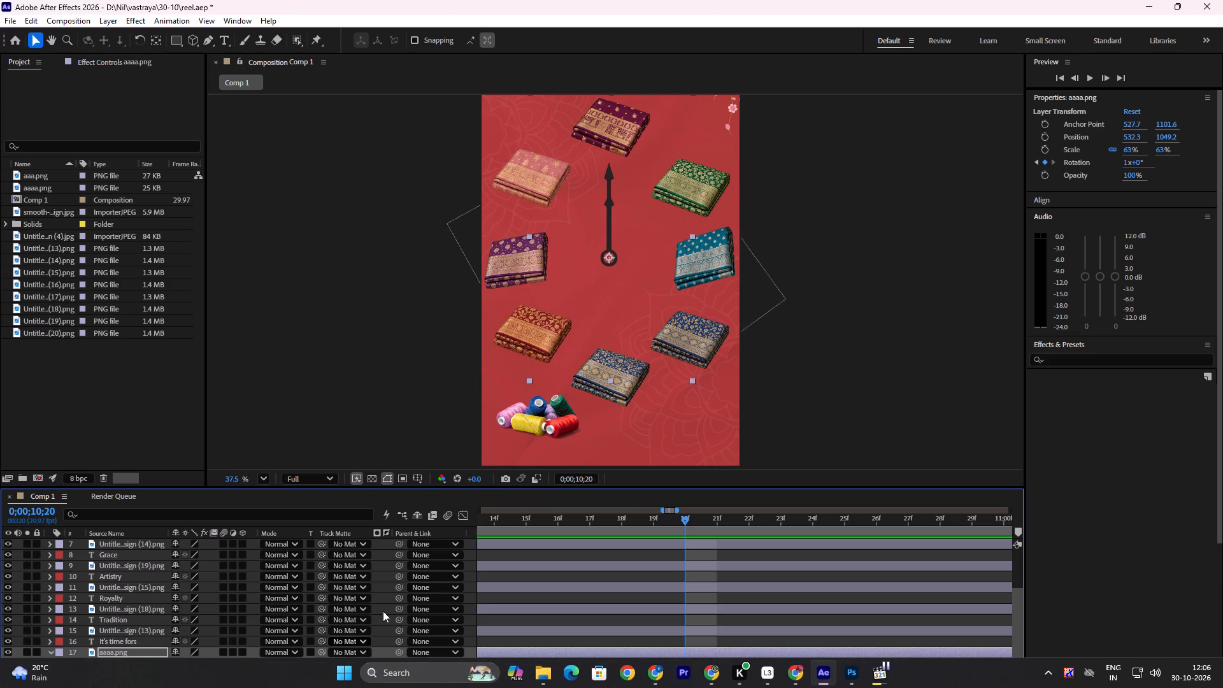
pyautogui.moveTo(680, 520); pyautogui.dragTo(659, 520)
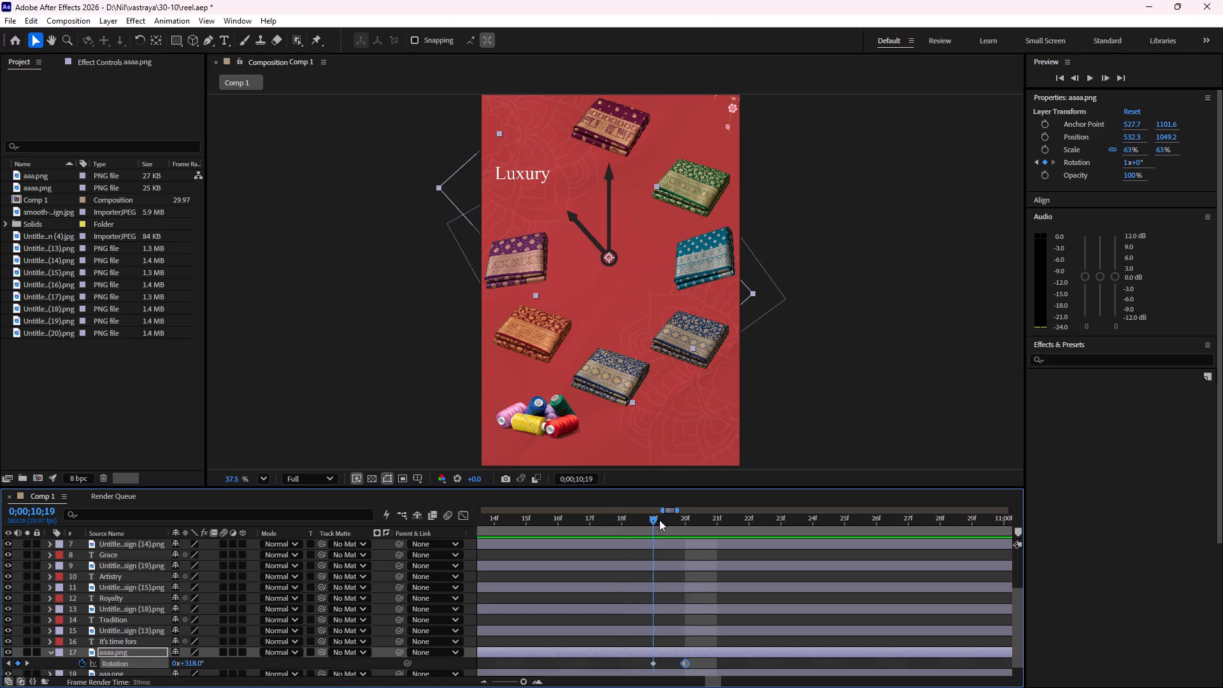
pyautogui.moveTo(659, 520); pyautogui.dragTo(687, 520)
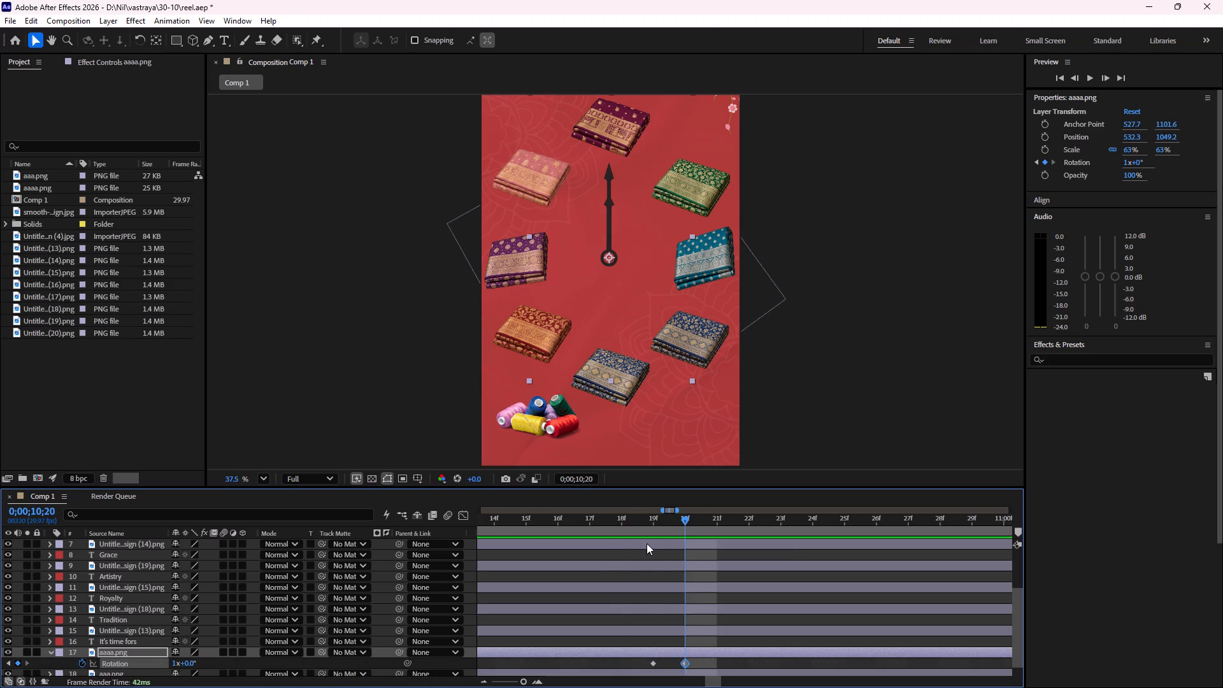
# Play the reel from the start and scrub through the last titles to examine the clock hand's rotation at each change.
pyautogui.moveTo(525, 680); pyautogui.dragTo(512, 676)
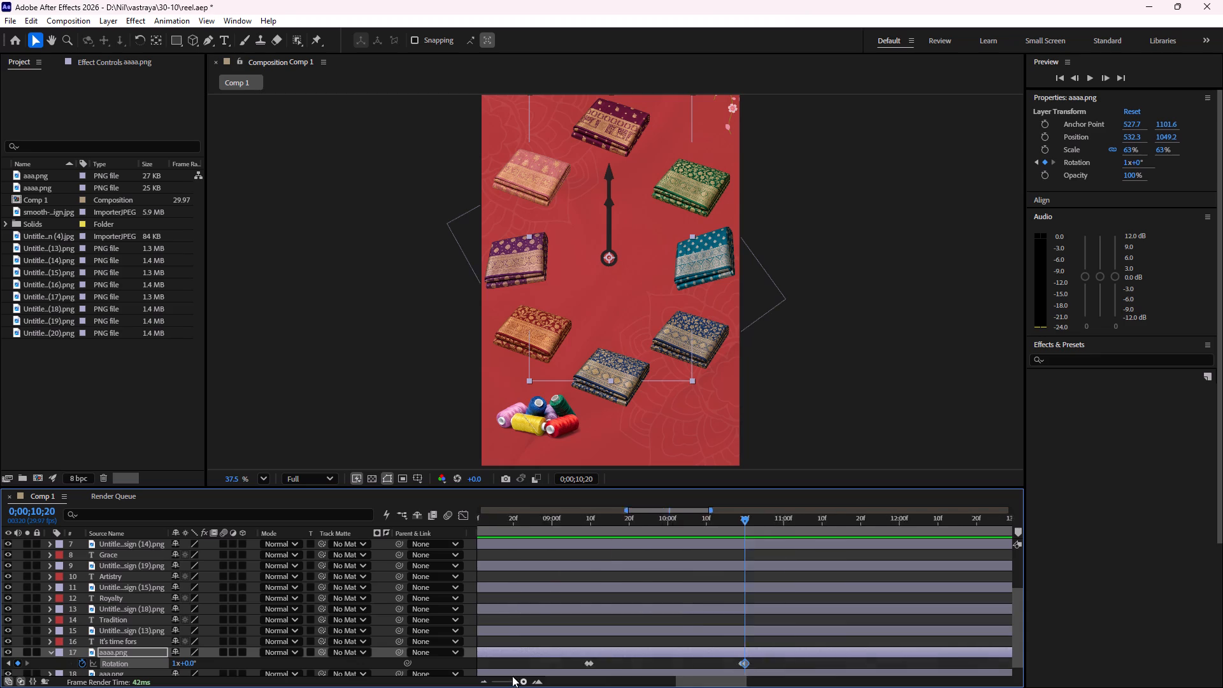
pyautogui.moveTo(512, 676); pyautogui.dragTo(469, 685)
pyautogui.moveTo(666, 520); pyautogui.dragTo(645, 522)
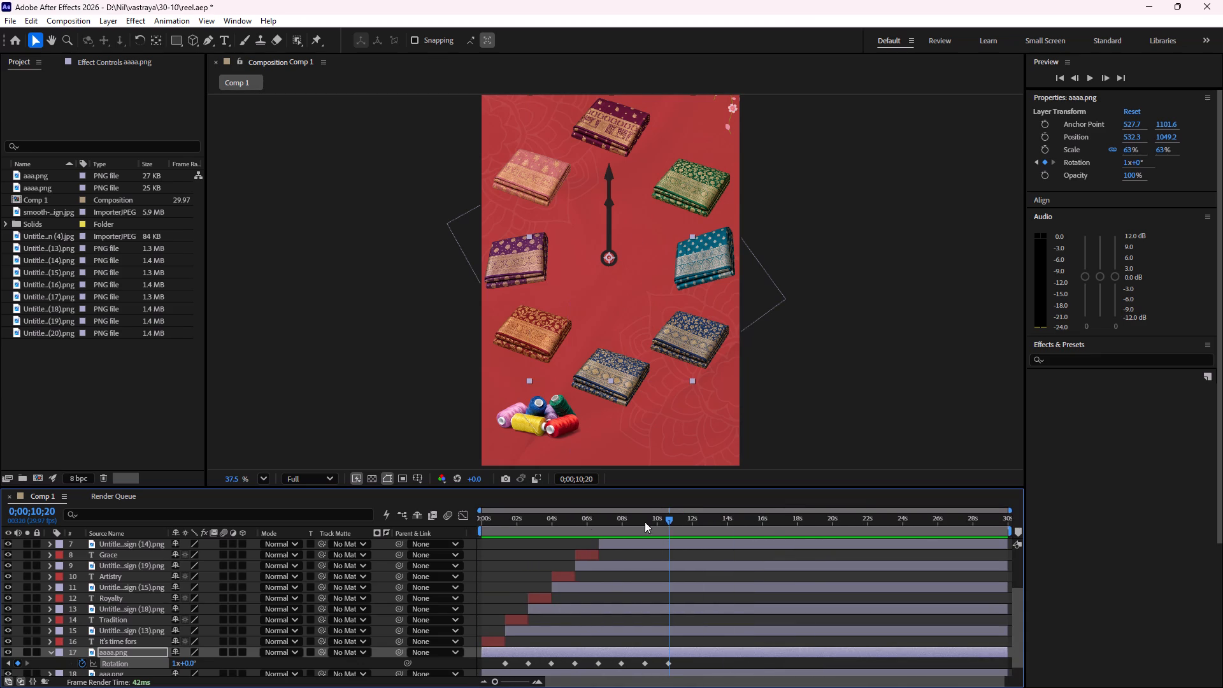
pyautogui.moveTo(645, 522); pyautogui.dragTo(365, 553)
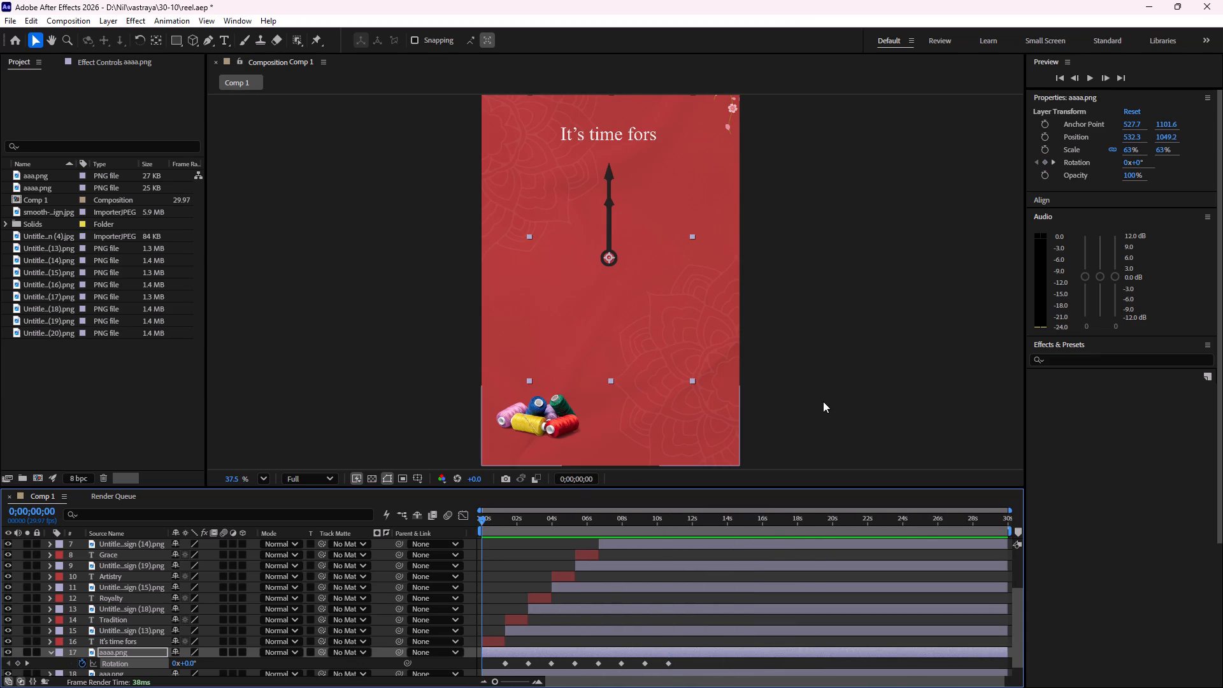
pyautogui.click(823, 400)
pyautogui.press('space')
pyautogui.scroll(-1, 642, 376)
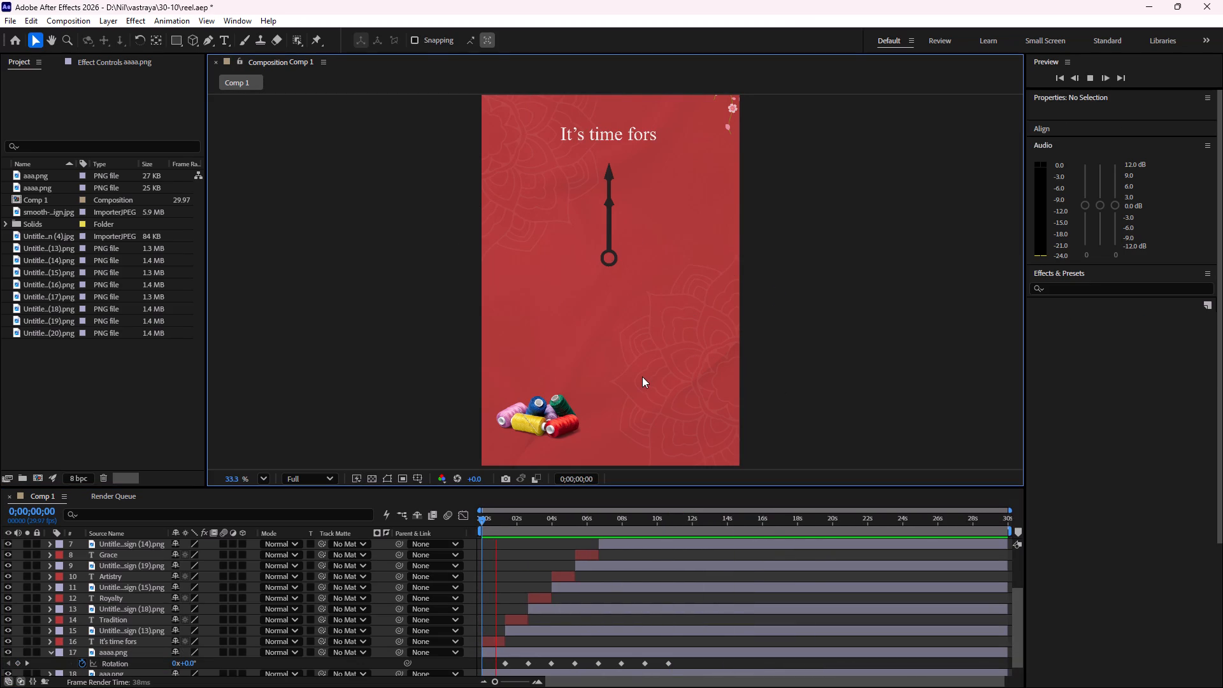
pyautogui.scroll(-2, 642, 376)
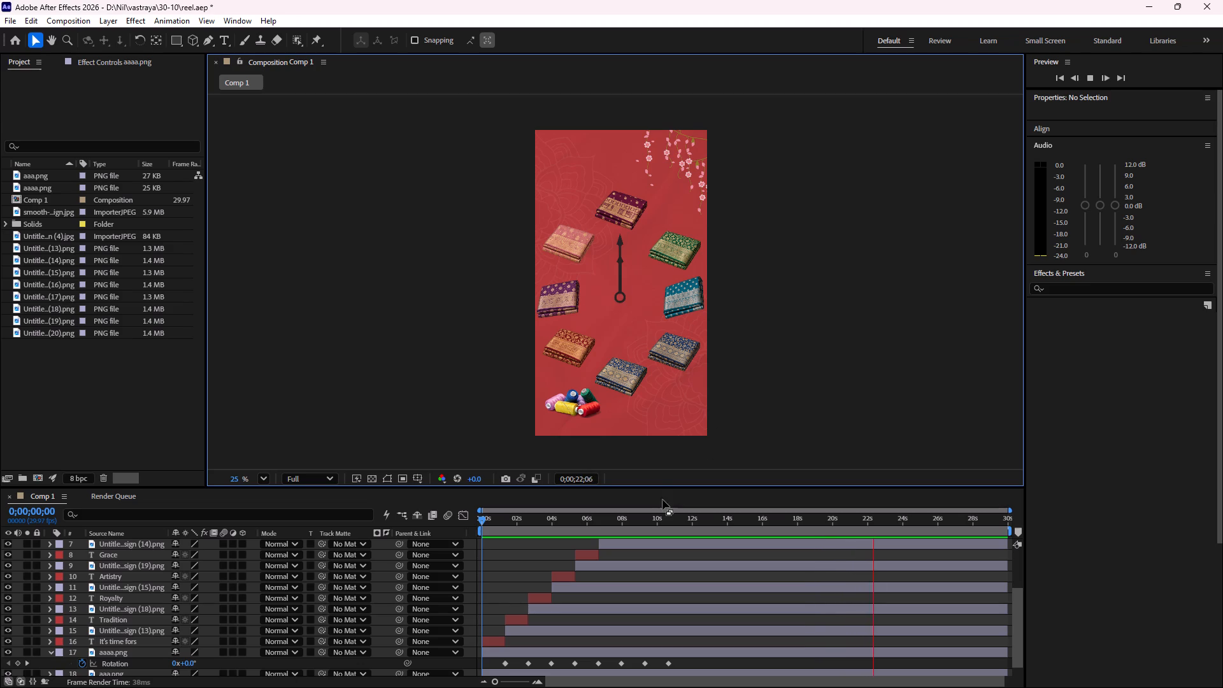
pyautogui.moveTo(643, 518); pyautogui.dragTo(620, 524)
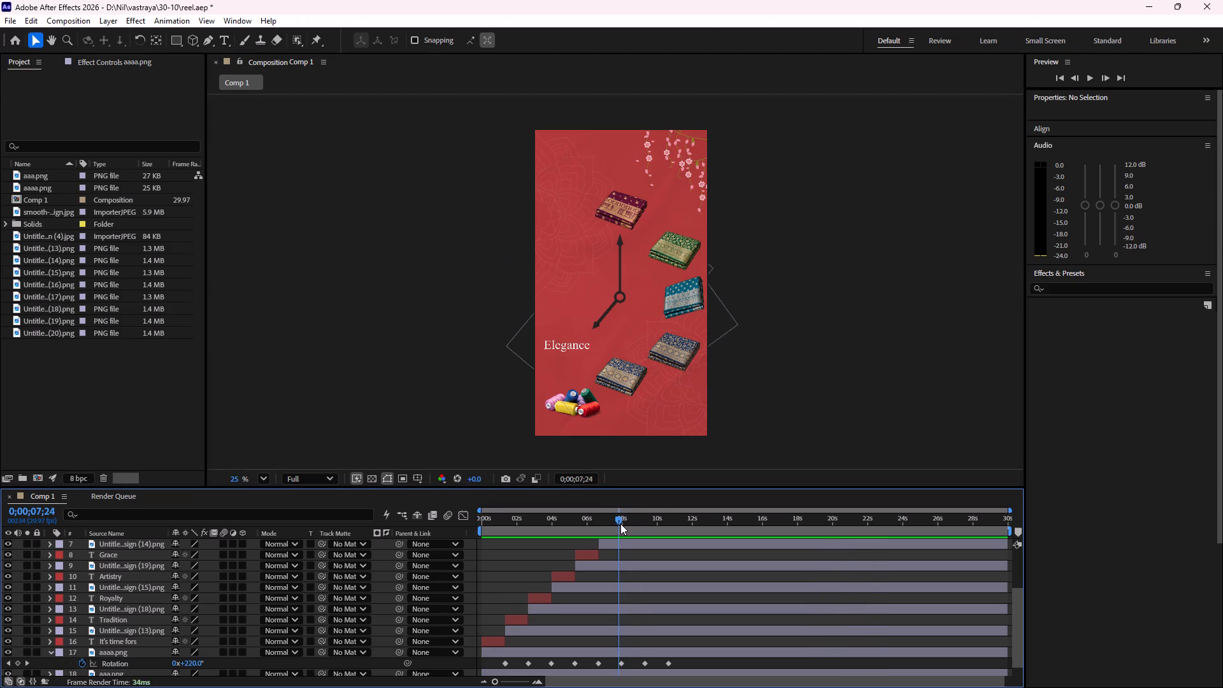
pyautogui.moveTo(620, 524); pyautogui.dragTo(633, 531)
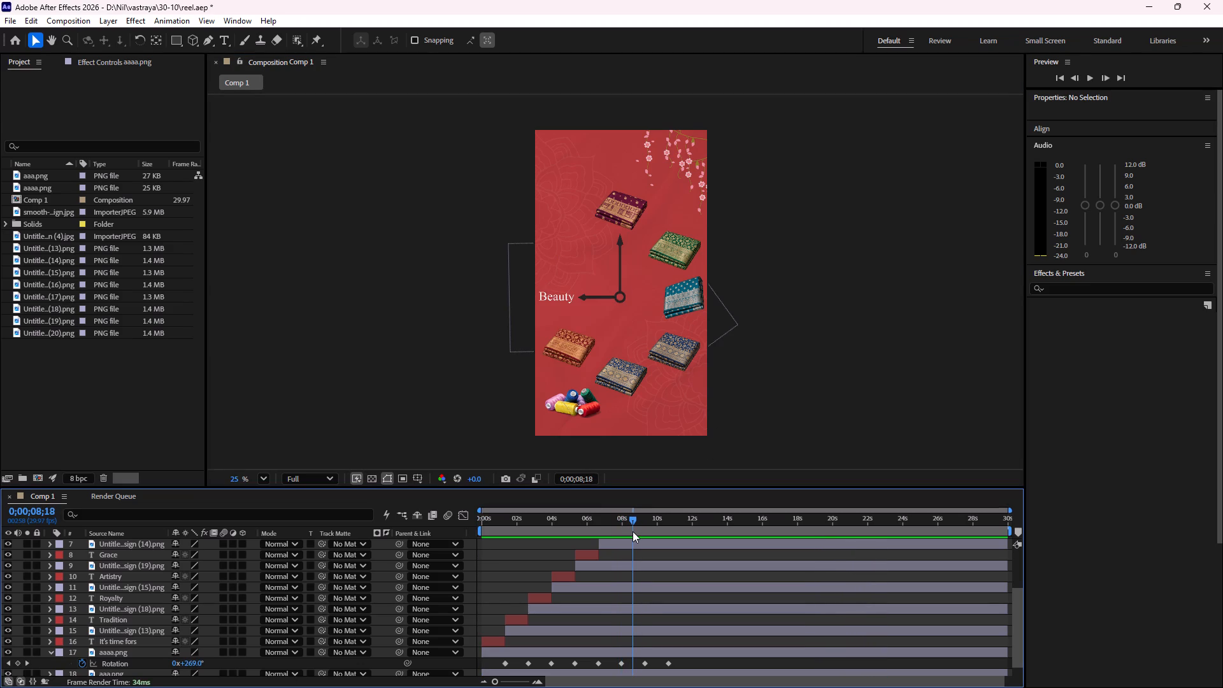
pyautogui.moveTo(633, 531); pyautogui.dragTo(655, 533)
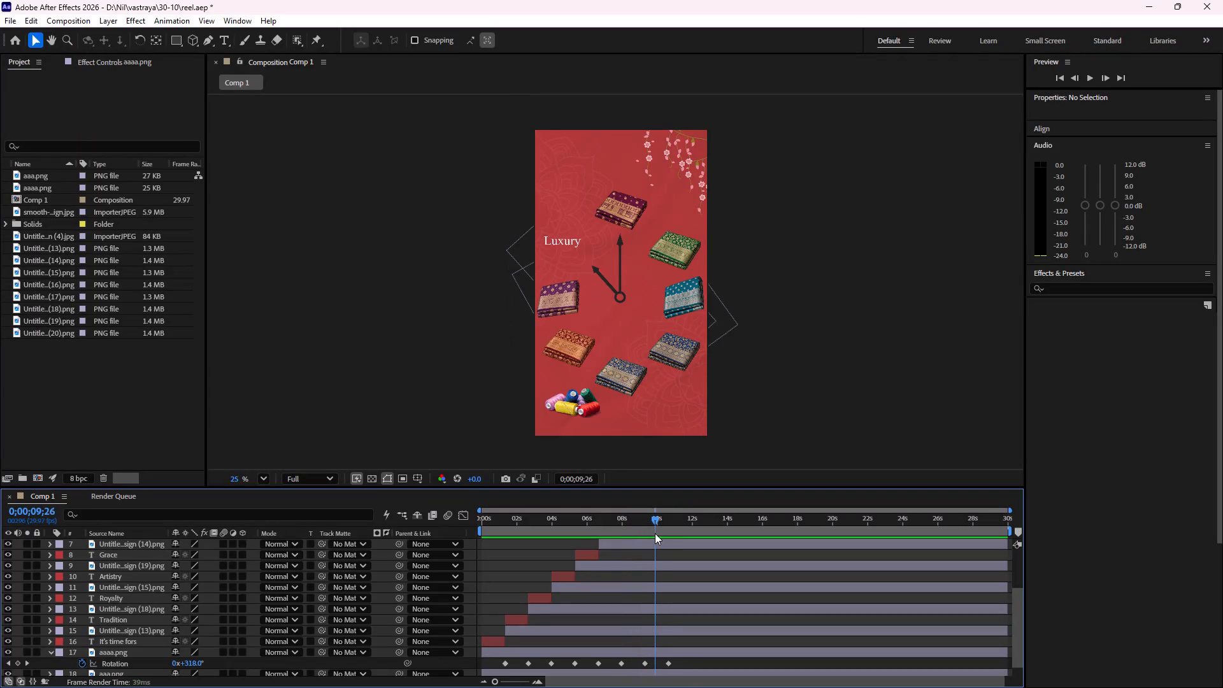
pyautogui.moveTo(655, 533); pyautogui.dragTo(682, 529)
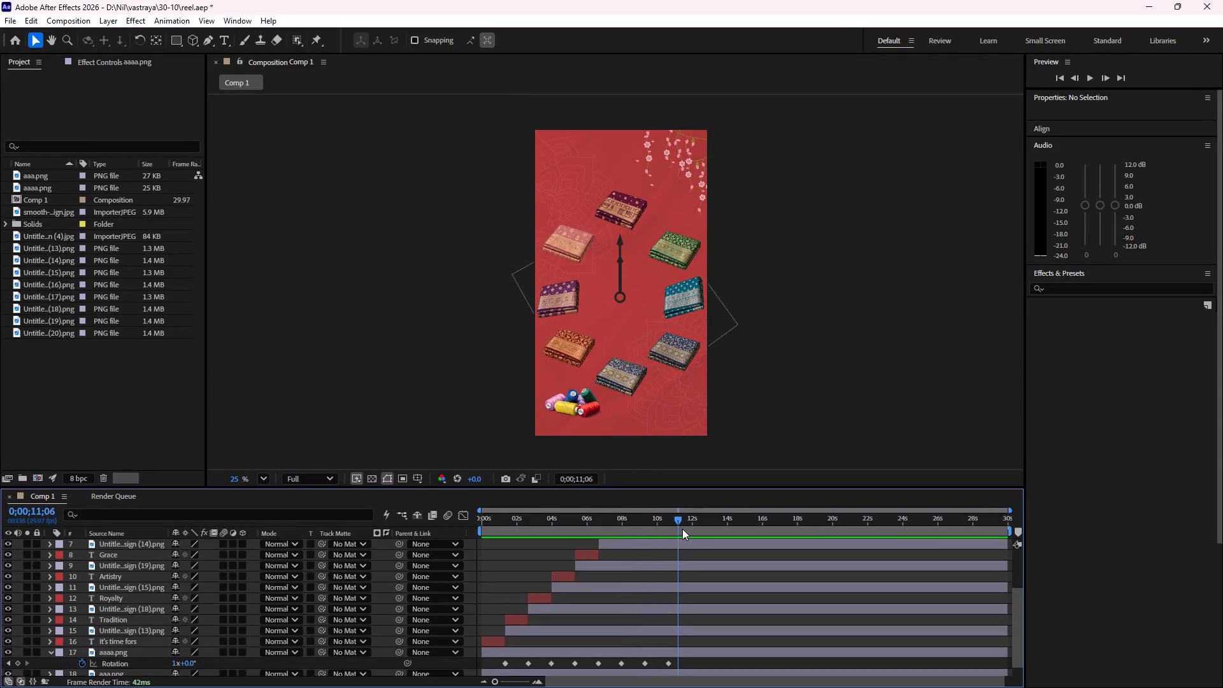
pyautogui.moveTo(682, 529); pyautogui.dragTo(690, 526)
# Place the current time at 0;00;12;00, one title length after Luxury ends, using a temporary duplicate of the Luxury title, and delete the duplicate.
pyautogui.scroll(2, 683, 577)
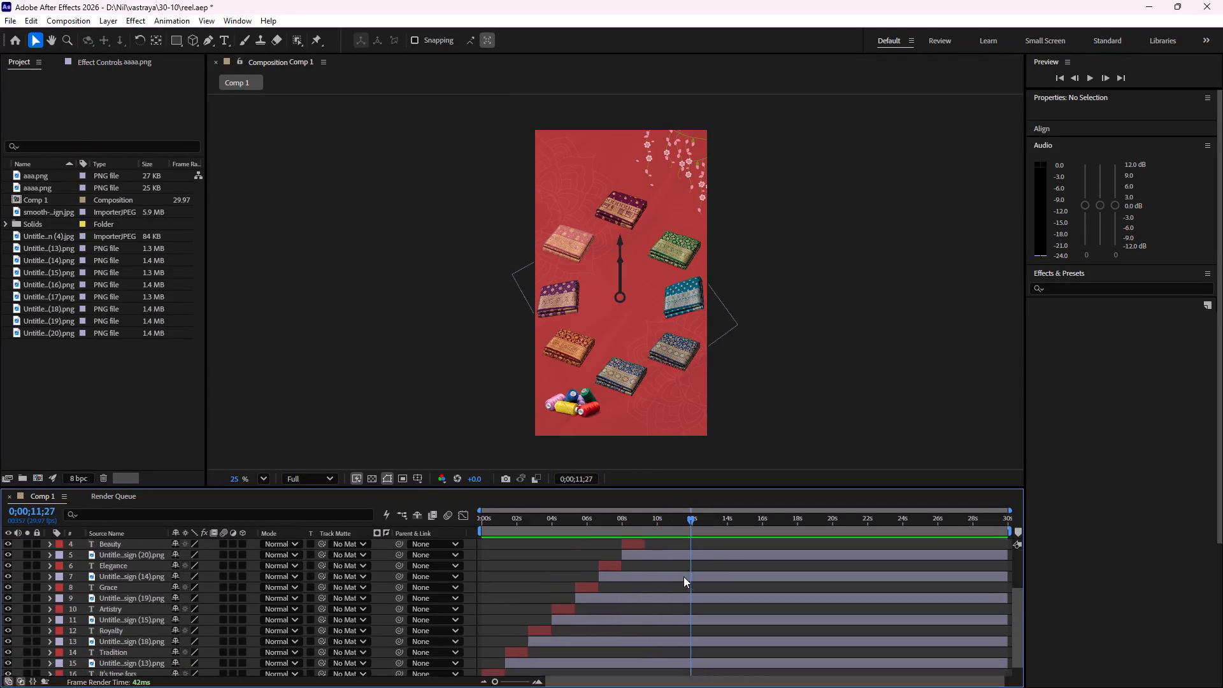
pyautogui.scroll(5, 683, 577)
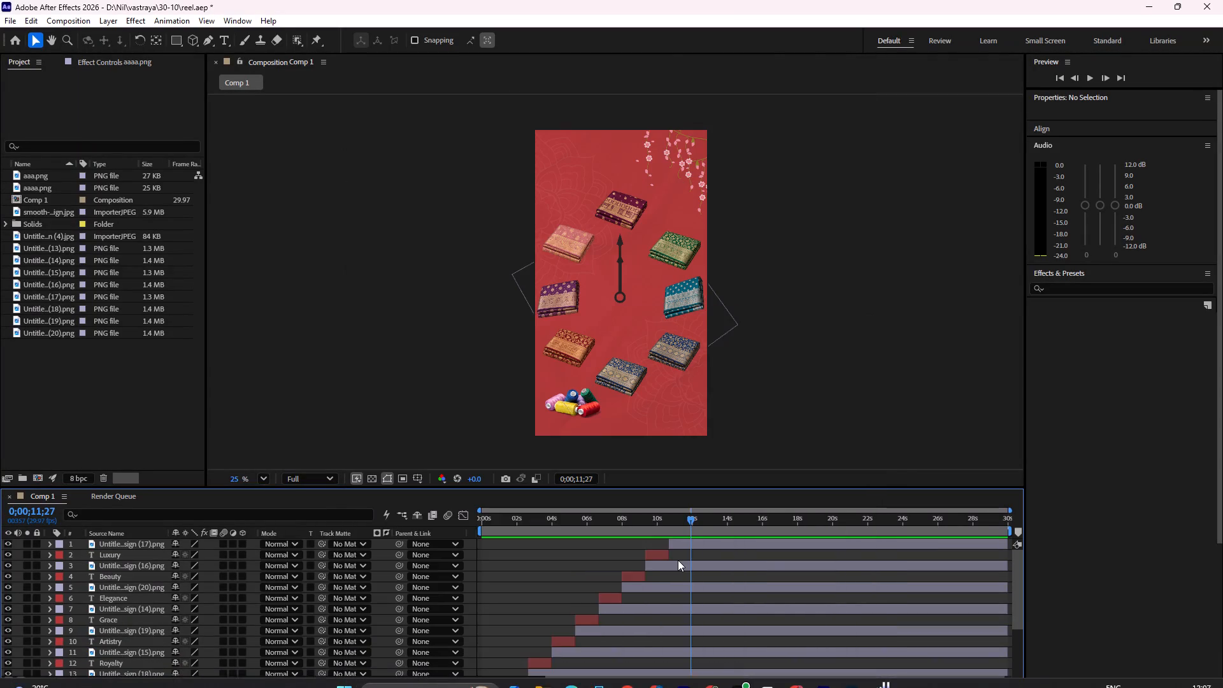
pyautogui.keyDown('alt'); pyautogui.scroll(5, 678, 560); pyautogui.keyUp('alt')
pyautogui.keyDown('alt'); pyautogui.scroll(-3, 677, 560); pyautogui.keyUp('alt')
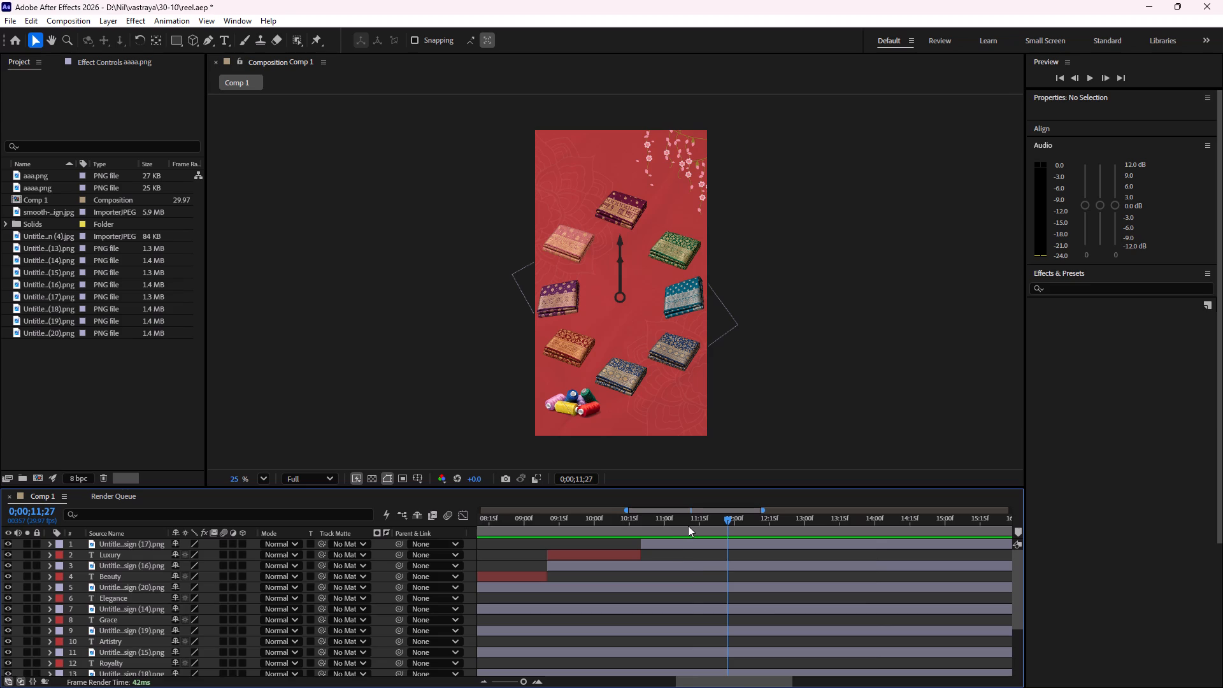
pyautogui.moveTo(689, 526); pyautogui.dragTo(690, 512)
pyautogui.click(621, 555)
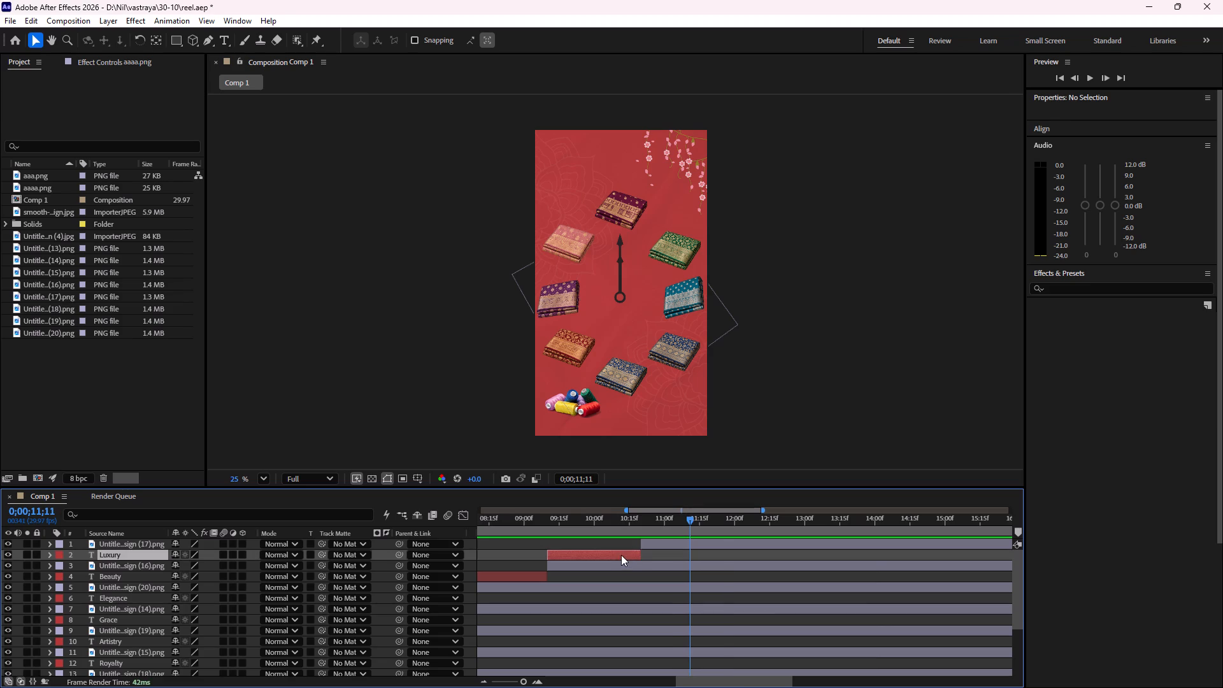
pyautogui.hotkey('ctrl', 'd')
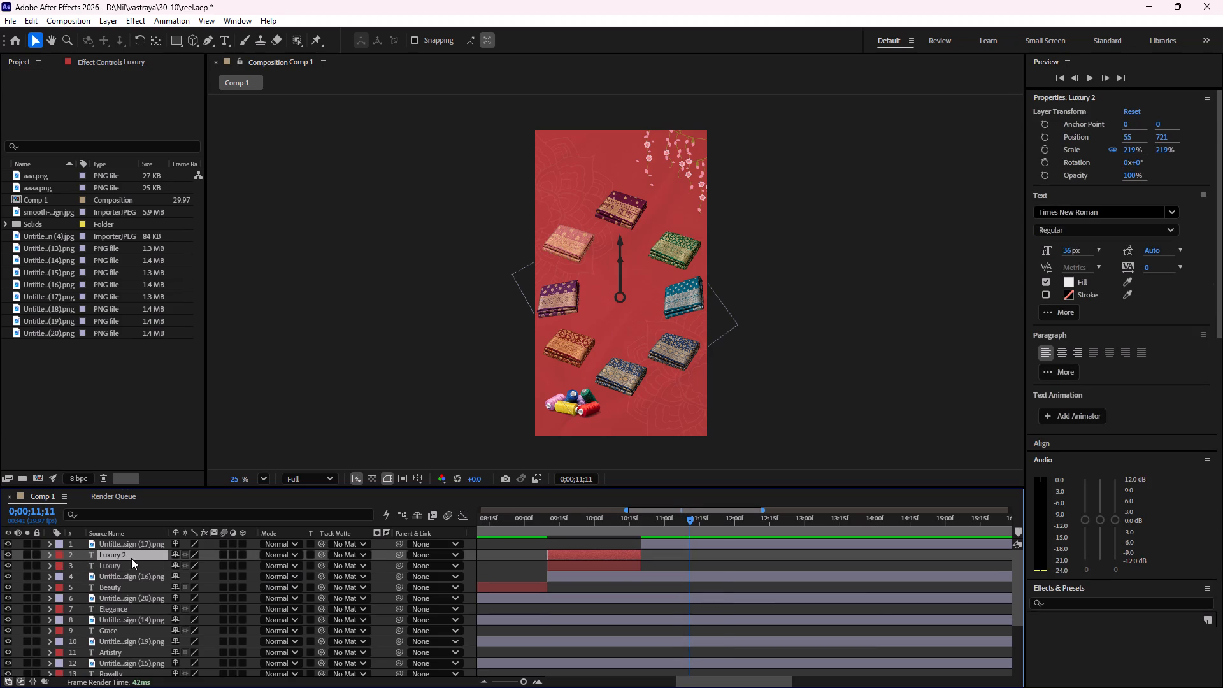
pyautogui.moveTo(131, 554); pyautogui.dragTo(132, 541)
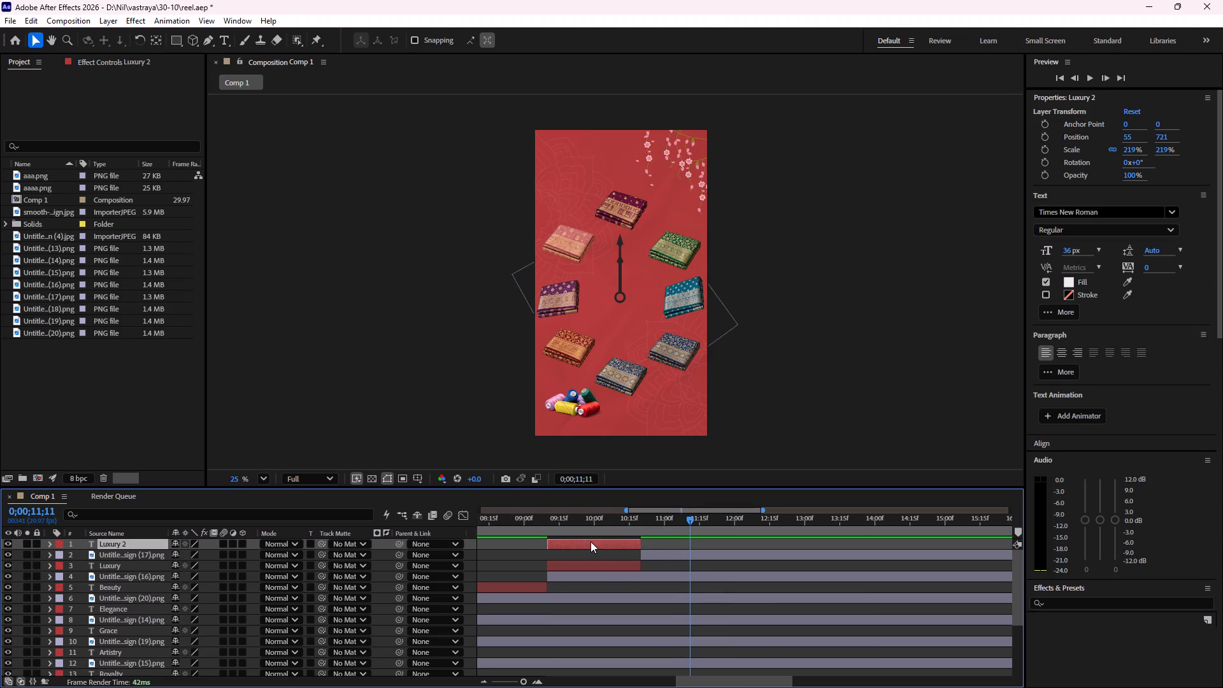
pyautogui.moveTo(591, 541); pyautogui.dragTo(685, 541)
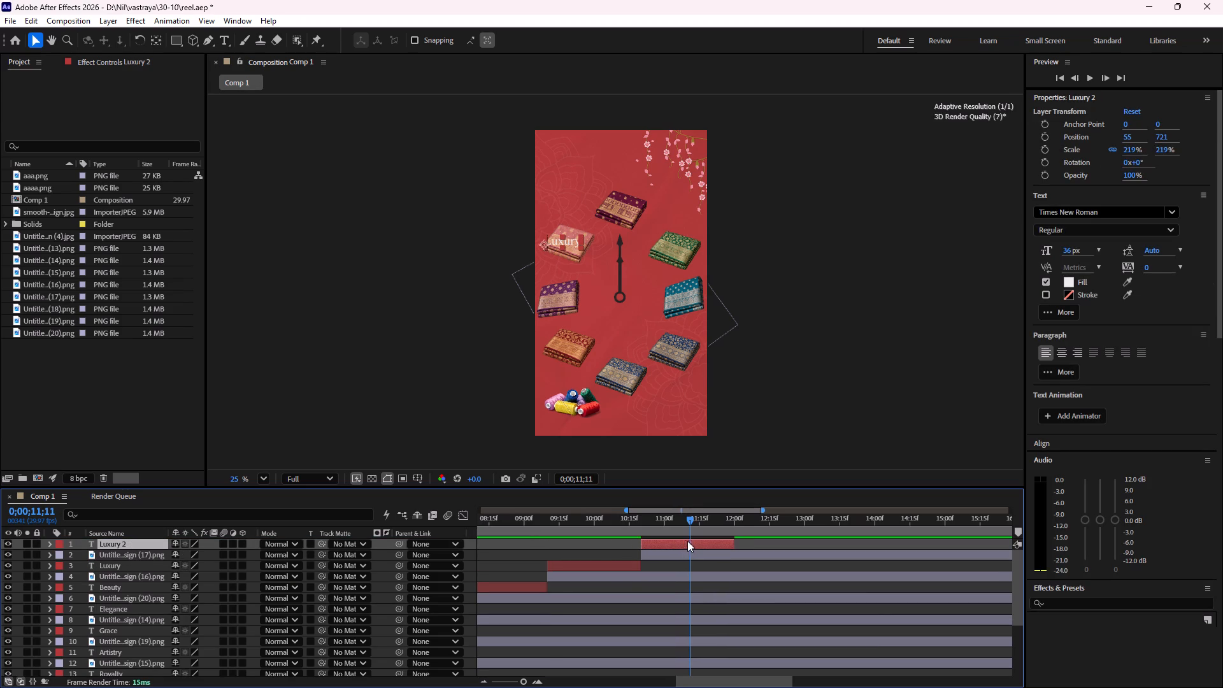
pyautogui.click(738, 518)
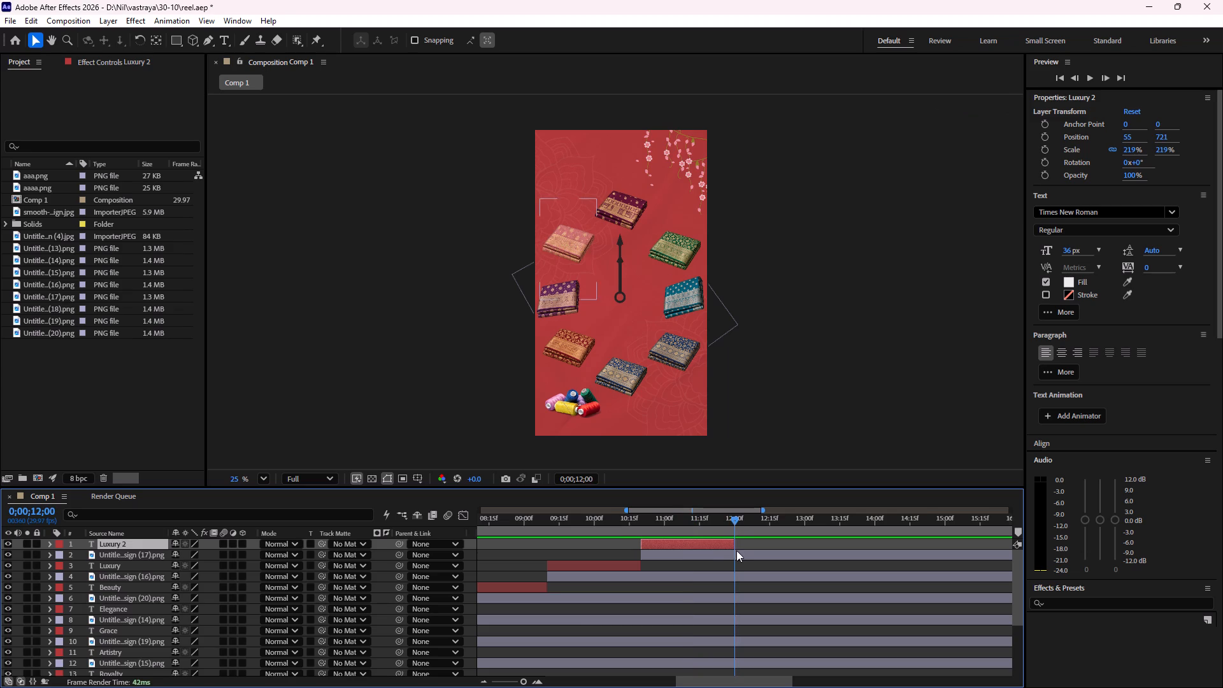
pyautogui.click(715, 544)
pyautogui.press('Delete')
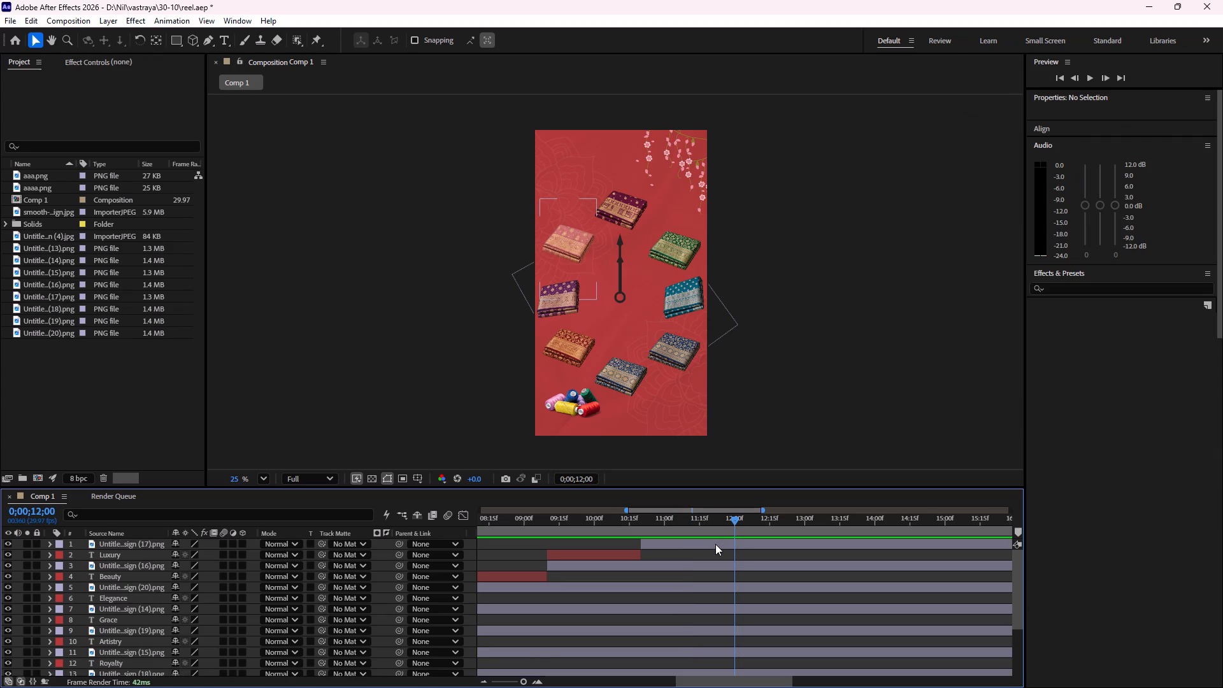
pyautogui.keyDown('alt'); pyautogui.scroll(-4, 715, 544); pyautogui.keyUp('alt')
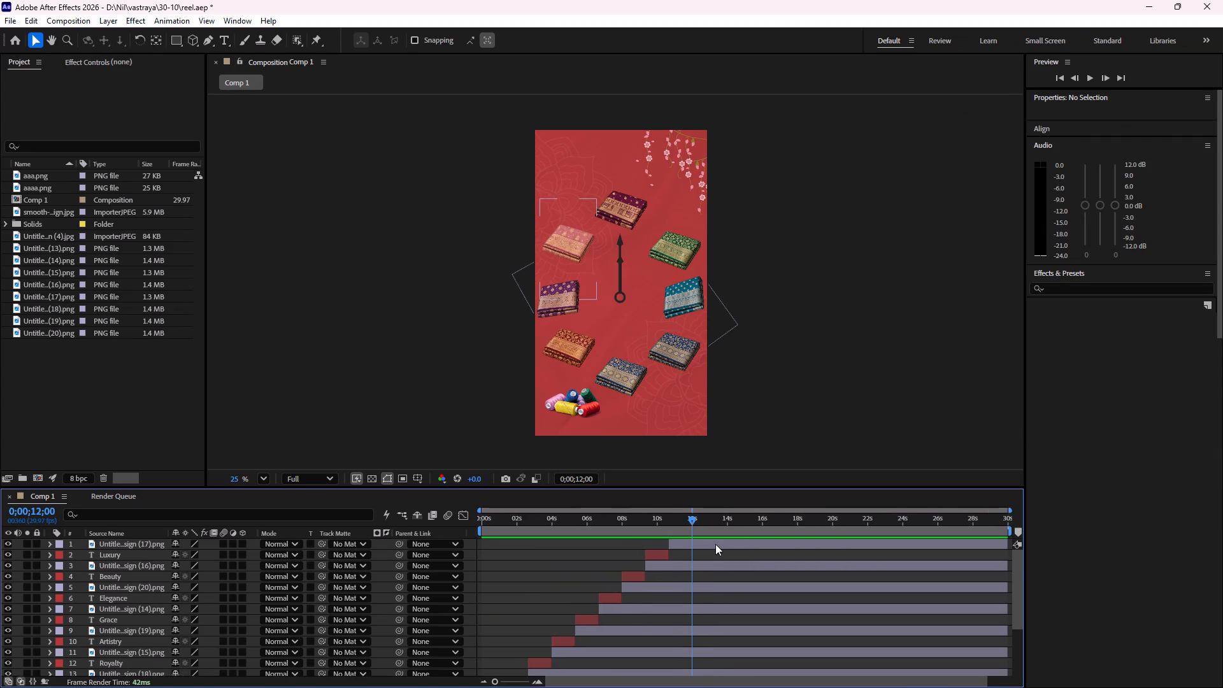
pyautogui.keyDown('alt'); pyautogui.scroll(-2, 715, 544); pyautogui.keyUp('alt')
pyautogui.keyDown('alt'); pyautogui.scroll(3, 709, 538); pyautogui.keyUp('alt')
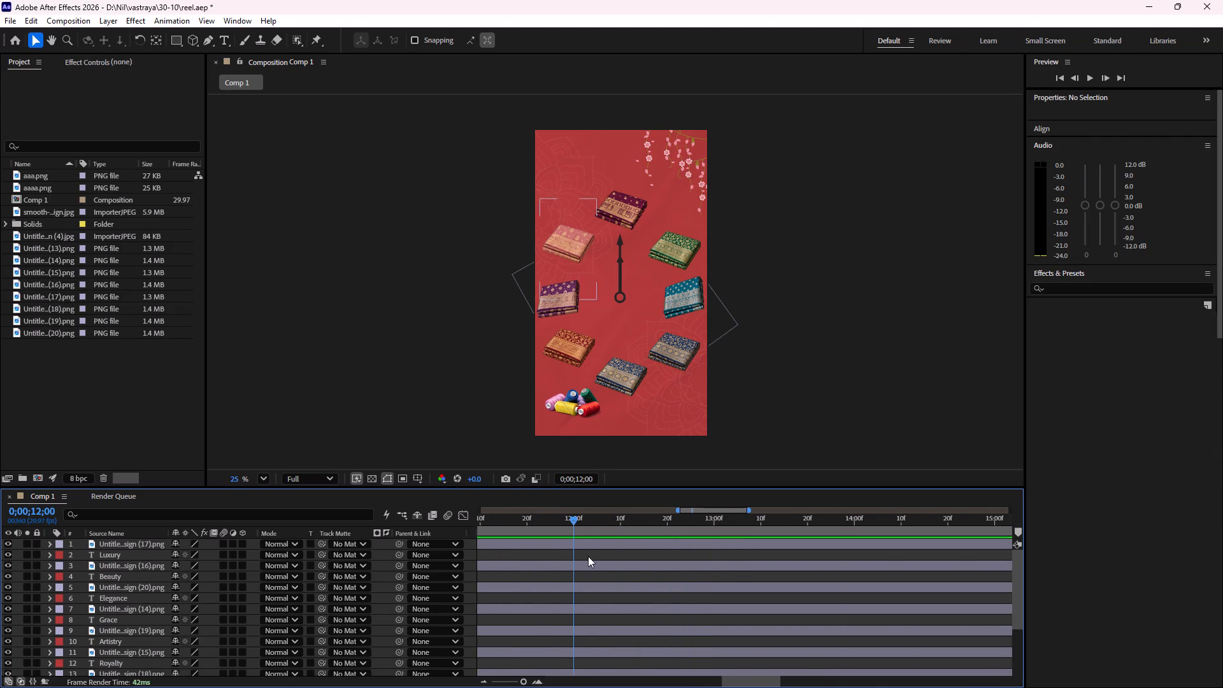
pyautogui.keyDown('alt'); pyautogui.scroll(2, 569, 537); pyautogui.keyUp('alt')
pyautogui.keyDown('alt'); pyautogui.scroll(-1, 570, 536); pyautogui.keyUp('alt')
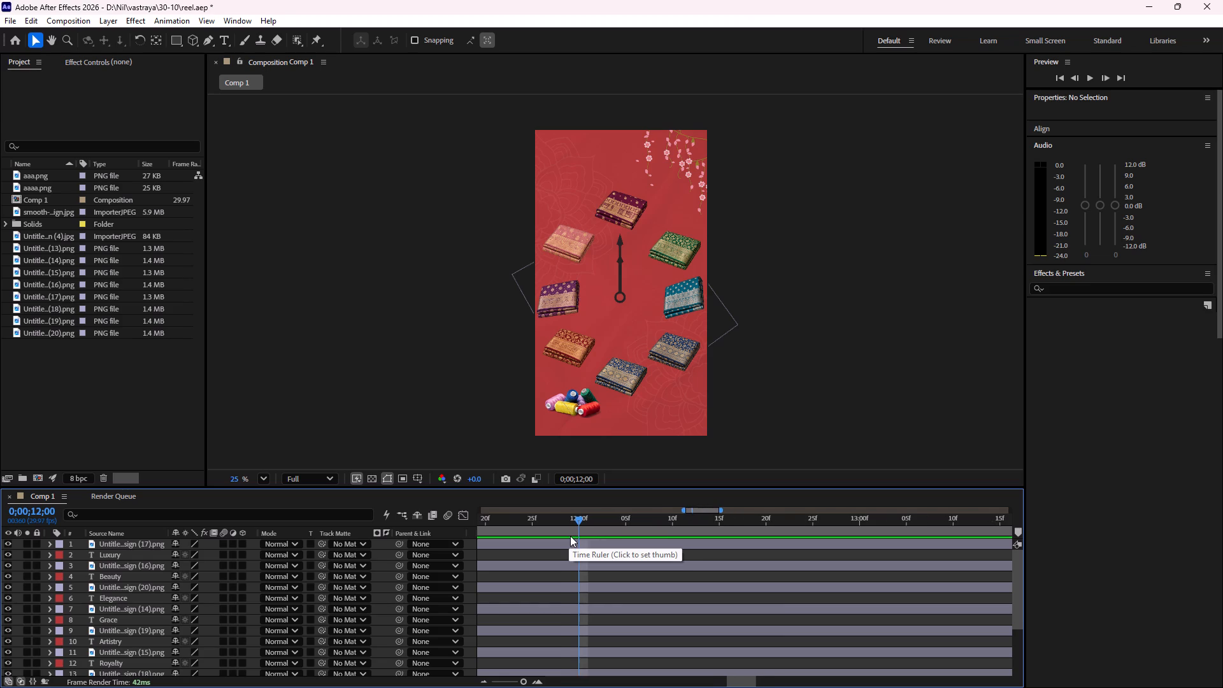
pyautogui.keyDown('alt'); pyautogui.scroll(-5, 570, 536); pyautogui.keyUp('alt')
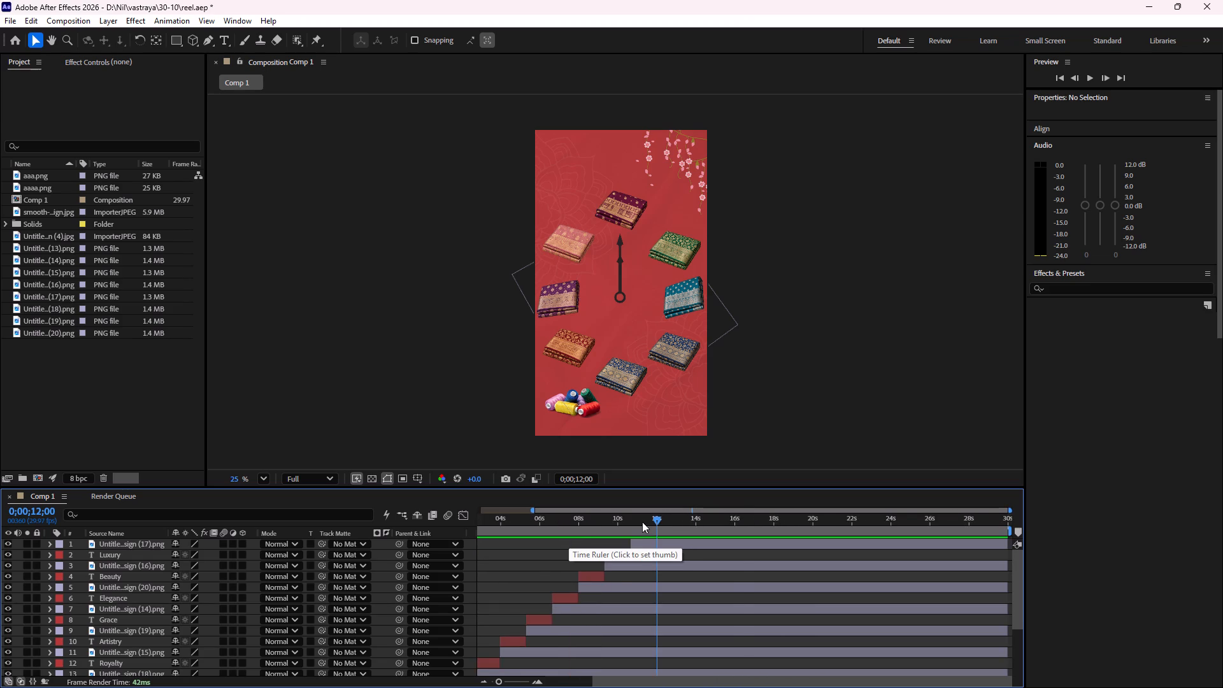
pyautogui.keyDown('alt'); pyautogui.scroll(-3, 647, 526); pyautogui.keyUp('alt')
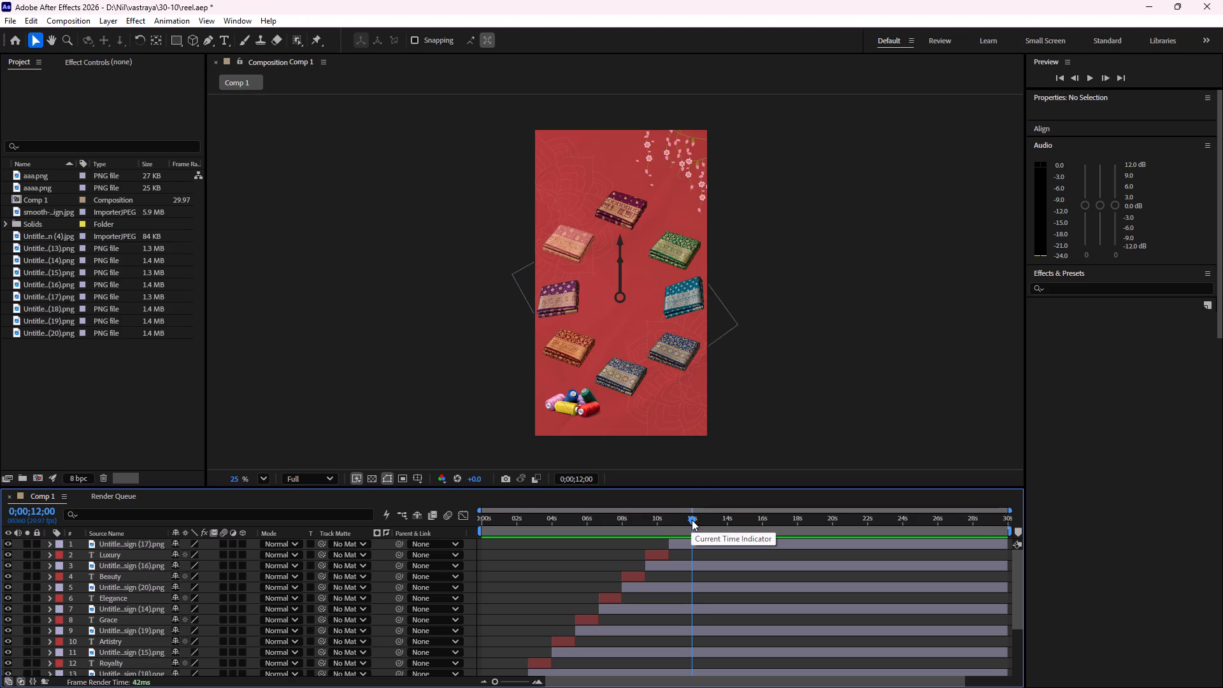
# Shorten Comp 1's work area to end at about 14 seconds, using 0;00;13;29 as the current-time guide.
pyautogui.moveTo(692, 519); pyautogui.dragTo(727, 523)
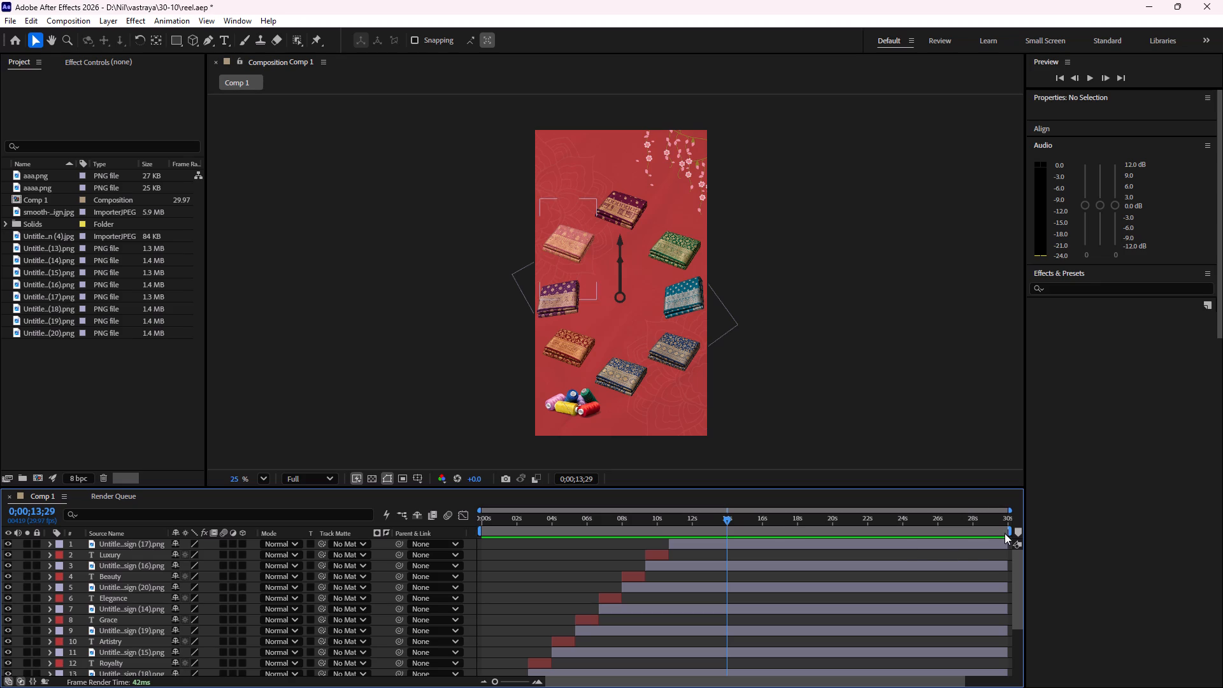
pyautogui.moveTo(1008, 532); pyautogui.dragTo(727, 533)
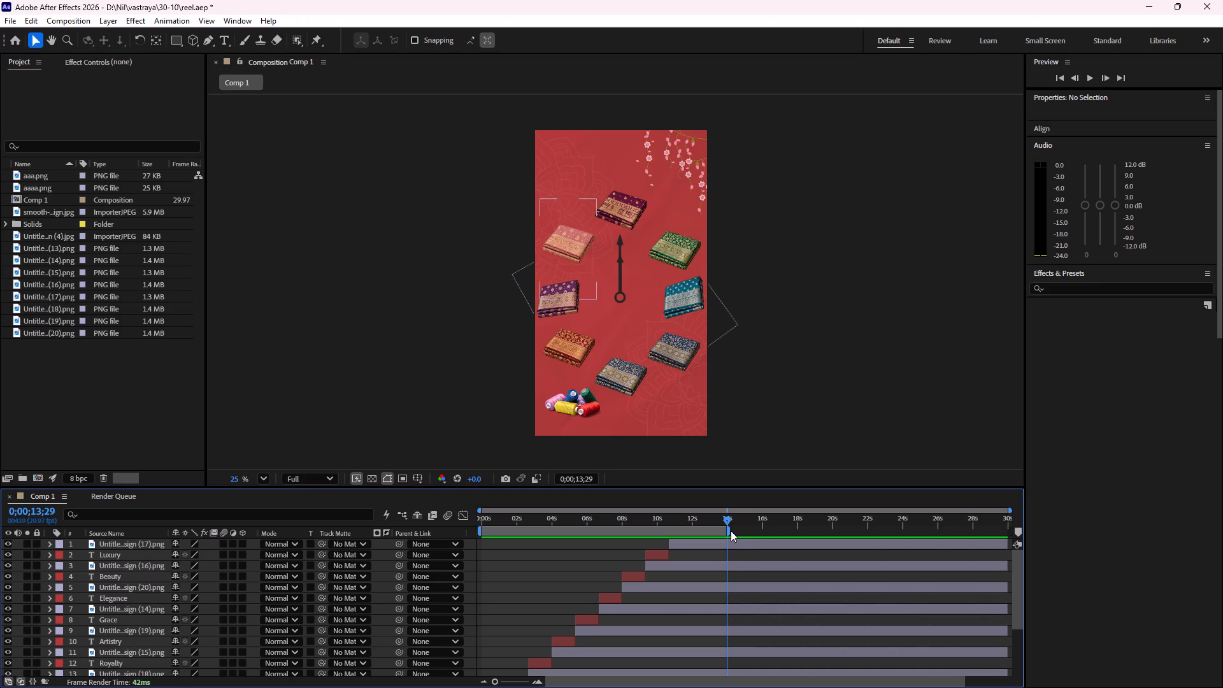
pyautogui.click(728, 531)
# Collapse the aaaa.png layer's Rotation property and look over the full layer stack.
pyautogui.scroll(-7, 738, 589)
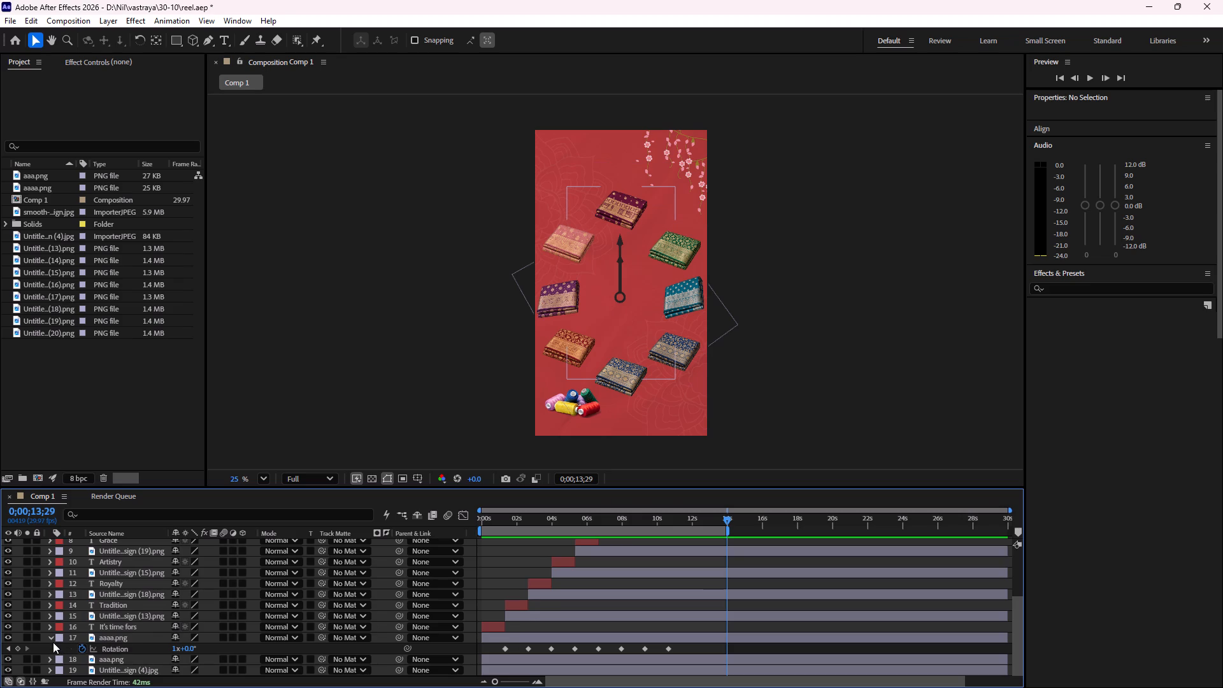
pyautogui.click(52, 641)
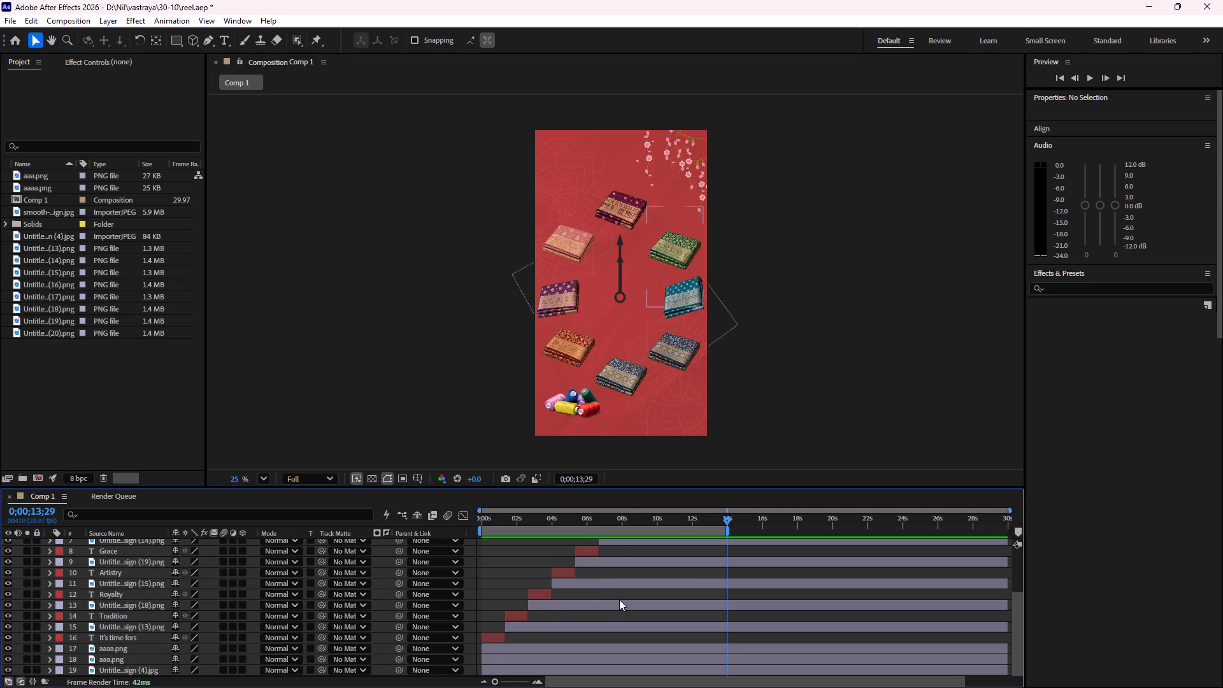
pyautogui.scroll(5, 619, 599)
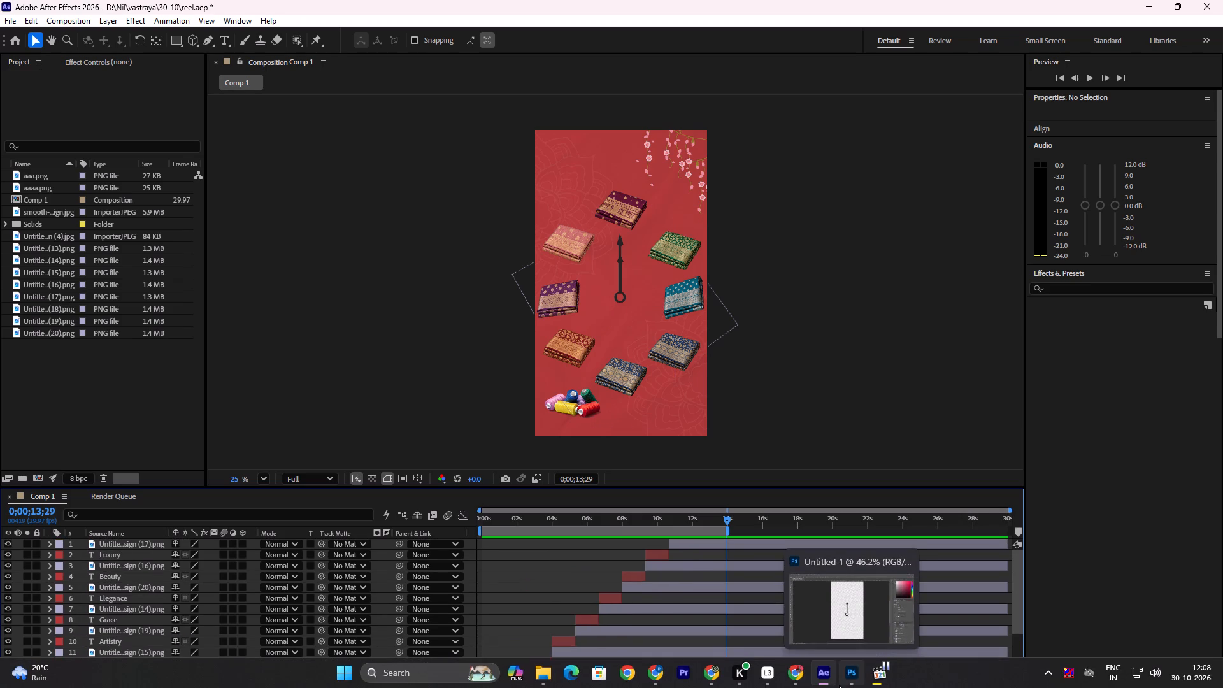
pyautogui.scroll(2, 689, 559)
pyautogui.scroll(-1, 689, 559)
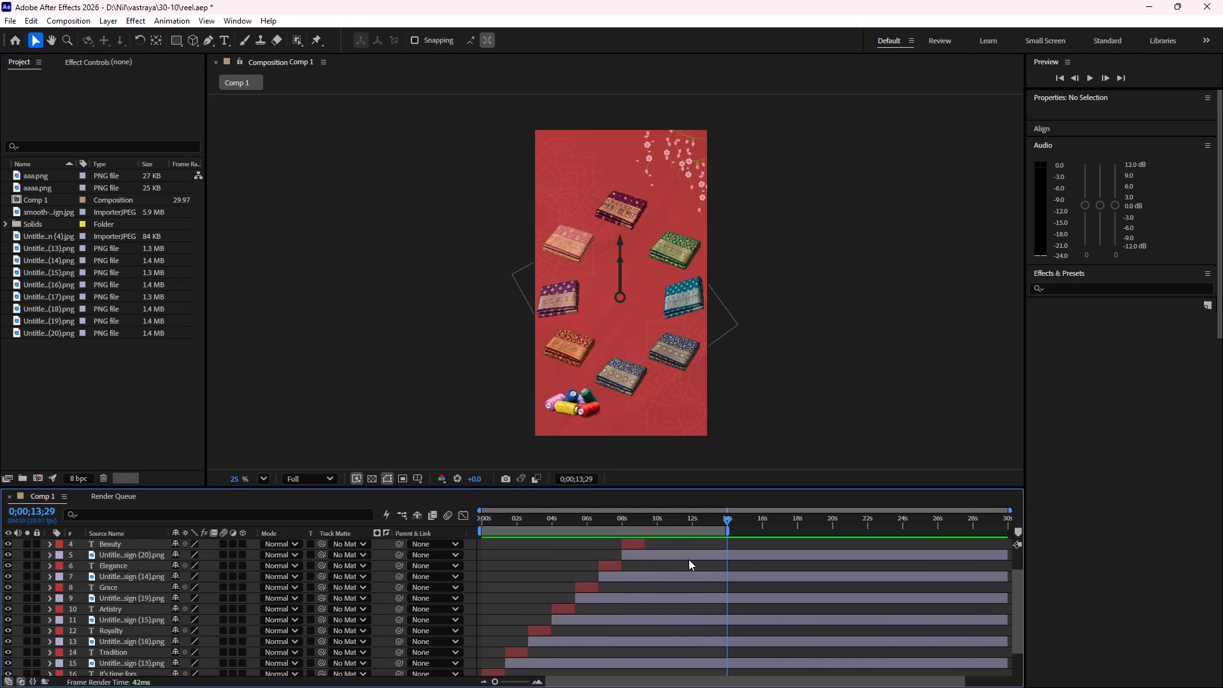
pyautogui.scroll(-2, 689, 559)
pyautogui.scroll(7, 689, 559)
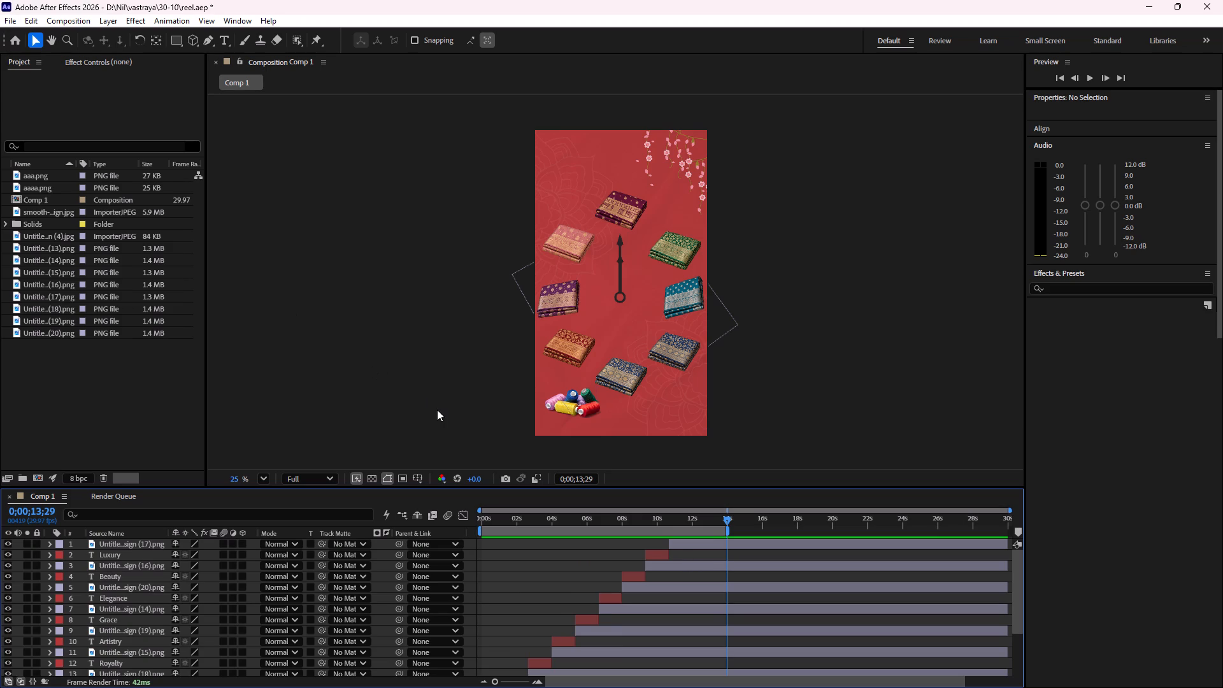
# Add Comp 1 to the render queue, accepting Best quality, Full resolution, Work Area Only and H.264 output at 15 Mbps.
pyautogui.hotkey('ctrl', 'm')
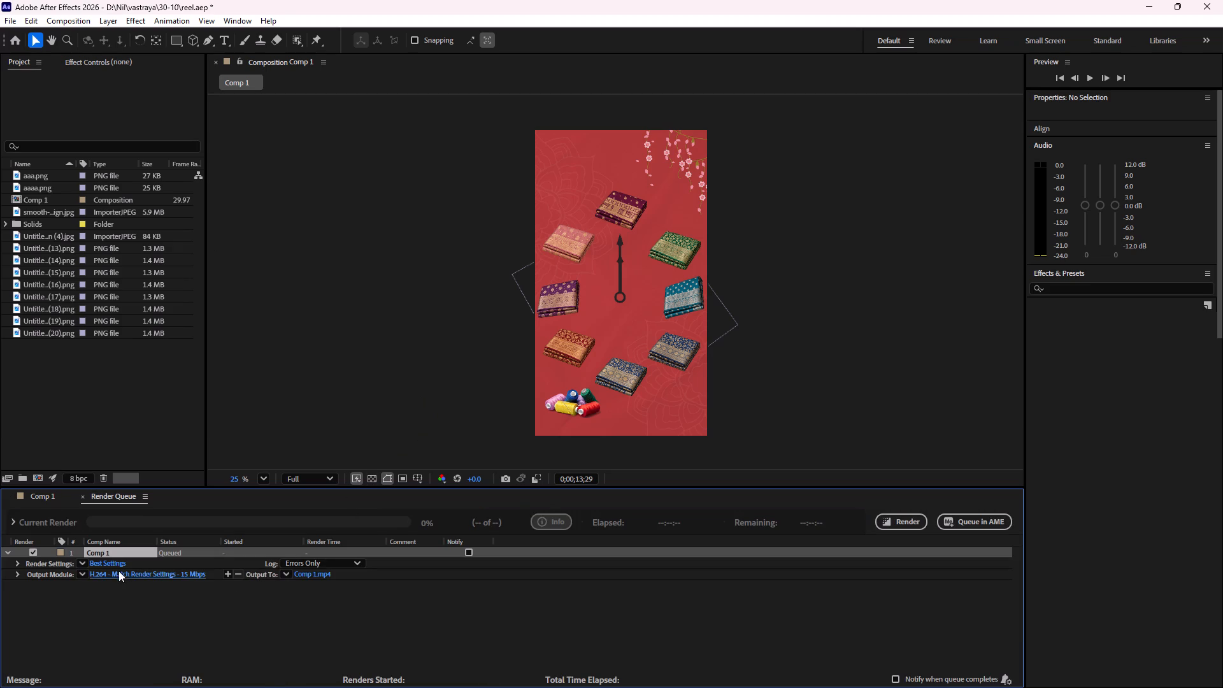
pyautogui.click(114, 562)
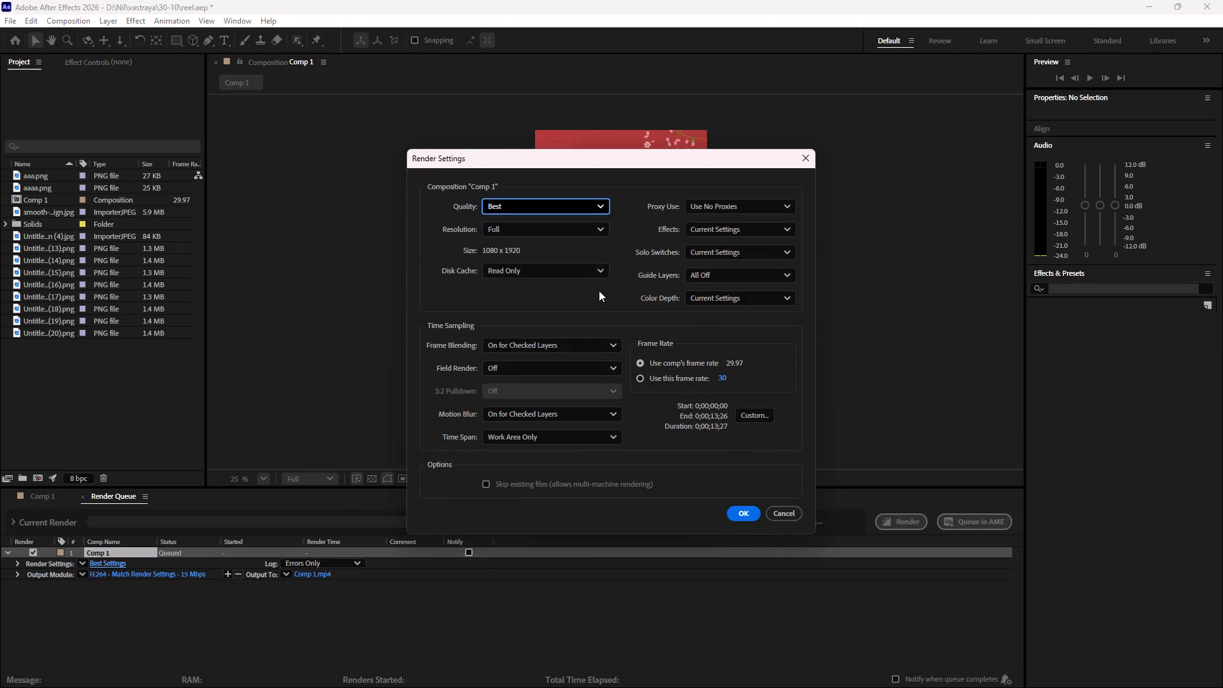
pyautogui.click(739, 514)
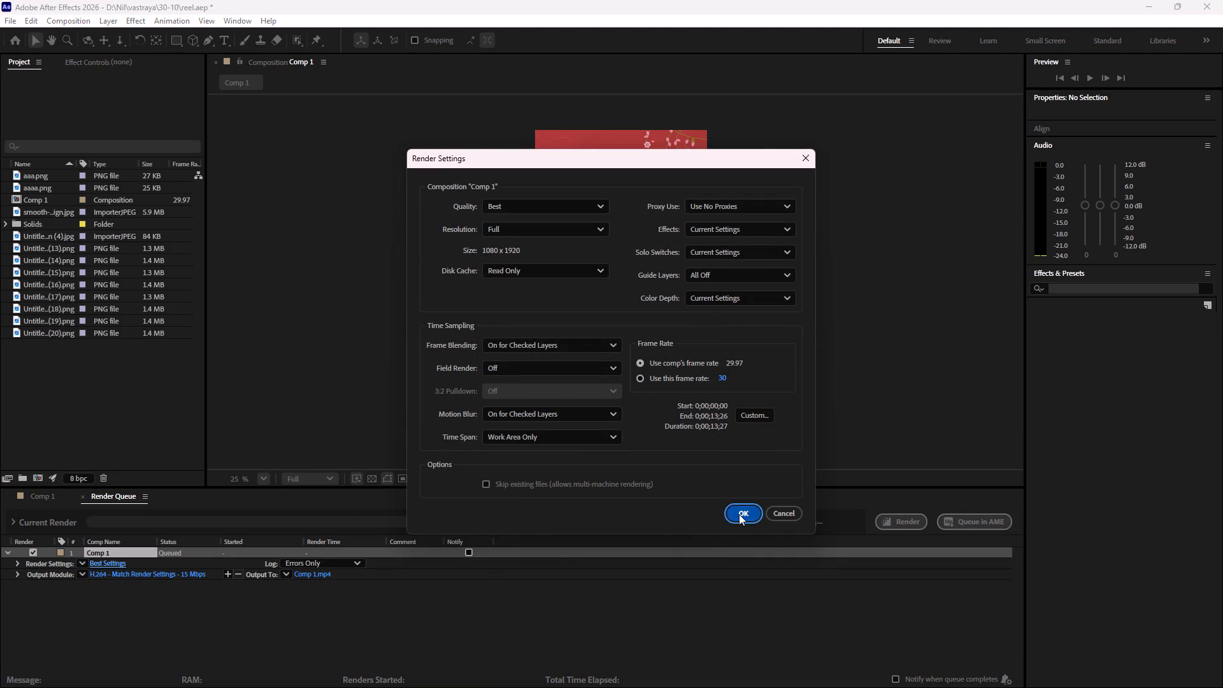
pyautogui.click(168, 578)
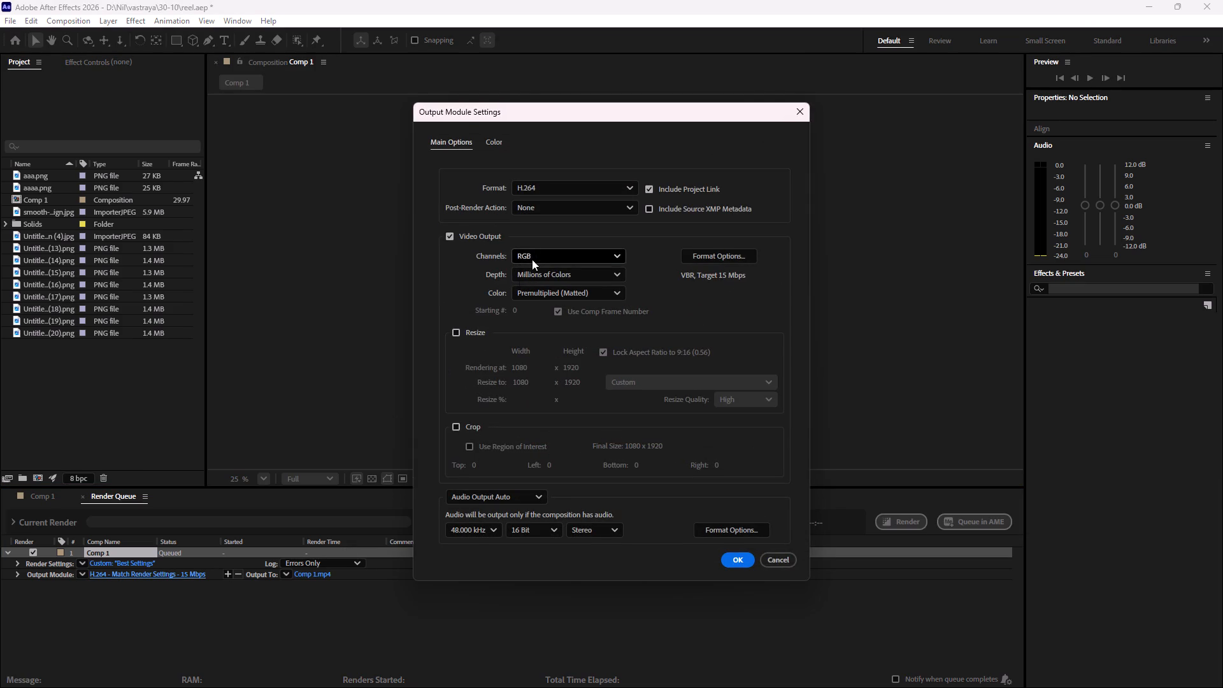
pyautogui.click(737, 560)
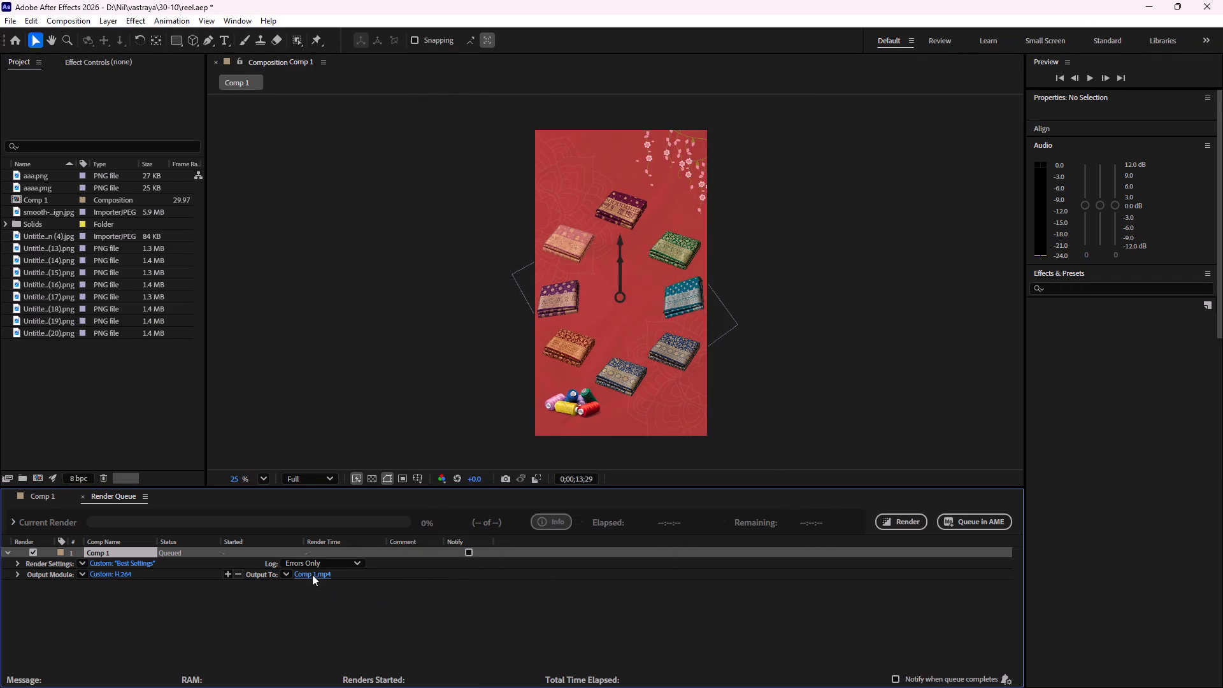
# Set the render output to Comp 1 as an H.264 mp4 in D:\Nil\vastraya\30-10.
pyautogui.click(312, 575)
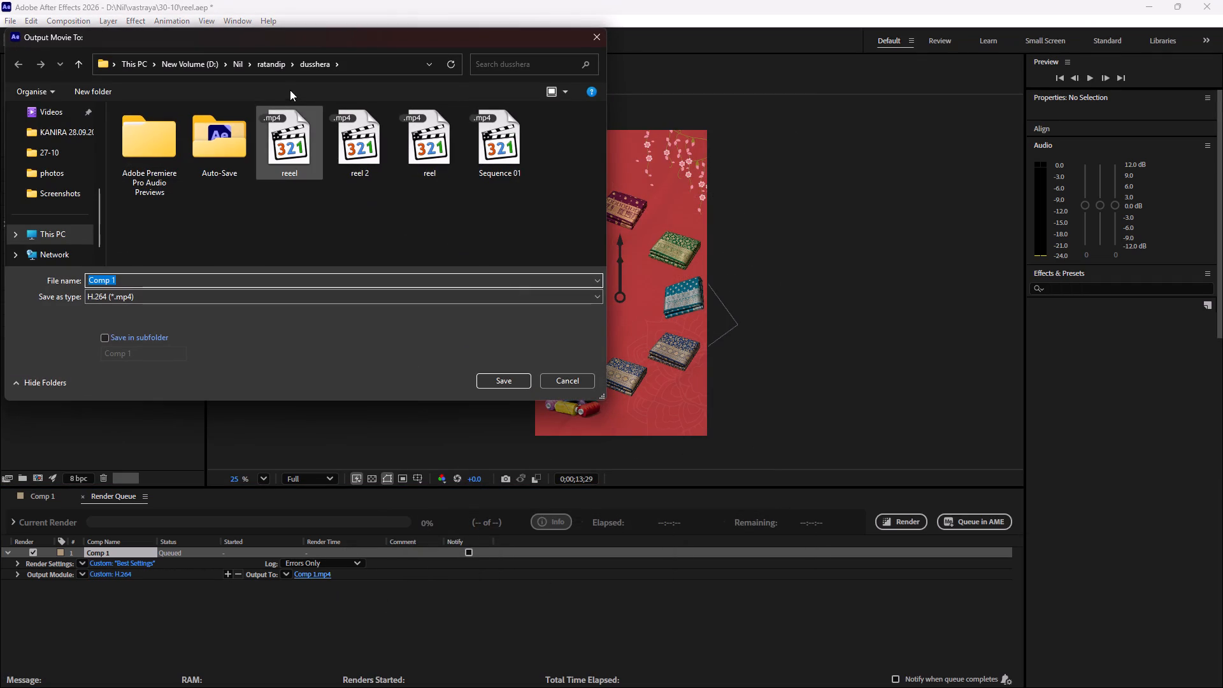
pyautogui.click(238, 67)
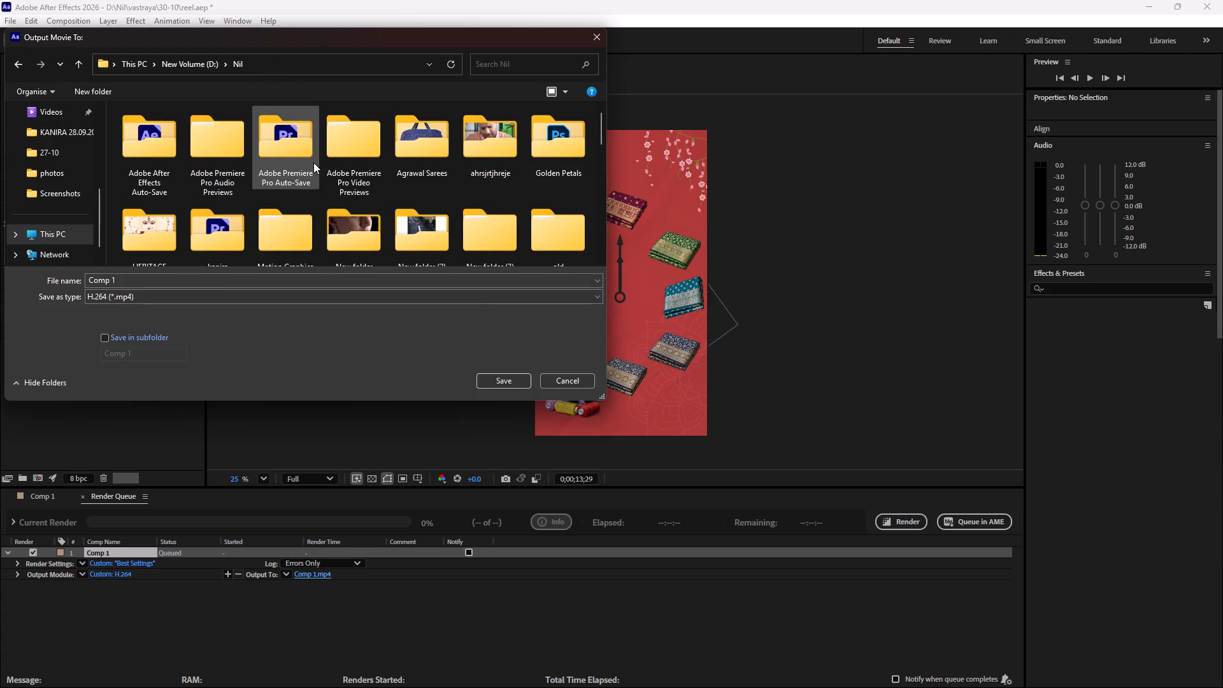
pyautogui.scroll(-1, 321, 195)
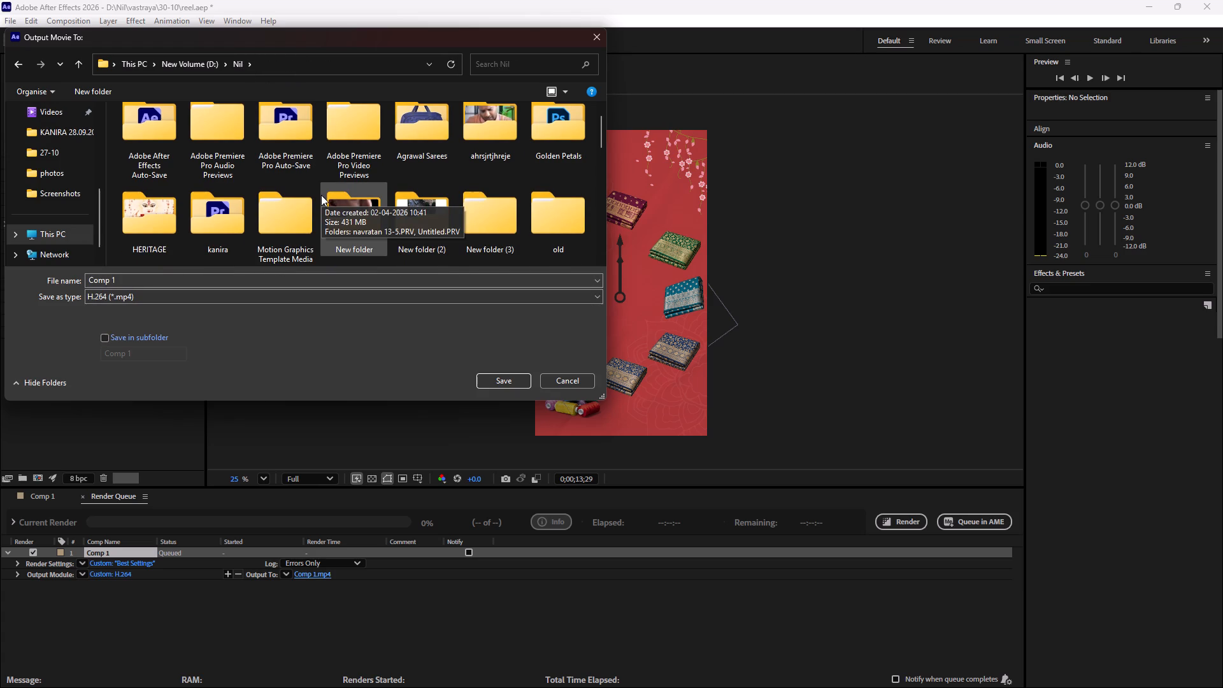
pyautogui.scroll(-1, 321, 195)
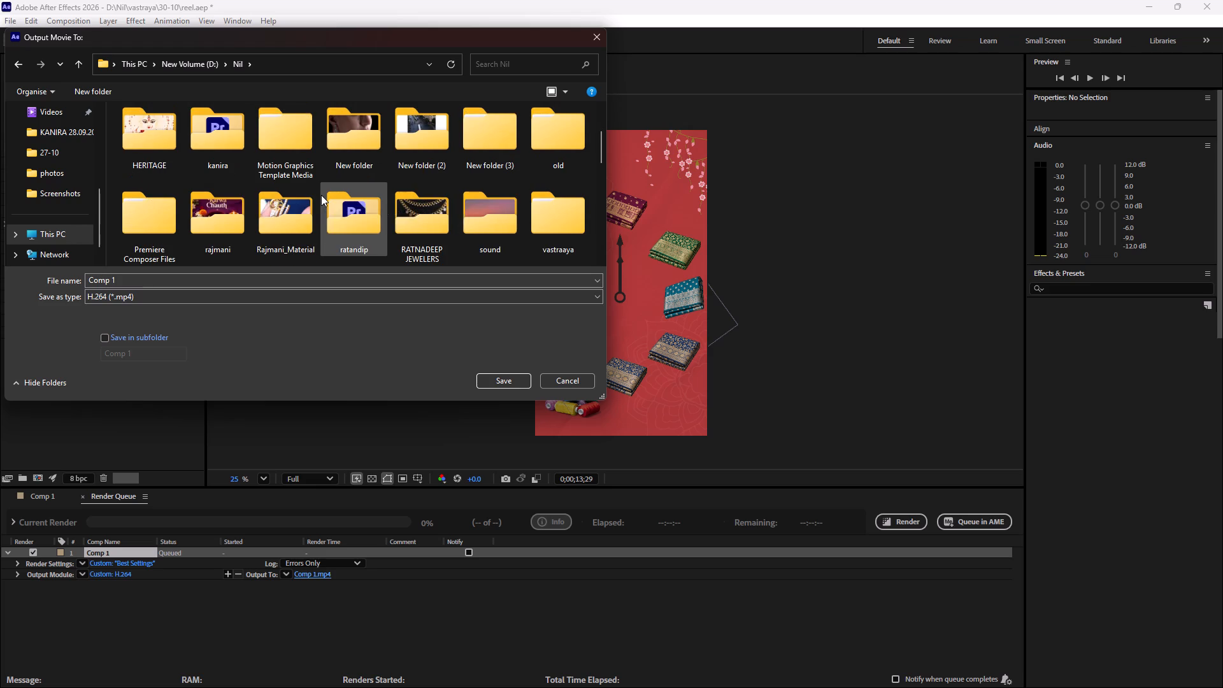
pyautogui.scroll(-1, 321, 195)
pyautogui.doubleClick(157, 200)
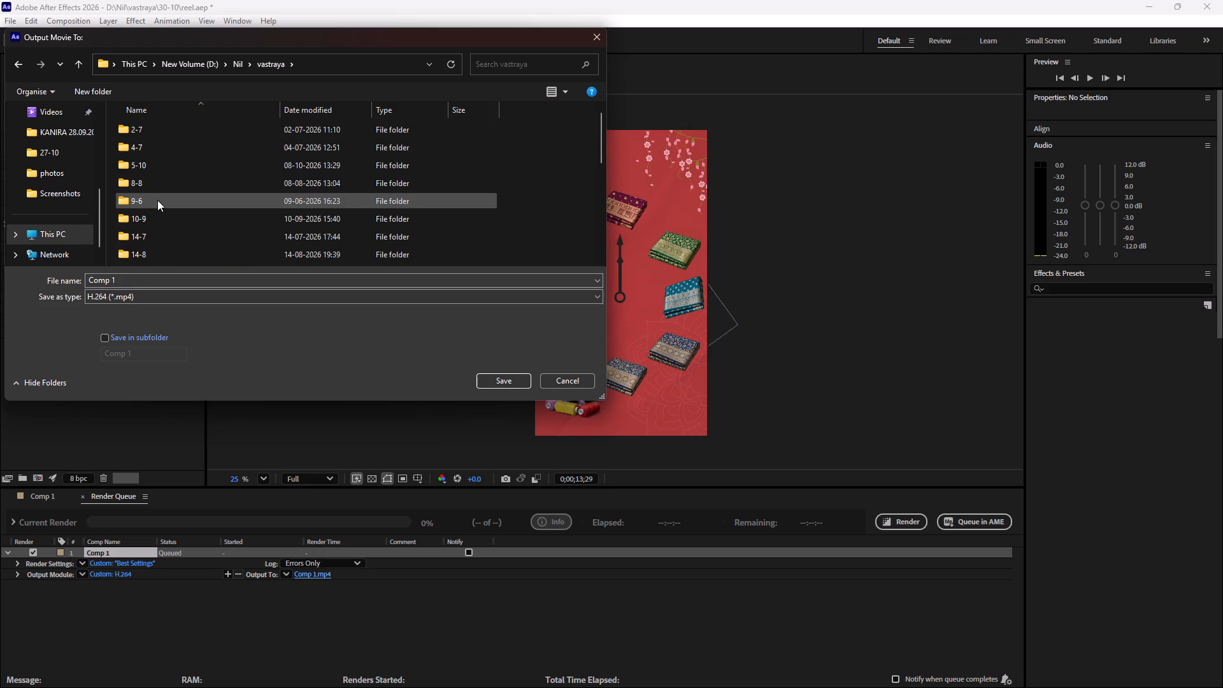
pyautogui.scroll(-5, 160, 203)
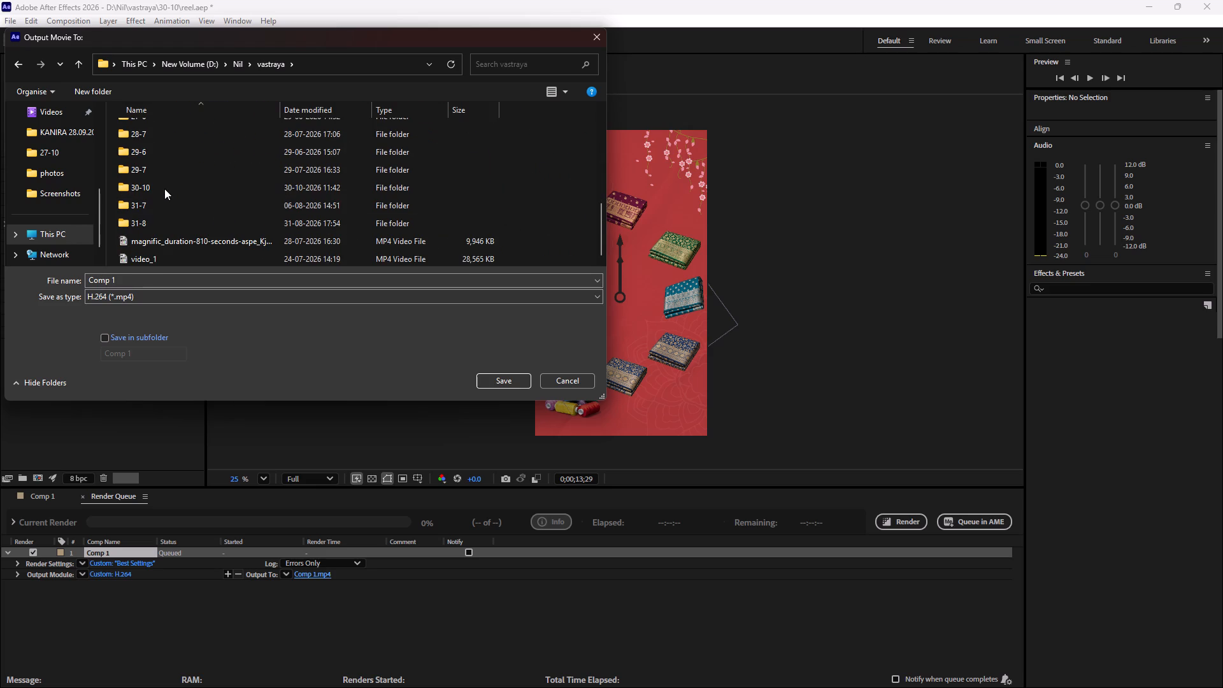
pyautogui.doubleClick(164, 189)
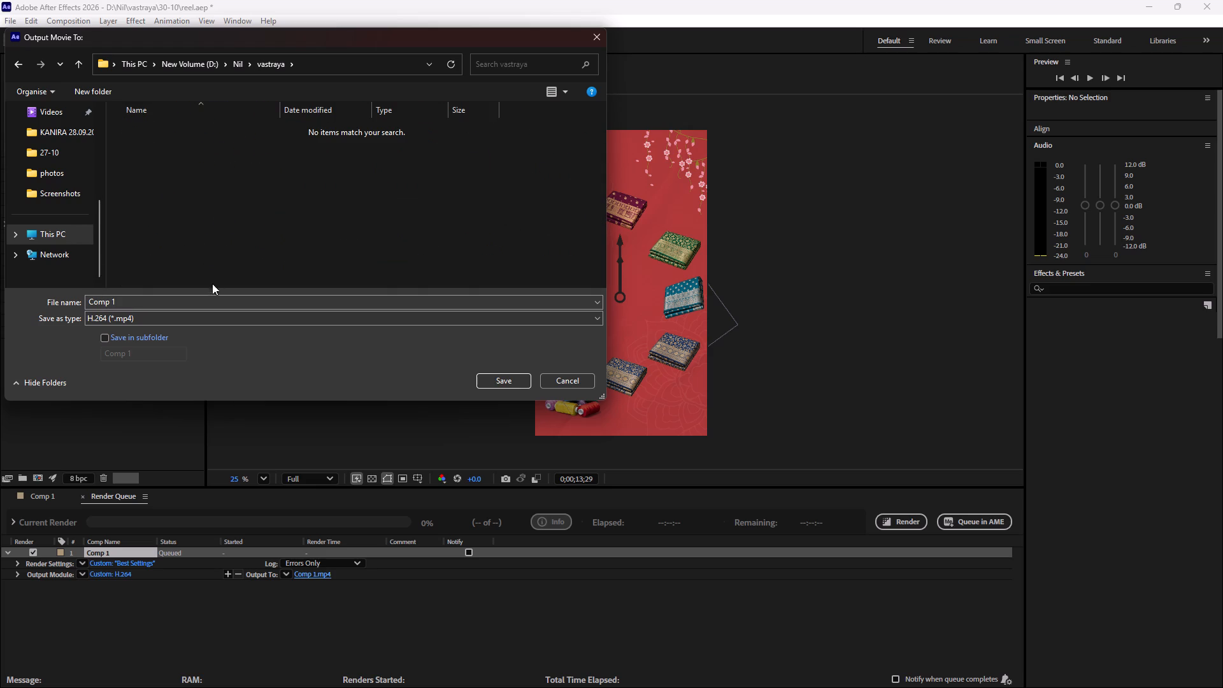
pyautogui.click(497, 380)
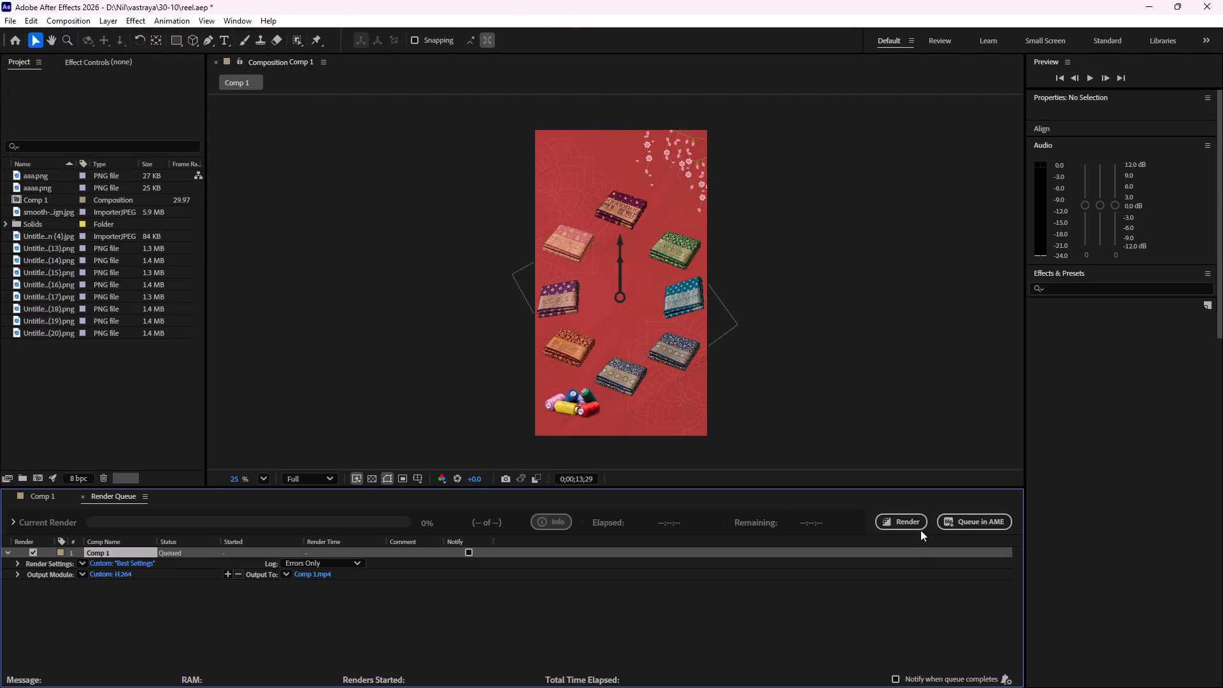
# Render the queued Comp 1 to its mp4 file.
pyautogui.click(912, 527)
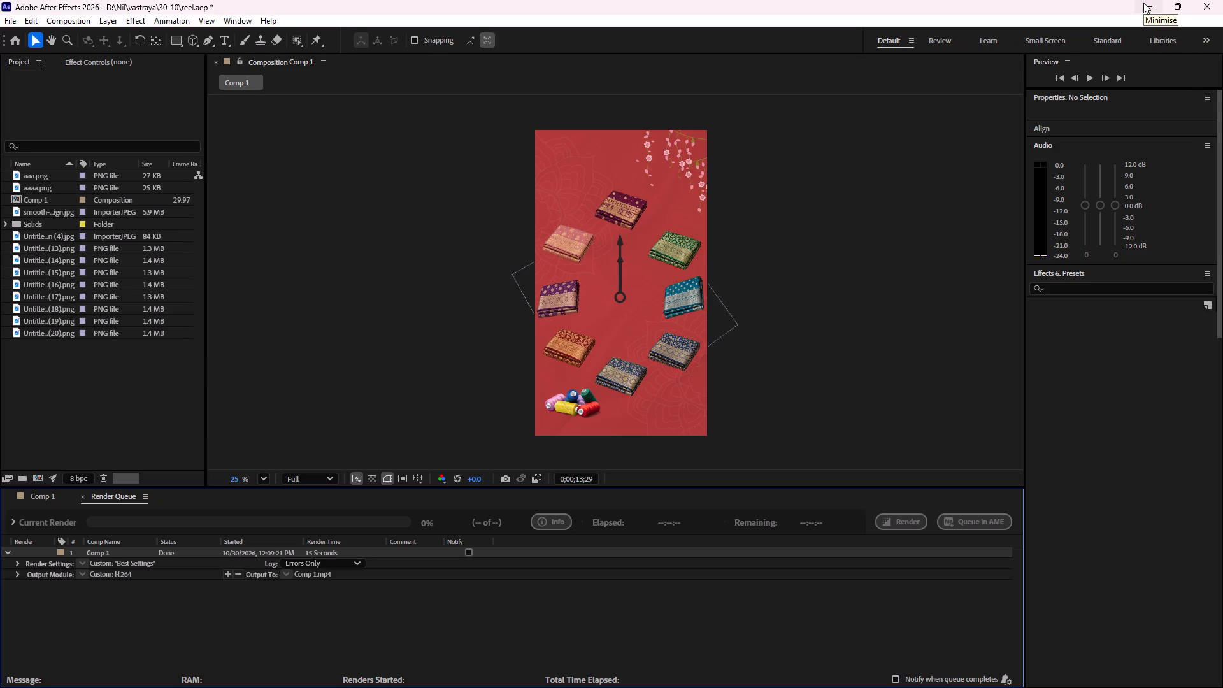
# Save the reel.aep project and close it.
pyautogui.hotkey('ctrl', 's')
pyautogui.hotkey('ctrl', 's')
pyautogui.hotkey('ctrl', 's')
pyautogui.hotkey('ctrl', 's')
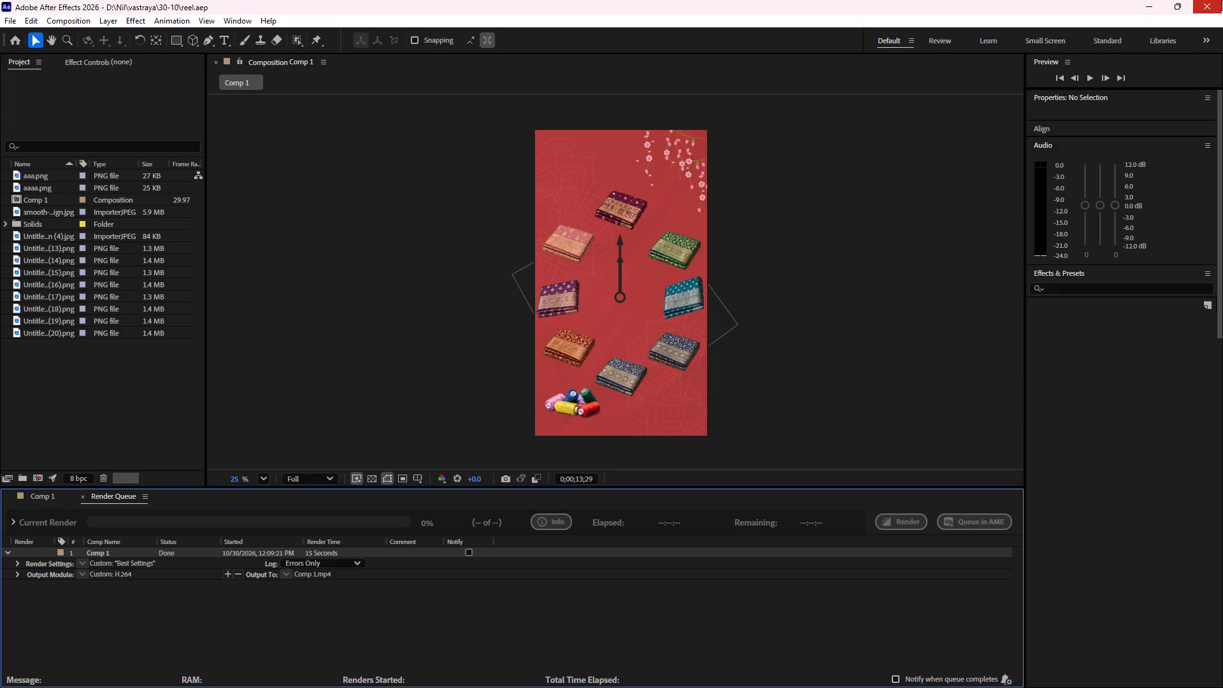
pyautogui.click(1222, 0)
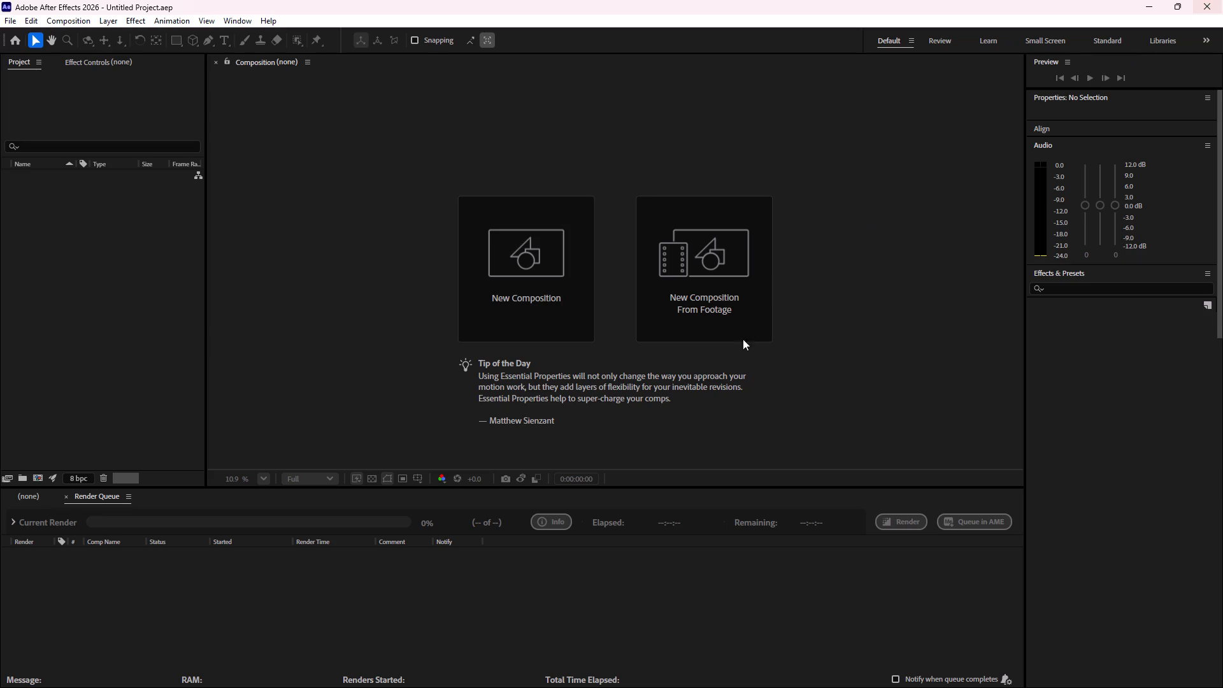
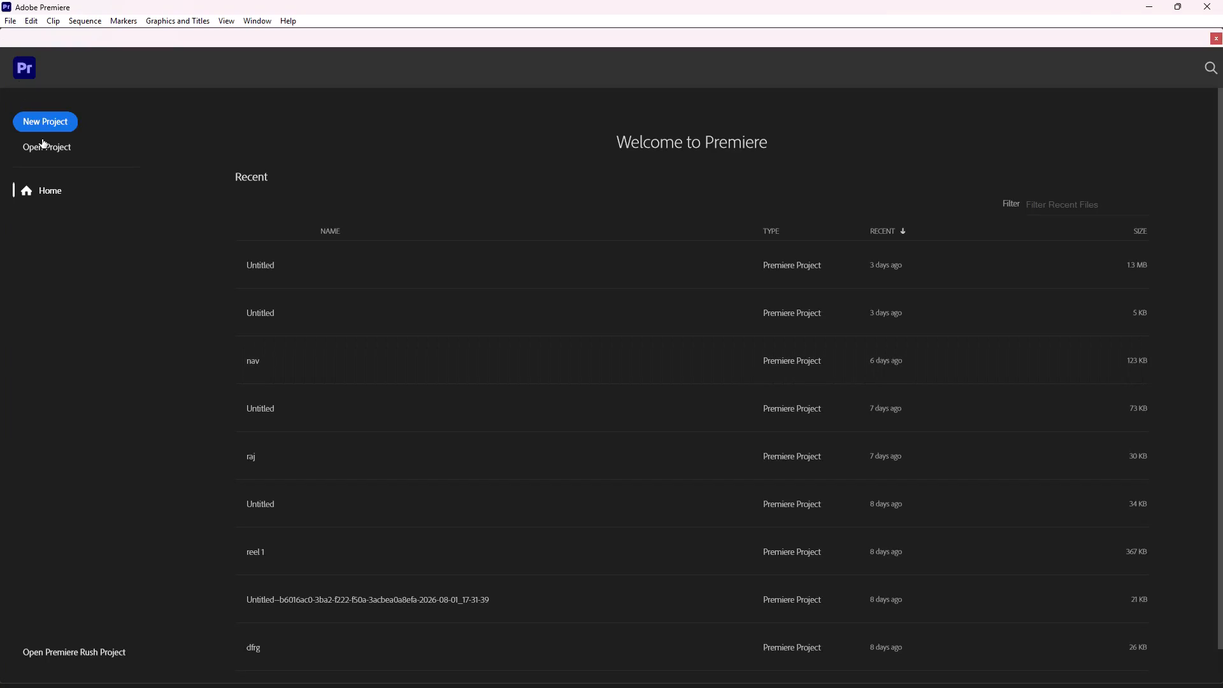
# In Adobe Premiere, create a new project named Untitled in D:\Nil\kanira\27-10 with no template, replacing the existing project.
pyautogui.click(33, 121)
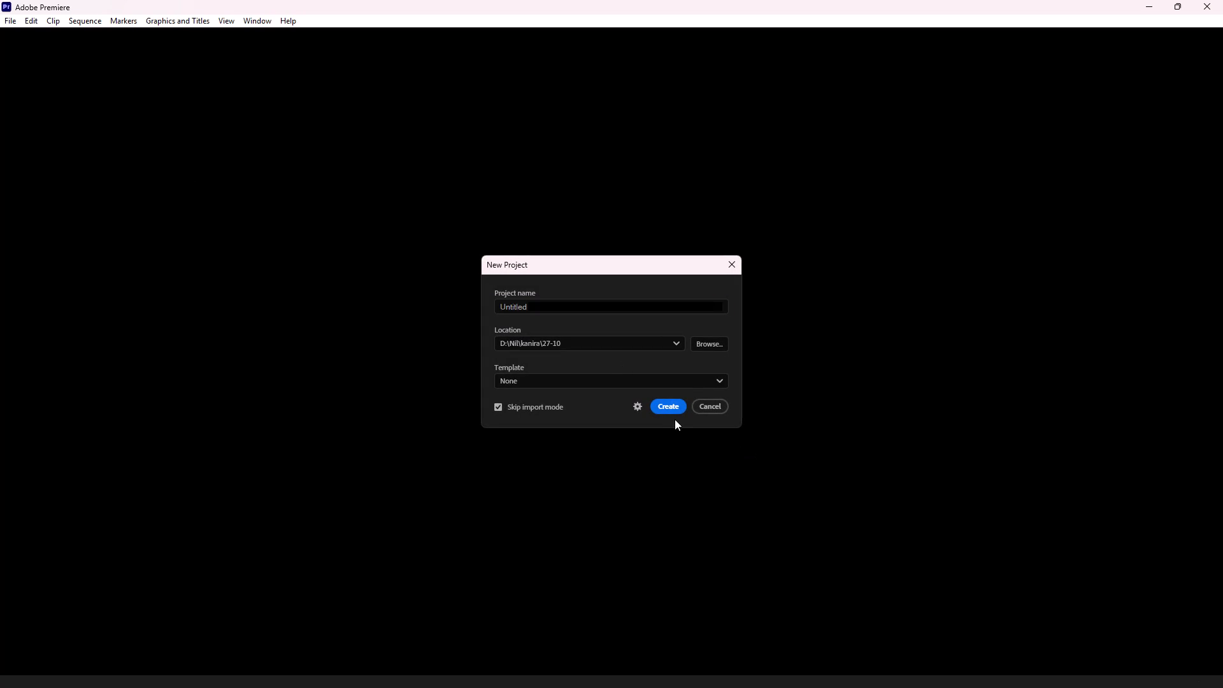
pyautogui.doubleClick(675, 419)
pyautogui.click(674, 415)
pyautogui.click(673, 407)
pyautogui.click(683, 387)
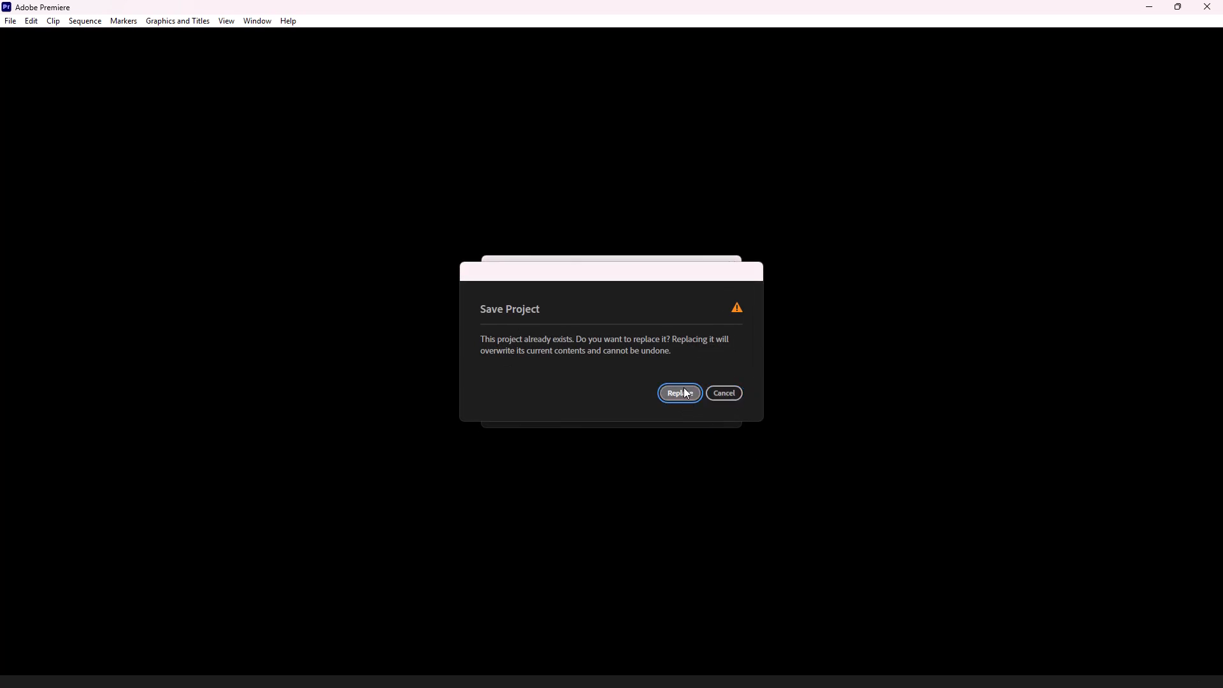
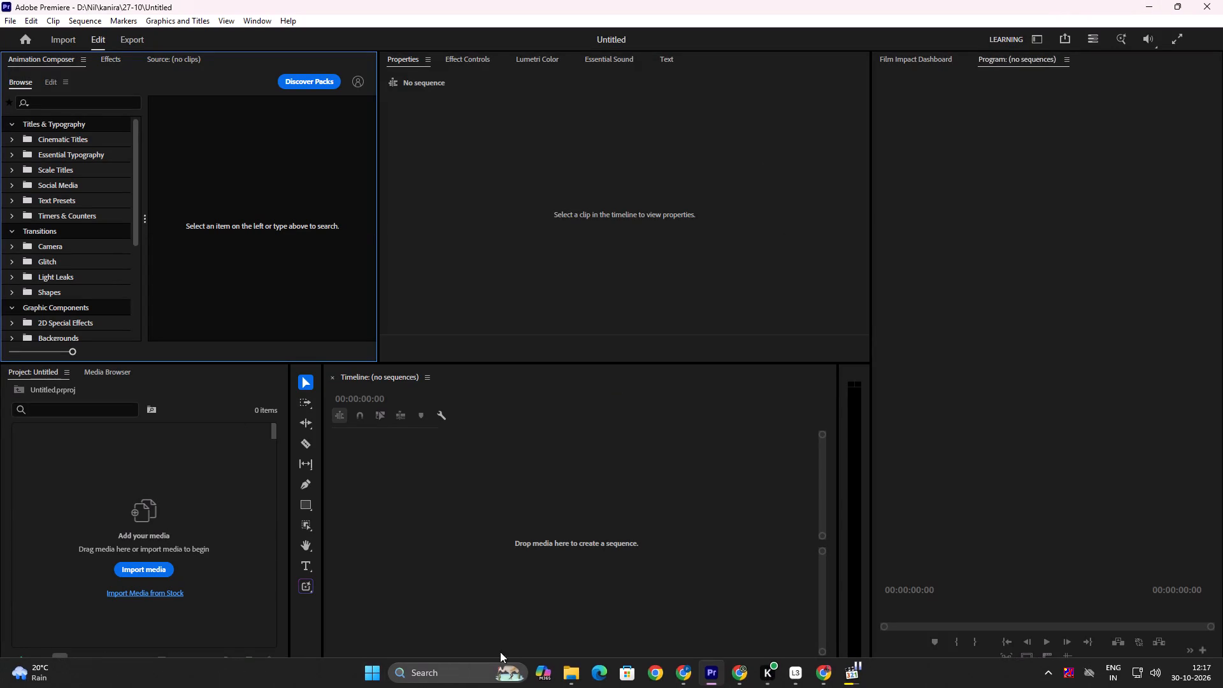
# Switch to File Explorer and open a new tab alongside the Downloads folder.
pyautogui.click(580, 680)
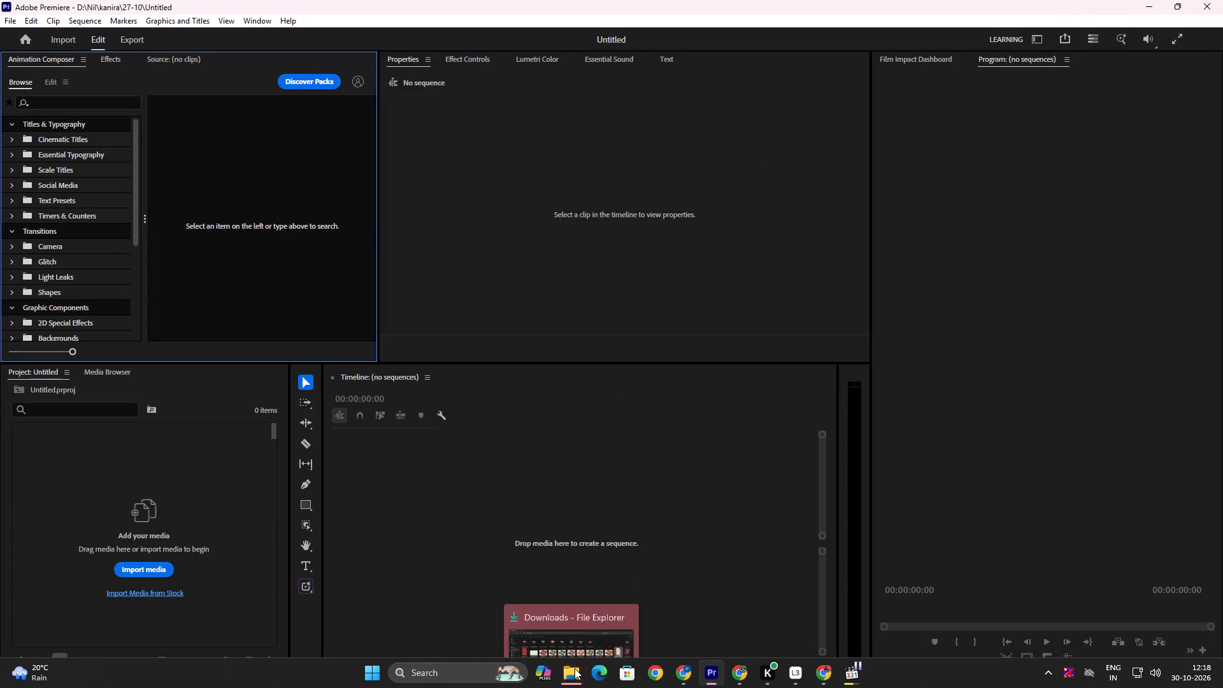
pyautogui.click(575, 668)
pyautogui.click(578, 671)
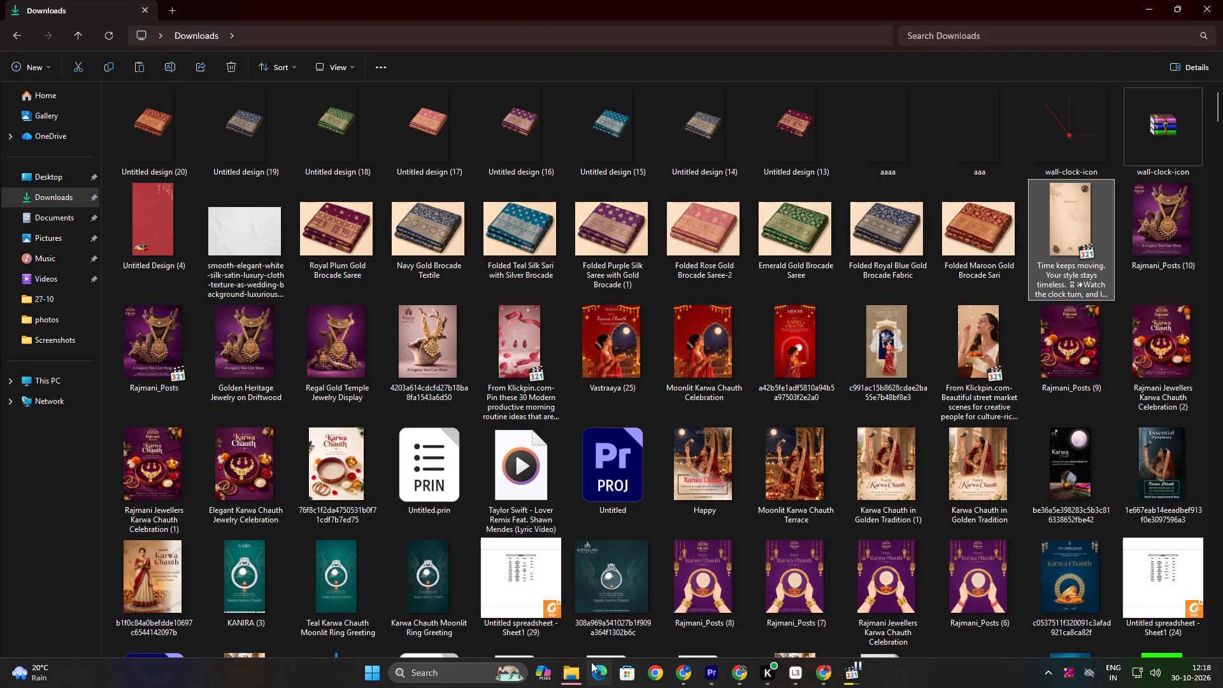
pyautogui.click(981, 685)
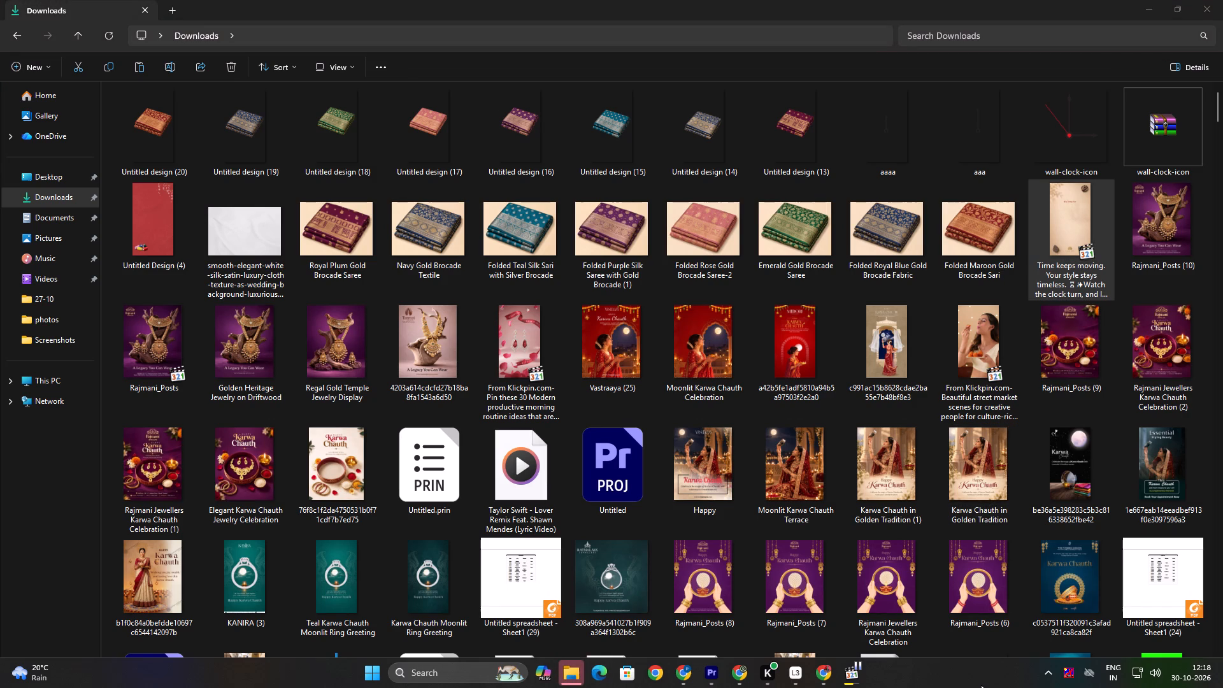
pyautogui.click(182, 1)
pyautogui.click(176, 8)
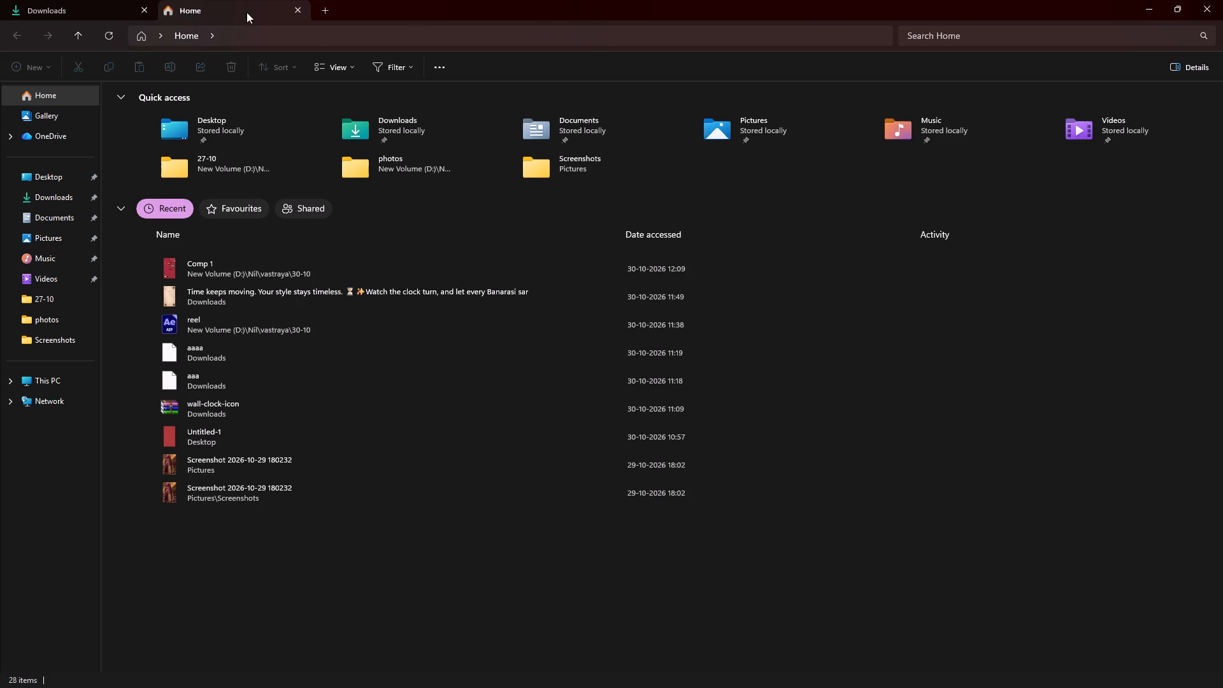
pyautogui.click(1135, 1)
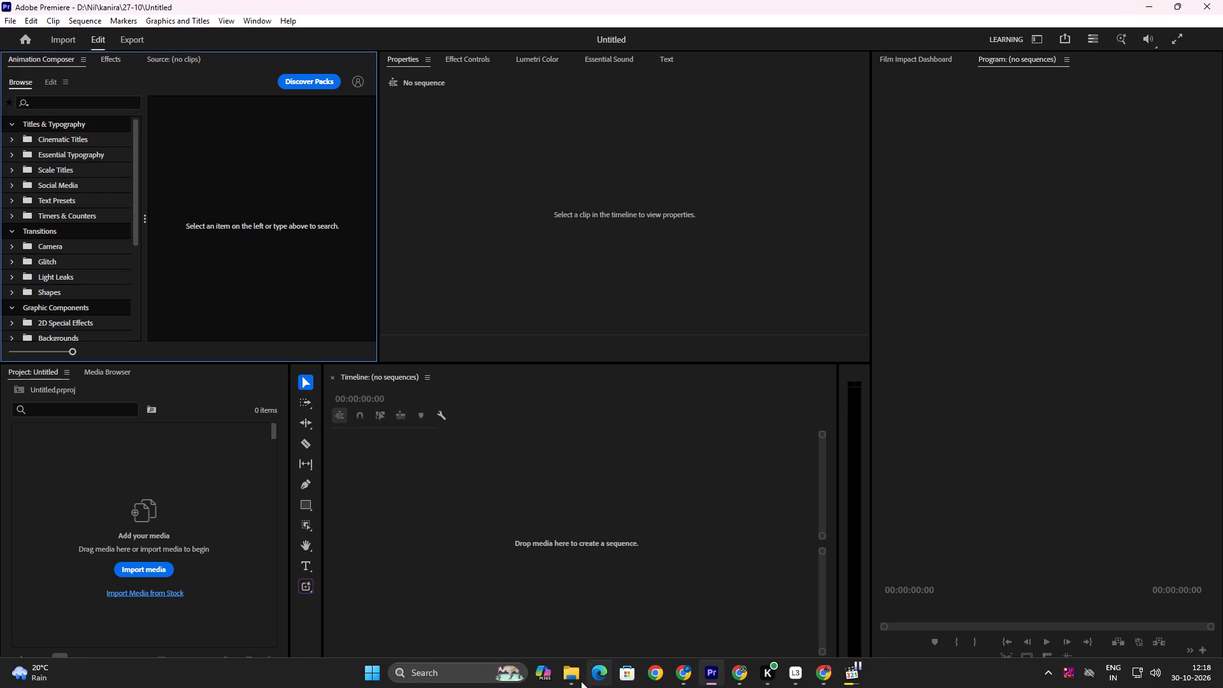
pyautogui.click(573, 677)
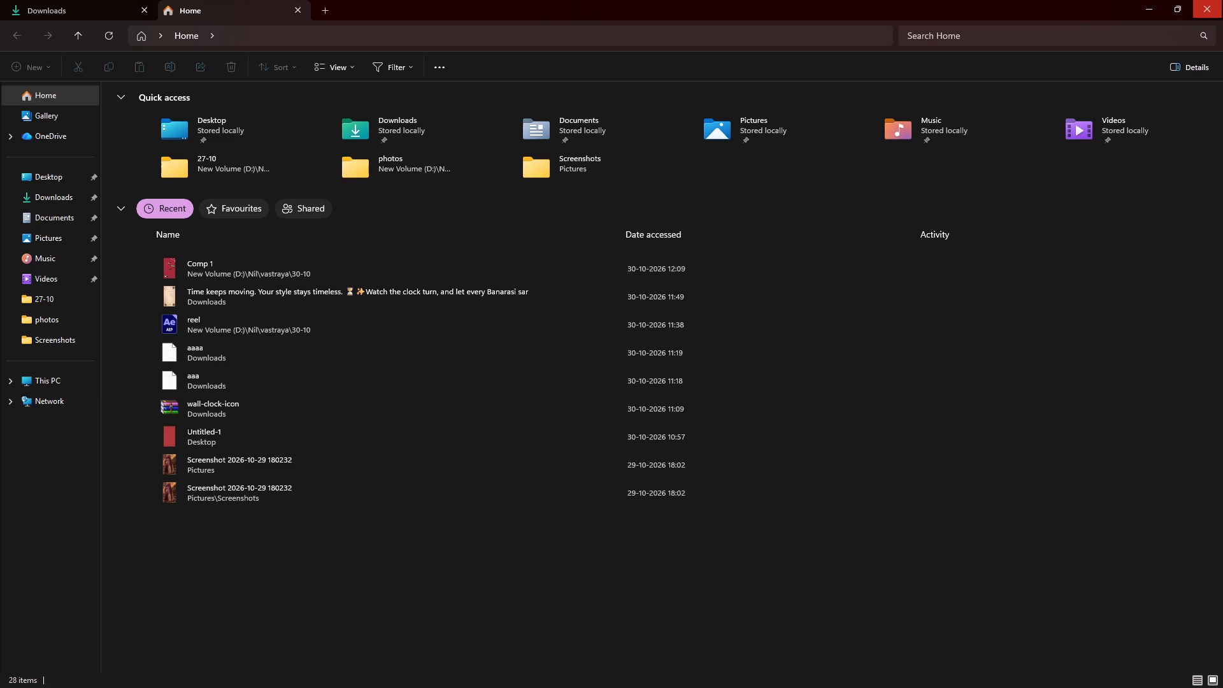
pyautogui.click(1150, 0)
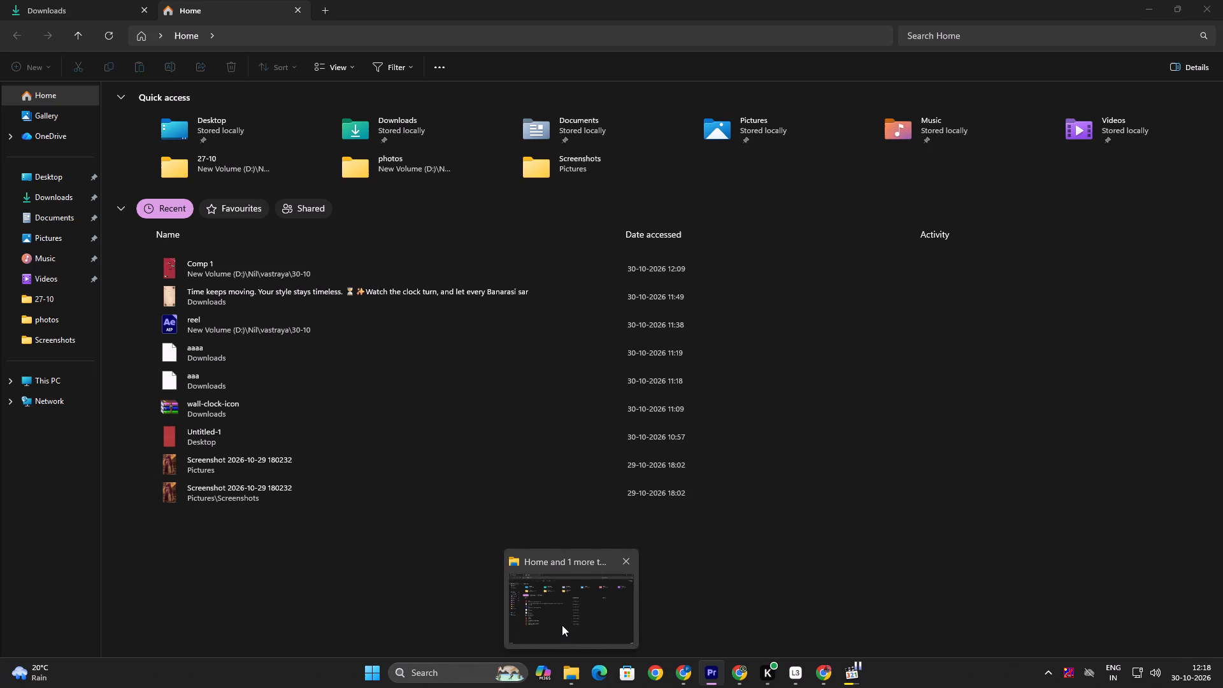
pyautogui.click(562, 625)
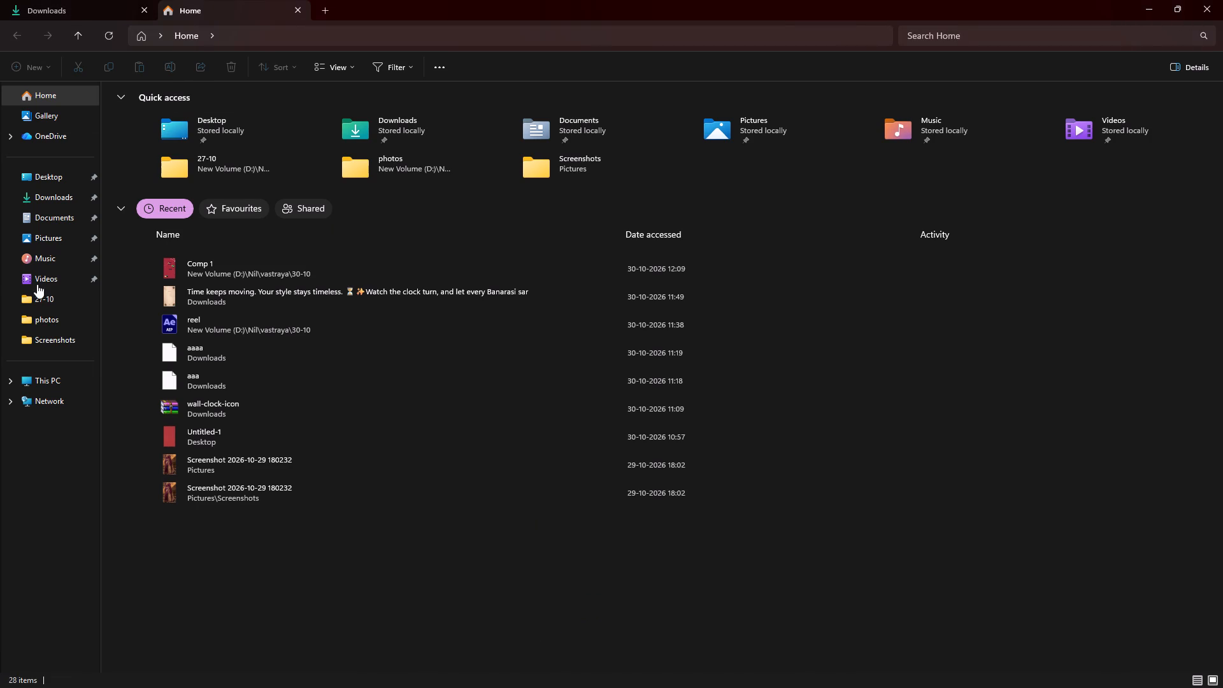
# Browse the new File Explorer tab to the 30-10 folder in D:\Nil\vastraya.
pyautogui.click(52, 383)
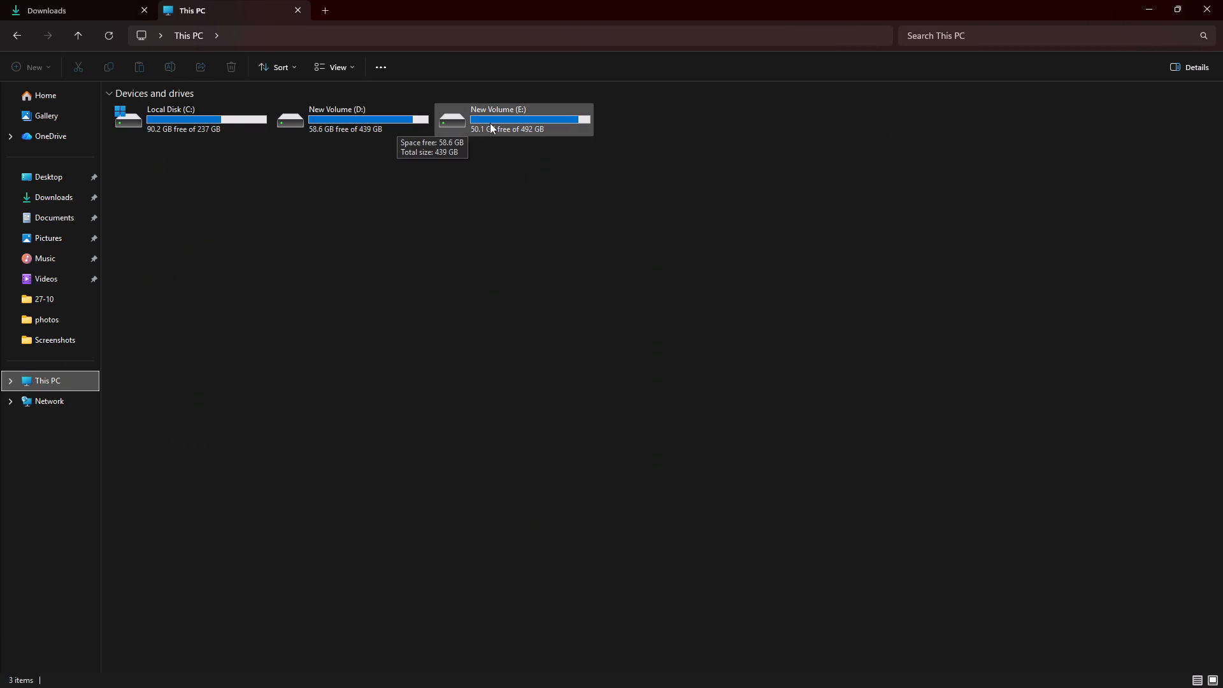
pyautogui.doubleClick(395, 130)
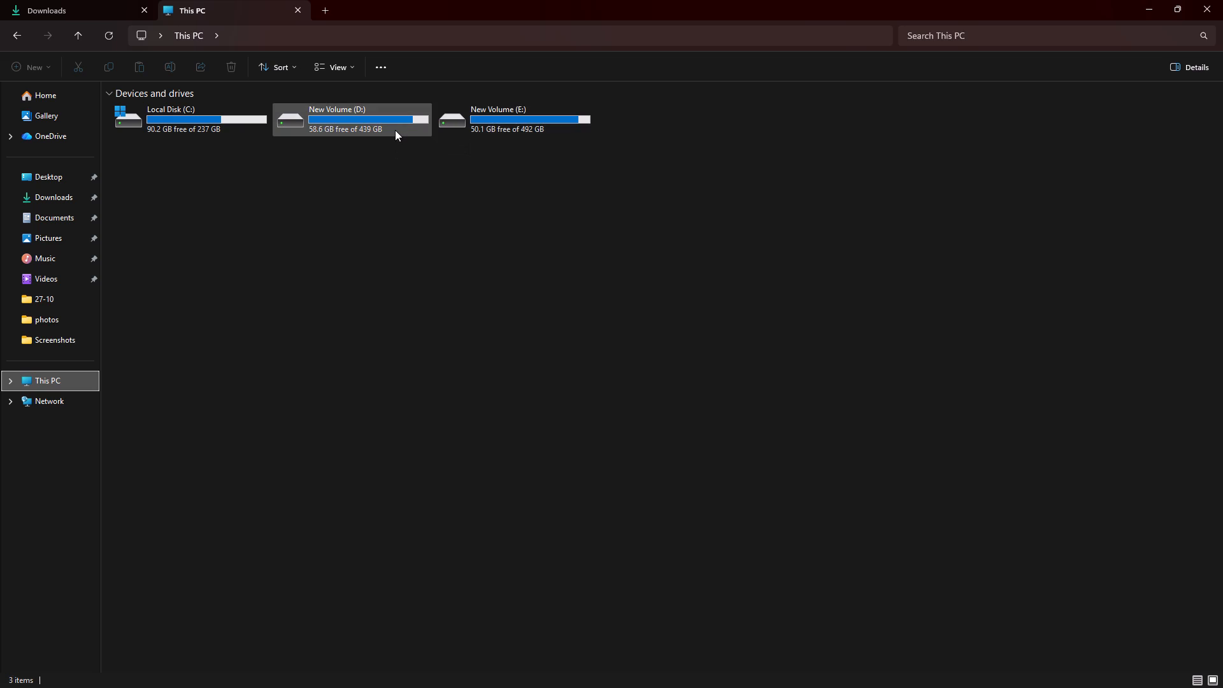
pyautogui.doubleClick(395, 130)
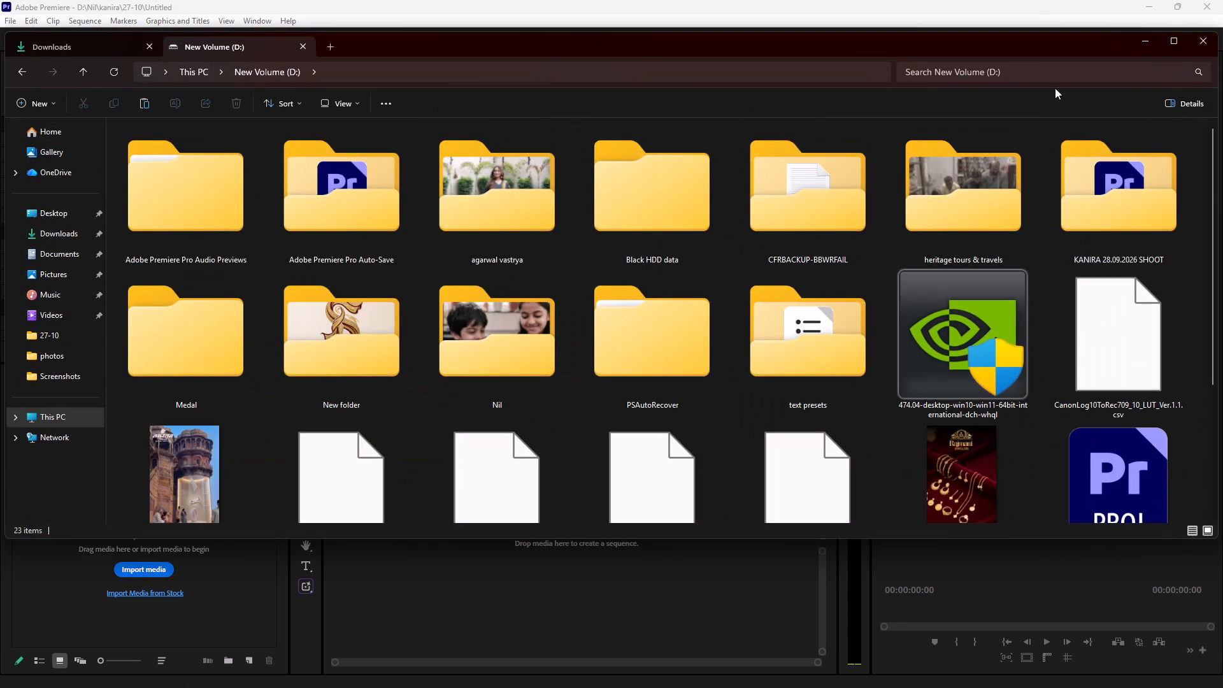
pyautogui.click(1172, 34)
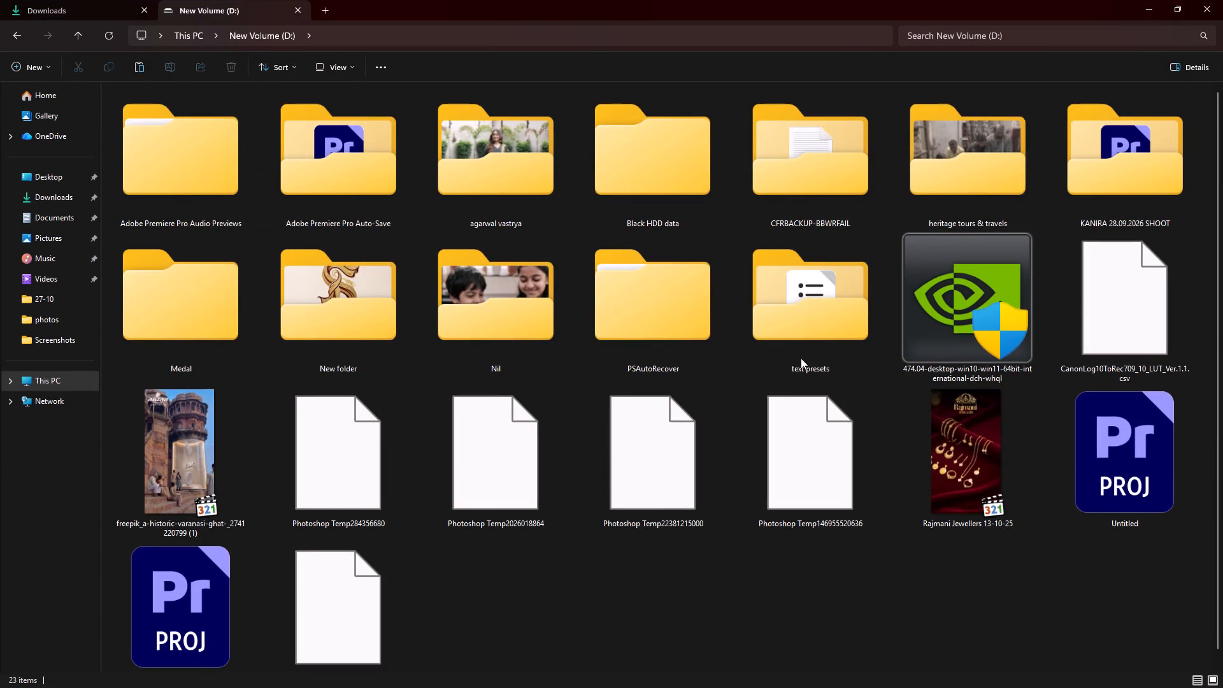
pyautogui.scroll(-1, 742, 564)
pyautogui.doubleClick(488, 308)
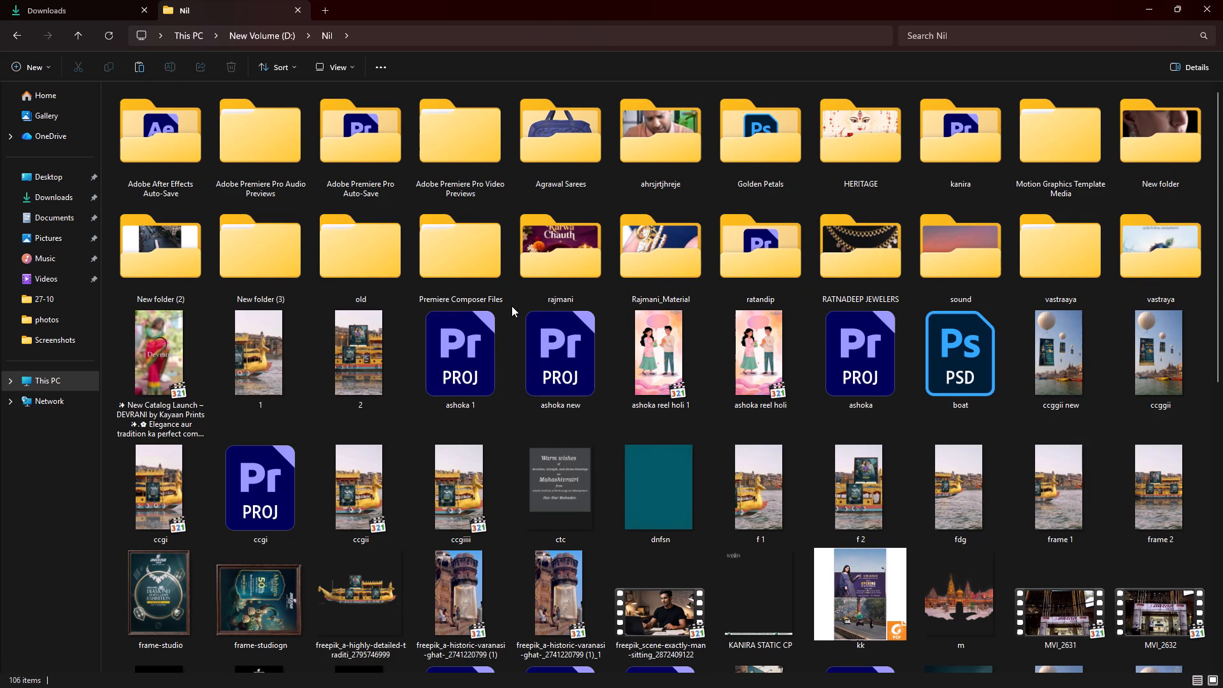
pyautogui.click(511, 306)
pyautogui.scroll(1, 511, 306)
pyautogui.scroll(-3, 511, 306)
pyautogui.scroll(3, 511, 306)
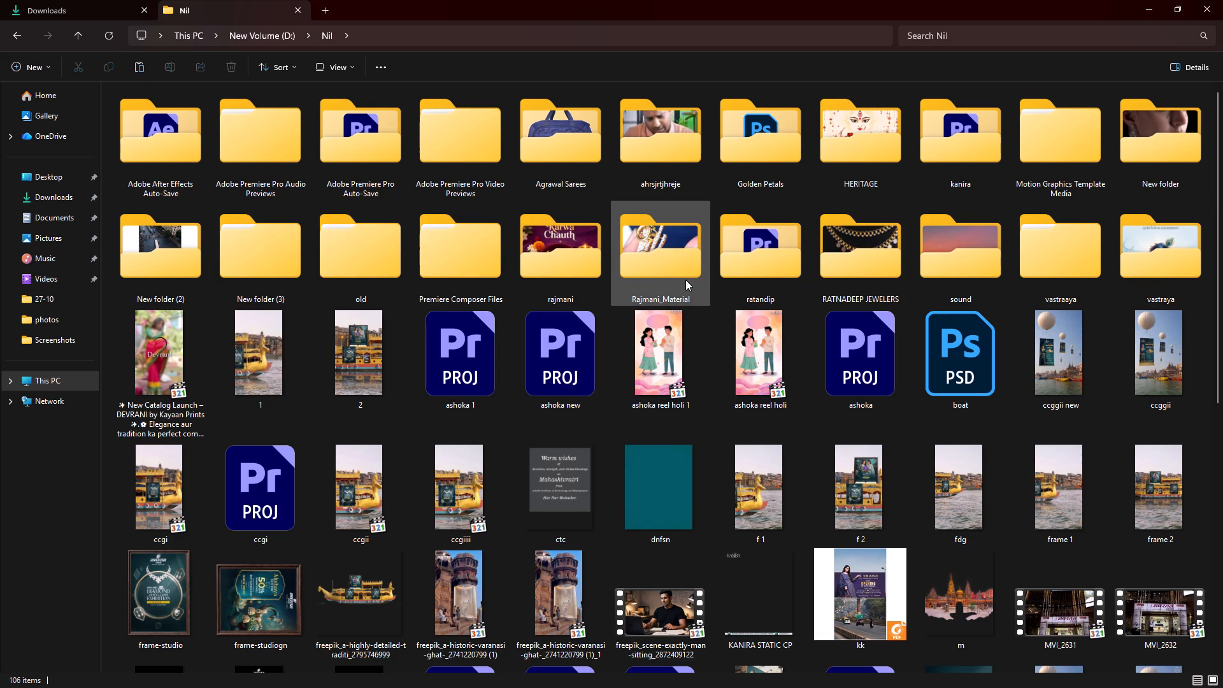
pyautogui.doubleClick(1177, 279)
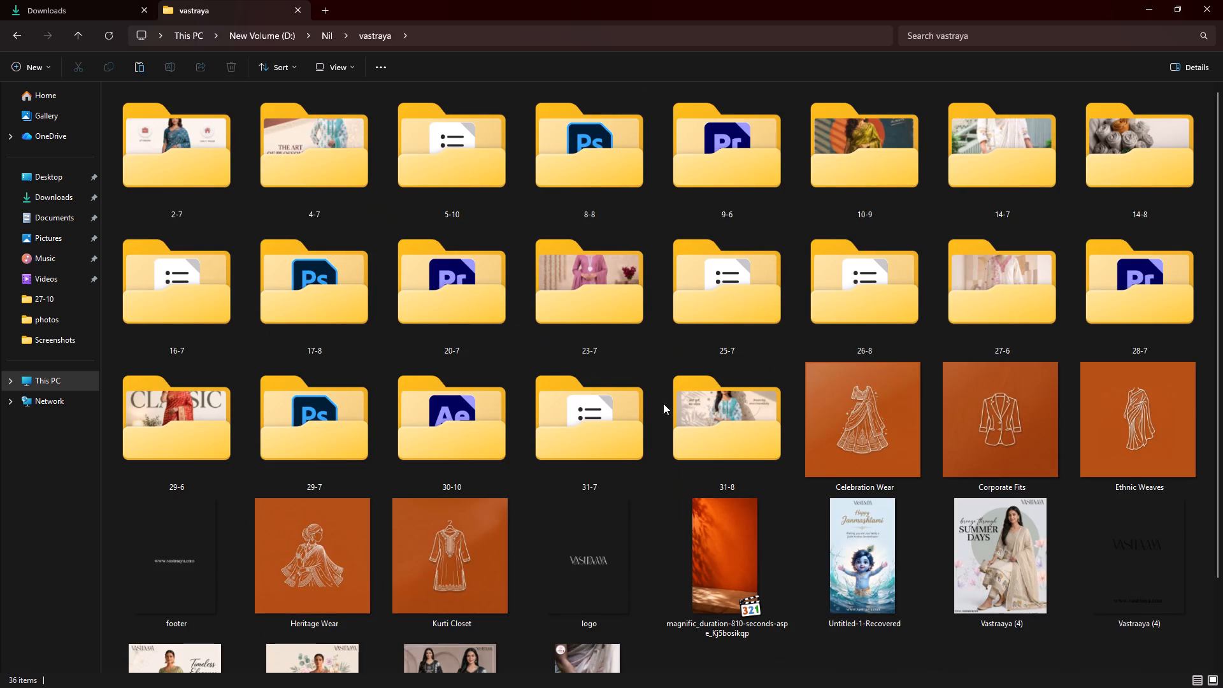
pyautogui.doubleClick(482, 428)
# Import the Comp 1 mp4 video from the 30-10 folder into the Untitled project's media in Adobe Premiere.
pyautogui.click(179, 131)
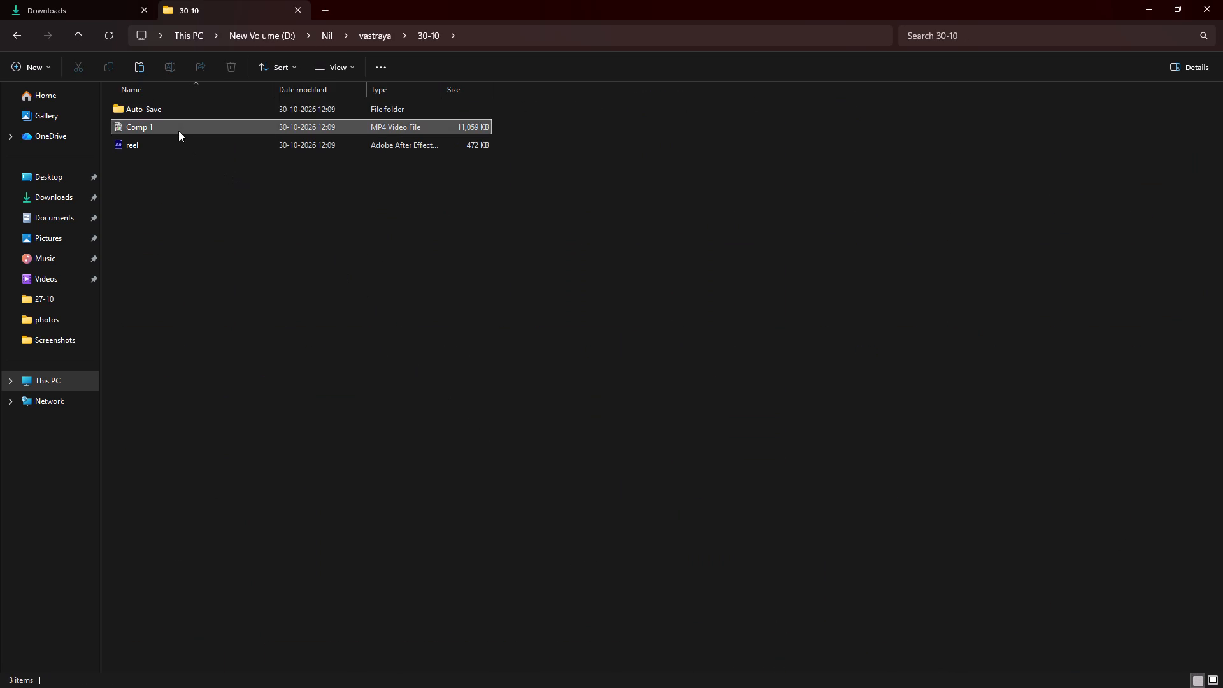
pyautogui.moveTo(158, 127); pyautogui.dragTo(931, 685)
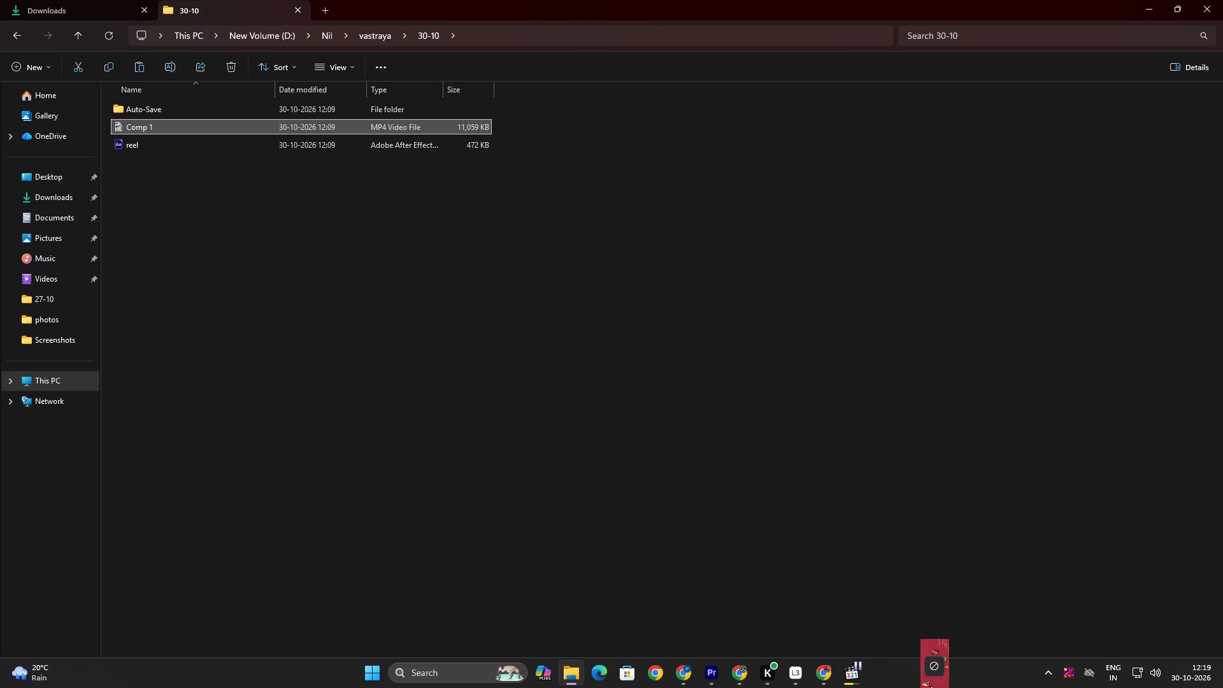
pyautogui.moveTo(931, 685); pyautogui.dragTo(648, 580)
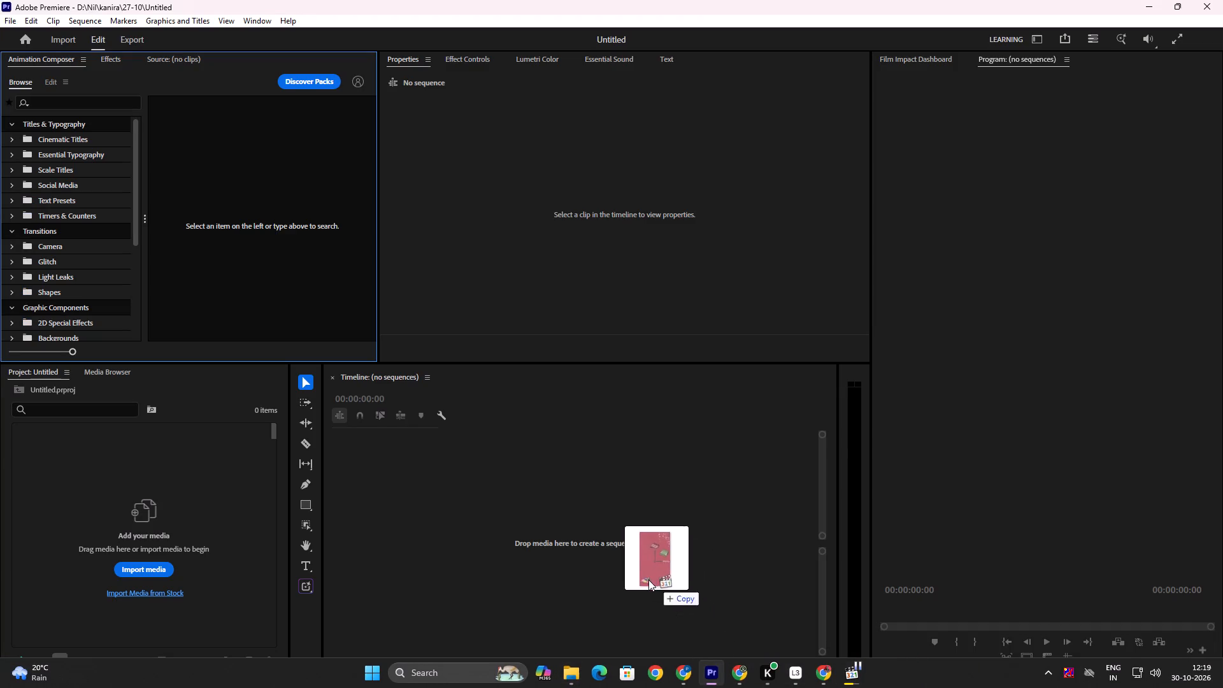
pyautogui.moveTo(648, 580); pyautogui.dragTo(208, 547)
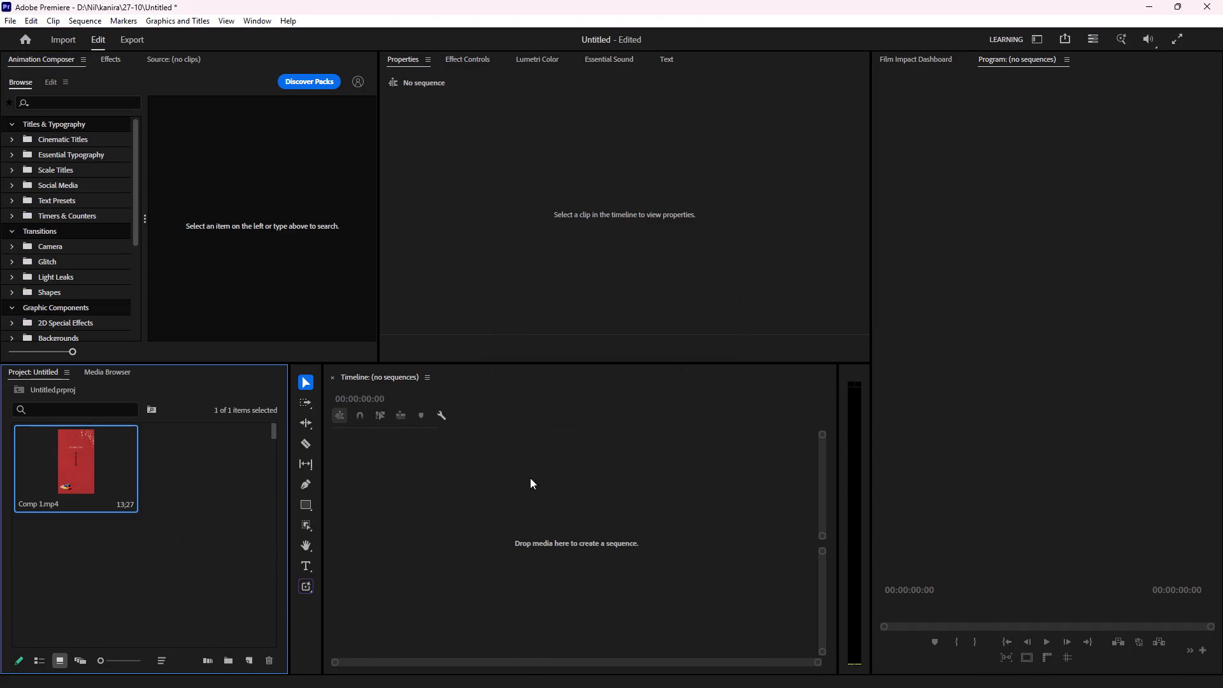
# Create a new sequence, Sequence 01, with a custom frame size of 1080 horizontal by 1920 vertical.
pyautogui.click(245, 657)
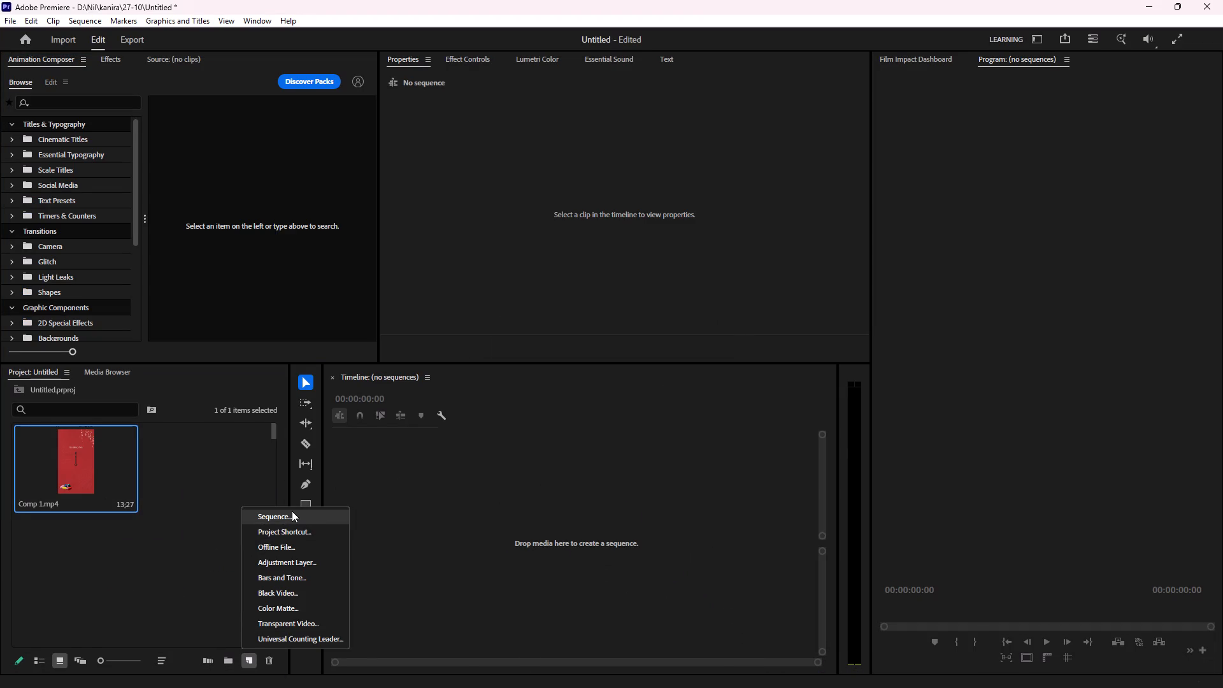
pyautogui.click(292, 511)
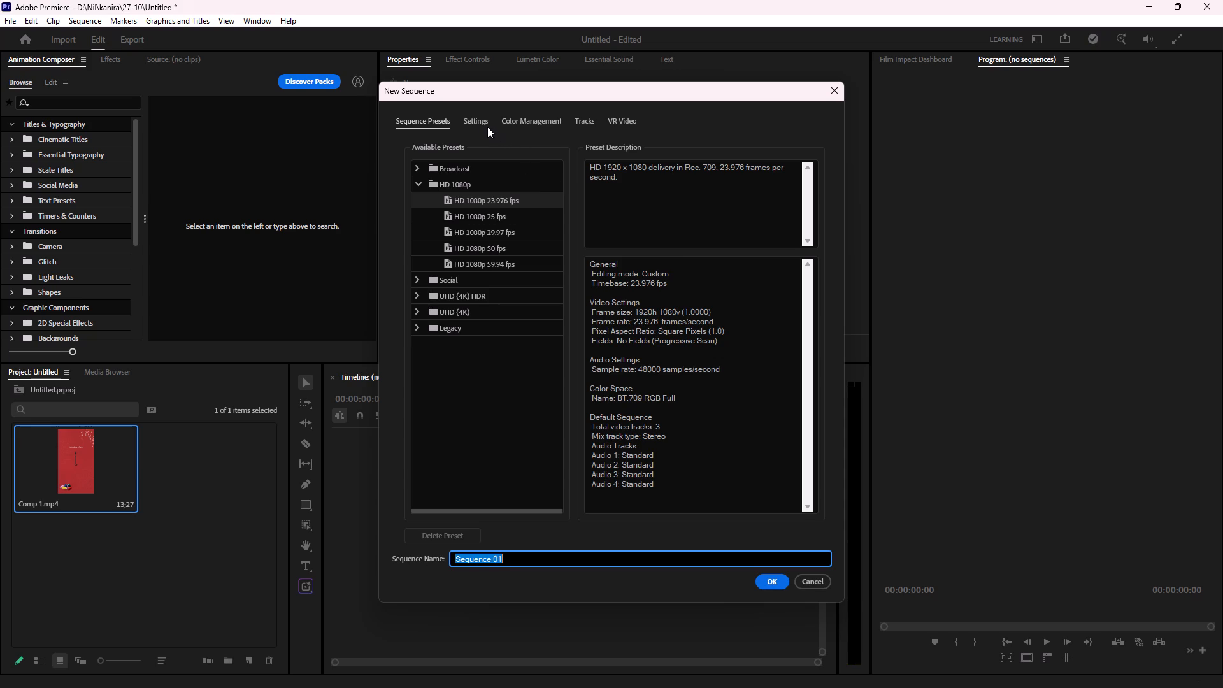
pyautogui.click(480, 125)
pyautogui.doubleClick(493, 213)
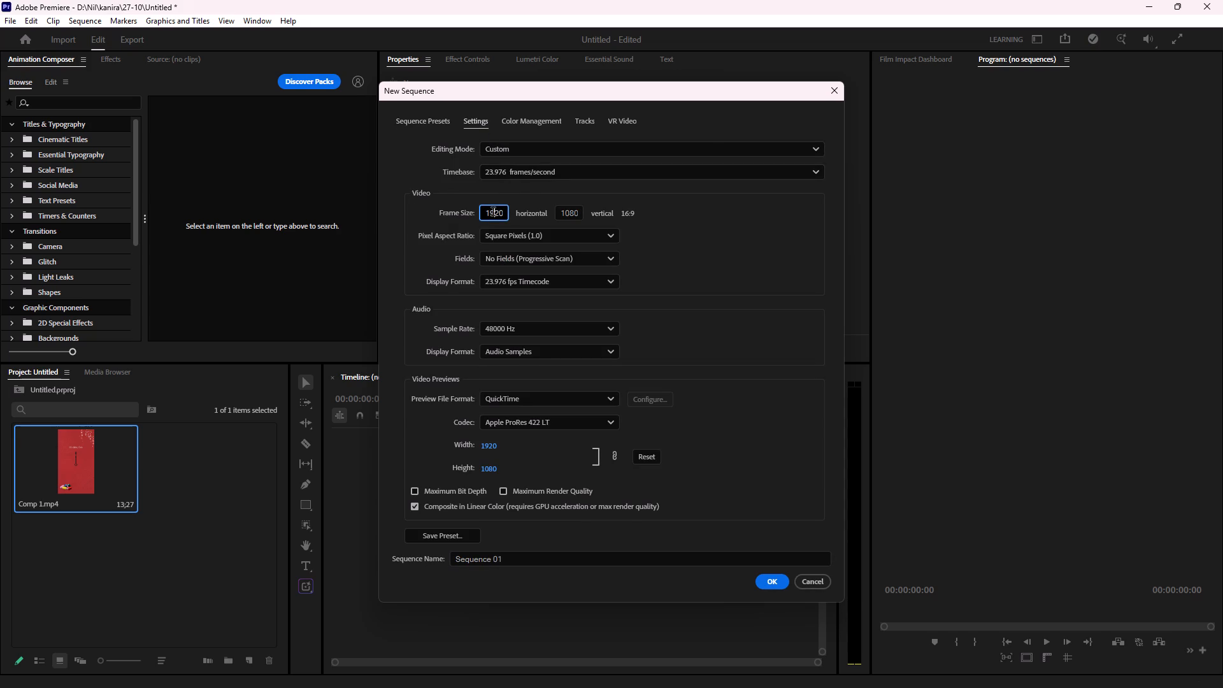
pyautogui.write('1080')
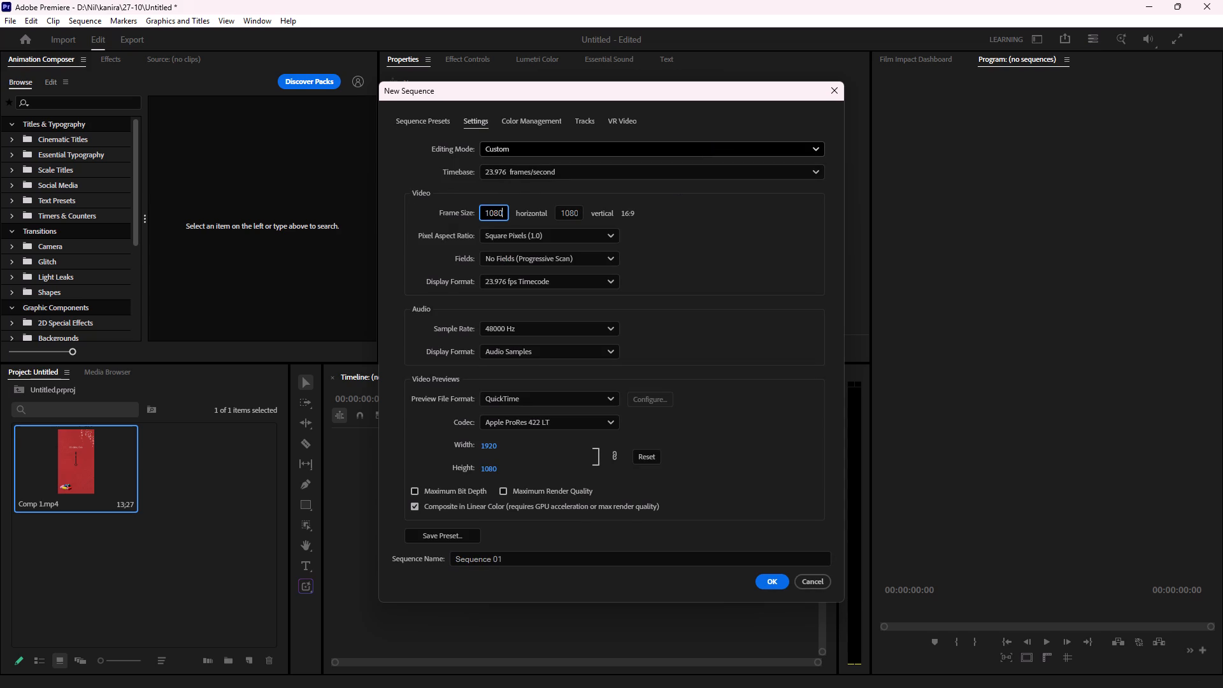
pyautogui.doubleClick(573, 215)
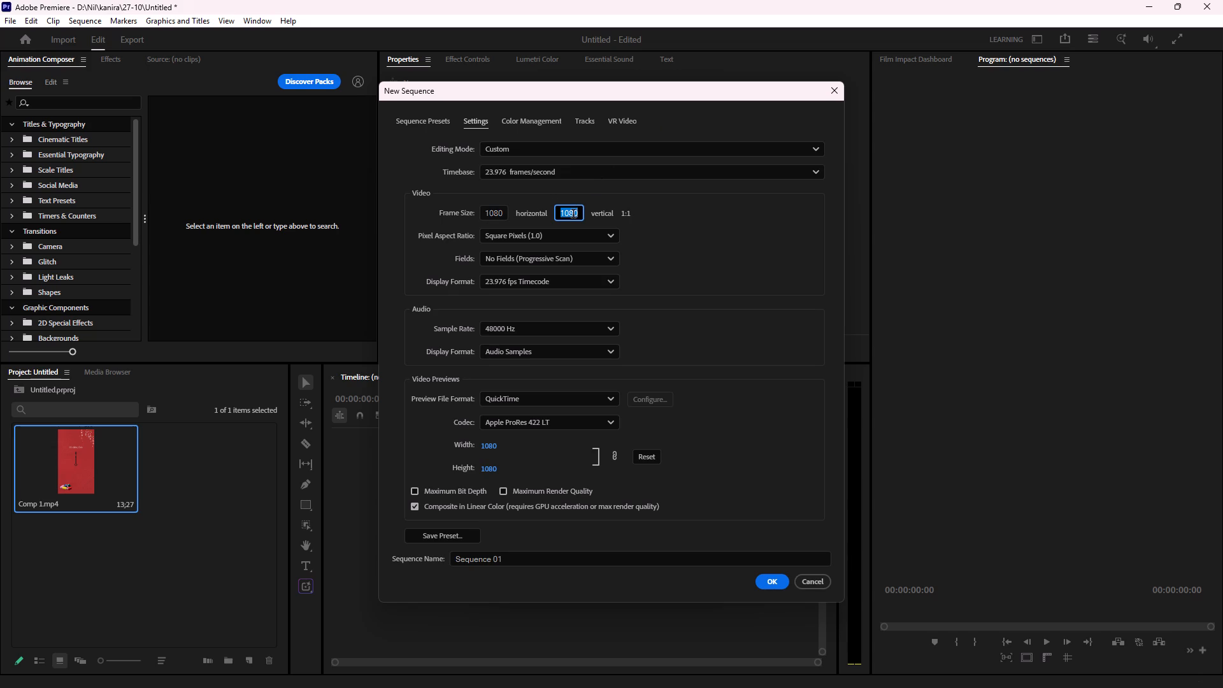
pyautogui.write('1920')
pyautogui.click(740, 242)
pyautogui.click(768, 586)
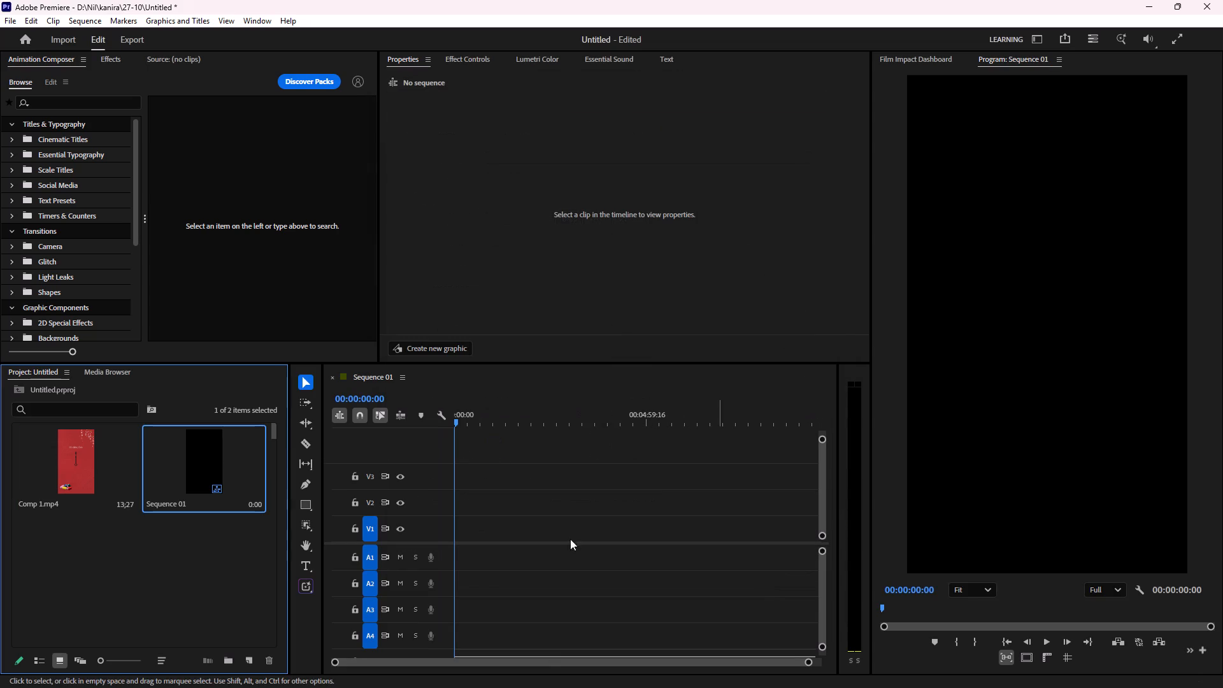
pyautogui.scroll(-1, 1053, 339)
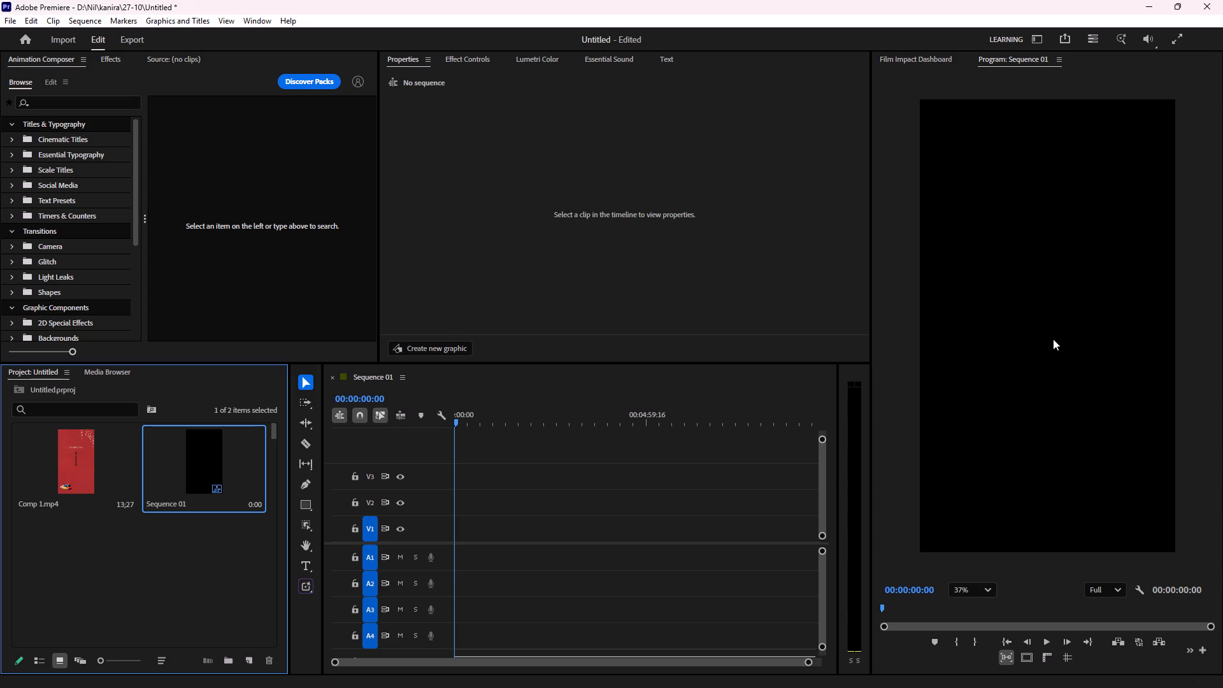
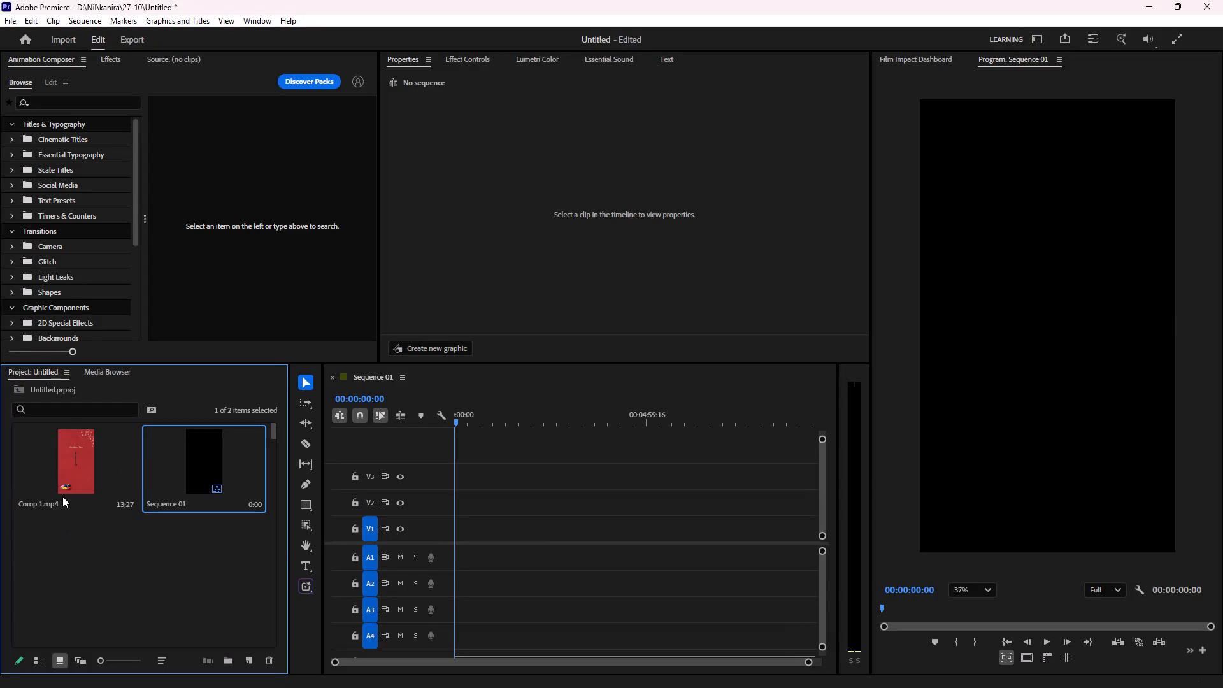
# Place the Comp 1.mp4 clip at the start of track V1 in Sequence 01, keeping the existing sequence settings.
pyautogui.moveTo(80, 466); pyautogui.dragTo(360, 554)
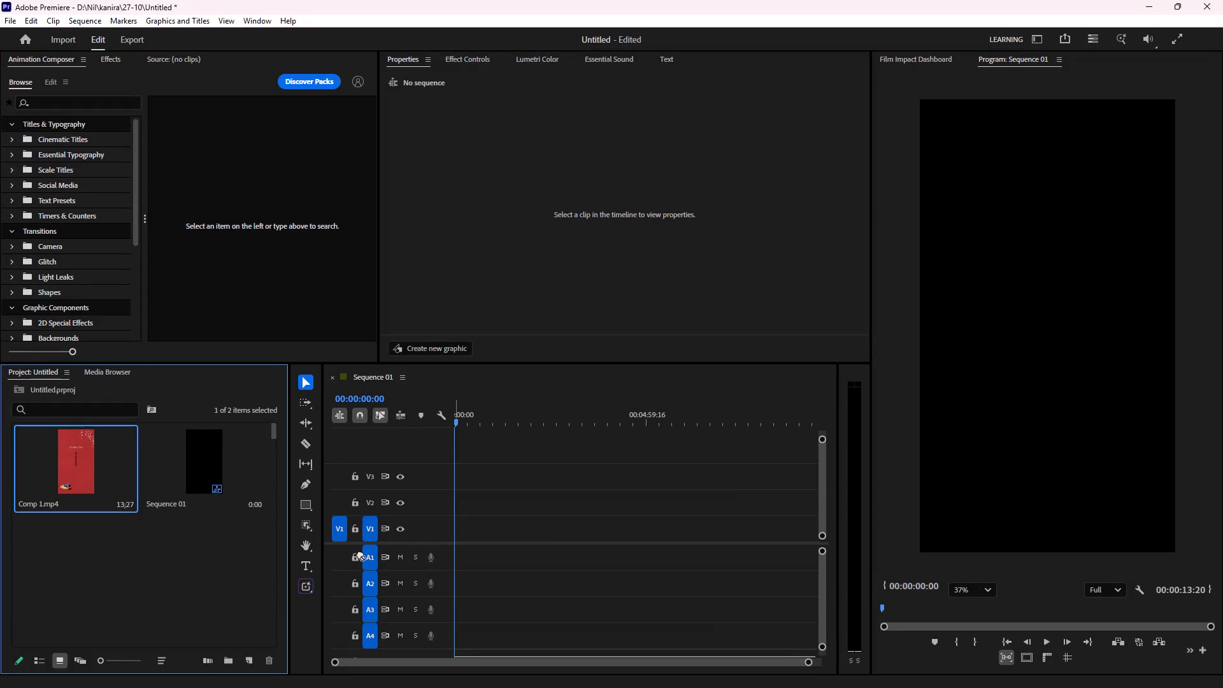
pyautogui.moveTo(360, 554); pyautogui.dragTo(450, 535)
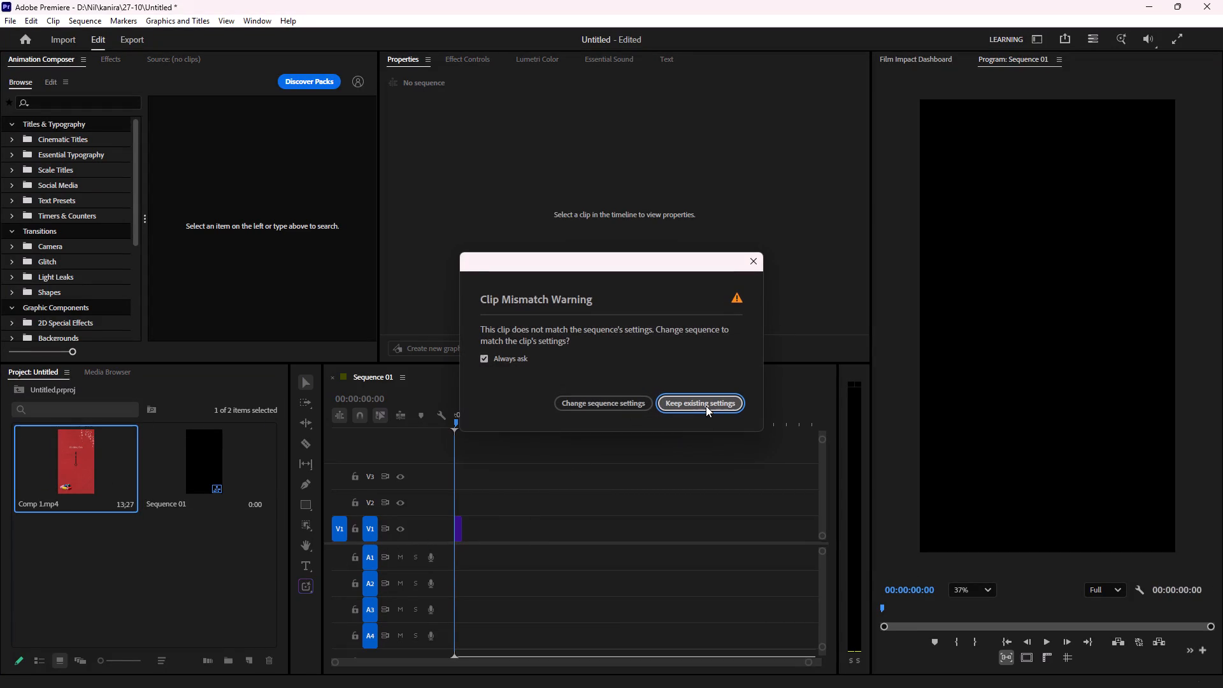
pyautogui.click(706, 406)
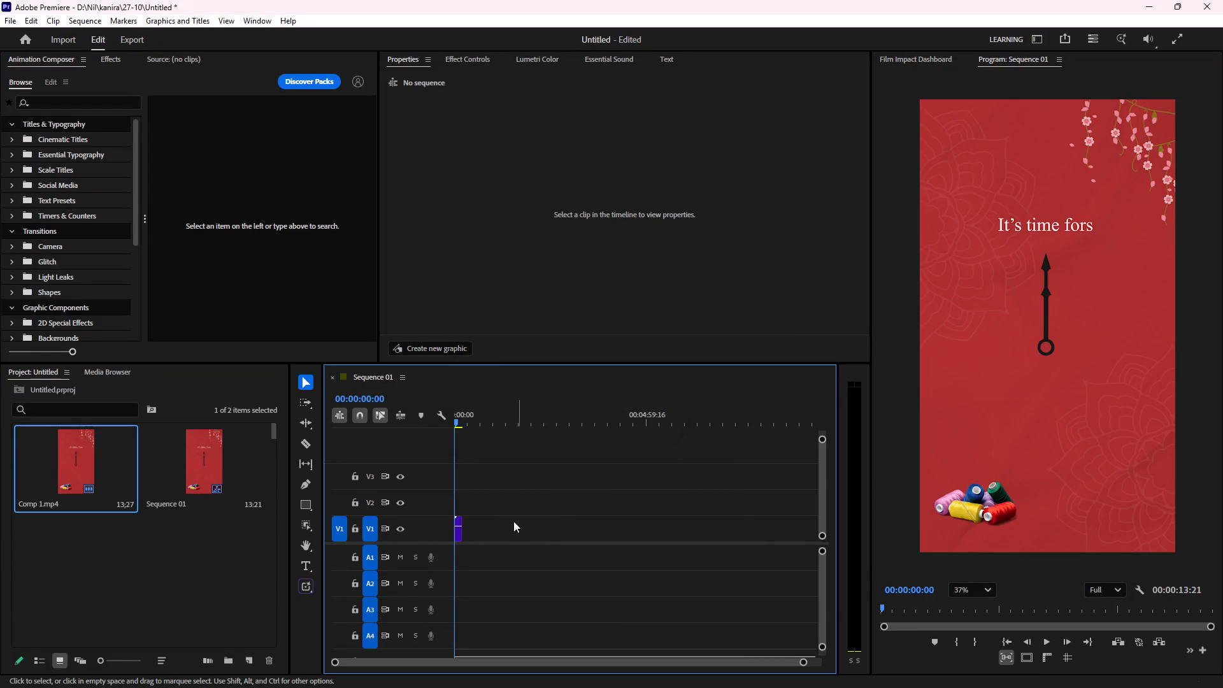
# Apply Fit to frame to the Comp 1.mp4 clip on track V1.
pyautogui.click(460, 536)
pyautogui.rightClick(460, 536)
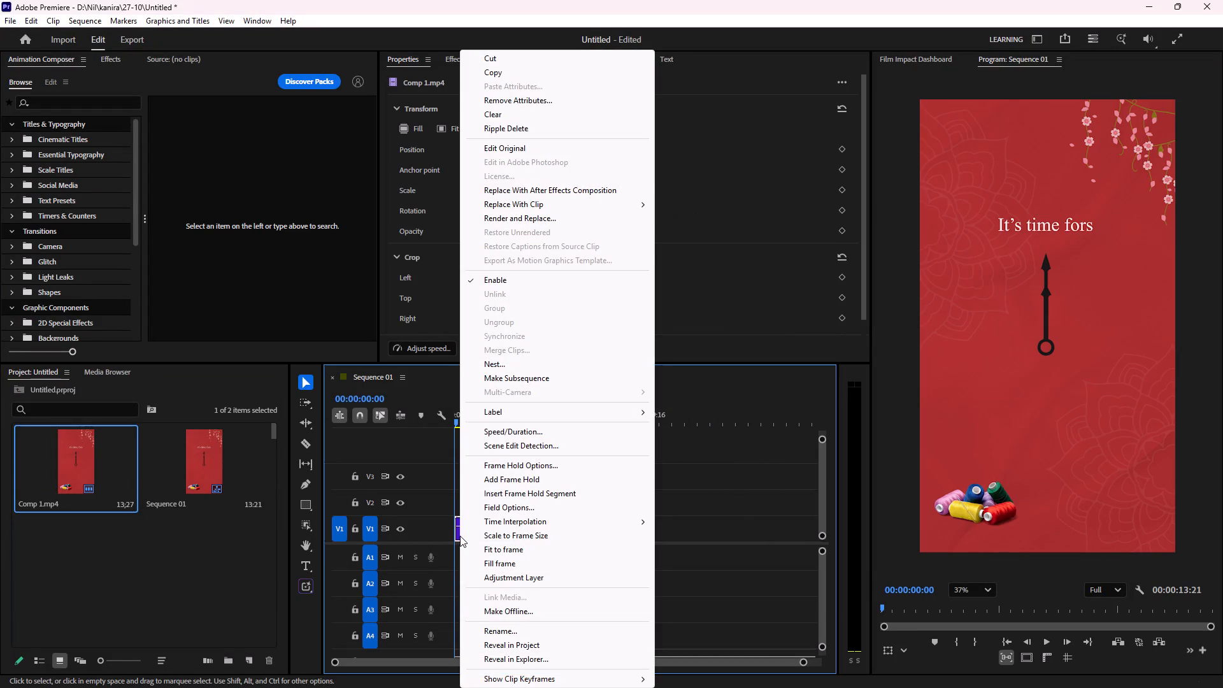
pyautogui.click(499, 552)
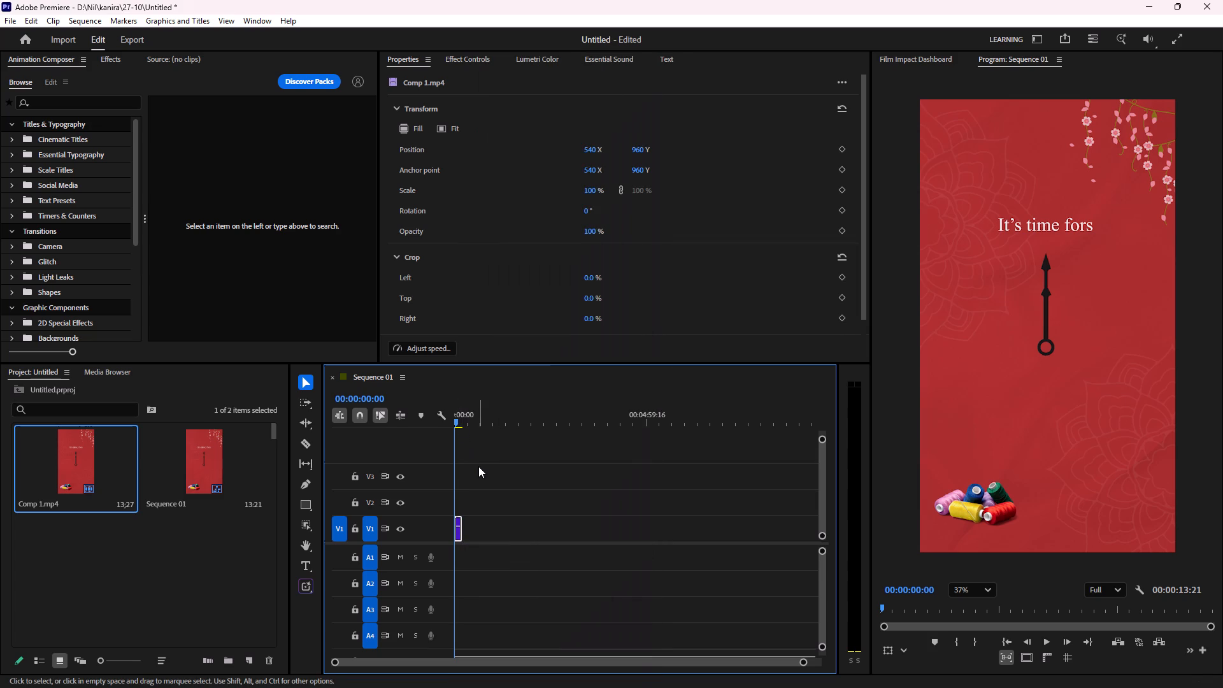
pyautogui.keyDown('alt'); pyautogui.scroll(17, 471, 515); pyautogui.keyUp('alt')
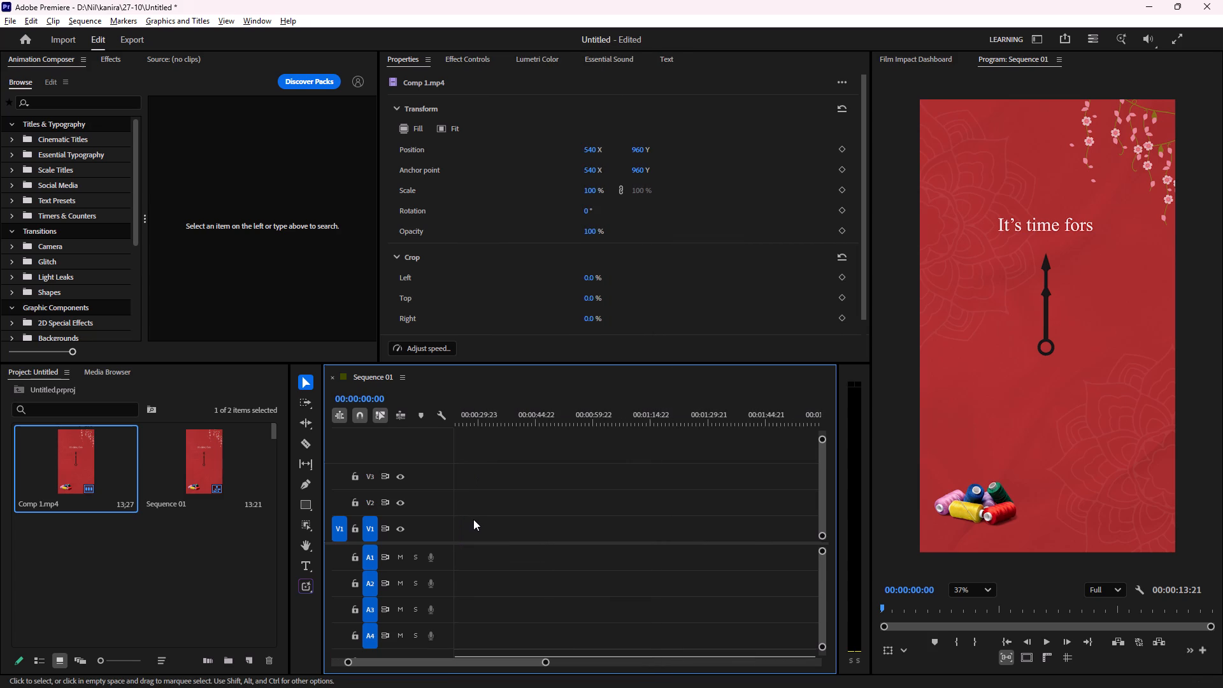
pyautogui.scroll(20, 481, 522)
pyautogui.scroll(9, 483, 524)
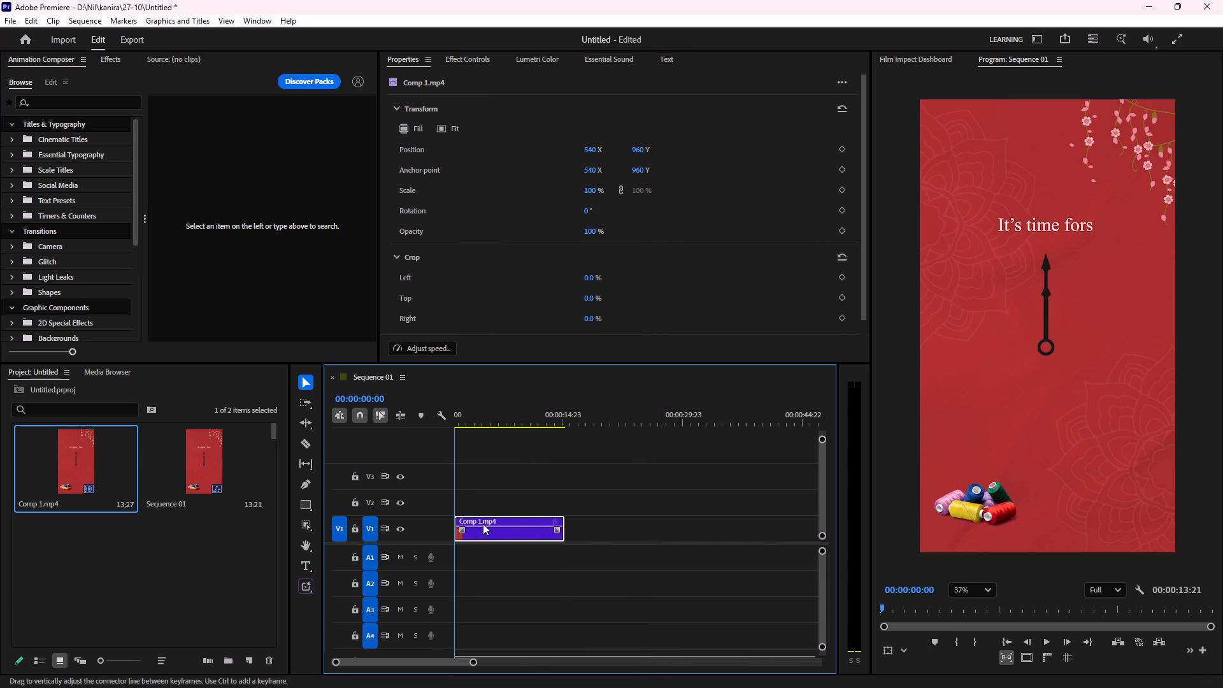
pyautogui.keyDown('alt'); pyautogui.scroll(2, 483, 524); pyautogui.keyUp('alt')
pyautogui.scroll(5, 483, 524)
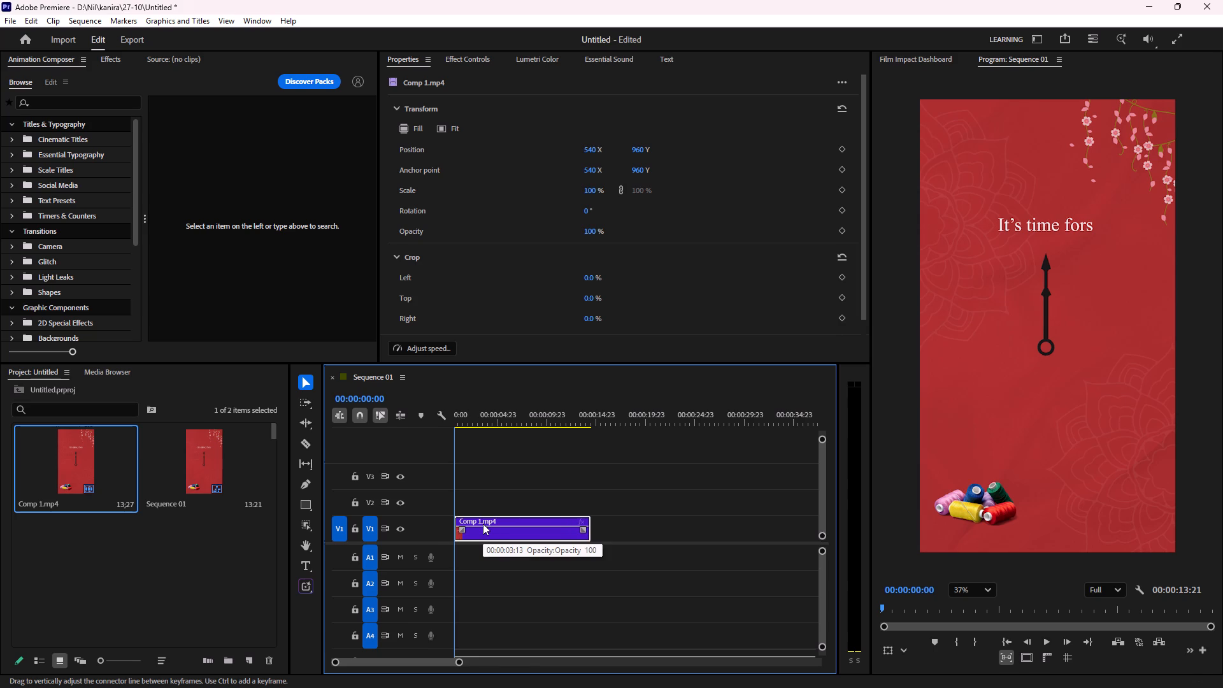
# Play back the opening seconds of Sequence 01 to review the clock and saree animation.
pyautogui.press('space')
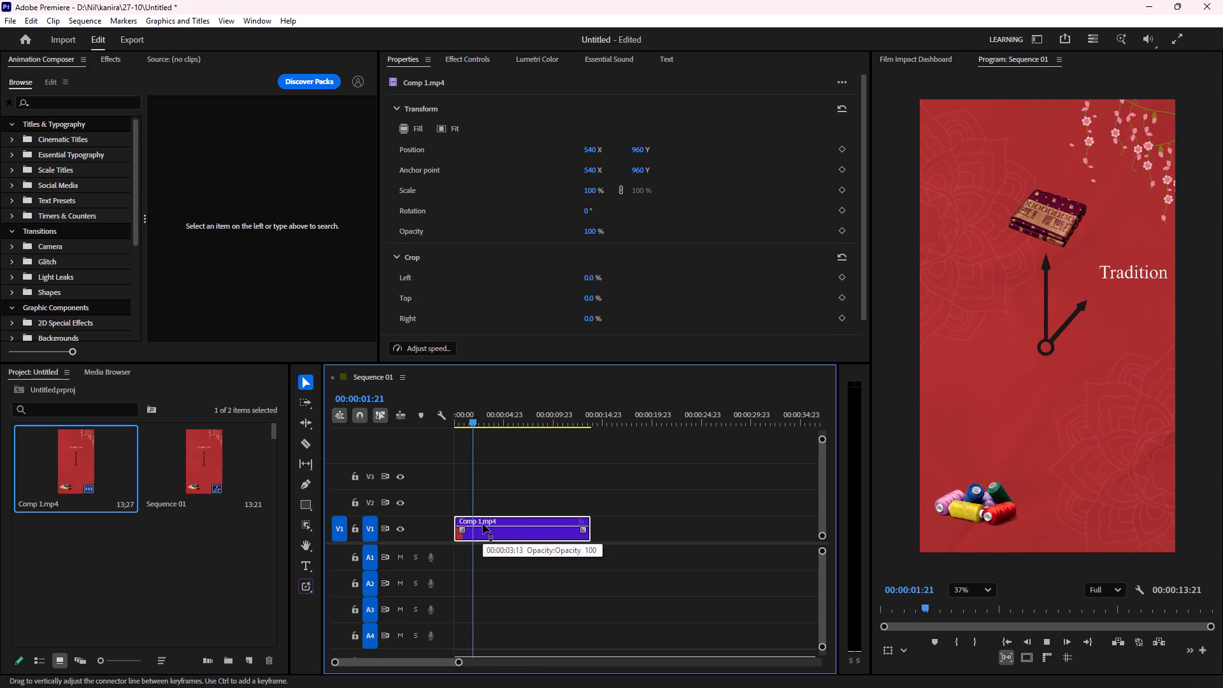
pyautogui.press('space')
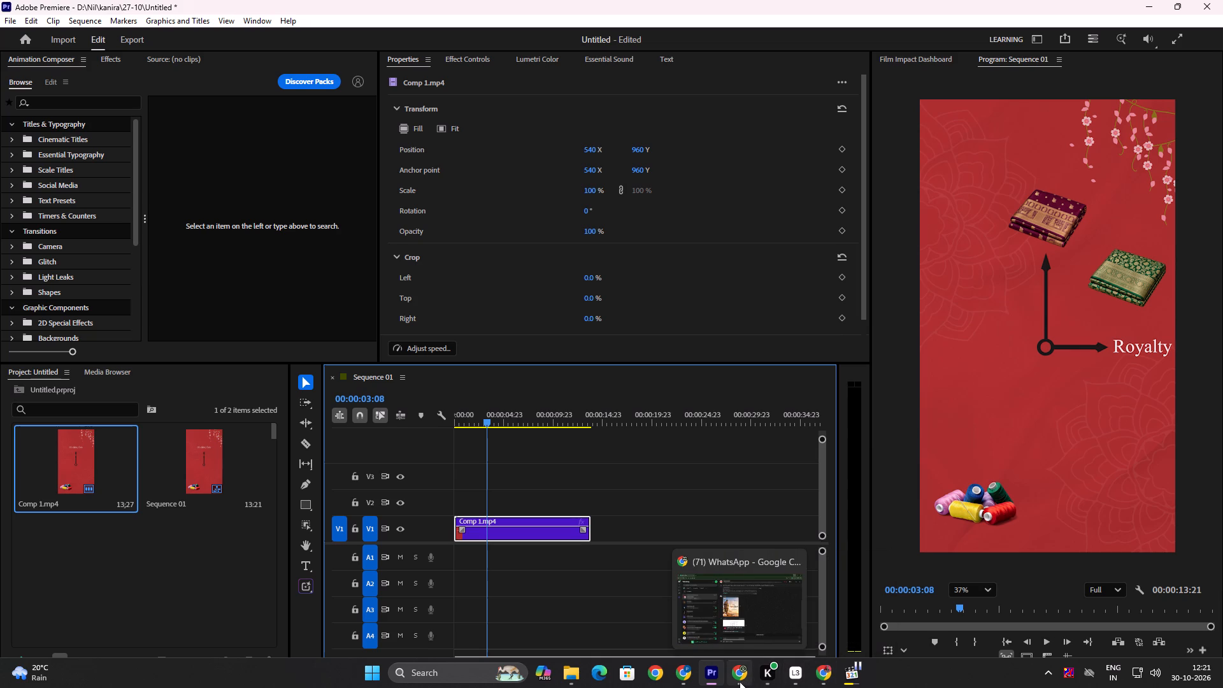
# Switch to Google Chrome and open a new tab ready for a Google search.
pyautogui.click(694, 671)
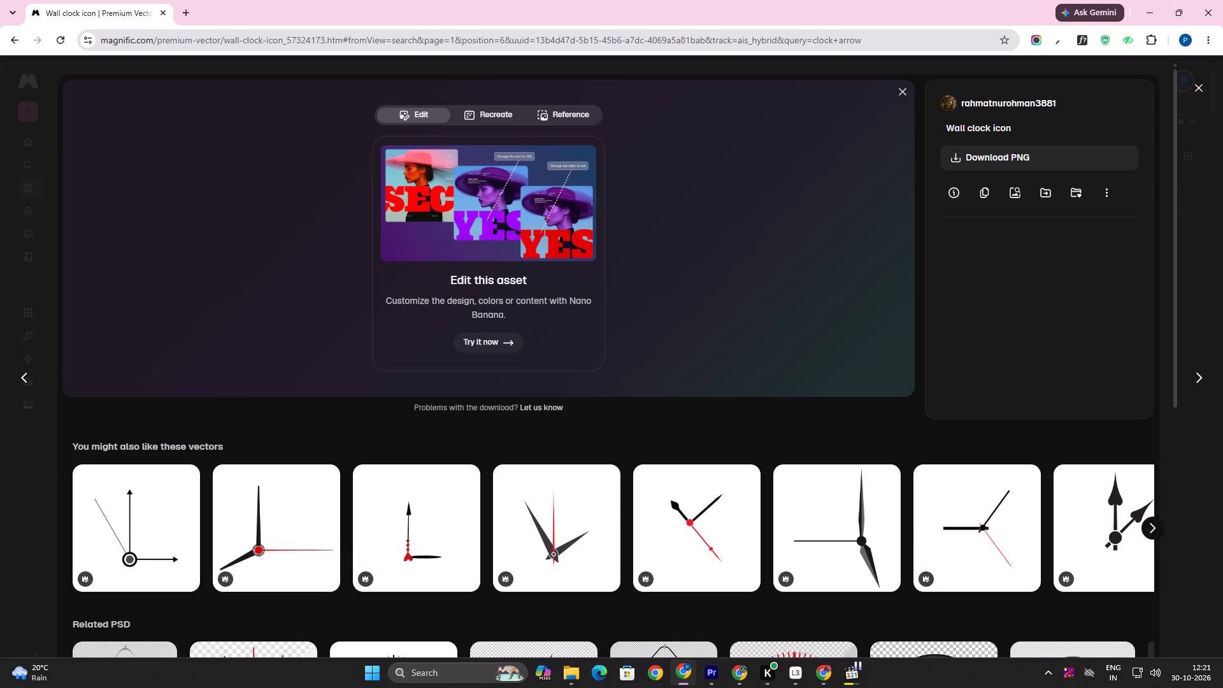
pyautogui.click(186, 0)
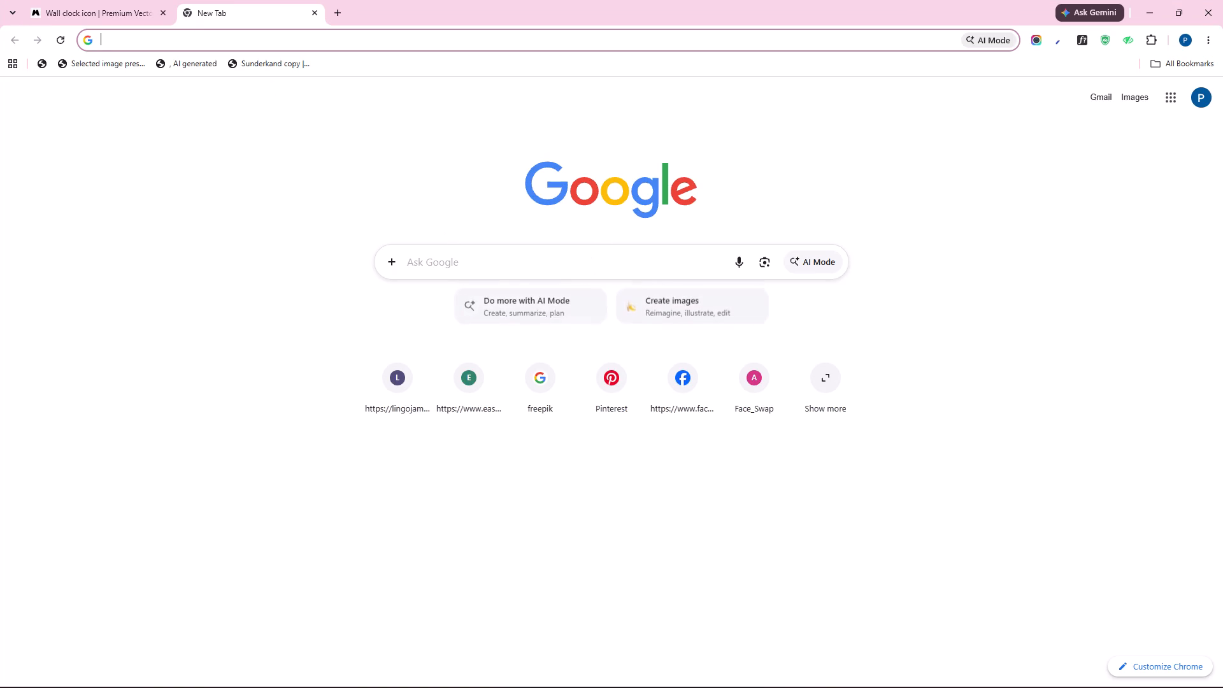
pyautogui.click(540, 271)
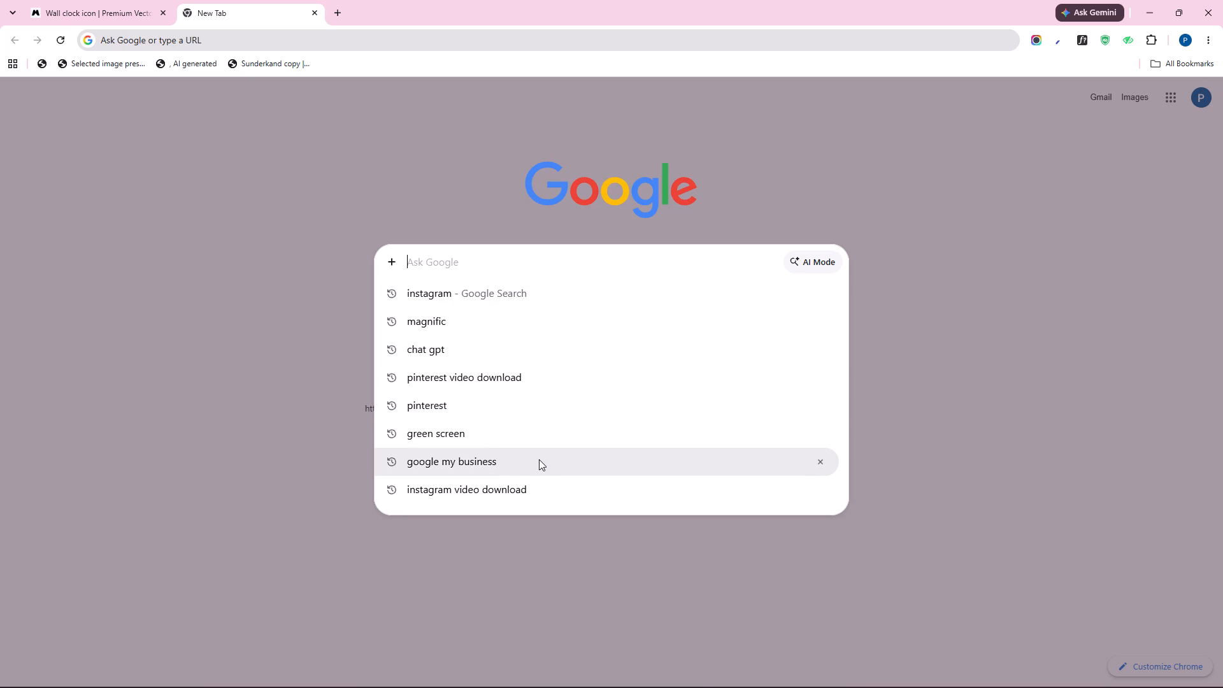
pyautogui.click(459, 264)
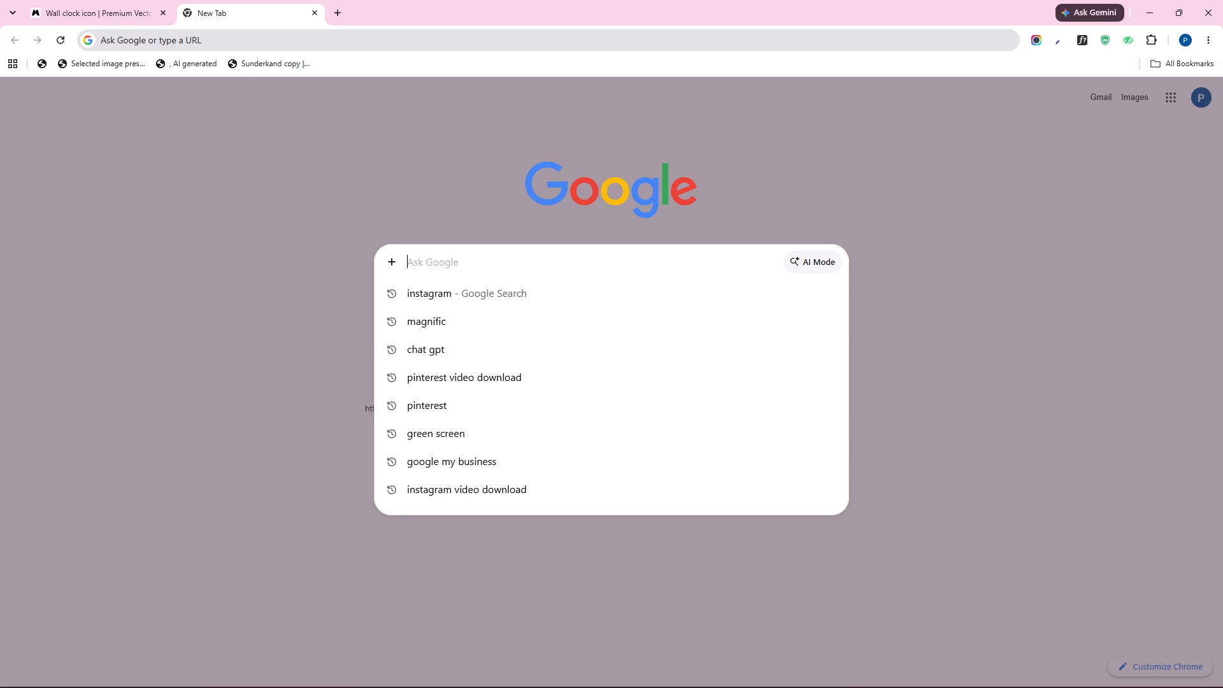
# Switch to Google Chrome and start a Google search in the new tab.
pyautogui.click(459, 264)
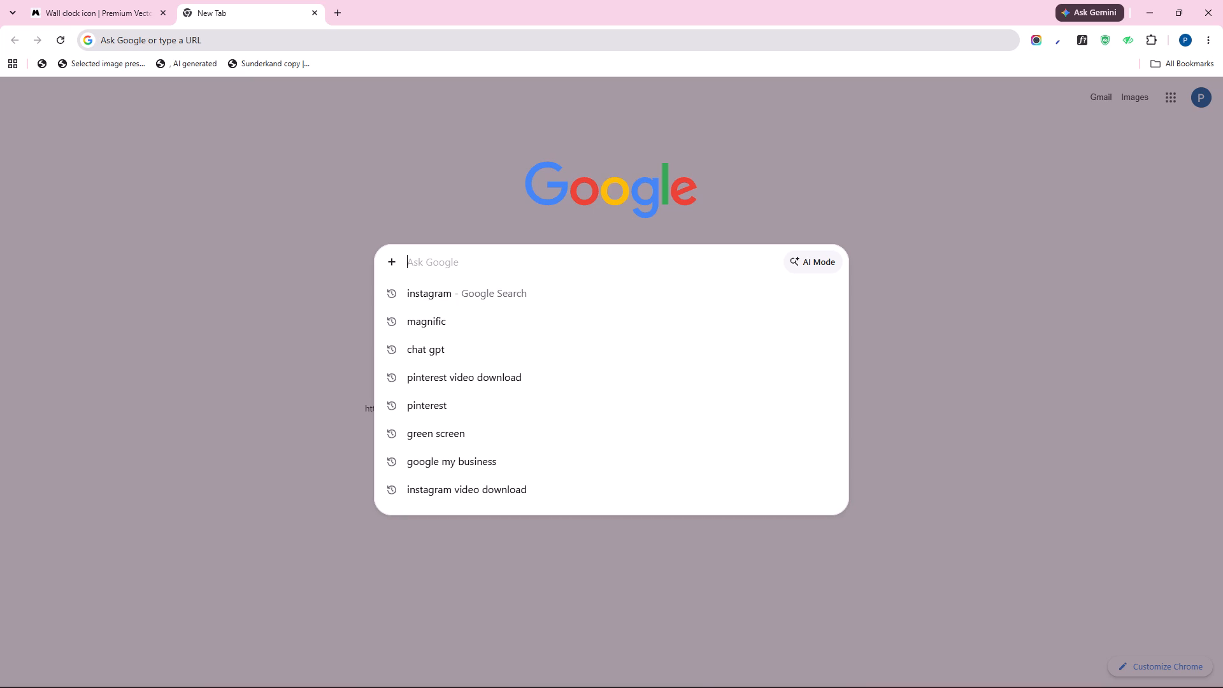
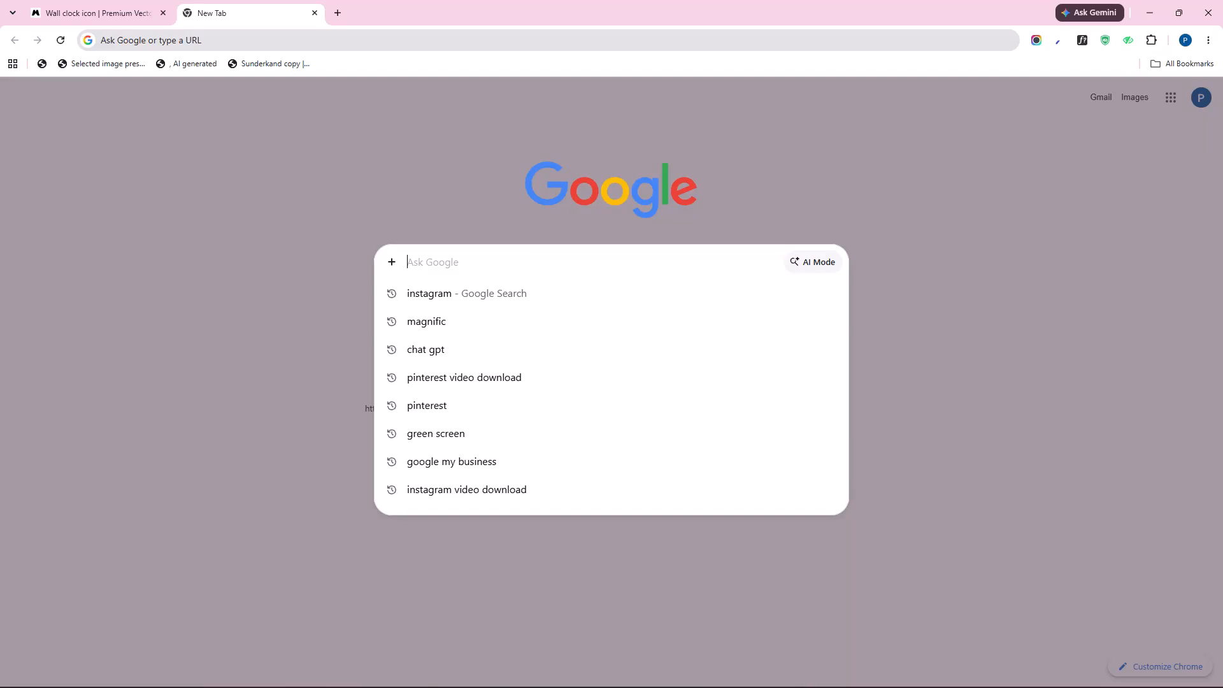
# Search Google for pixabay and open the Pixabay website from the results.
pyautogui.press('p')
pyautogui.press('x')
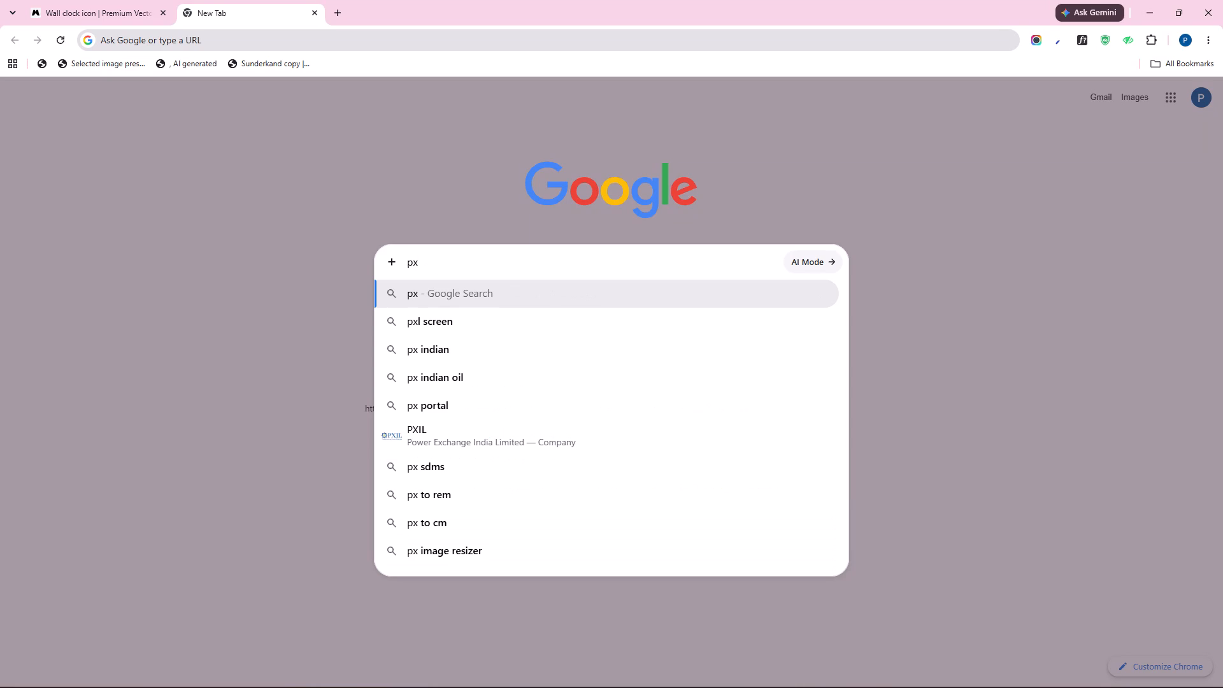
pyautogui.press('BackSpace')
pyautogui.write('ix')
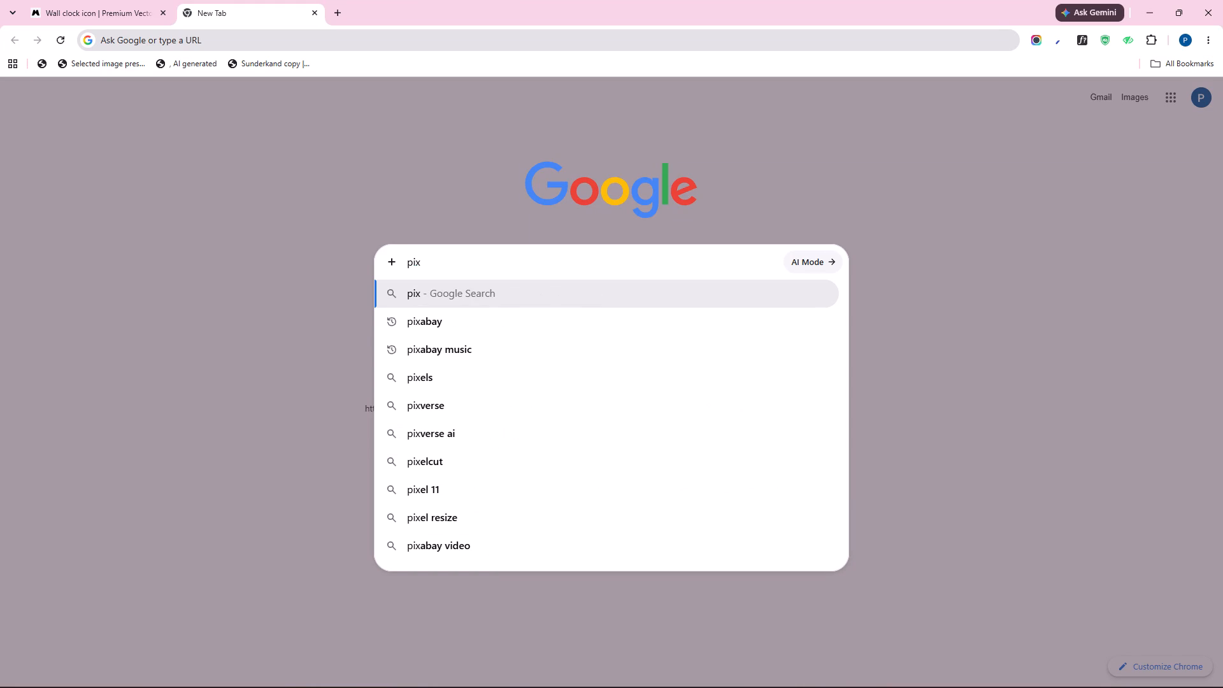
pyautogui.click(448, 333)
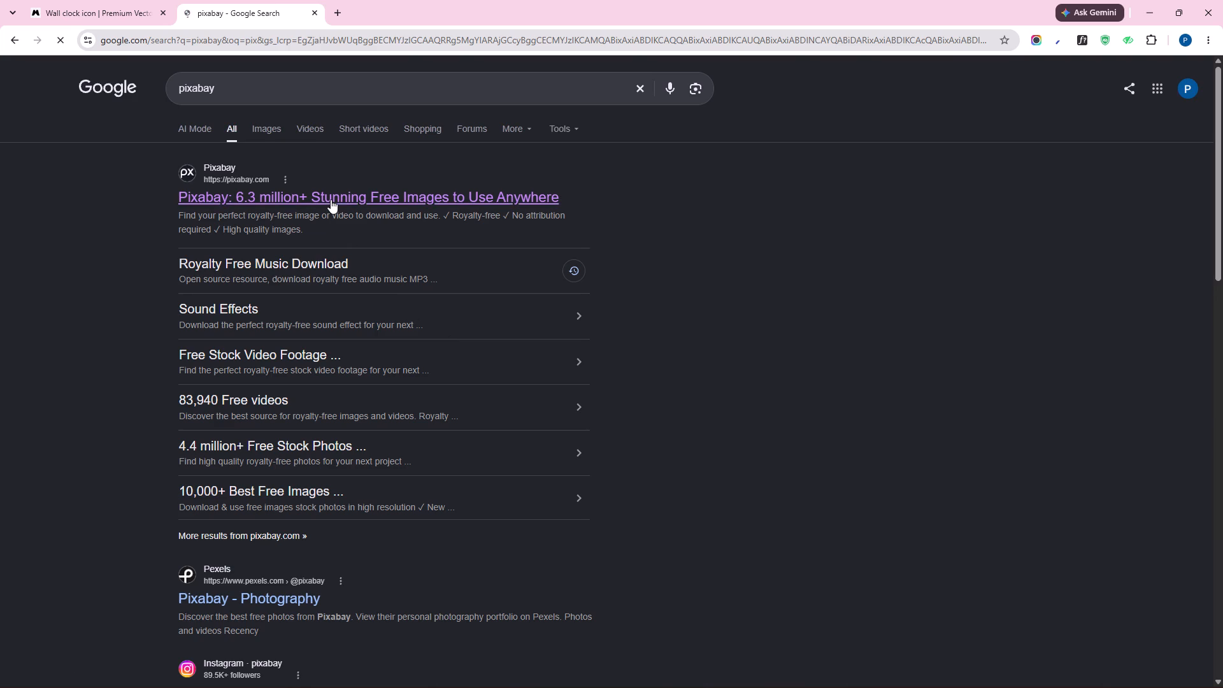
pyautogui.click(333, 197)
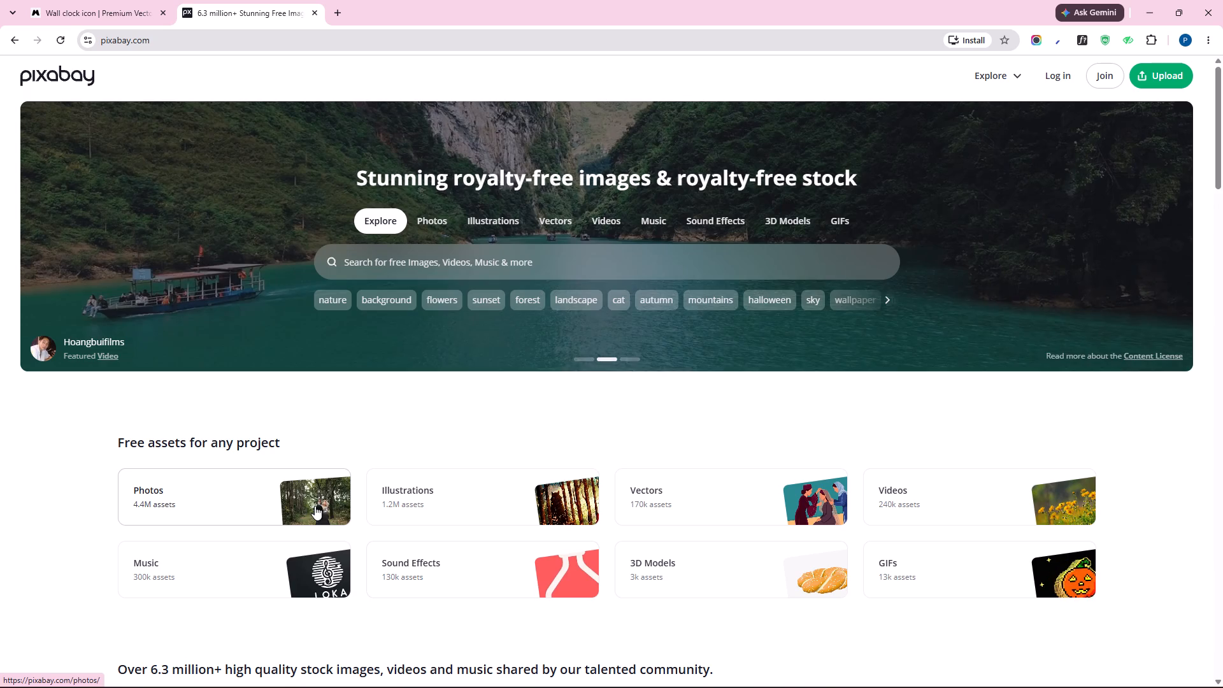
# Search Pixabay's sound effects for "clock ticking".
pyautogui.click(449, 575)
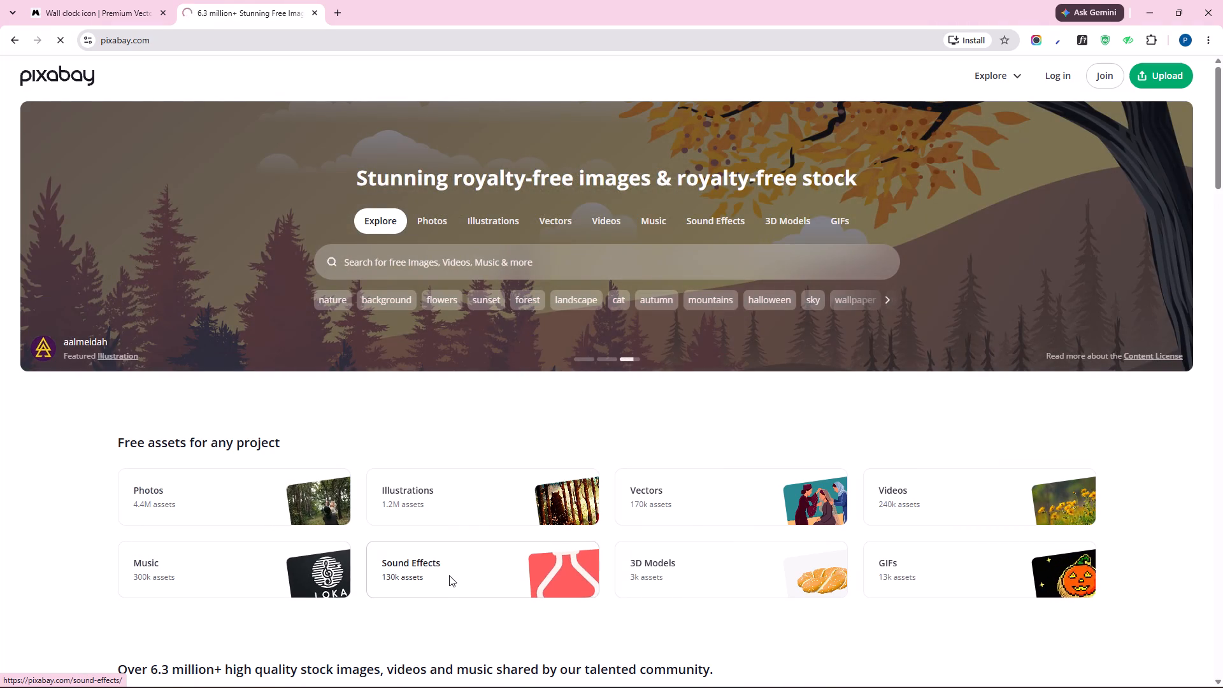
pyautogui.click(441, 264)
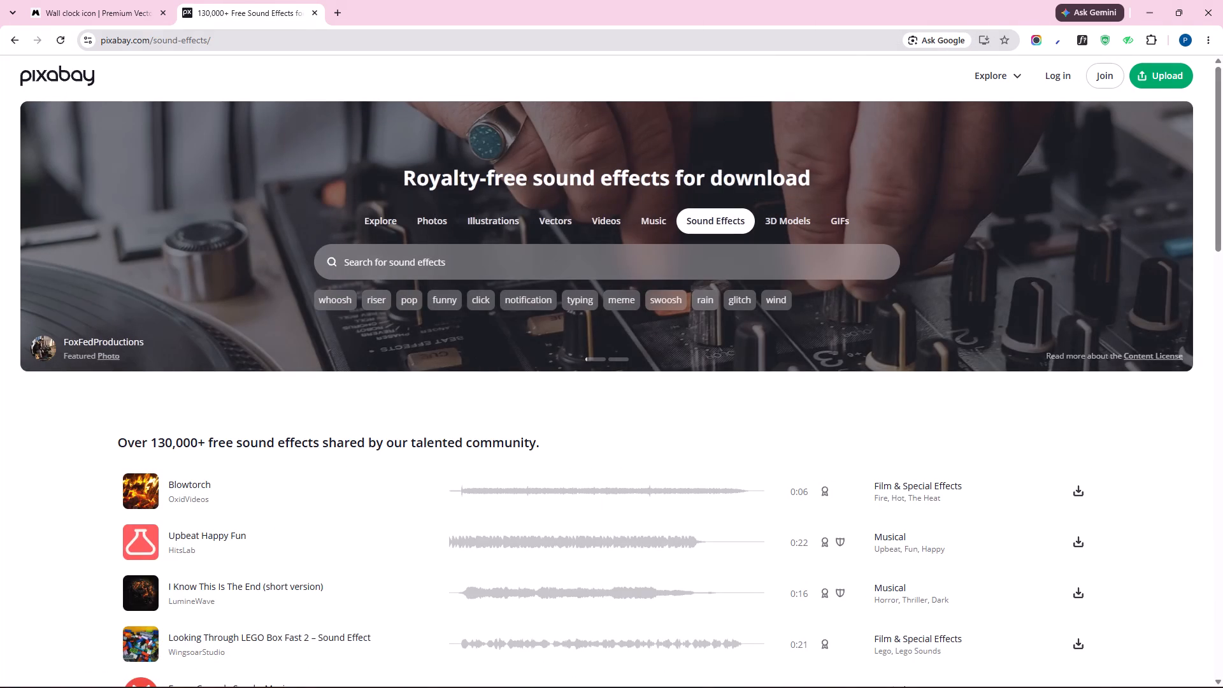
pyautogui.write('clock')
pyautogui.click(440, 264)
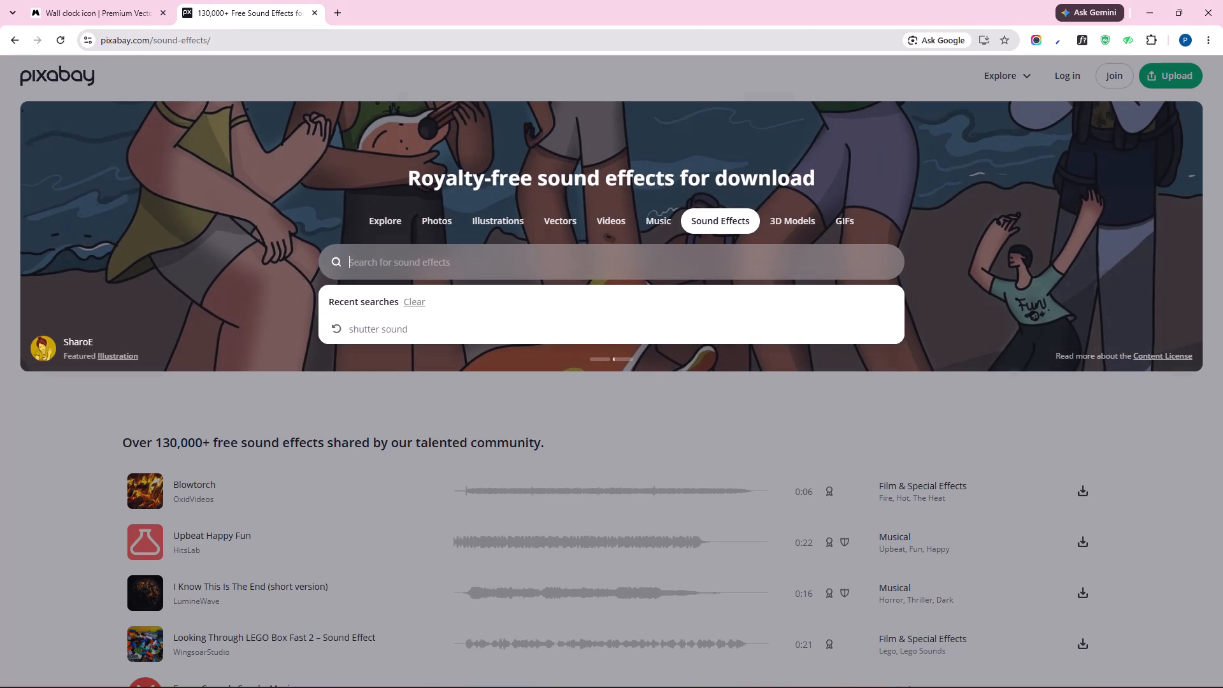
pyautogui.write('cock')
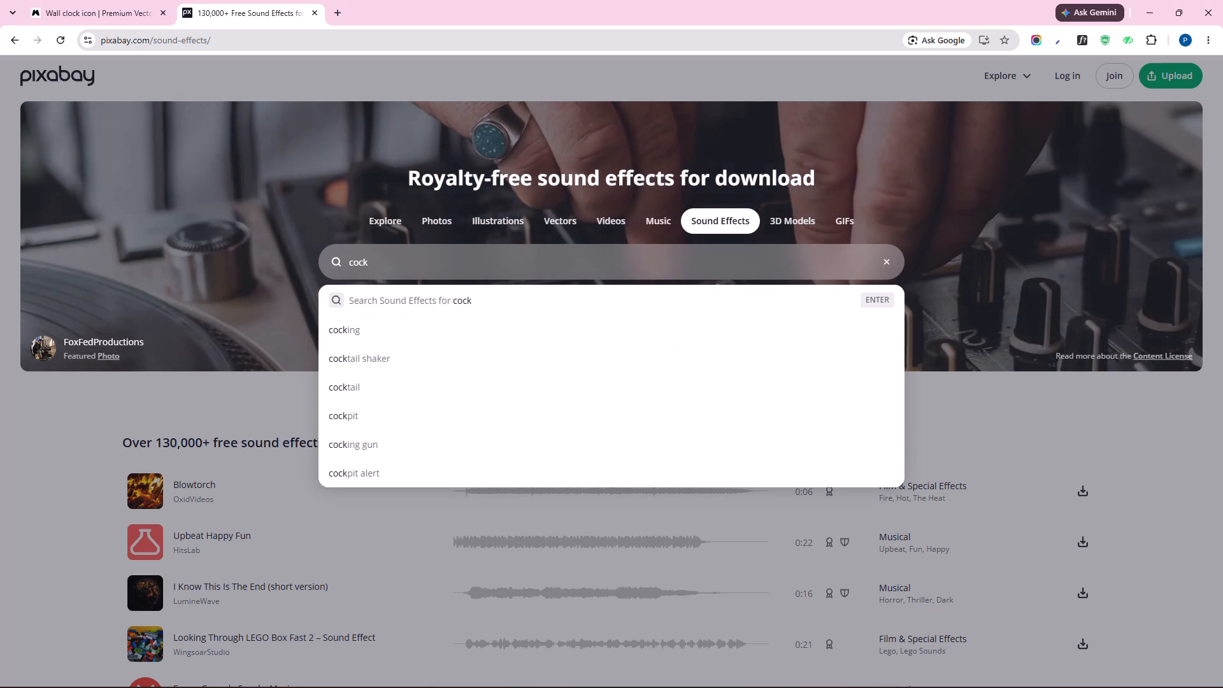
pyautogui.click(353, 261)
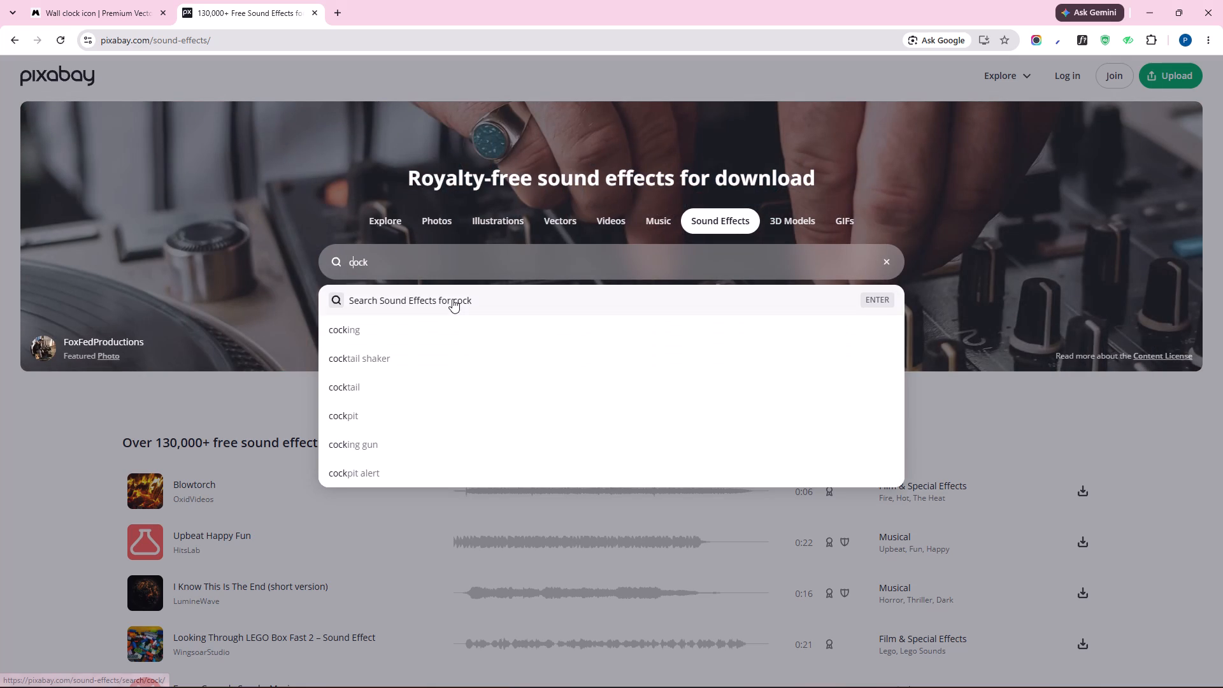
pyautogui.press('l')
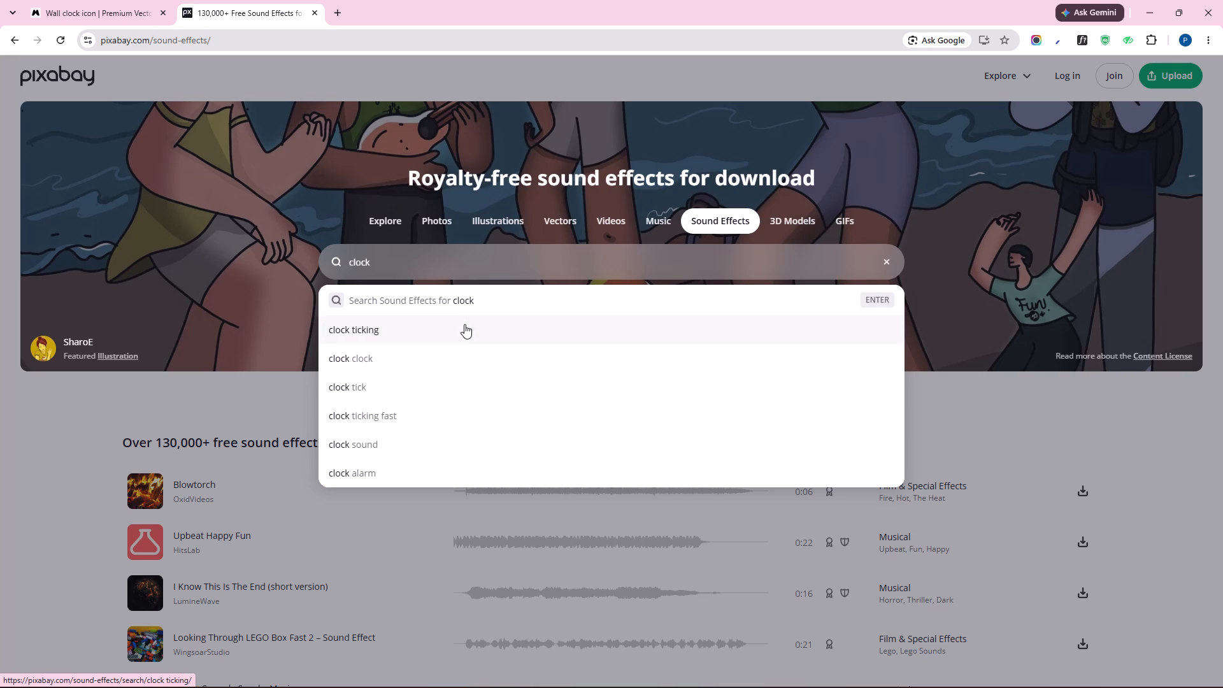
pyautogui.click(464, 324)
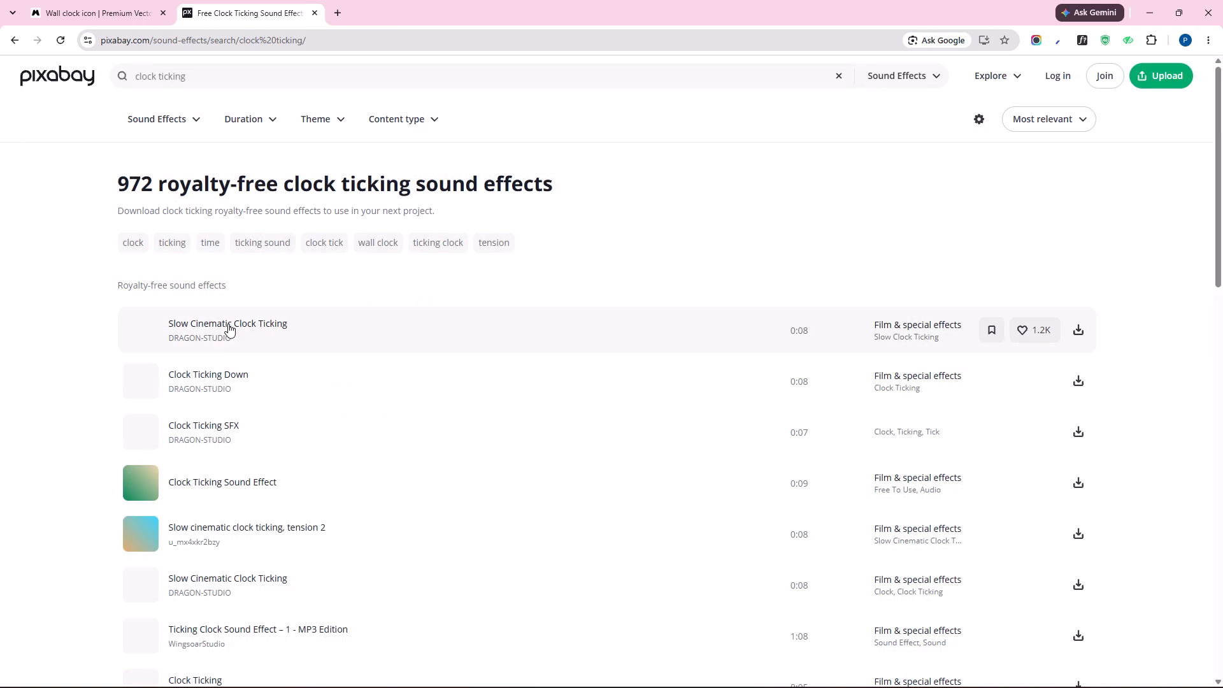
# Preview and download the first Slow Cinematic Clock Ticking sound effect by DRAGON-STUDIO, and dismiss the thank-you window.
pyautogui.click(138, 327)
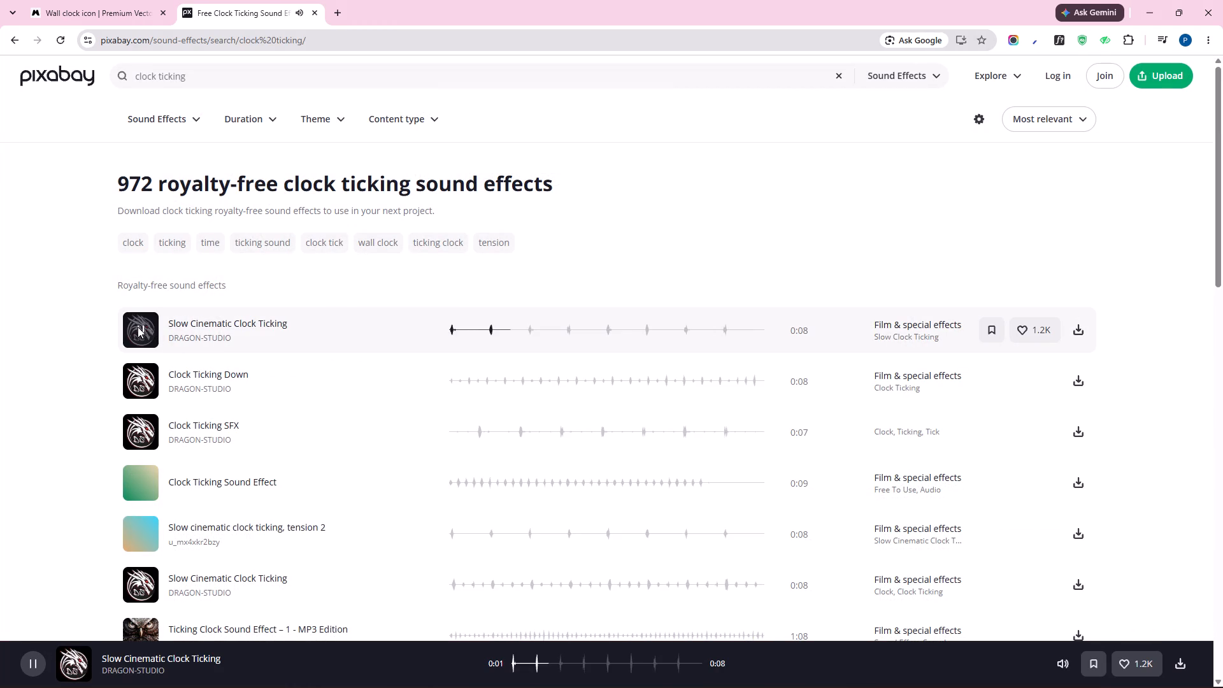
pyautogui.click(1075, 326)
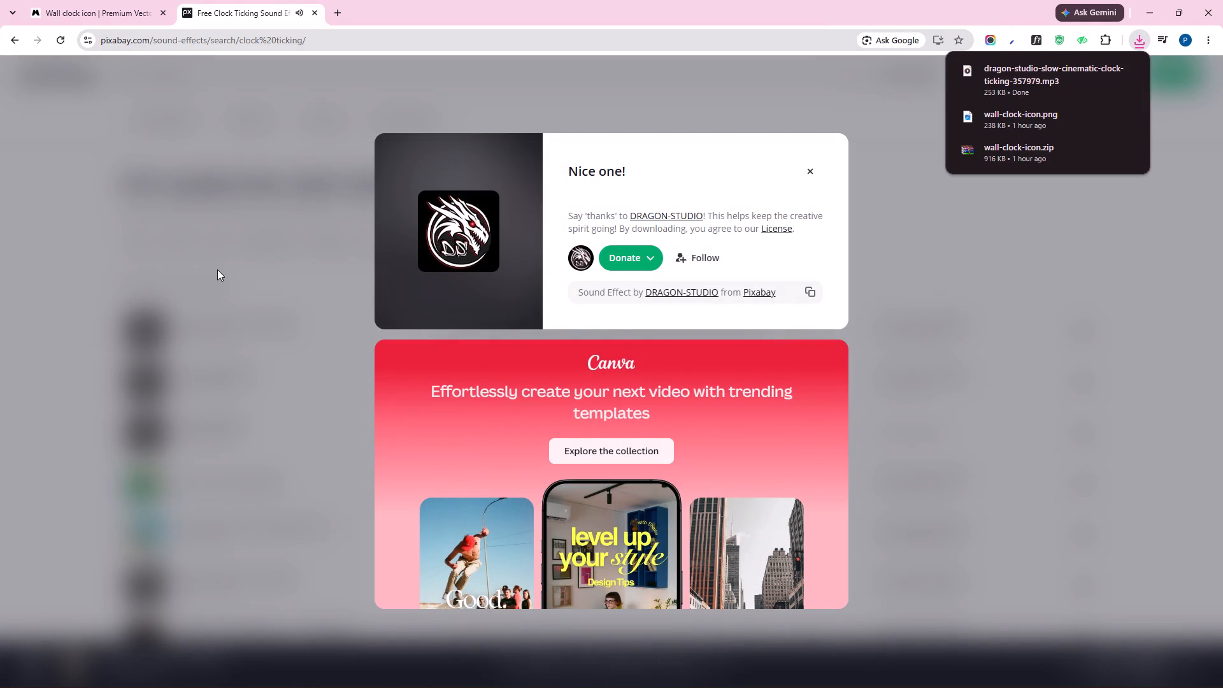
pyautogui.click(217, 269)
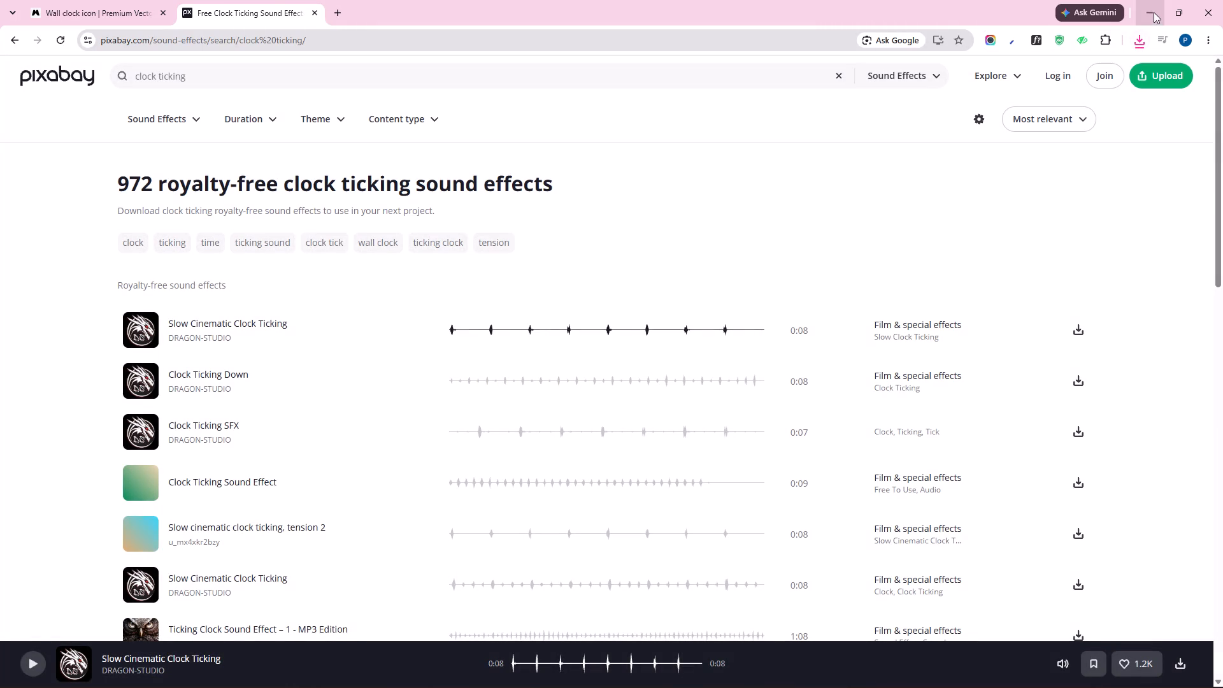
# Switch to File Explorer and import the downloaded slow-cinematic-clock-ticking mp3 from Downloads into the Premiere project.
pyautogui.click(1154, 12)
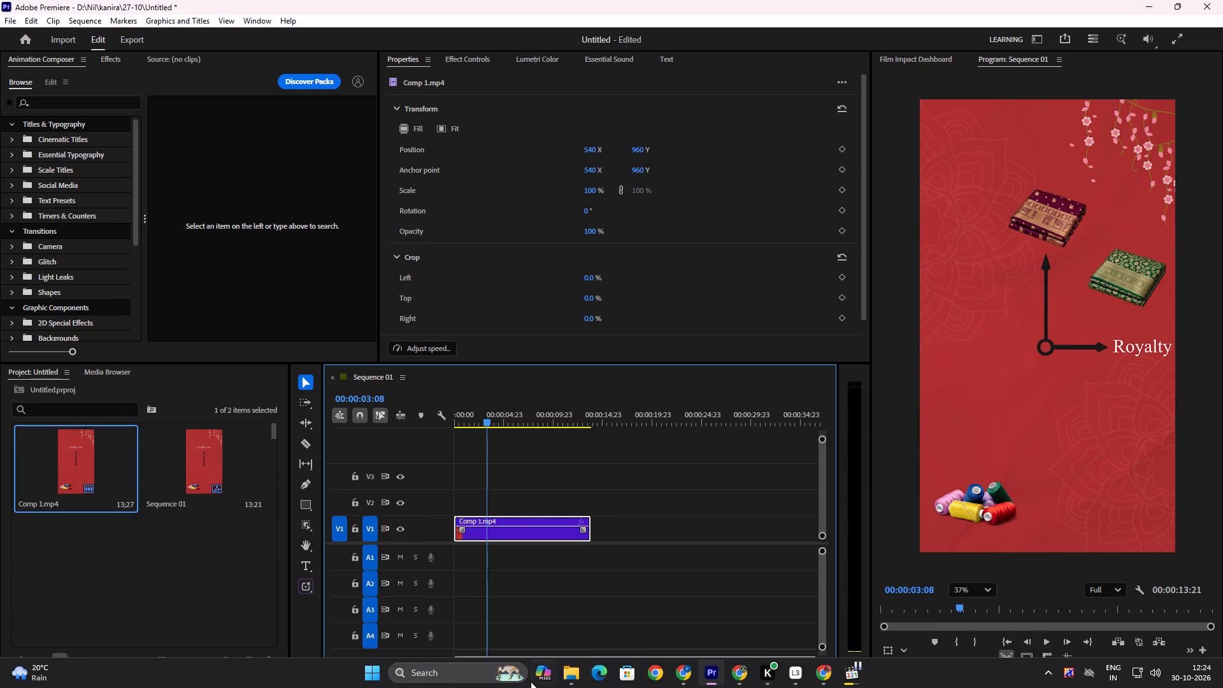
pyautogui.click(562, 678)
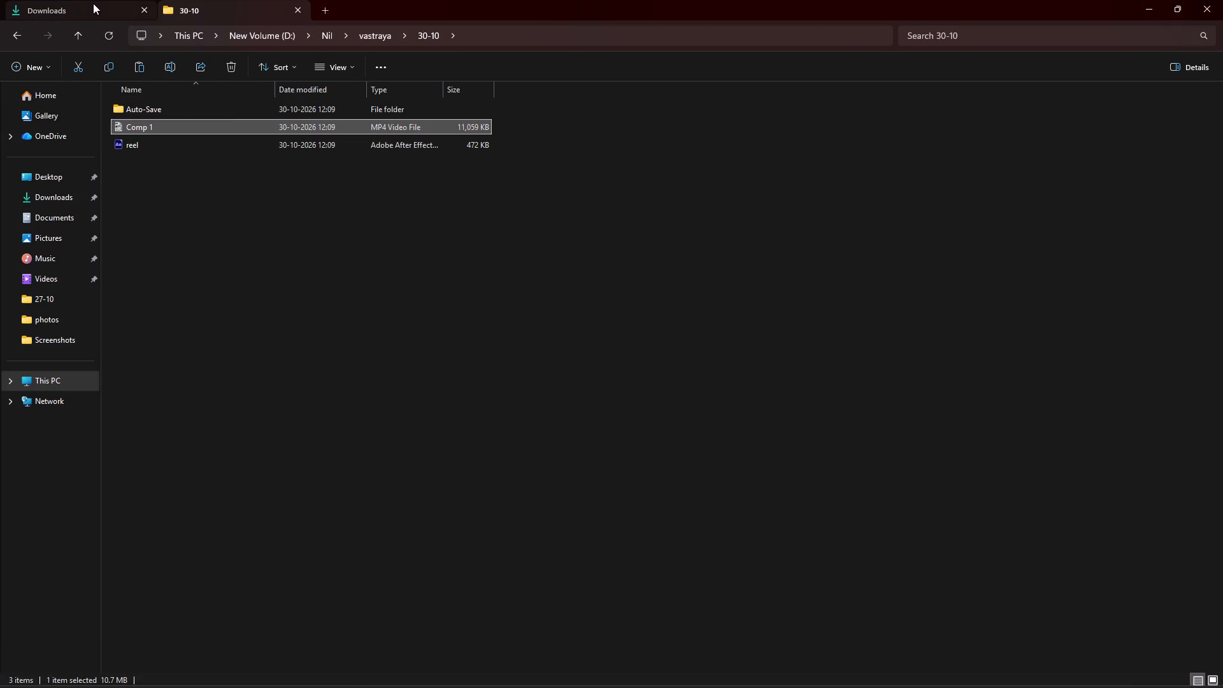
pyautogui.click(93, 3)
pyautogui.moveTo(150, 105); pyautogui.dragTo(641, 447)
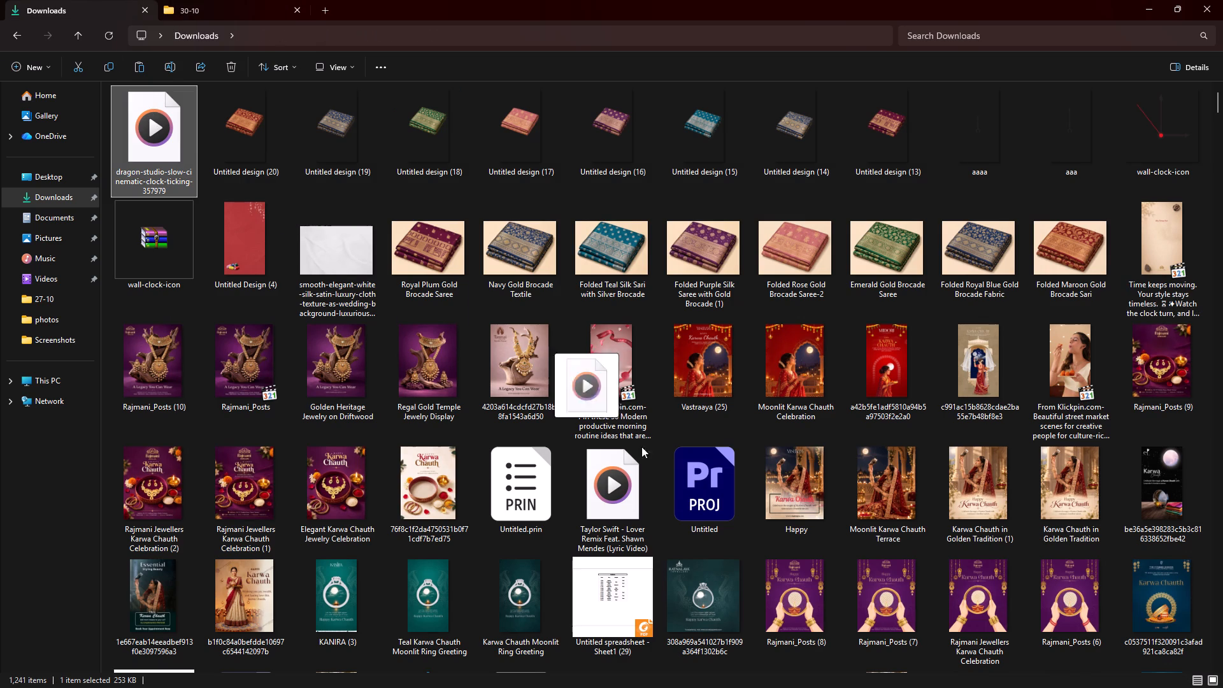
pyautogui.moveTo(641, 447); pyautogui.dragTo(717, 678)
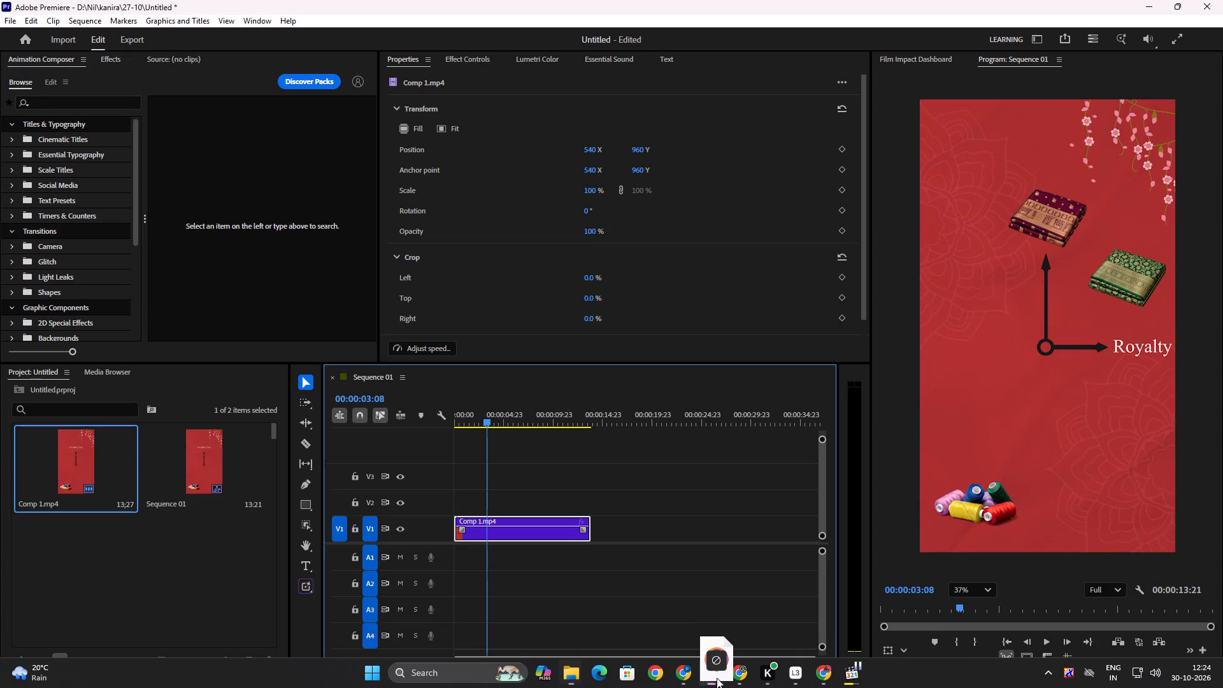
pyautogui.moveTo(717, 678); pyautogui.dragTo(179, 612)
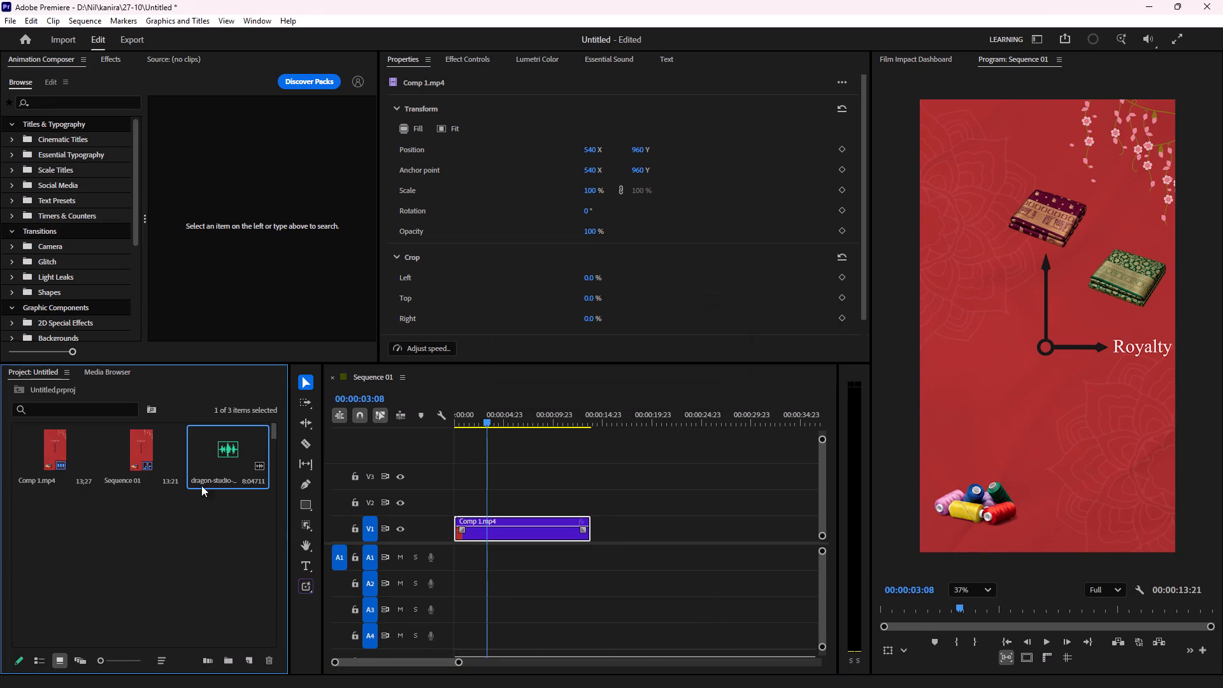
# Place the clock-ticking audio at the start of track A1 in Sequence 01.
pyautogui.moveTo(223, 462); pyautogui.dragTo(440, 549)
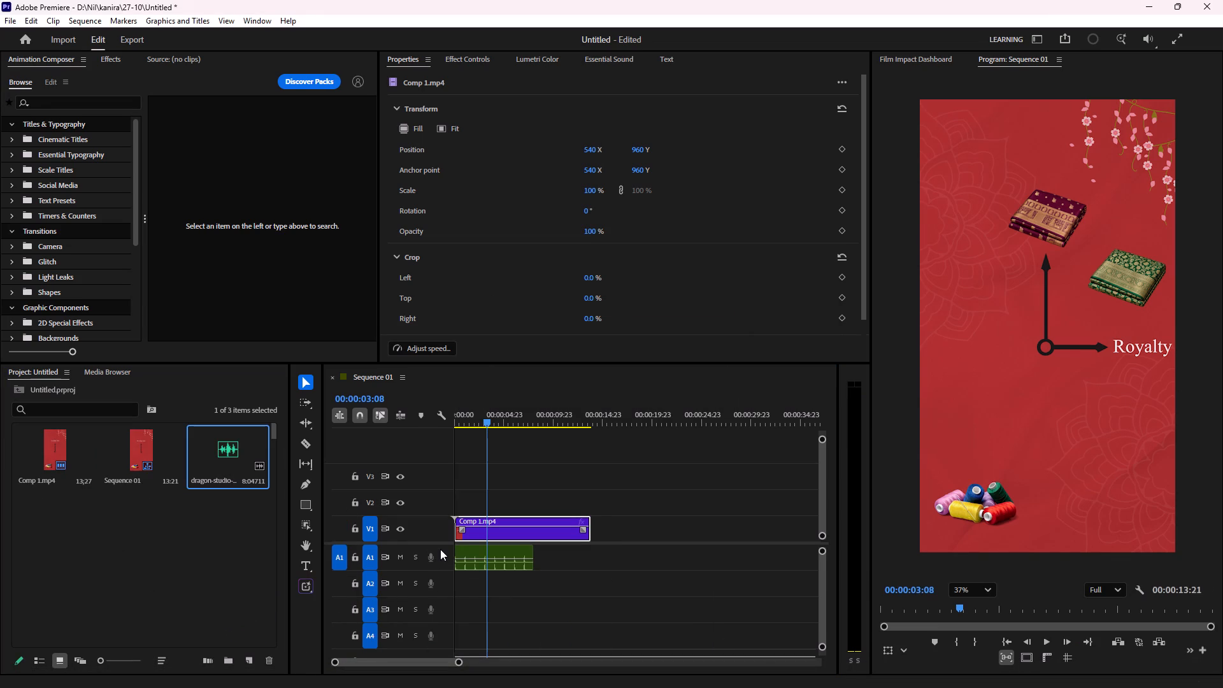
# Play the sequence from the start, shift the clock-ticking clip on A1 to begin at 00:00:00:22, and play it back.
pyautogui.keyDown('alt'); pyautogui.scroll(5, 459, 542); pyautogui.keyUp('alt')
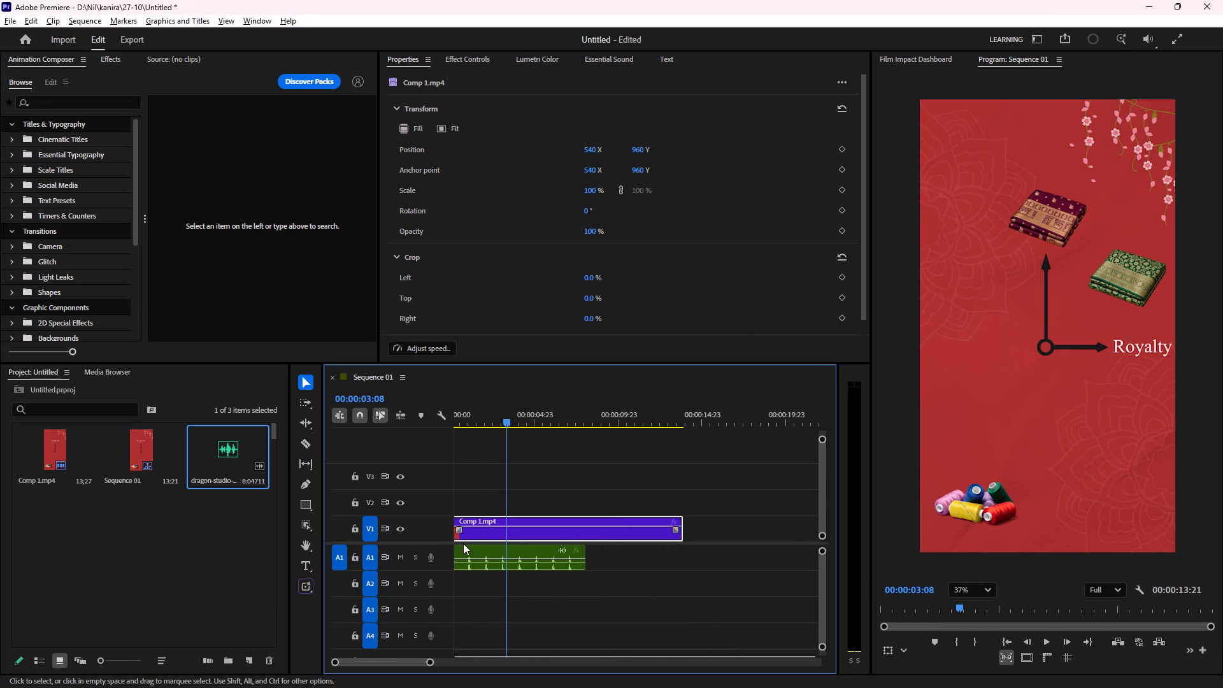
pyautogui.keyDown('alt'); pyautogui.scroll(16, 469, 544); pyautogui.keyUp('alt')
pyautogui.scroll(14, 473, 540)
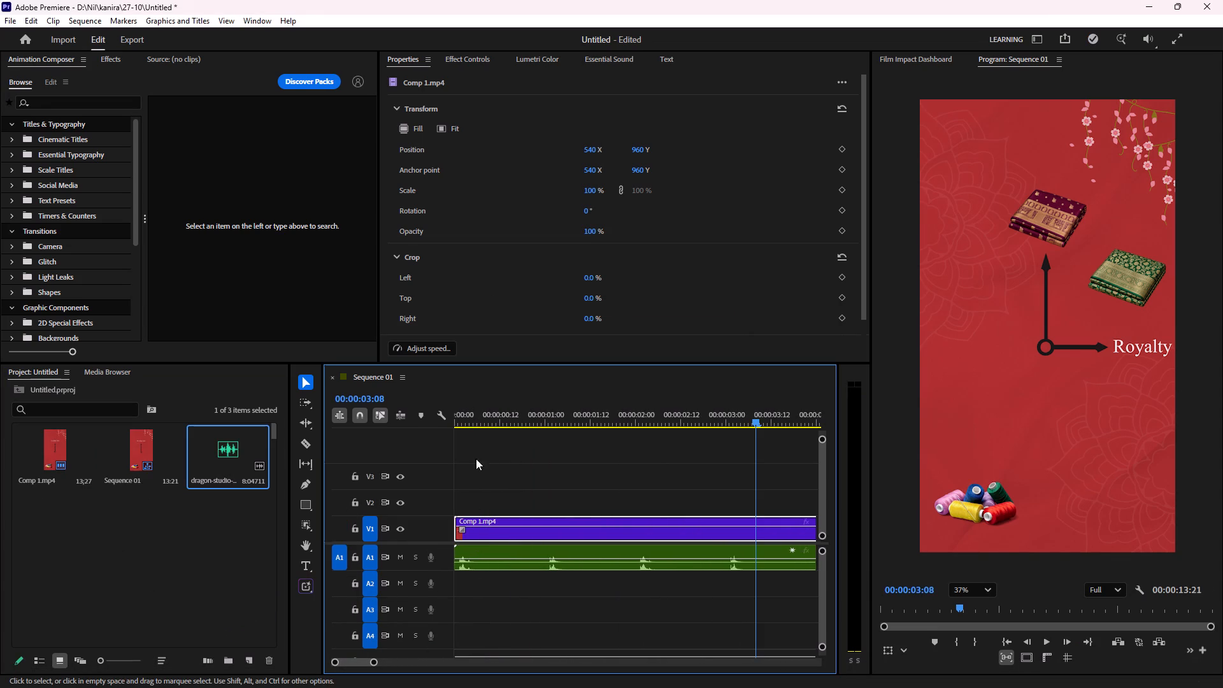
pyautogui.moveTo(476, 410); pyautogui.dragTo(447, 406)
pyautogui.press('space')
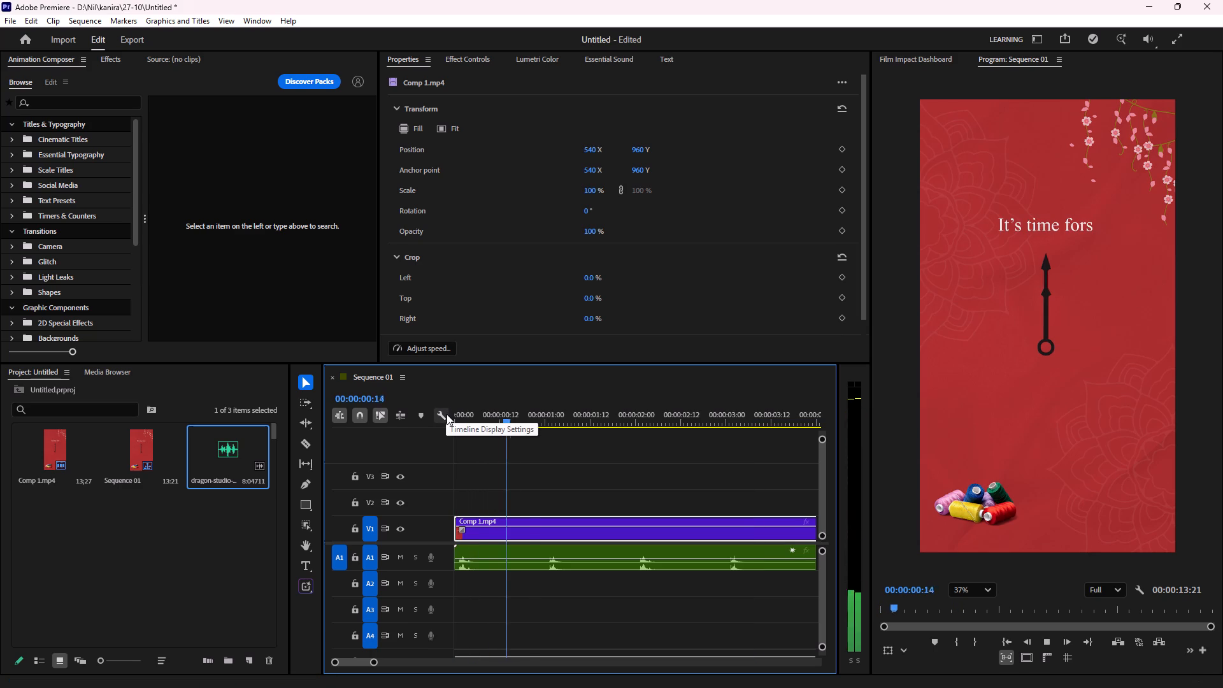
pyautogui.press('space')
pyautogui.moveTo(506, 566); pyautogui.dragTo(566, 564)
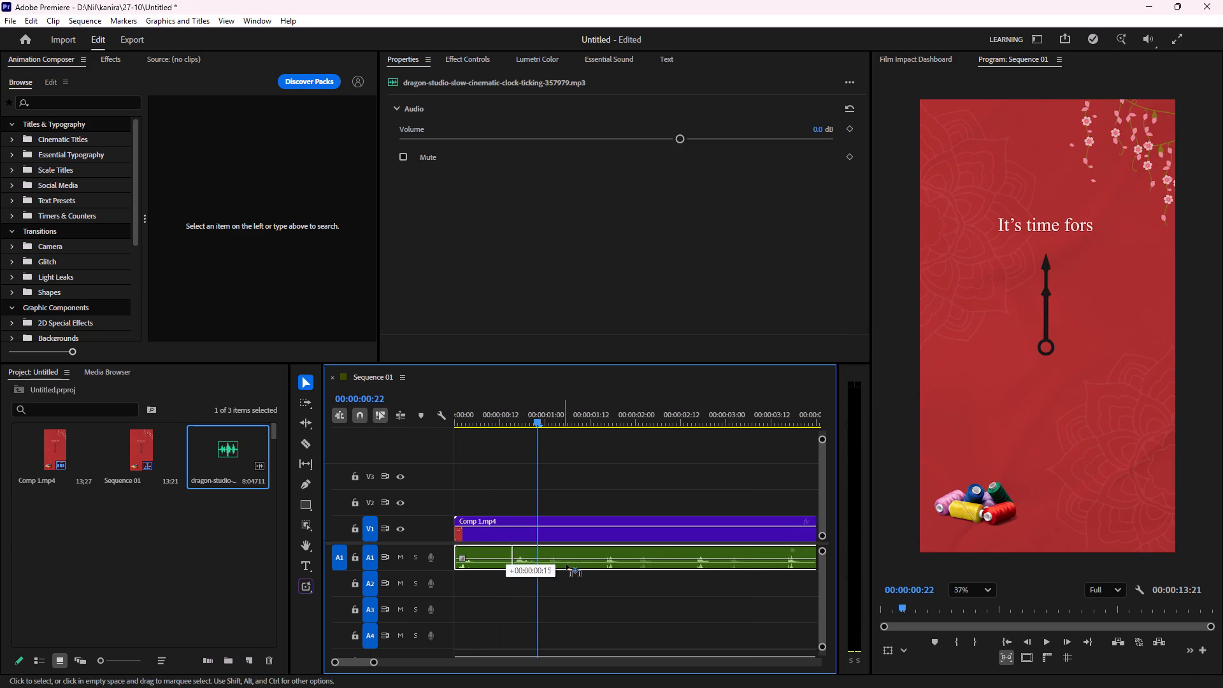
pyautogui.moveTo(566, 564); pyautogui.dragTo(595, 563)
pyautogui.press('space')
pyautogui.press('space')
pyautogui.press('space')
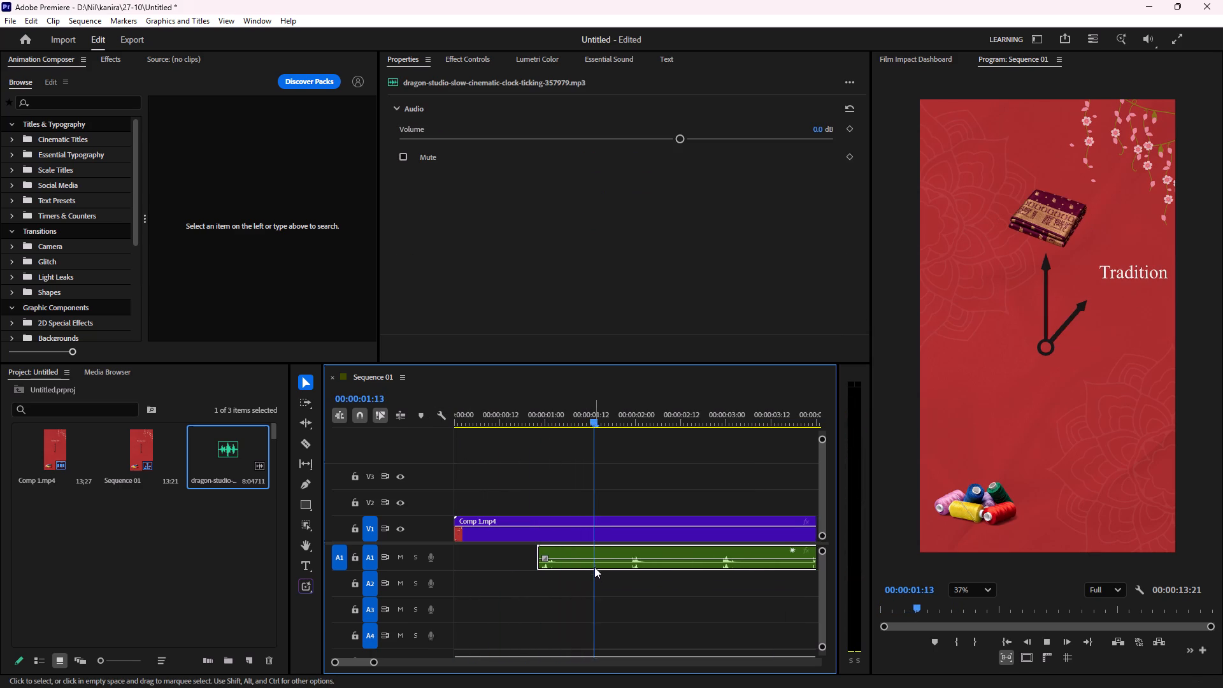
pyautogui.press('space')
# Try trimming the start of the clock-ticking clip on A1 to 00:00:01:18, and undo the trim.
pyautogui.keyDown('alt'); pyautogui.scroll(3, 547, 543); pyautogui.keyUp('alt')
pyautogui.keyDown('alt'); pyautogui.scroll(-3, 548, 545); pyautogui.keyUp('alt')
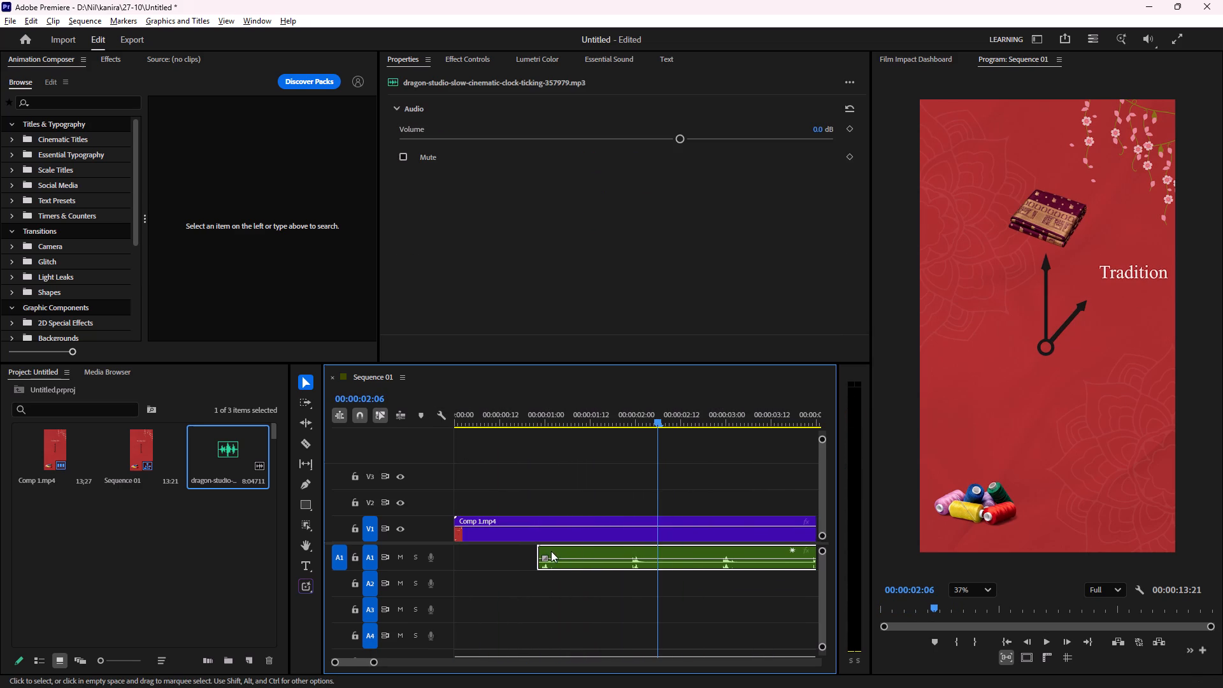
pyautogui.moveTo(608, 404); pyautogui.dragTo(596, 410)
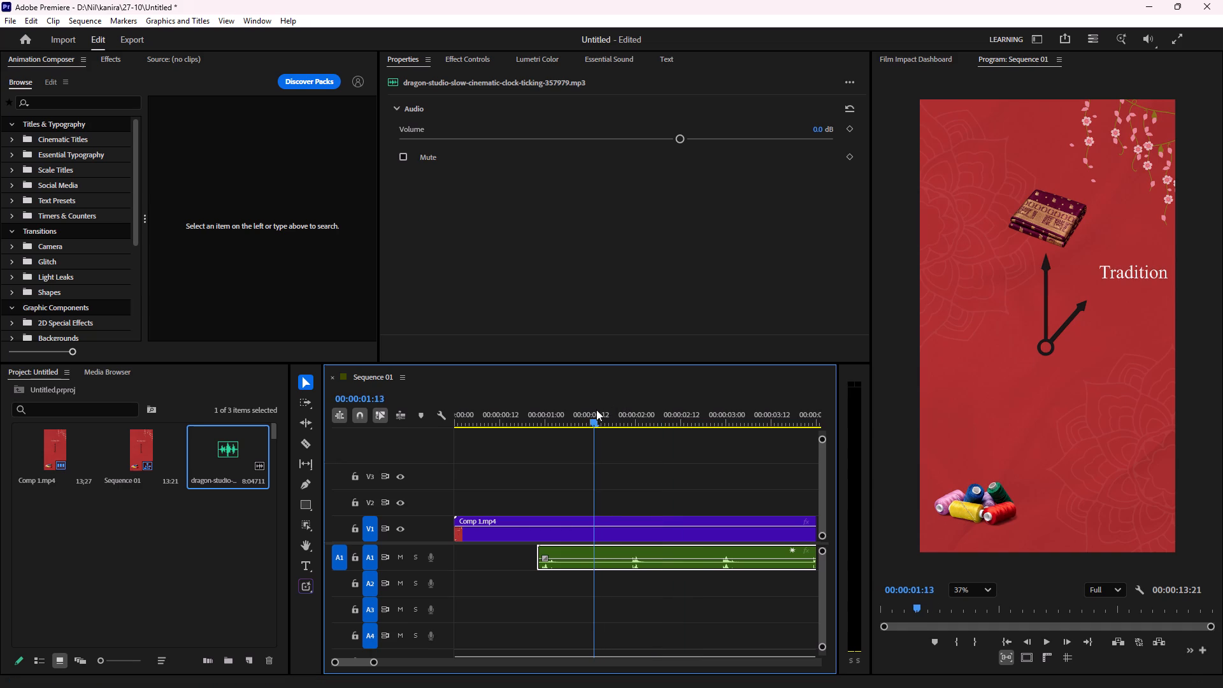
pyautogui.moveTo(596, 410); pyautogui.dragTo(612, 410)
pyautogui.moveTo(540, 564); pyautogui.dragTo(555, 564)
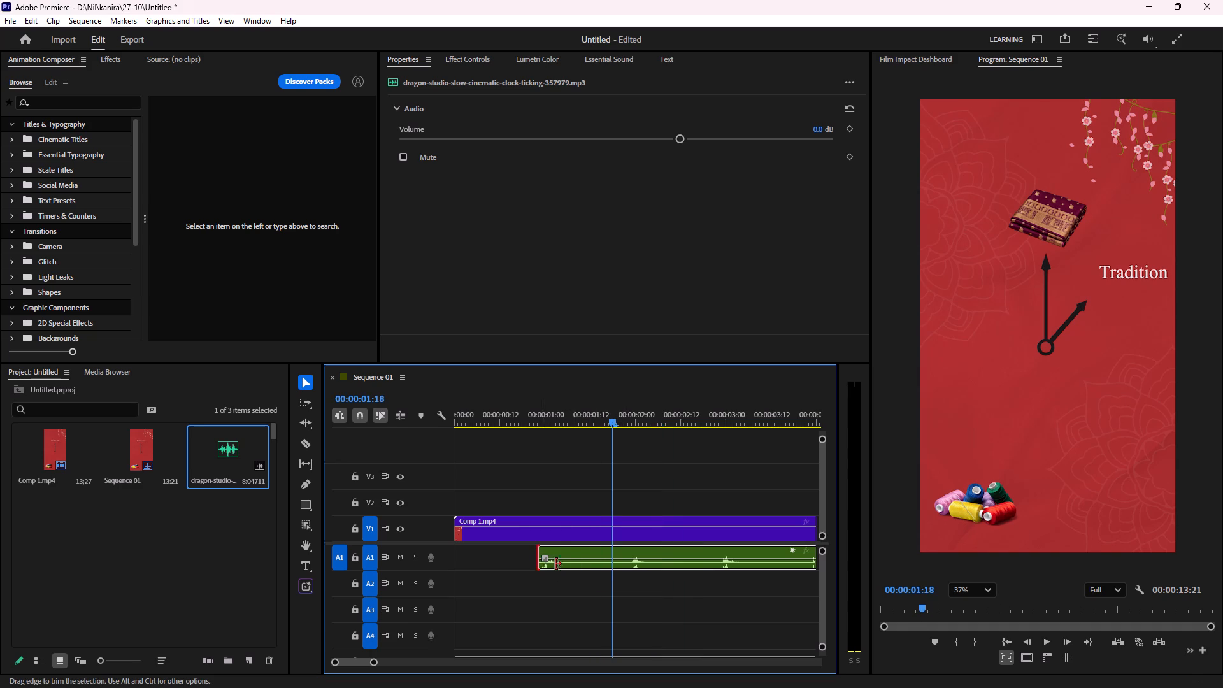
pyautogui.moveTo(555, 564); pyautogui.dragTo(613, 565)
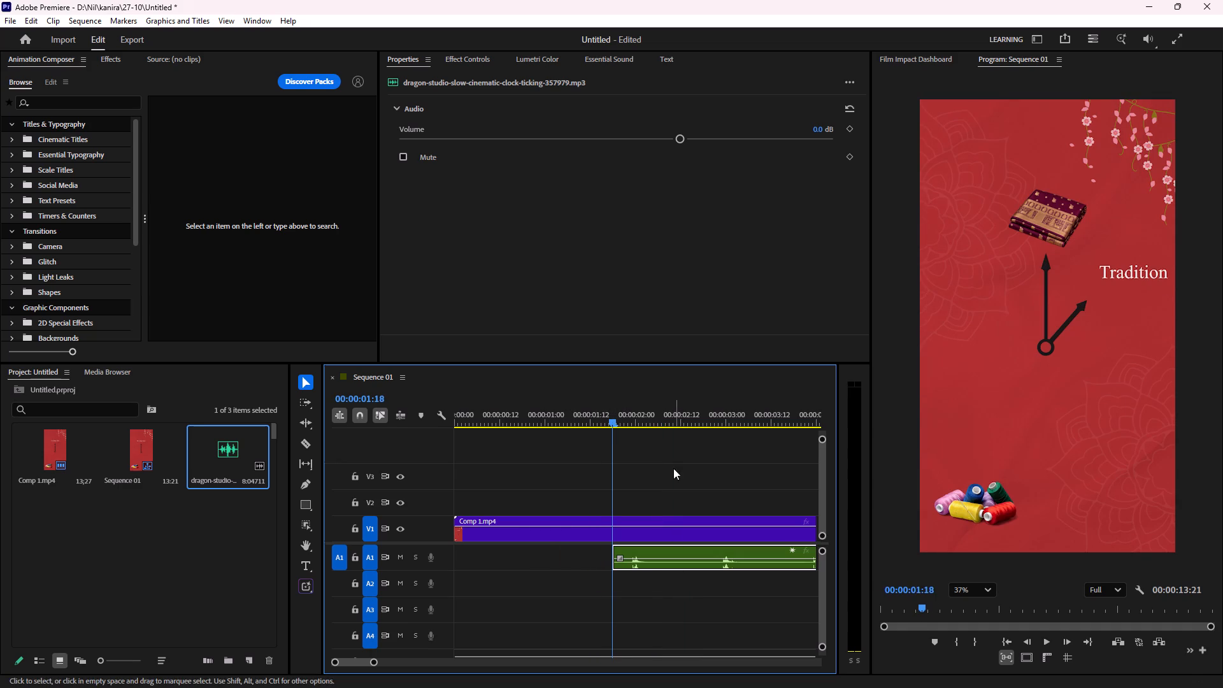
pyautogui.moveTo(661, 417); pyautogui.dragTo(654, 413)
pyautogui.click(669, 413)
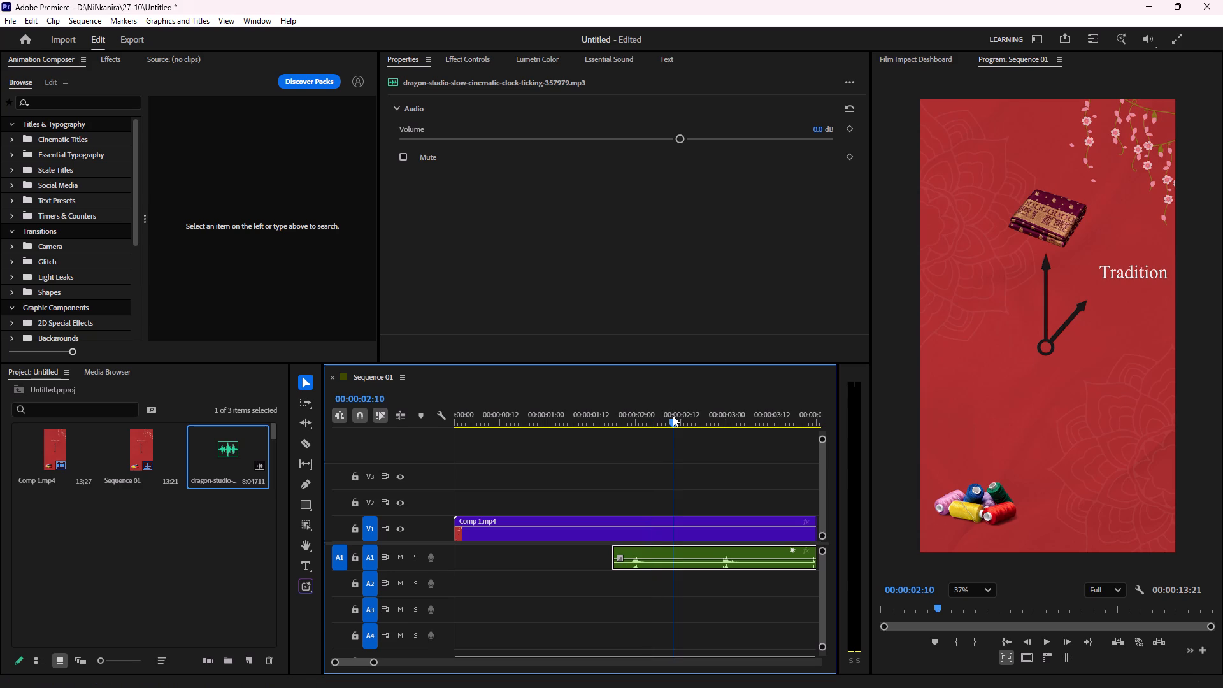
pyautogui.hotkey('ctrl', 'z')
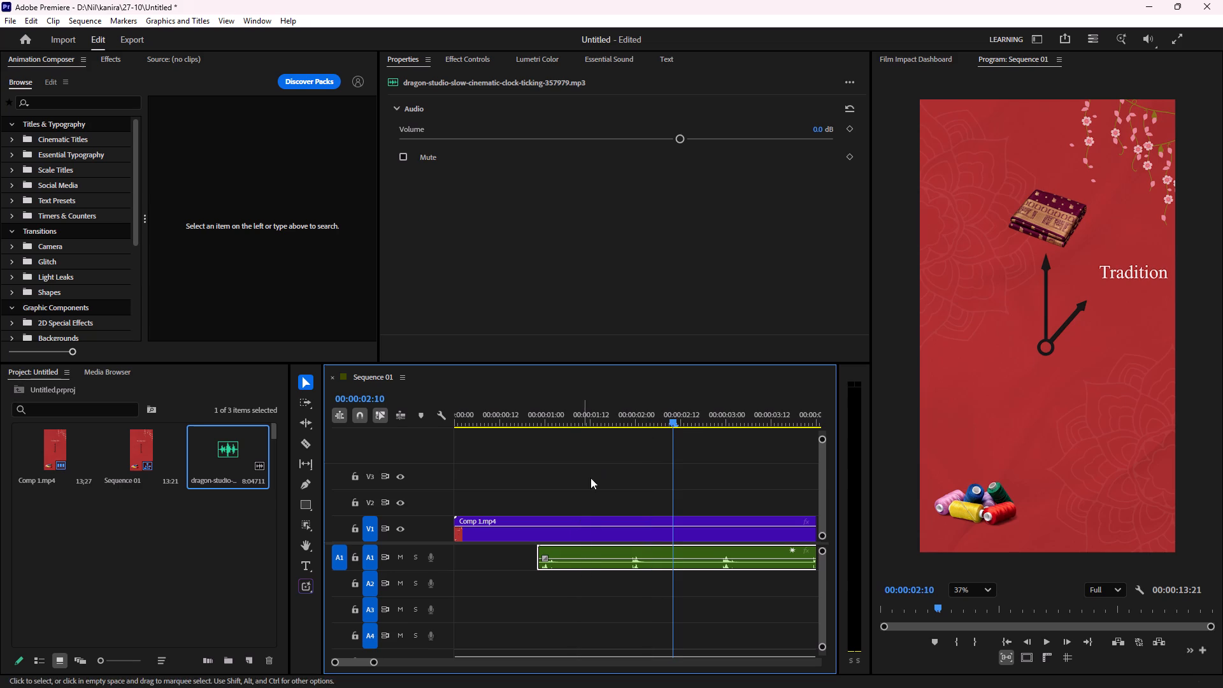
# Split the clock-ticking clip on A1 at 00:00:01:07 and delete the portion after the cut, keeping only the first tick.
pyautogui.moveTo(589, 420); pyautogui.dragTo(575, 419)
pyautogui.click(596, 550)
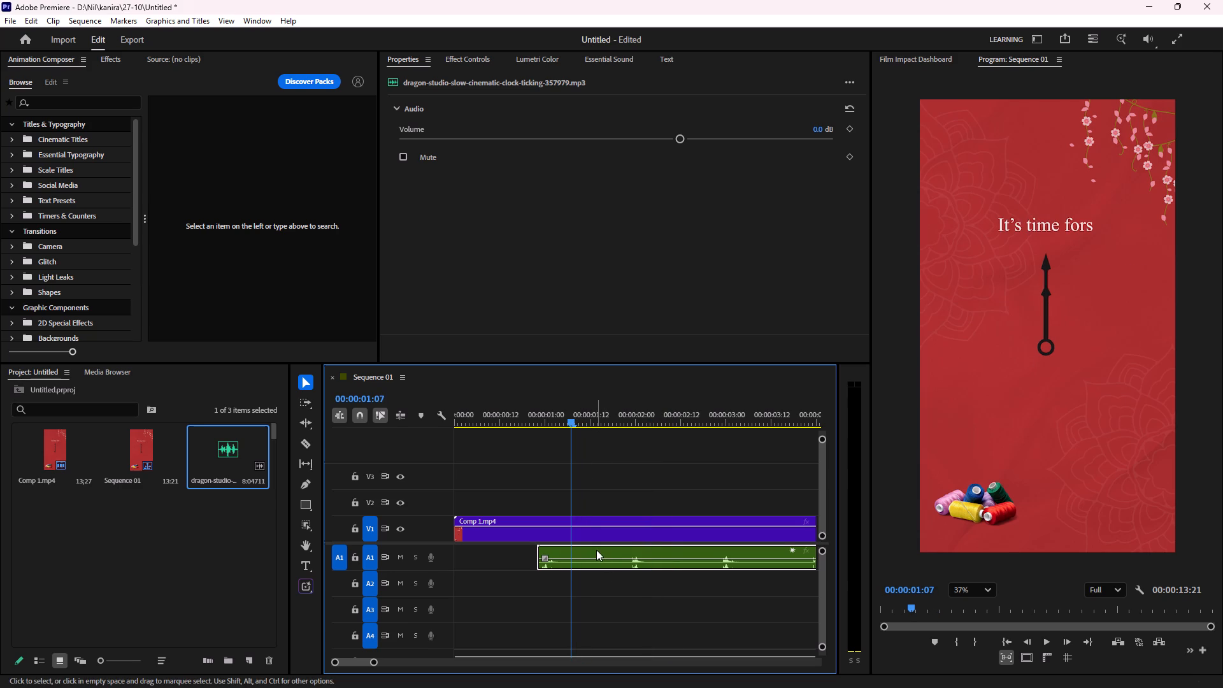
pyautogui.hotkey('ctrl', 'k')
pyautogui.click(596, 550)
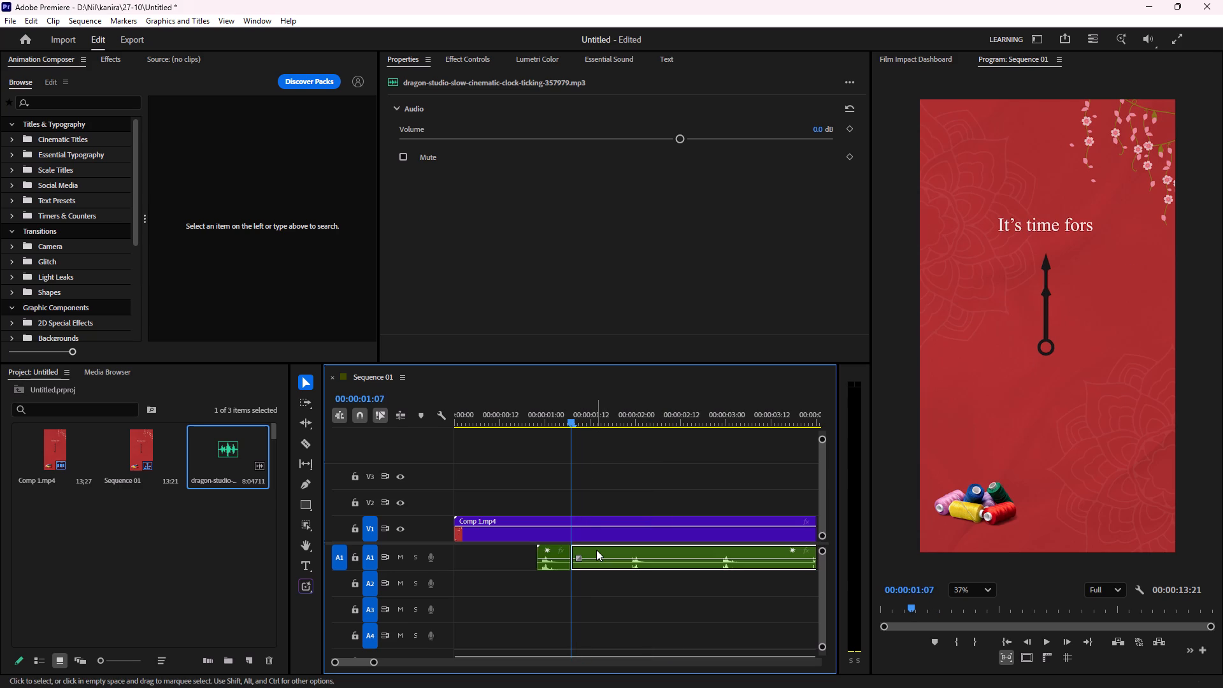
pyautogui.press('Delete')
# Find the frame where the clock hand jumps, 00:00:01:08, and move the tick clip on A1 to start at 00:00:01:06, aligning its peak there.
pyautogui.moveTo(568, 415); pyautogui.dragTo(563, 415)
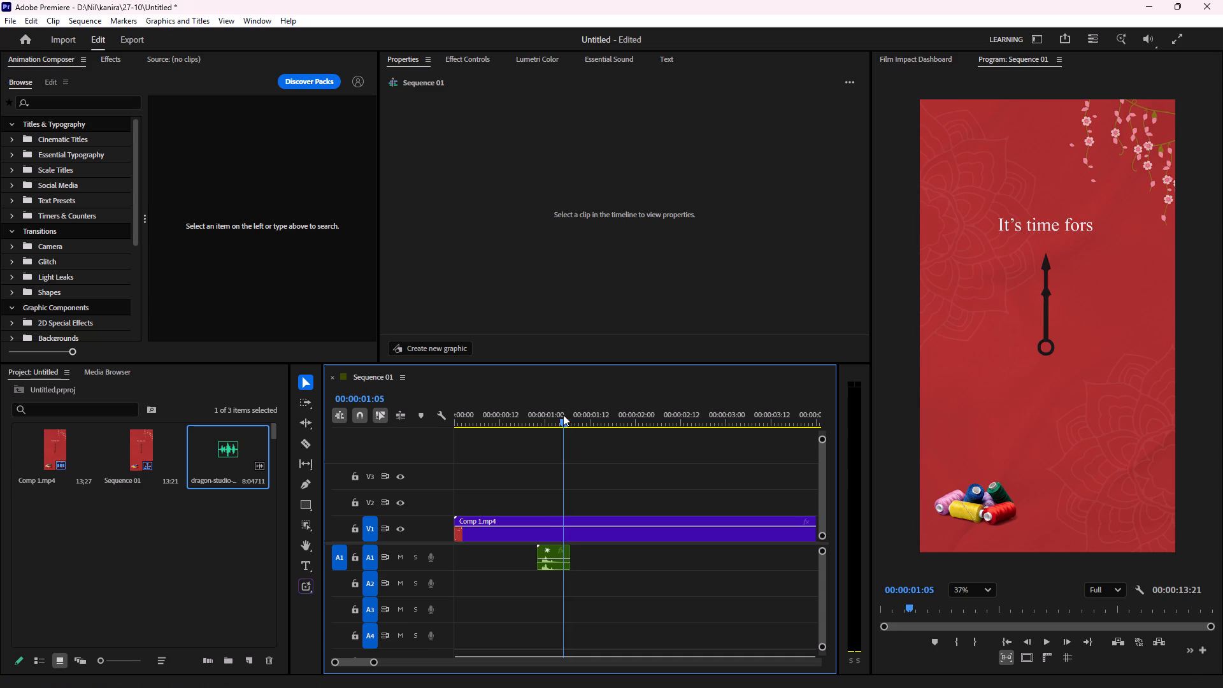
pyautogui.moveTo(563, 415); pyautogui.dragTo(571, 420)
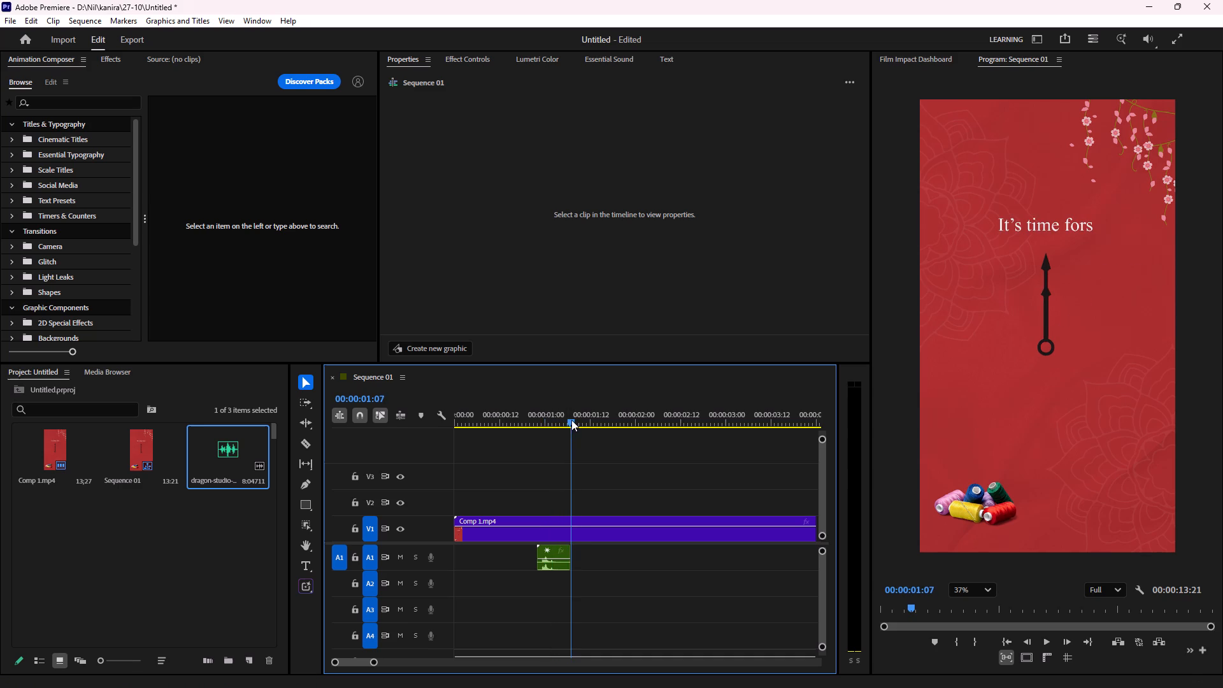
pyautogui.moveTo(571, 420); pyautogui.dragTo(573, 419)
pyautogui.press('Right')
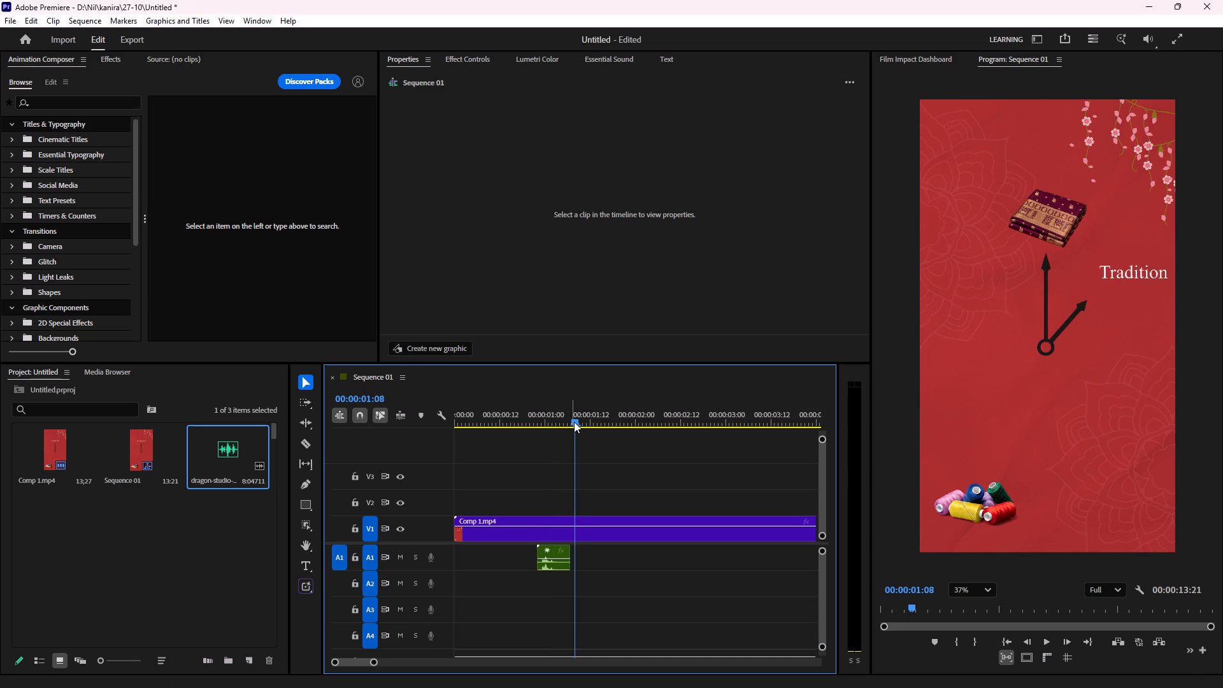
pyautogui.press('Left')
pyautogui.press('Right')
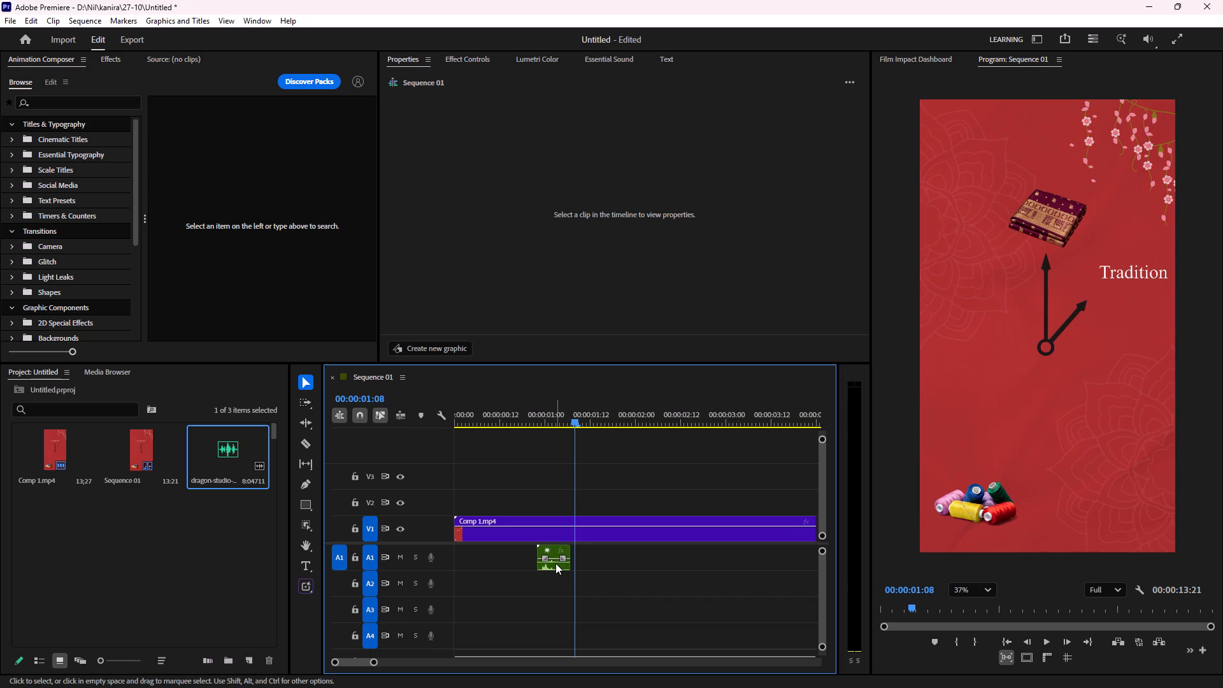
pyautogui.moveTo(550, 564); pyautogui.dragTo(573, 557)
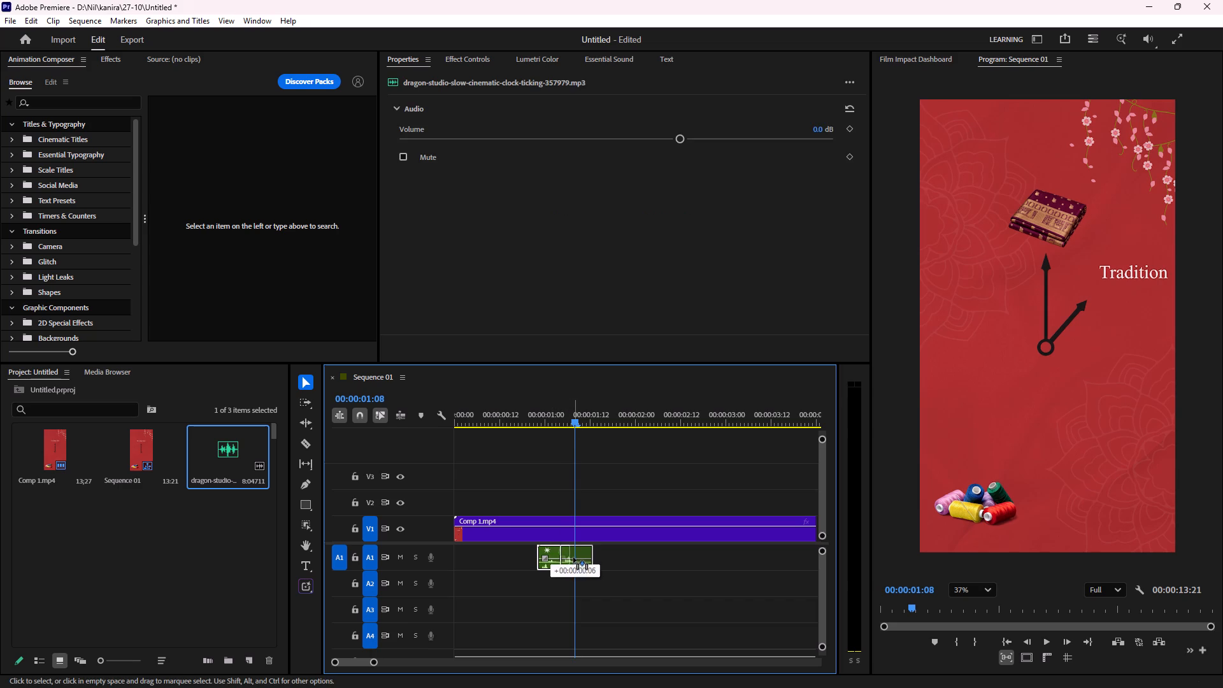
pyautogui.moveTo(573, 557); pyautogui.dragTo(575, 556)
pyautogui.keyDown('alt'); pyautogui.scroll(8, 573, 571); pyautogui.keyUp('alt')
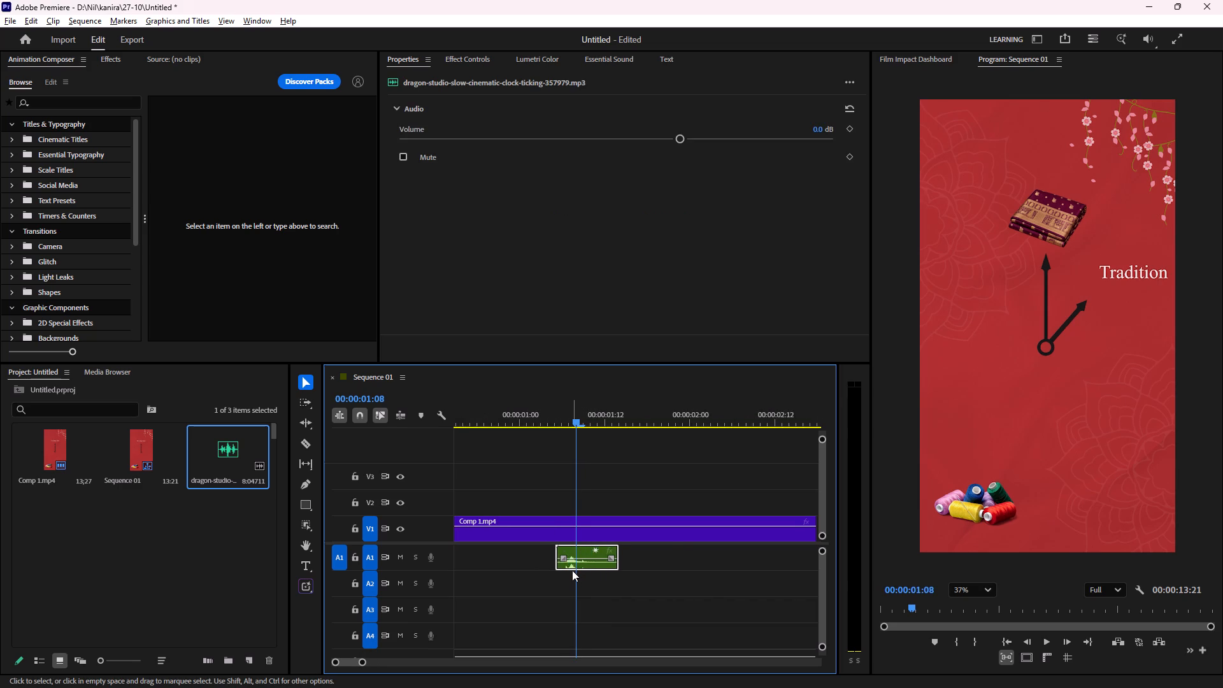
pyautogui.keyDown('alt'); pyautogui.scroll(10, 572, 570); pyautogui.keyUp('alt')
pyautogui.moveTo(573, 564); pyautogui.dragTo(581, 565)
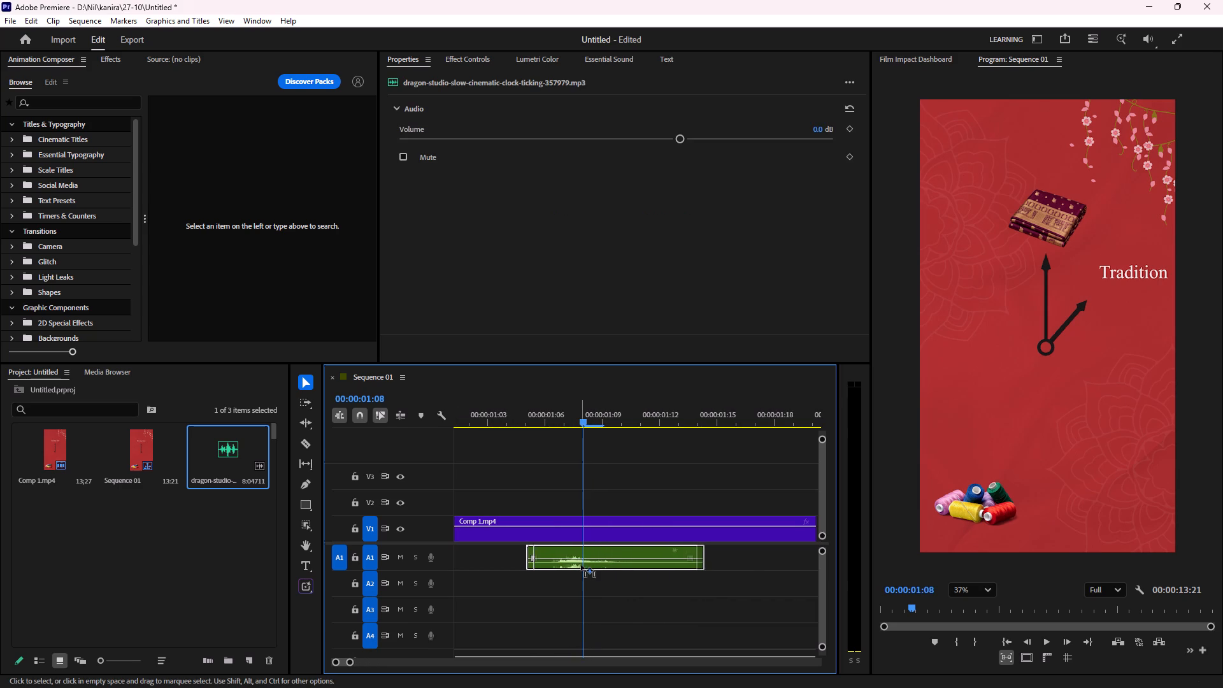
pyautogui.moveTo(581, 565); pyautogui.dragTo(587, 563)
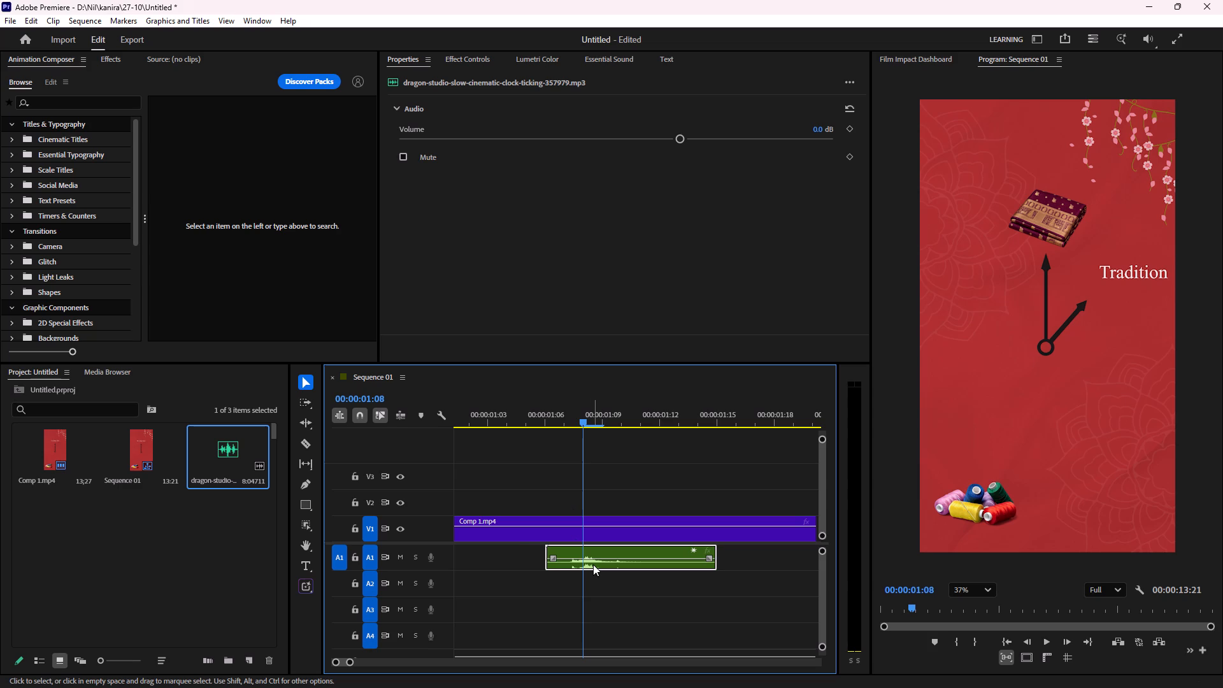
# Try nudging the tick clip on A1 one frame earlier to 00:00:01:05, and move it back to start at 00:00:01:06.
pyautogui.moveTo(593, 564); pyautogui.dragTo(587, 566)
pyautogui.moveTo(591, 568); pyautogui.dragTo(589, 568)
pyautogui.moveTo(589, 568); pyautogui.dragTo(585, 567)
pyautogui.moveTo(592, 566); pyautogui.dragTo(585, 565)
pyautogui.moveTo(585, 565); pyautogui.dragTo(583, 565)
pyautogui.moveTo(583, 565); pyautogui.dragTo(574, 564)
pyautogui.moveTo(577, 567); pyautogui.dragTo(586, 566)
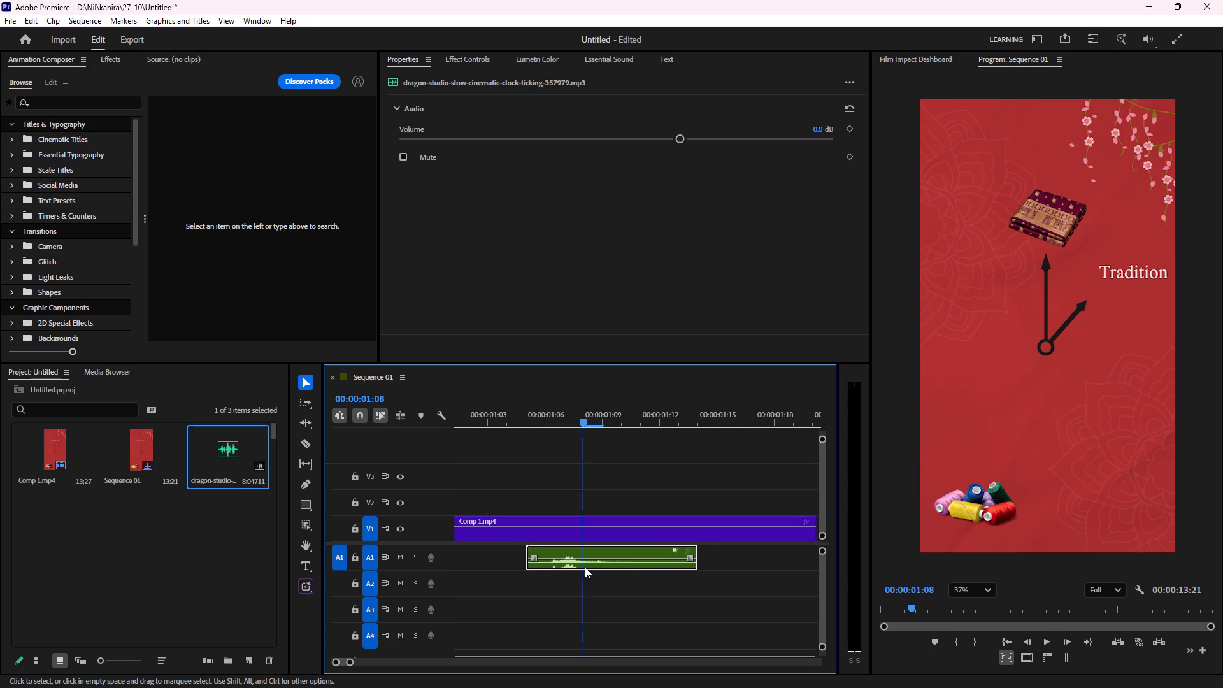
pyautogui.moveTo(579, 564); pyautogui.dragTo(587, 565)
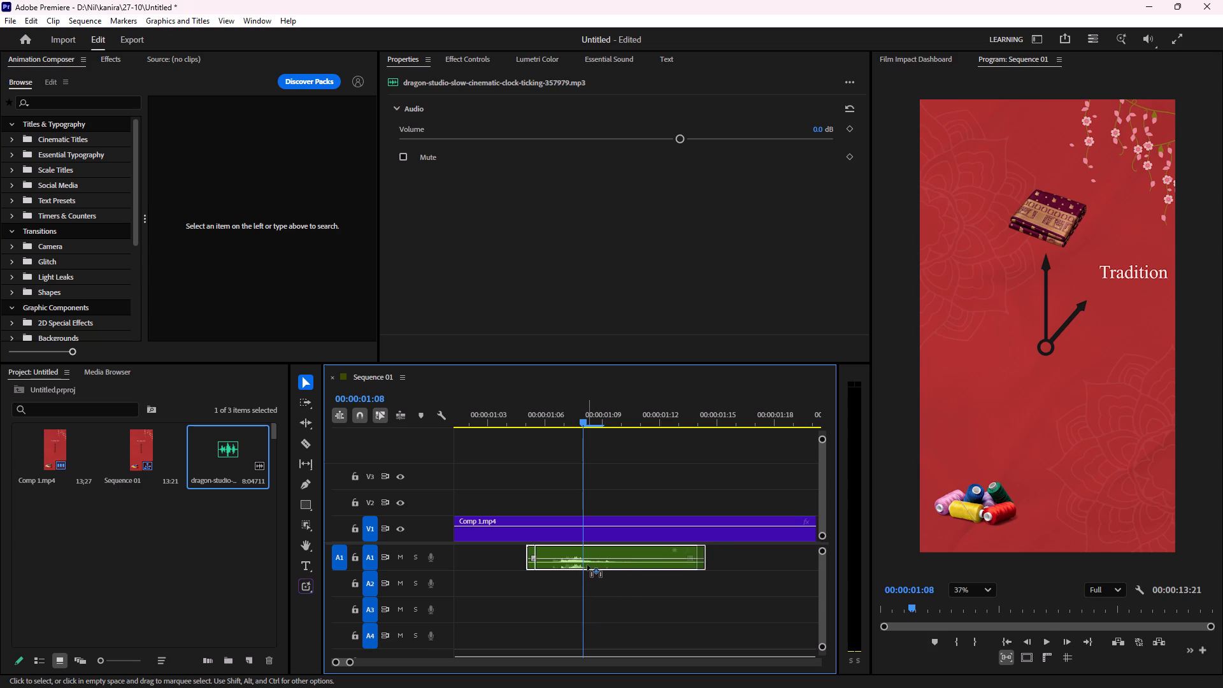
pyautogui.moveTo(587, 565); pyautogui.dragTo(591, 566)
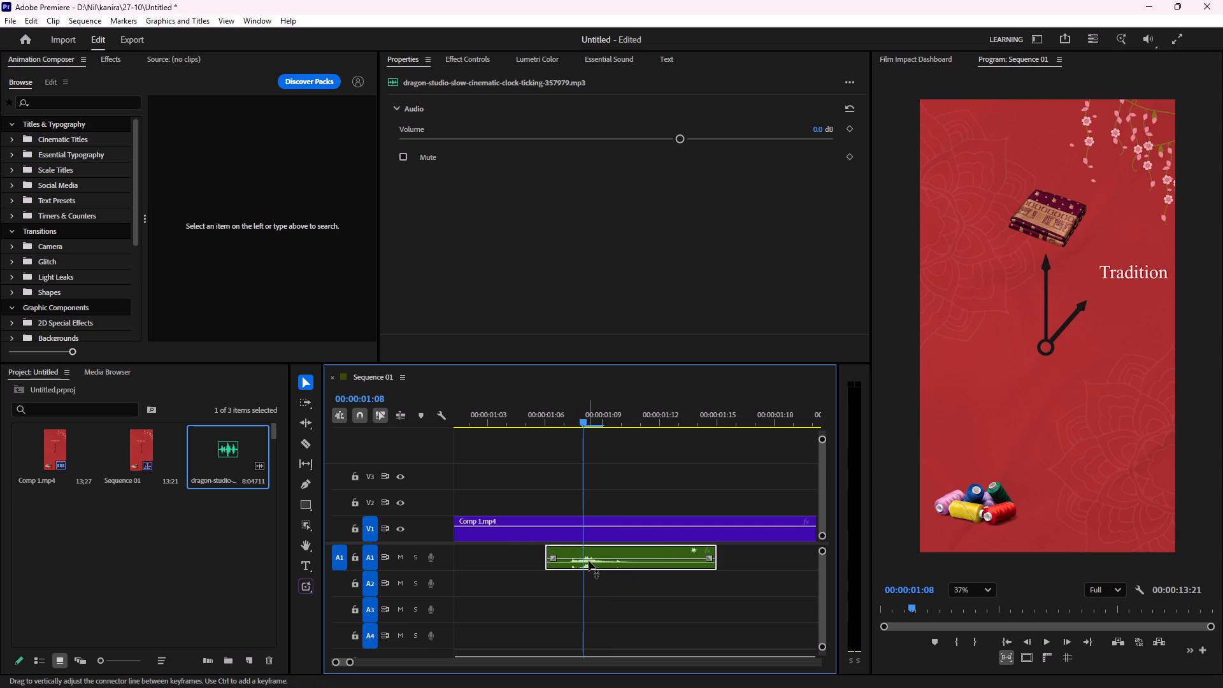
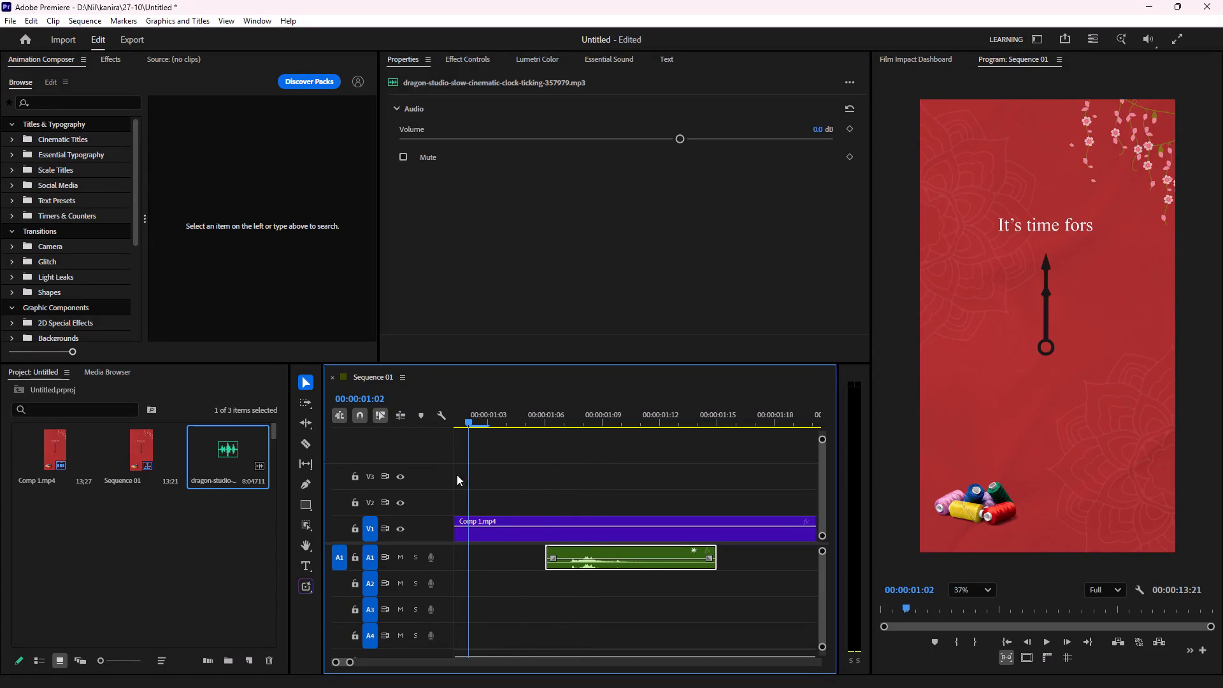
# Check the first tick's sync in playback and find the frame where the clock hand jumps to Royalty, 00:00:02:16.
pyautogui.keyDown('alt'); pyautogui.scroll(-13, 582, 517); pyautogui.keyUp('alt')
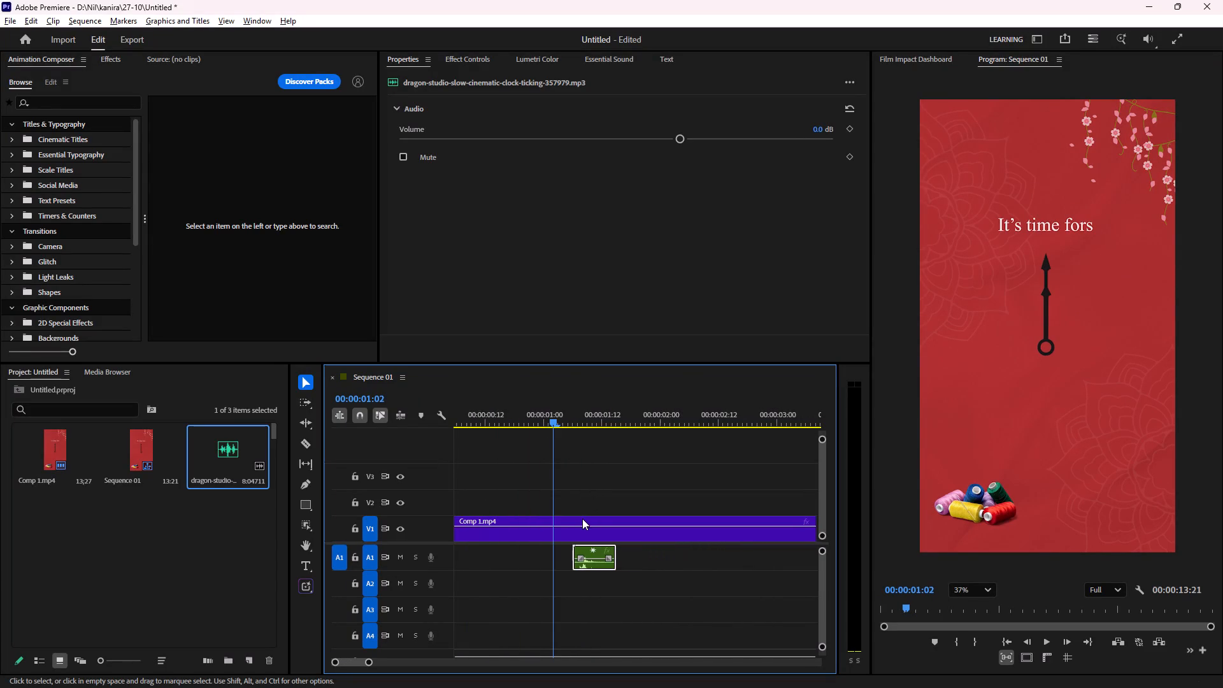
pyautogui.moveTo(556, 420); pyautogui.dragTo(501, 443)
pyautogui.press('space')
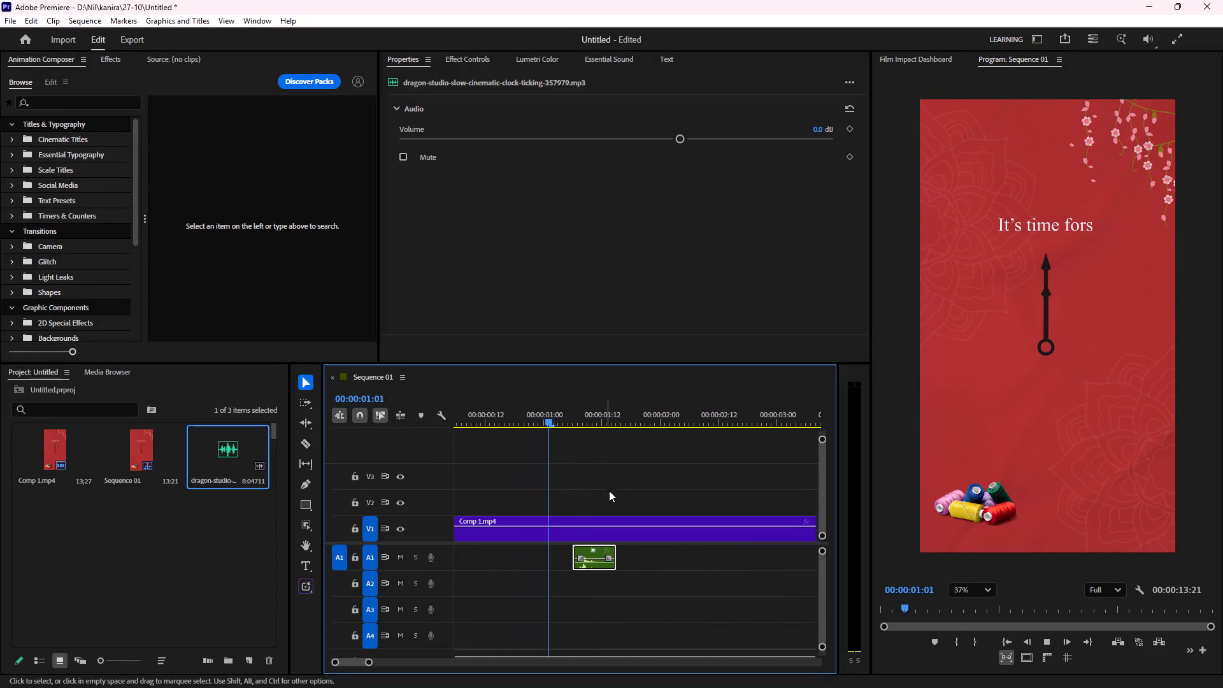
pyautogui.press('space')
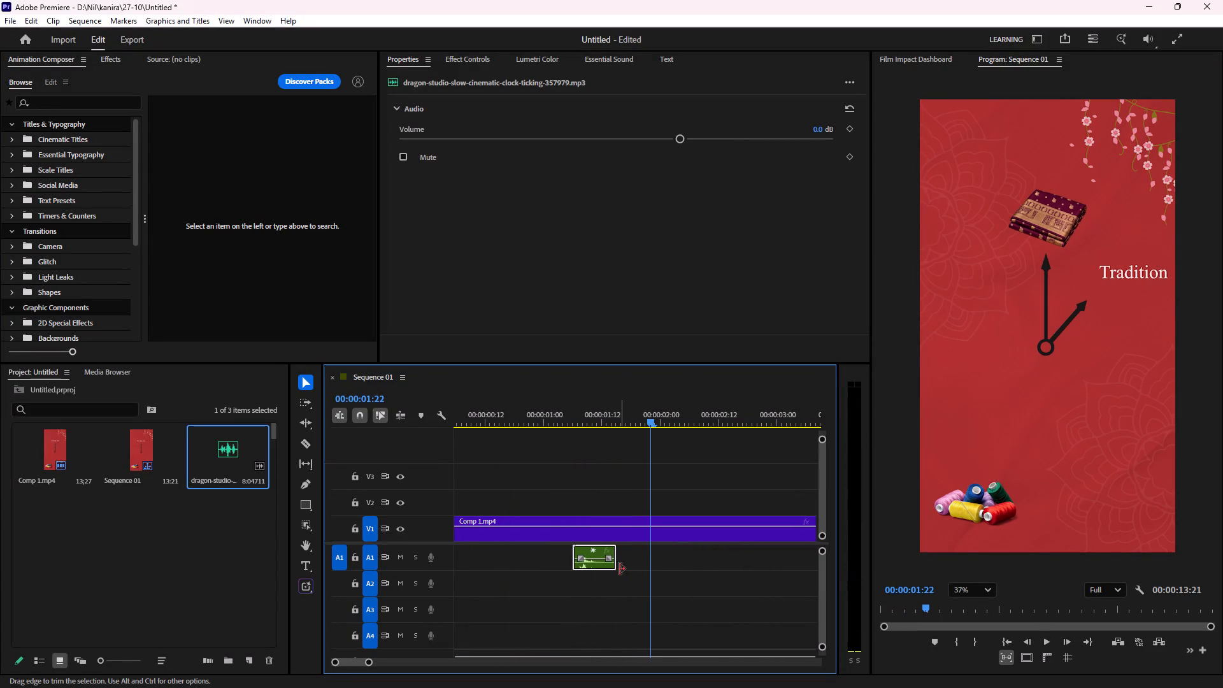
pyautogui.press('space')
pyautogui.press('space')
pyautogui.scroll(-7, 659, 563)
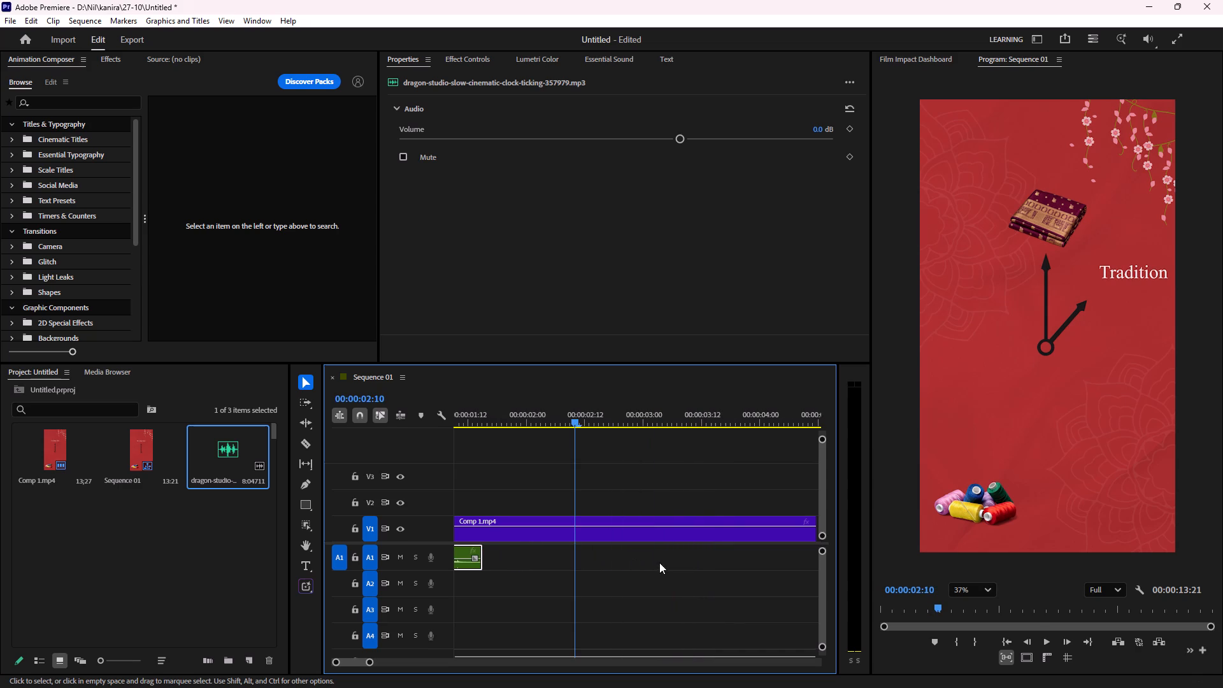
pyautogui.keyDown('alt'); pyautogui.scroll(7, 624, 545); pyautogui.keyUp('alt')
pyautogui.keyDown('alt'); pyautogui.scroll(8, 544, 530); pyautogui.keyUp('alt')
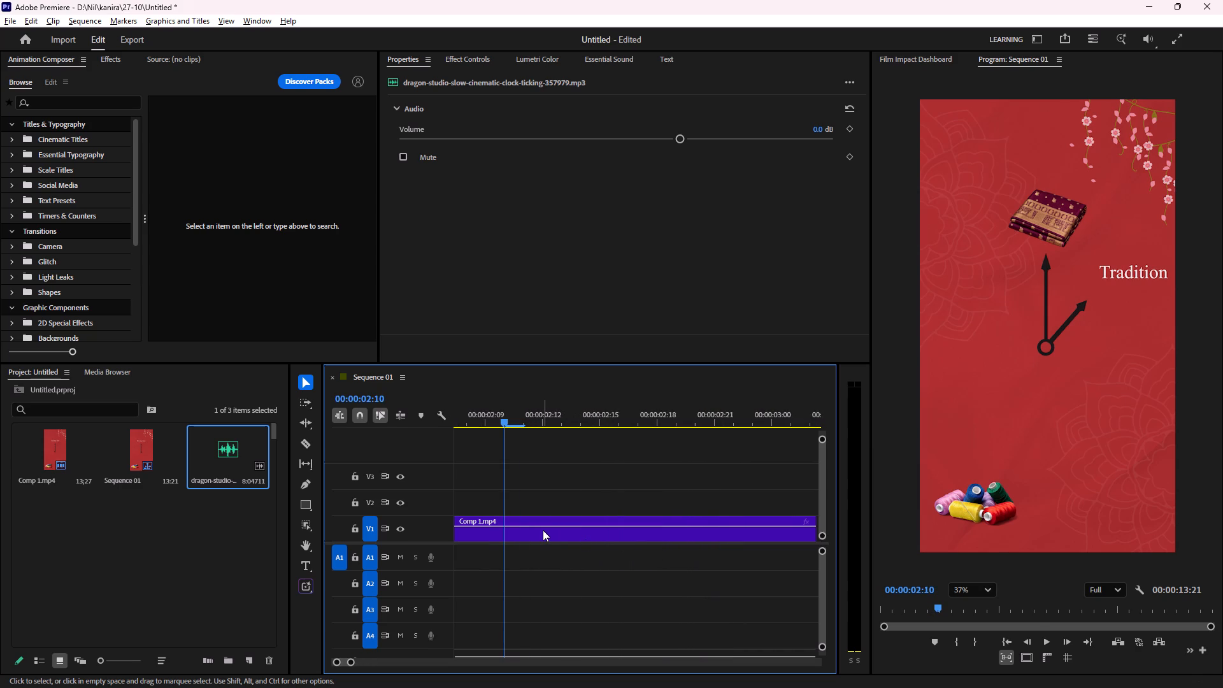
pyautogui.keyDown('alt'); pyautogui.scroll(7, 543, 530); pyautogui.keyUp('alt')
pyautogui.moveTo(501, 419); pyautogui.dragTo(587, 427)
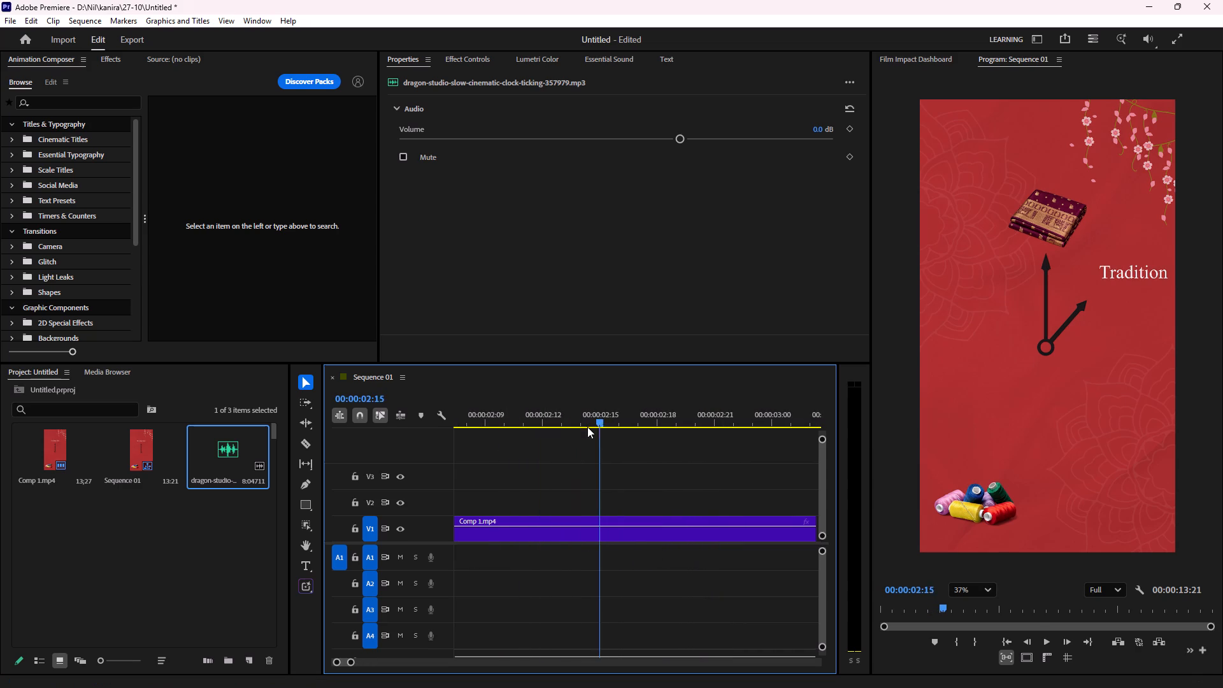
pyautogui.moveTo(587, 427); pyautogui.dragTo(597, 437)
pyautogui.moveTo(597, 437); pyautogui.dragTo(610, 433)
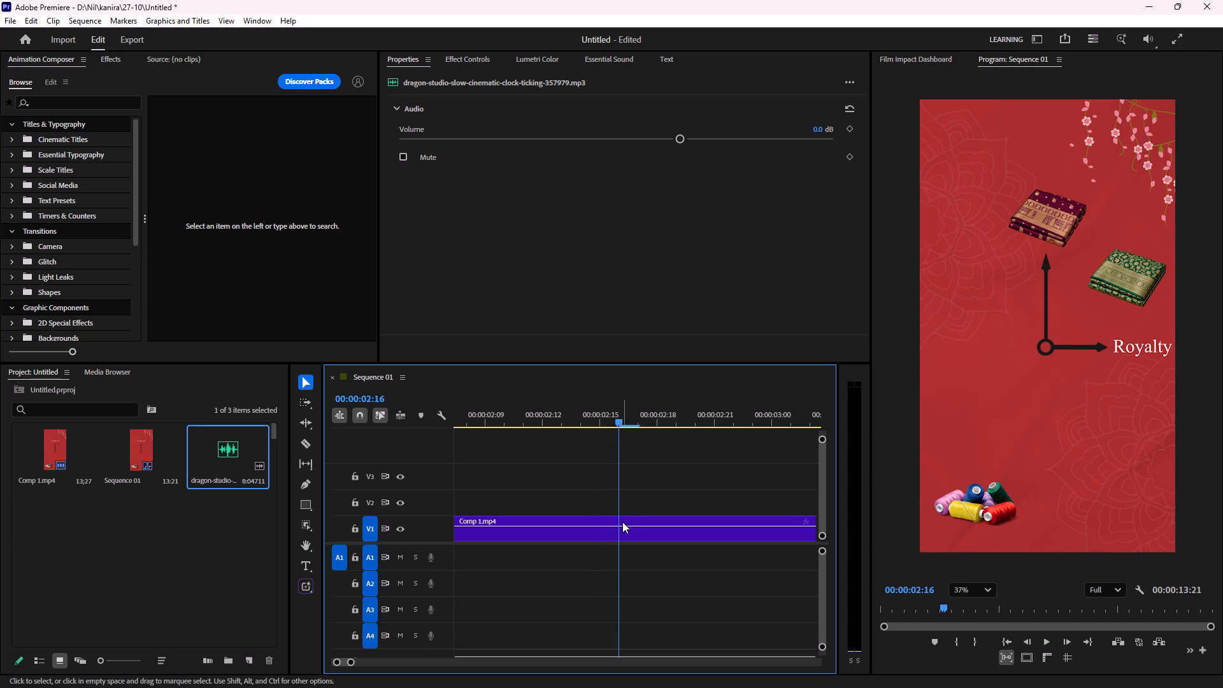
# Duplicate the tick clip on A1 to start at 00:00:02:14, aligning its peak with the Royalty hand jump, and play it back.
pyautogui.scroll(20, 586, 565)
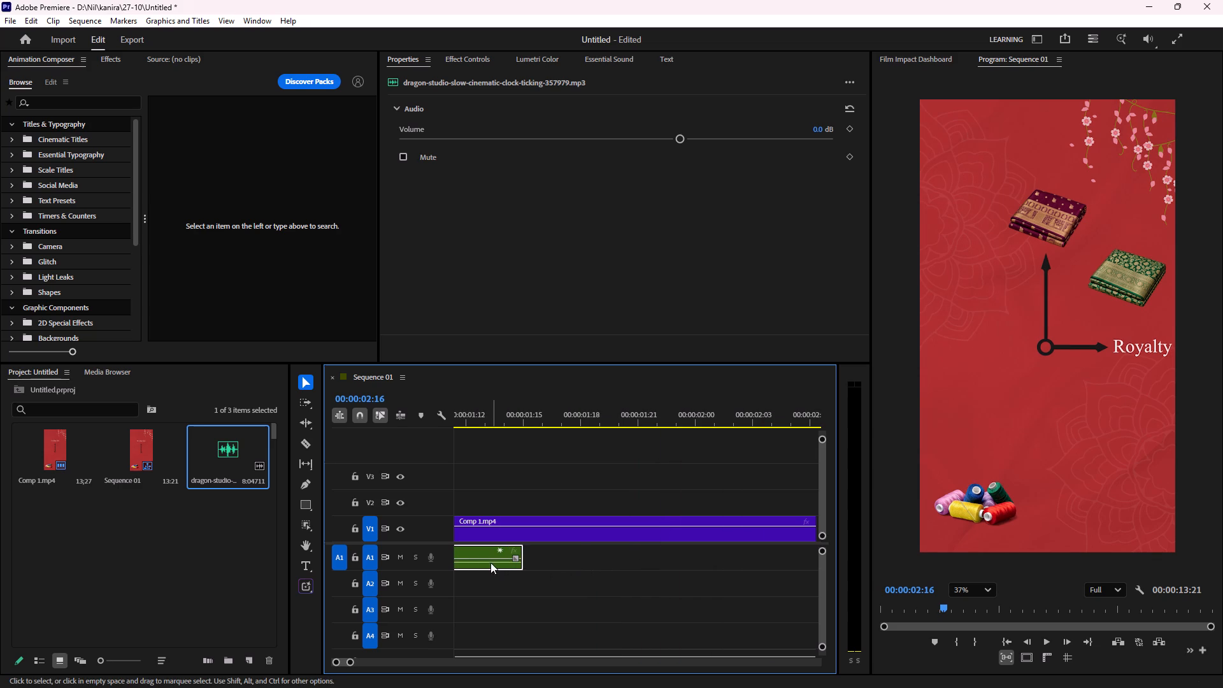
pyautogui.scroll(4, 490, 562)
pyautogui.keyDown('alt'); pyautogui.moveTo(506, 564); pyautogui.dragTo(522, 563); pyautogui.keyUp('alt')
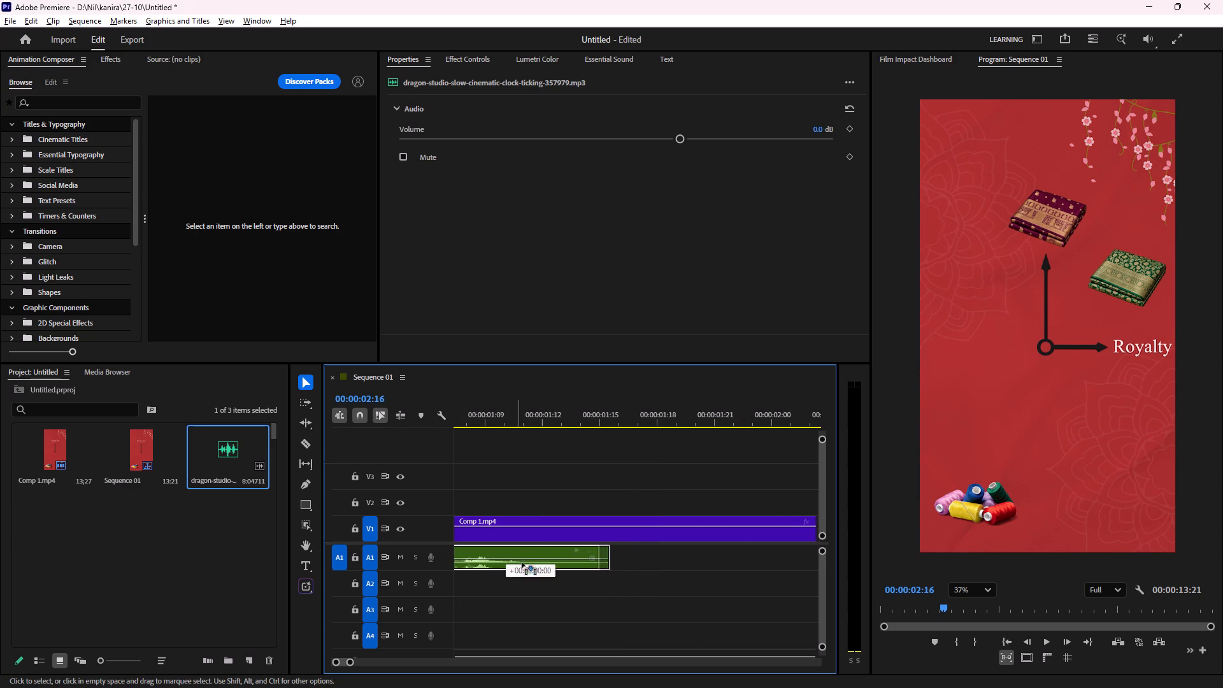
pyautogui.keyDown('alt'); pyautogui.moveTo(522, 563); pyautogui.dragTo(724, 560); pyautogui.keyUp('alt')
pyautogui.scroll(-6, 701, 564)
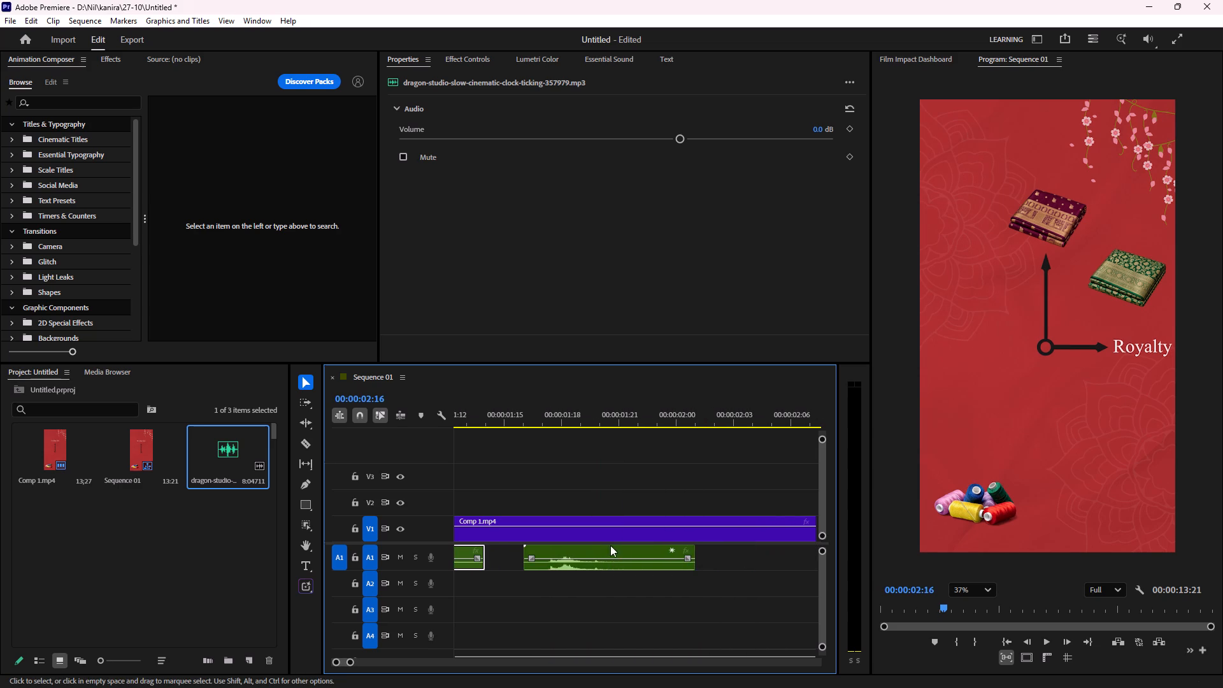
pyautogui.moveTo(595, 563); pyautogui.dragTo(815, 564)
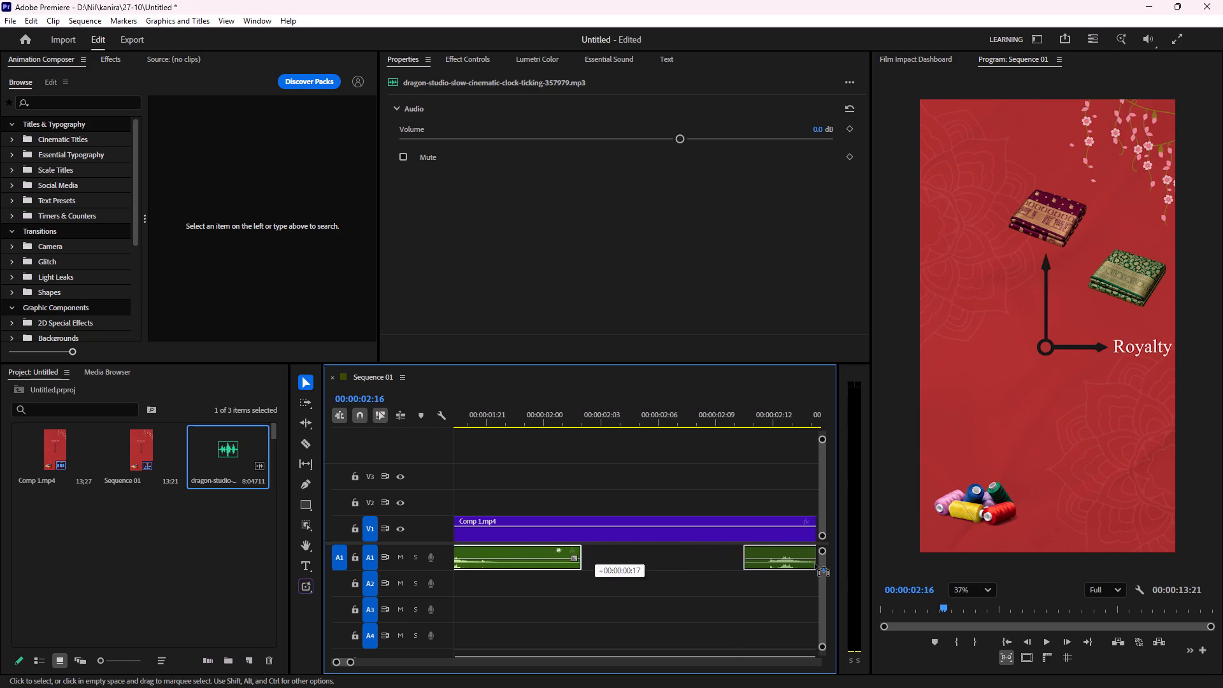
pyautogui.moveTo(815, 564); pyautogui.dragTo(643, 564)
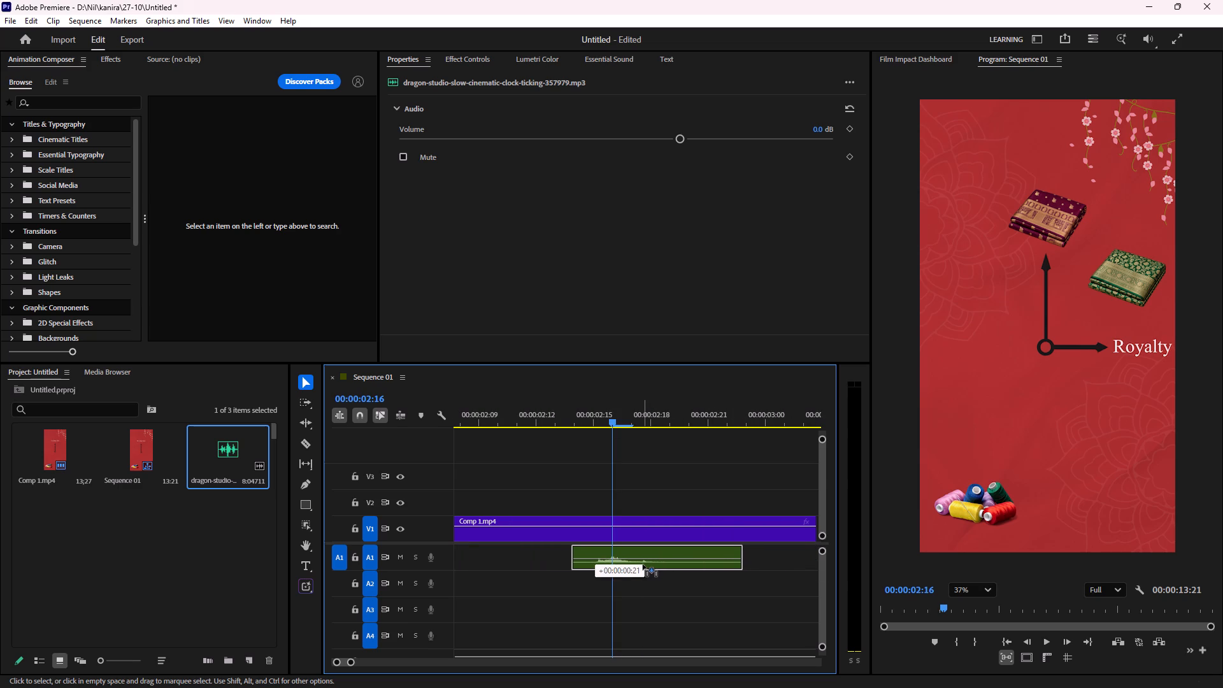
pyautogui.moveTo(643, 564); pyautogui.dragTo(642, 564)
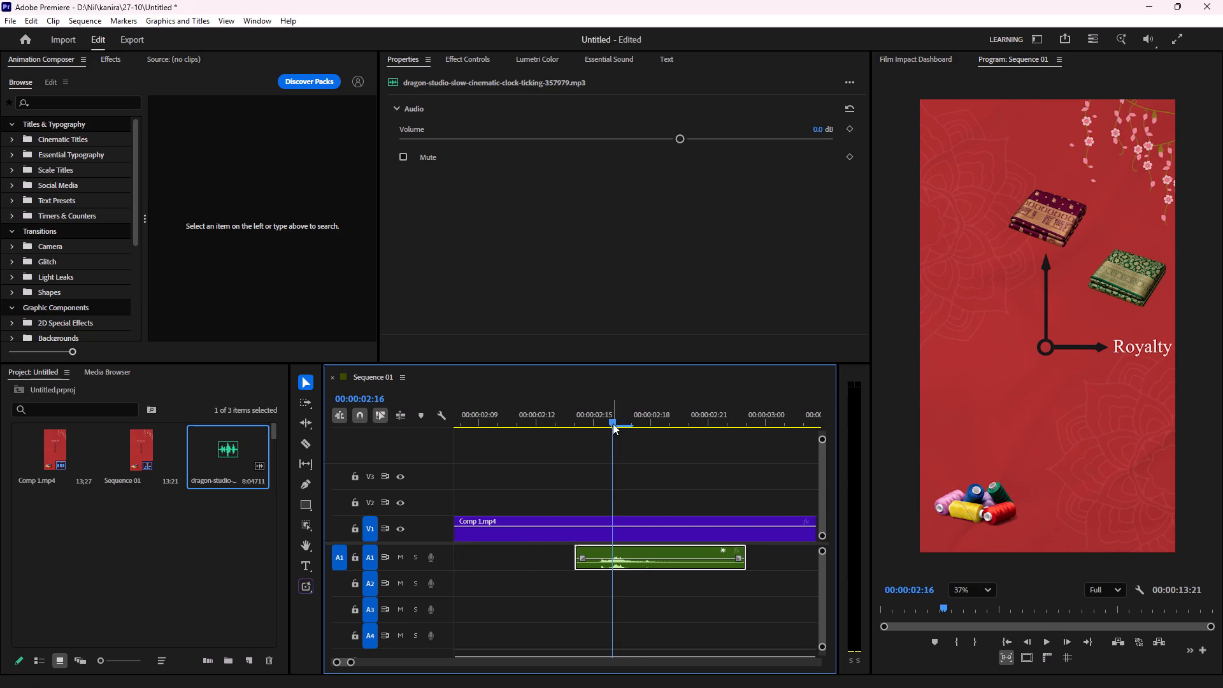
pyautogui.moveTo(612, 423); pyautogui.dragTo(537, 422)
pyautogui.press('space')
pyautogui.press('space')
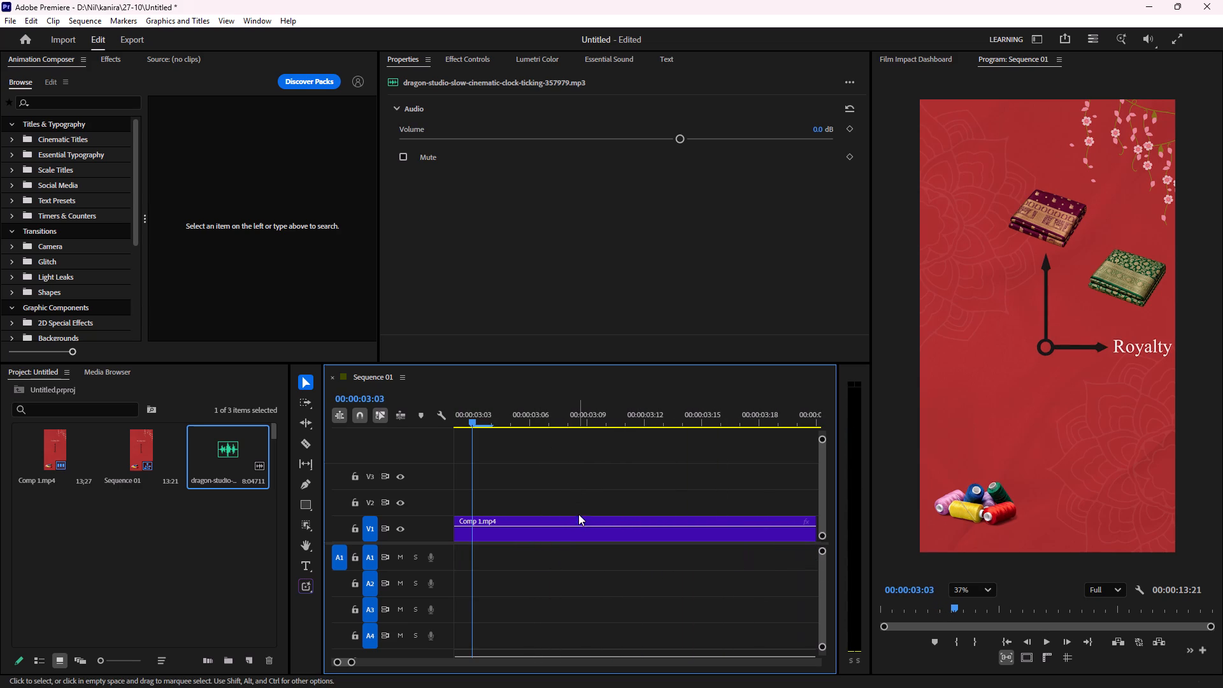
# Duplicate the second tick clip further along A1 so that a third tick starts at 00:00:03:18.
pyautogui.keyDown('alt'); pyautogui.scroll(-13, 576, 540); pyautogui.keyUp('alt')
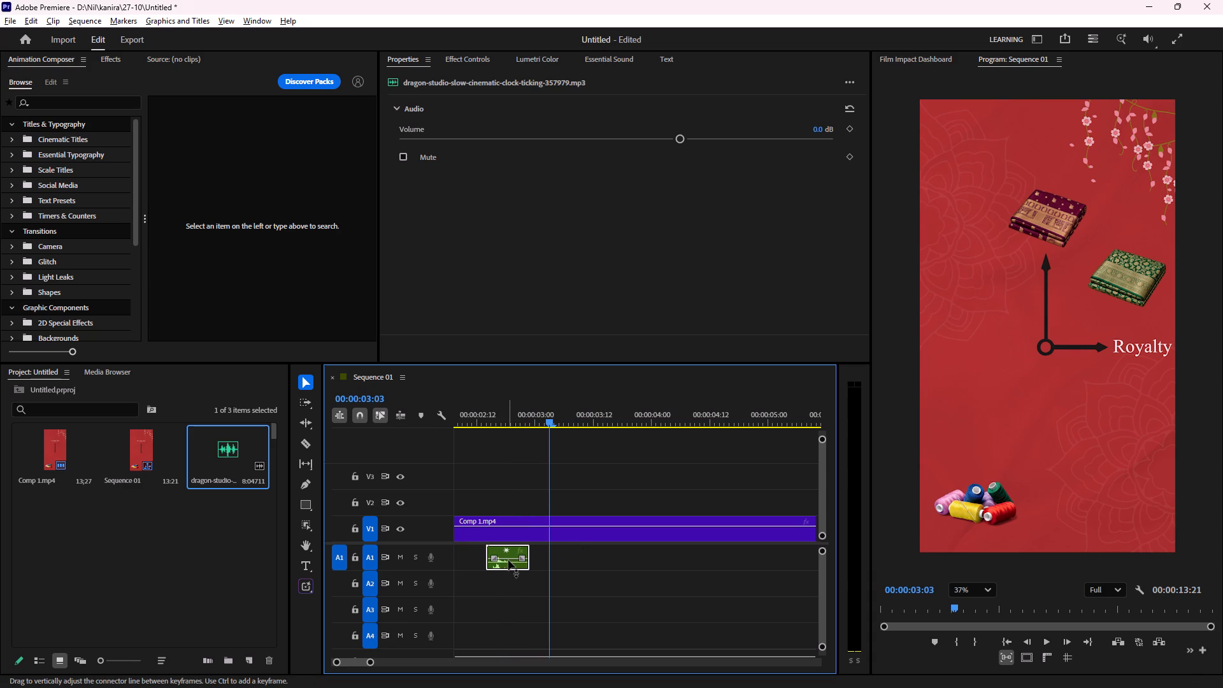
pyautogui.keyDown('alt'); pyautogui.scroll(-8, 510, 561); pyautogui.keyUp('alt')
pyautogui.scroll(7, 540, 568)
pyautogui.scroll(-3, 543, 567)
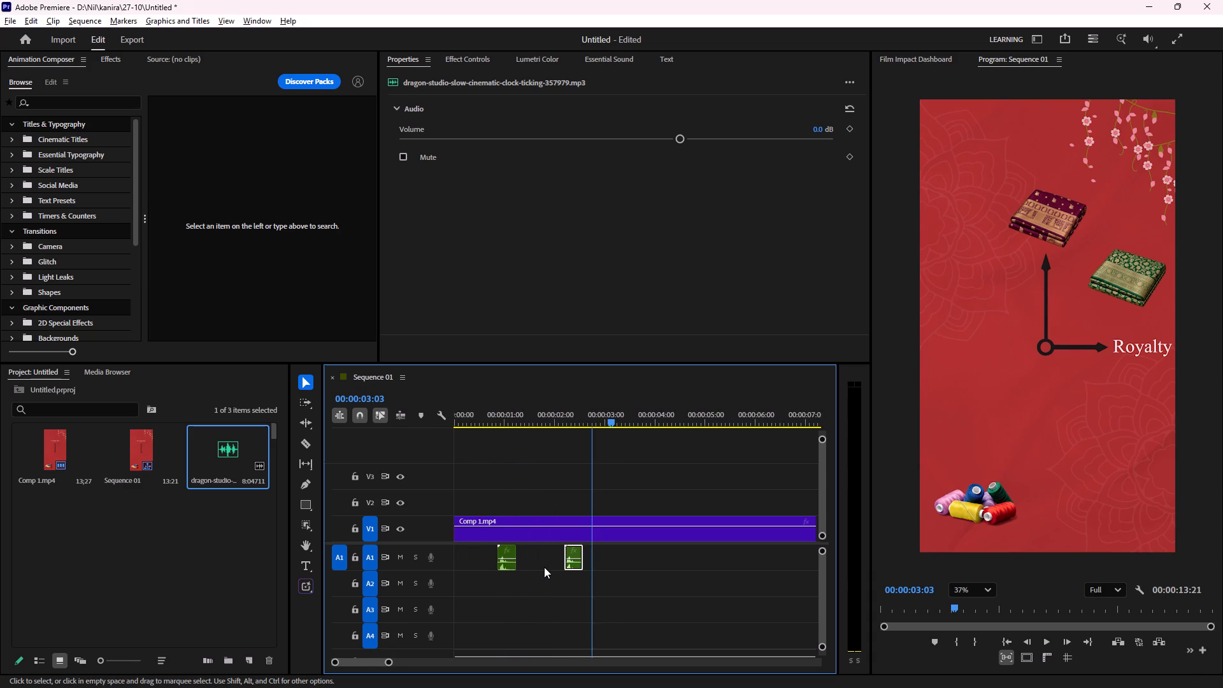
pyautogui.scroll(-2, 544, 567)
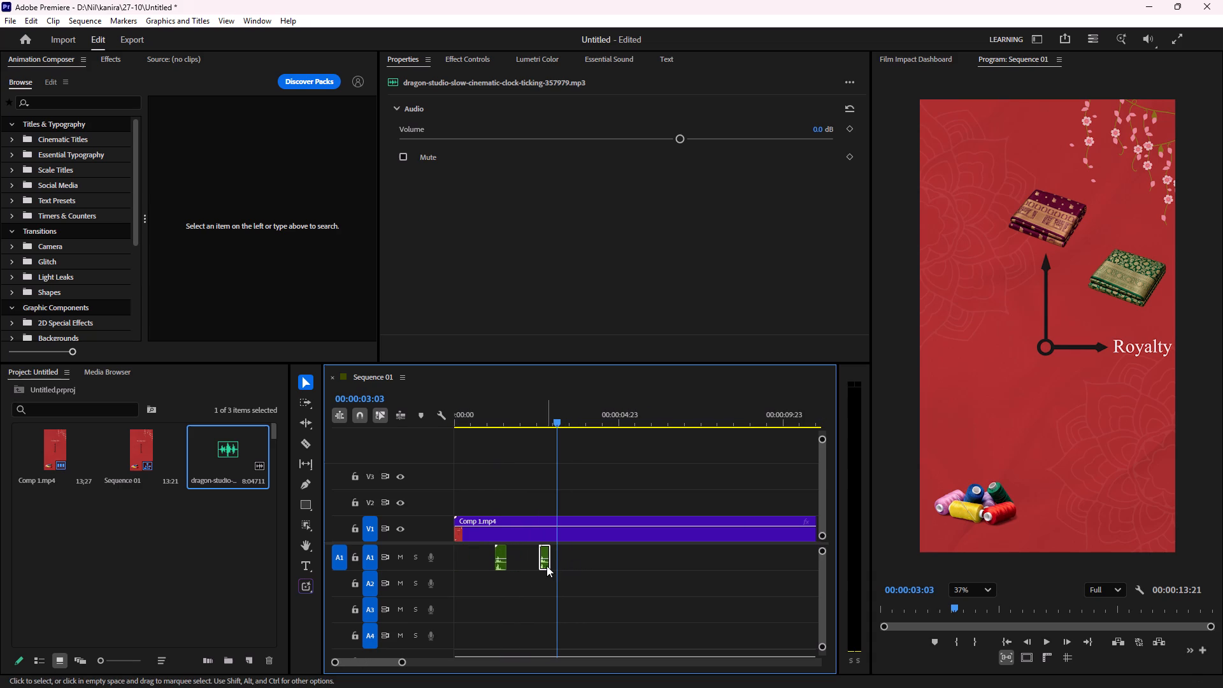
pyautogui.keyDown('alt'); pyautogui.moveTo(545, 563); pyautogui.dragTo(580, 560); pyautogui.keyUp('alt')
pyautogui.keyDown('alt'); pyautogui.moveTo(580, 560); pyautogui.dragTo(583, 559); pyautogui.keyUp('alt')
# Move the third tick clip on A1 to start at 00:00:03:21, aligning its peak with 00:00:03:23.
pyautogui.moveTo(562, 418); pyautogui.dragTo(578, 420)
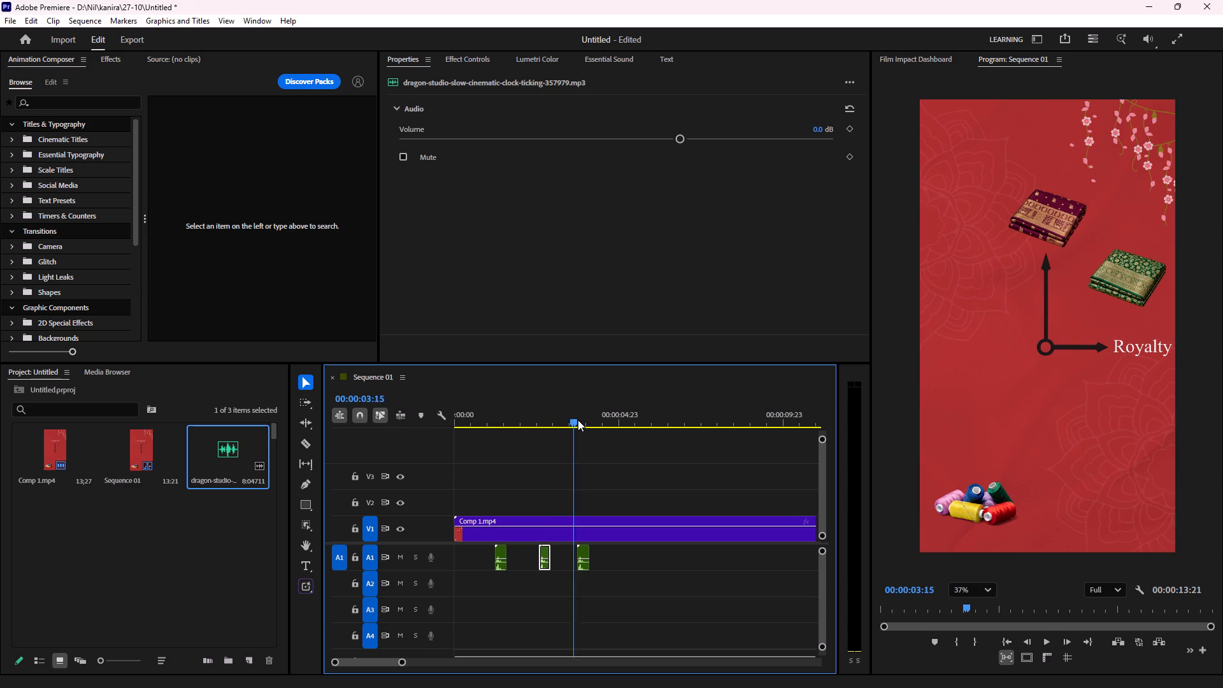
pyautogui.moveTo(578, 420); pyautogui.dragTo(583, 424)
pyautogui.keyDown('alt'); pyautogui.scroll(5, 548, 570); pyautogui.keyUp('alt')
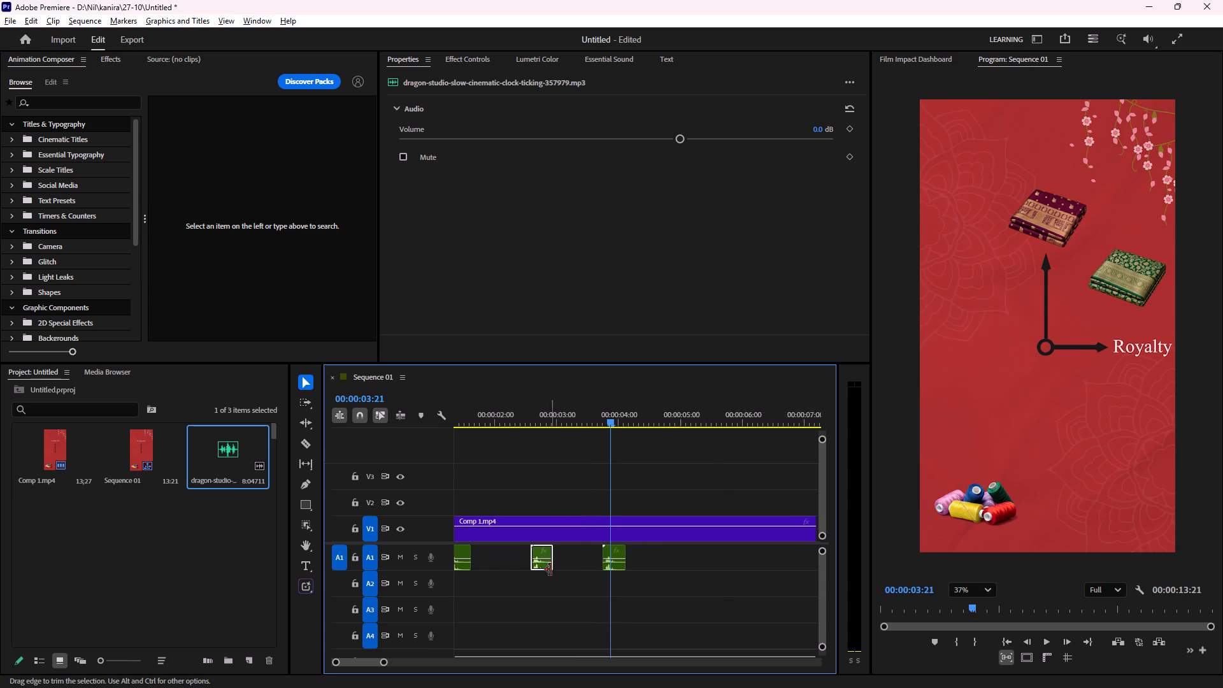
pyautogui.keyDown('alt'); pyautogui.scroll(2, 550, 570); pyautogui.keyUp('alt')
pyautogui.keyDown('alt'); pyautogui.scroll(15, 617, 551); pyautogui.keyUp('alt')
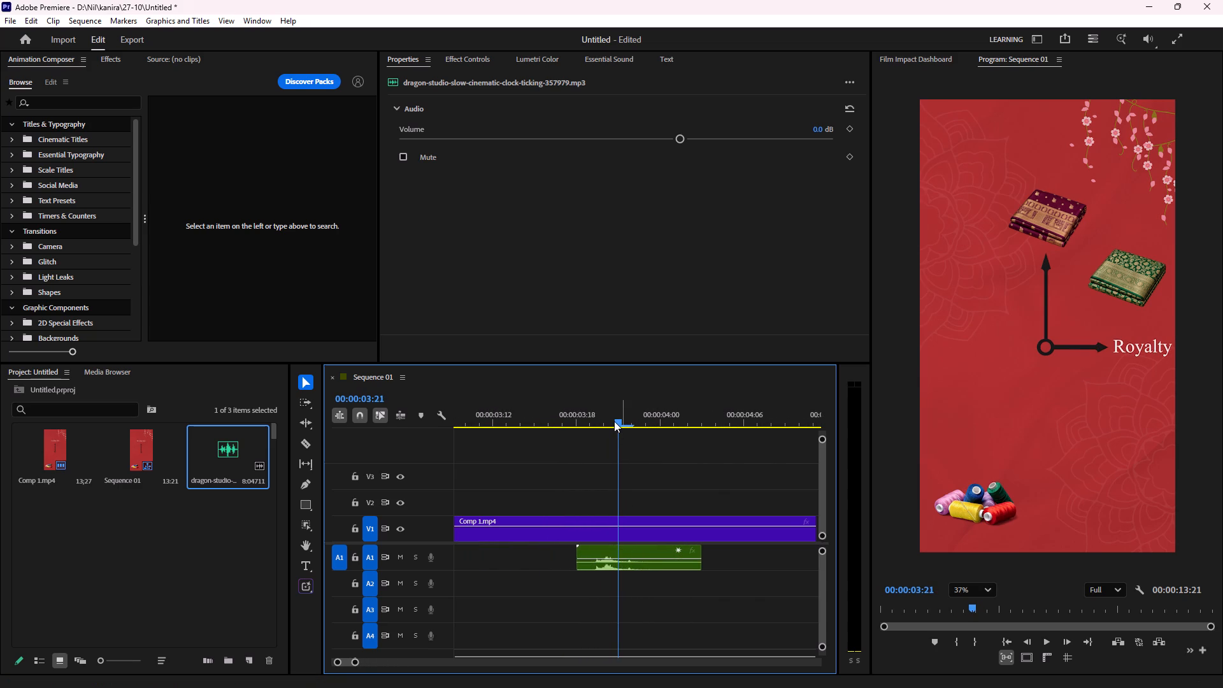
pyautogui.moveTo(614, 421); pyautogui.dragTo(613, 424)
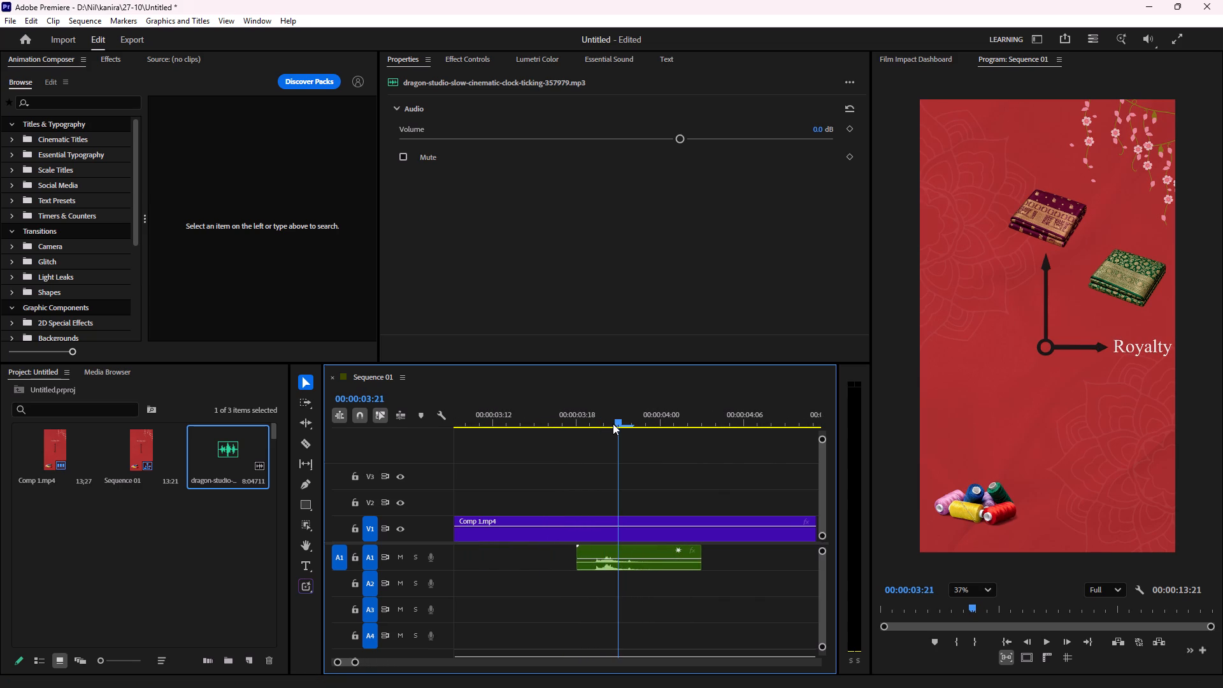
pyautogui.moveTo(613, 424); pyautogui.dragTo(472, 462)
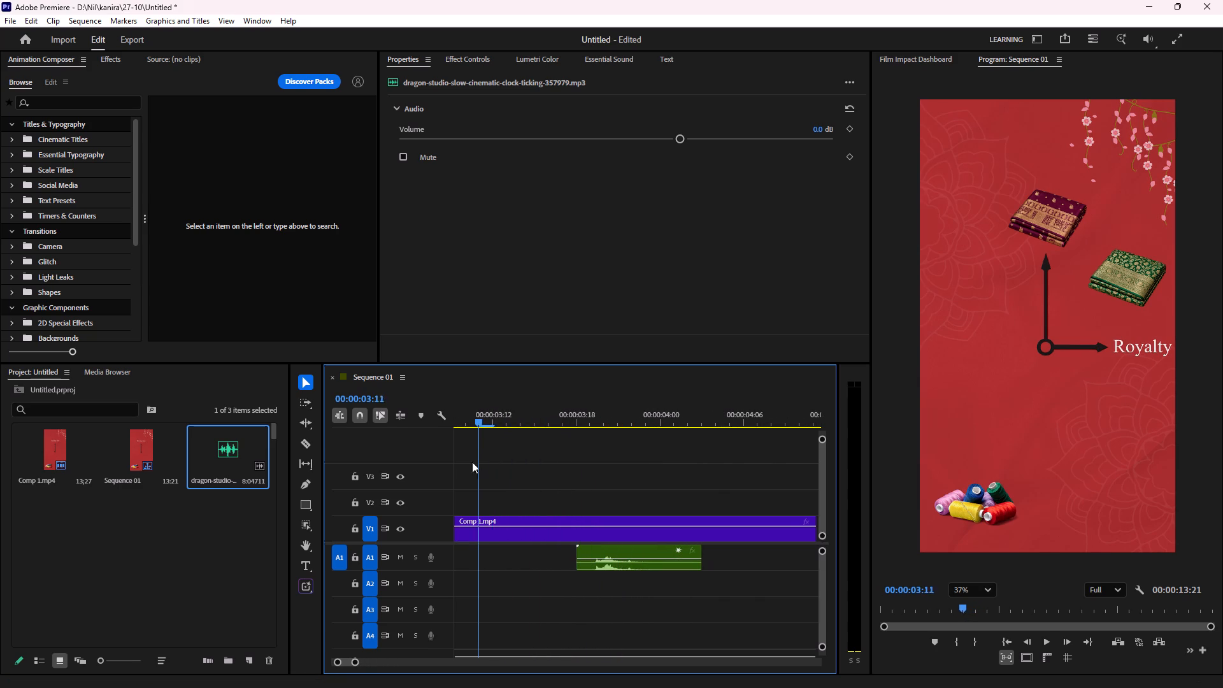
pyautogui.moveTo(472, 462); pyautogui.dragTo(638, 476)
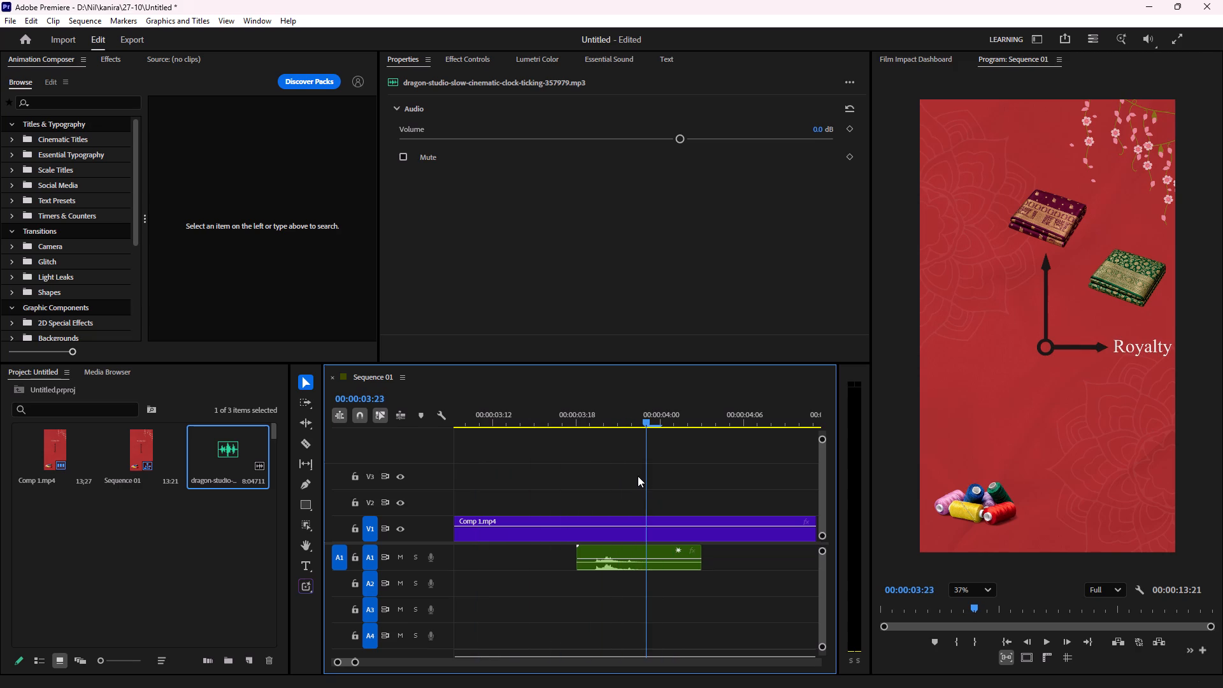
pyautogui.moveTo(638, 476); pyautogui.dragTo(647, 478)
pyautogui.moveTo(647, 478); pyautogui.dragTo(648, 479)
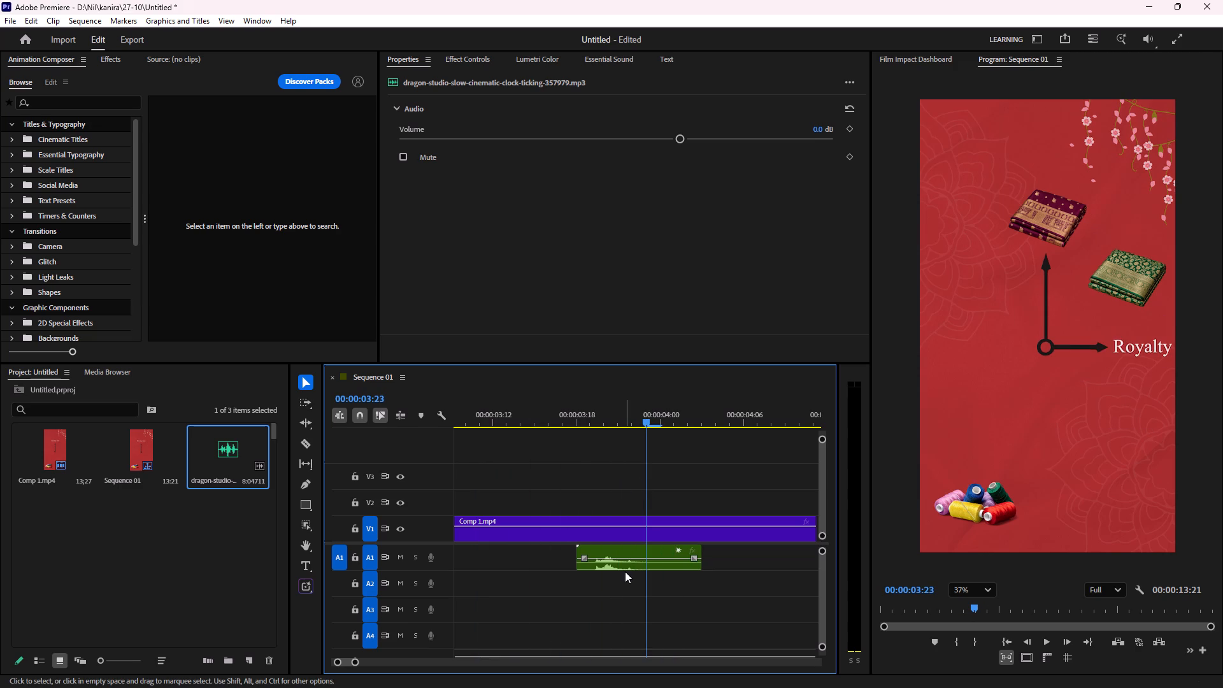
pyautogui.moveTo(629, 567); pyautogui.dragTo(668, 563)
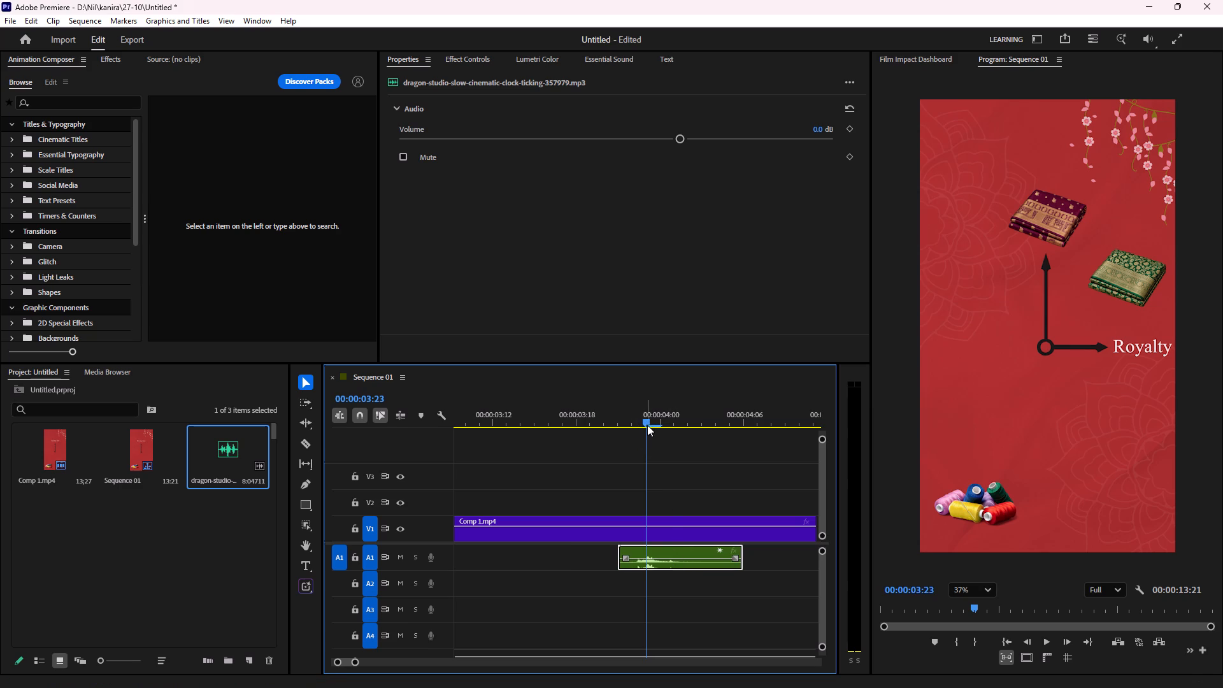
# Find the hand's jump to Artistry at 00:00:04:00, move the third tick clip to start at 00:00:03:22, and play it back.
pyautogui.moveTo(647, 426); pyautogui.dragTo(665, 425)
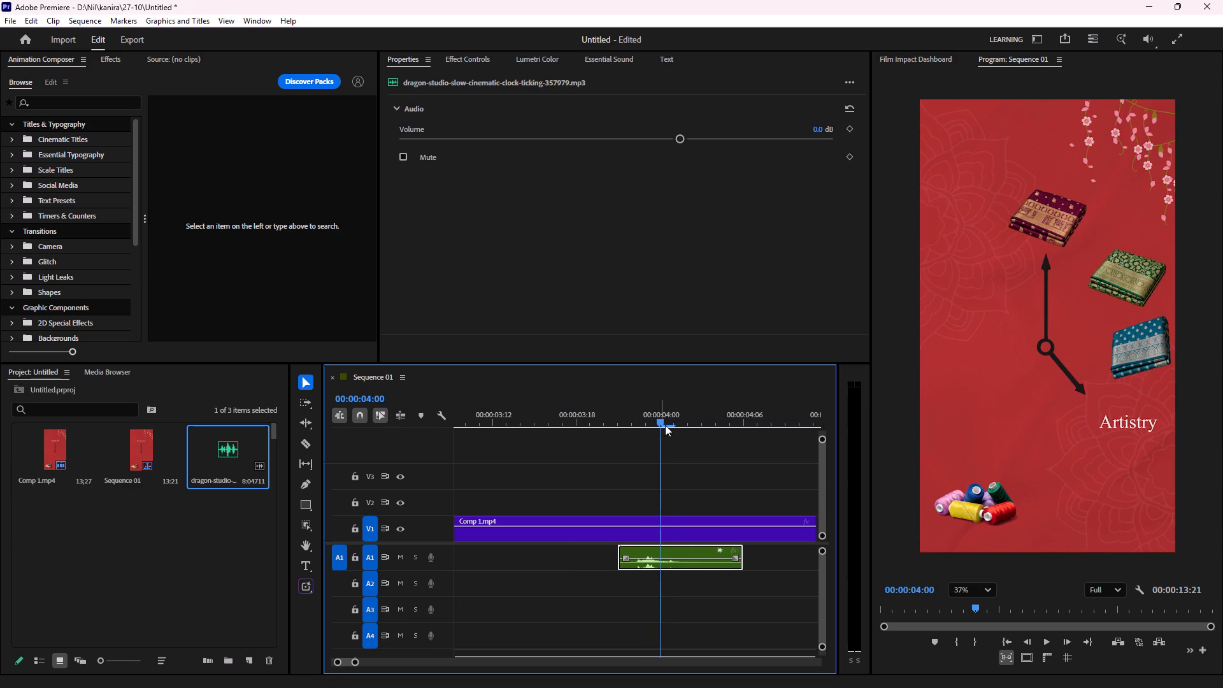
pyautogui.click(662, 420)
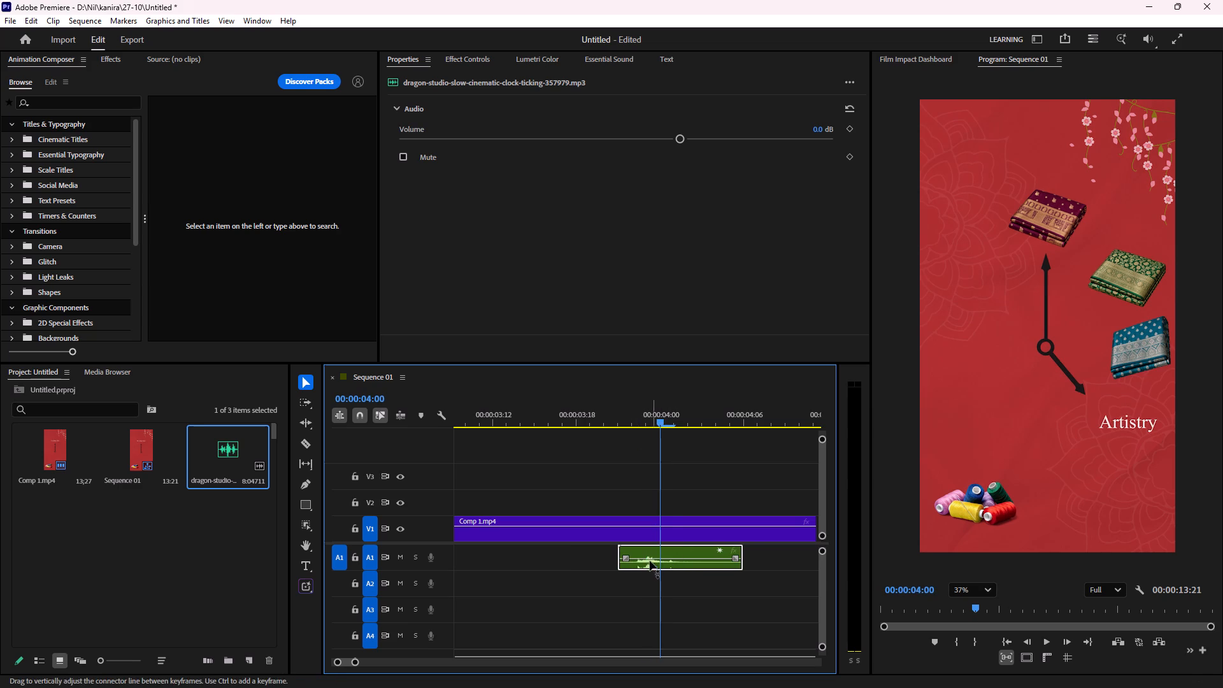
pyautogui.moveTo(647, 565); pyautogui.dragTo(659, 565)
pyautogui.moveTo(659, 564); pyautogui.dragTo(657, 564)
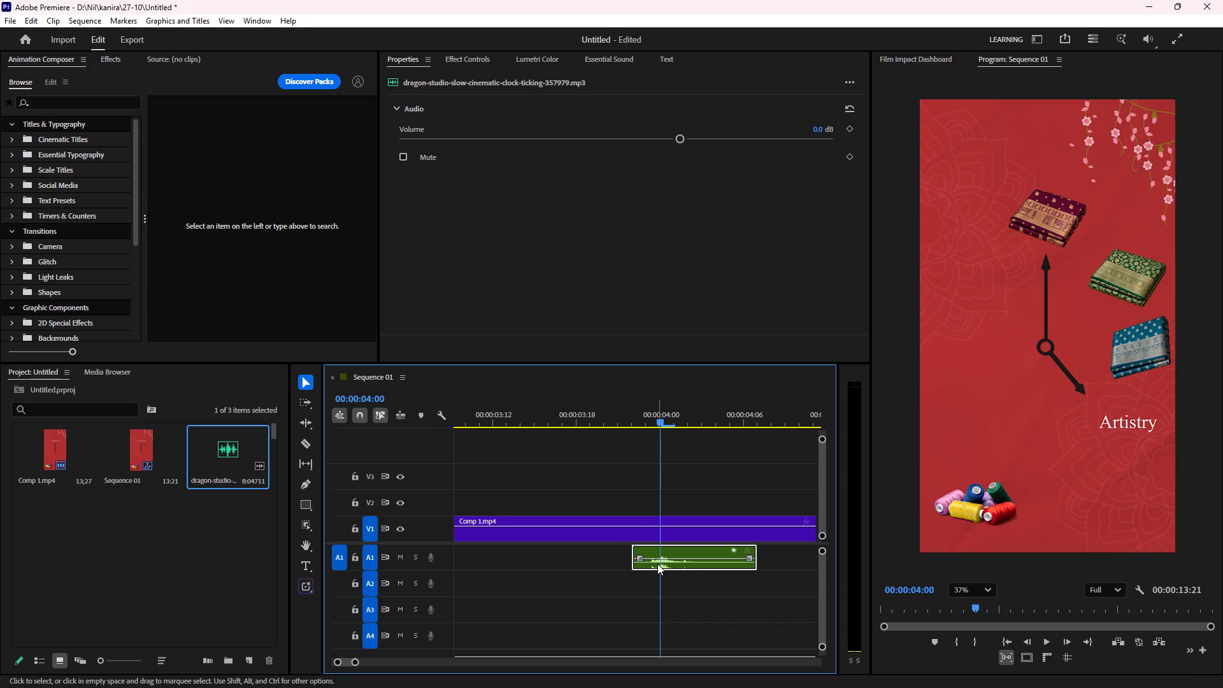
pyautogui.moveTo(657, 564); pyautogui.dragTo(653, 562)
pyautogui.moveTo(654, 422); pyautogui.dragTo(639, 425)
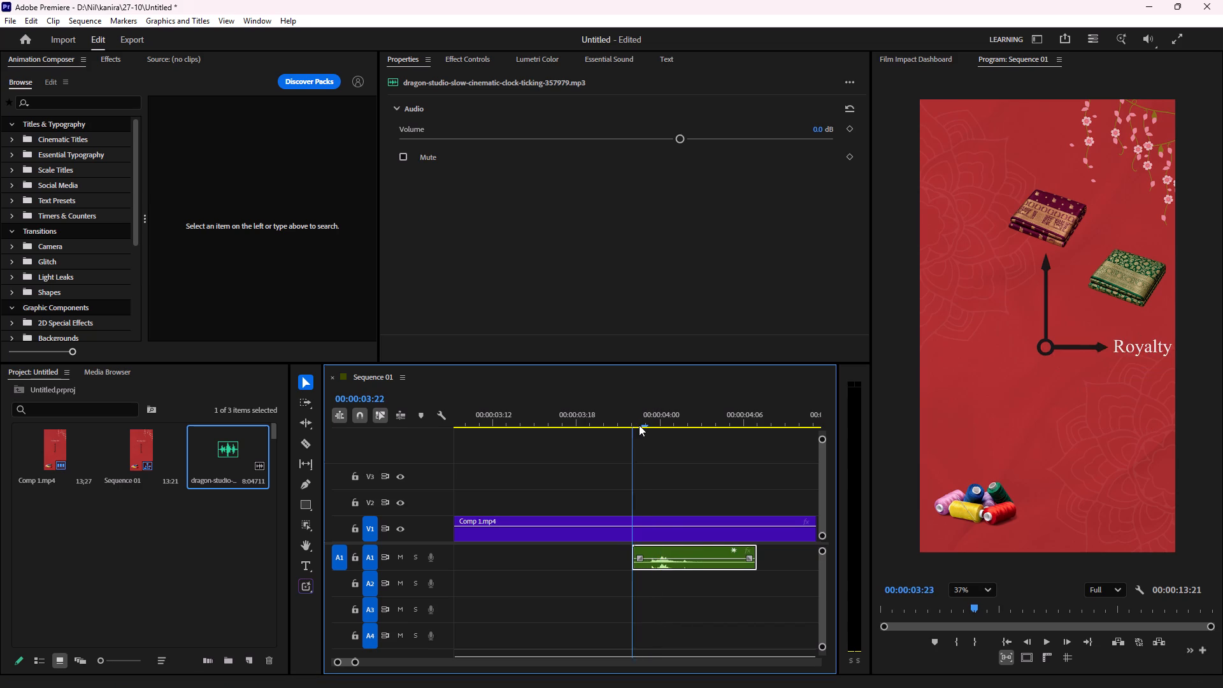
pyautogui.moveTo(639, 425); pyautogui.dragTo(621, 426)
pyautogui.press('space')
pyautogui.press('space')
# Duplicate the first three tick clips together further along A1, with the first copy starting at 00:00:05:08.
pyautogui.scroll(-6, 615, 541)
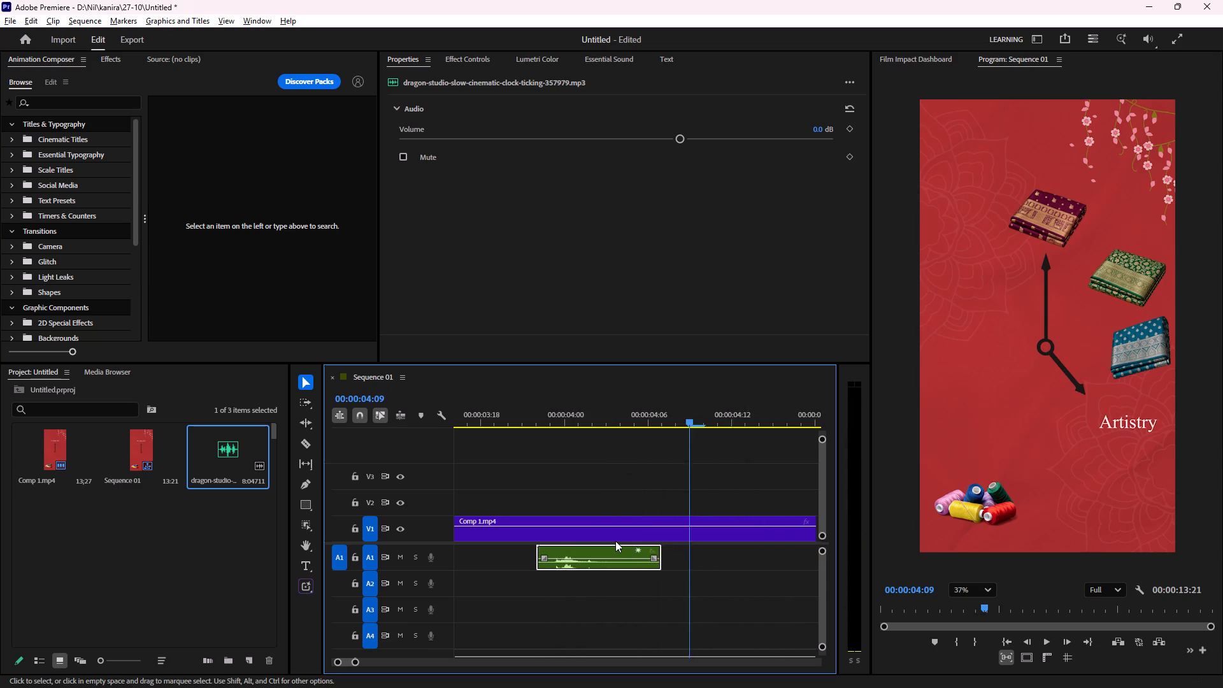
pyautogui.scroll(-3, 615, 541)
pyautogui.keyDown('alt'); pyautogui.scroll(-11, 611, 545); pyautogui.keyUp('alt')
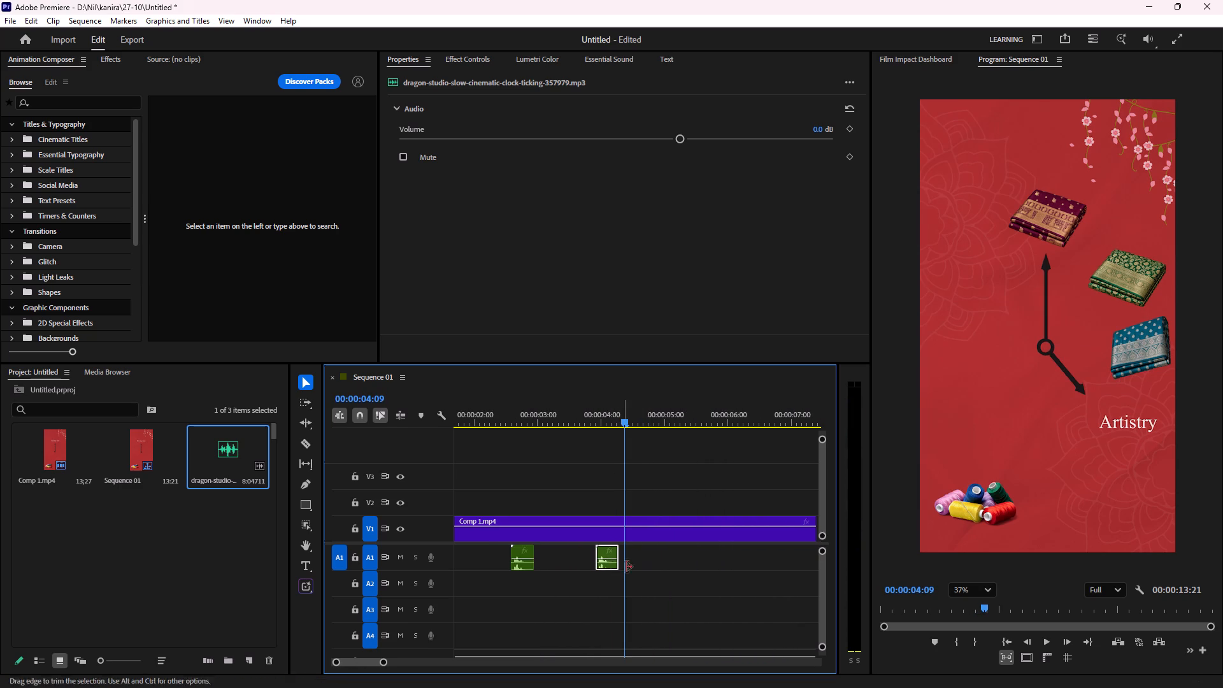
pyautogui.scroll(1, 650, 558)
pyautogui.scroll(-2, 650, 557)
pyautogui.scroll(3, 657, 557)
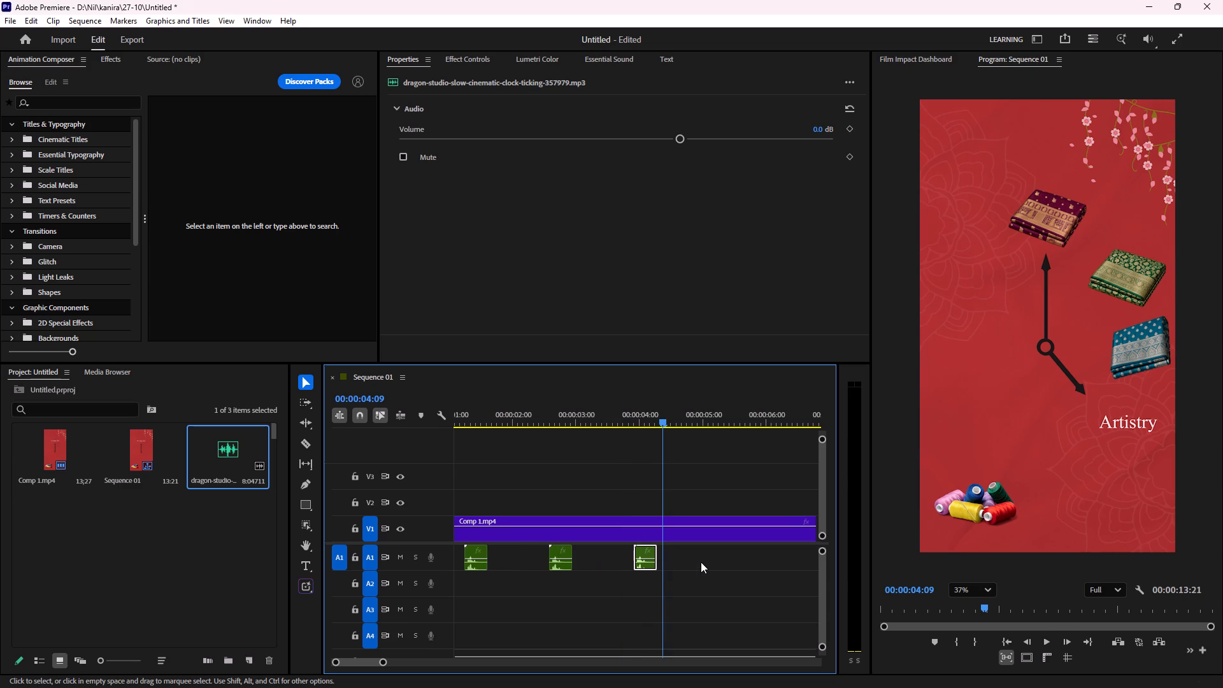
pyautogui.scroll(4, 698, 558)
pyautogui.moveTo(751, 558); pyautogui.dragTo(589, 555)
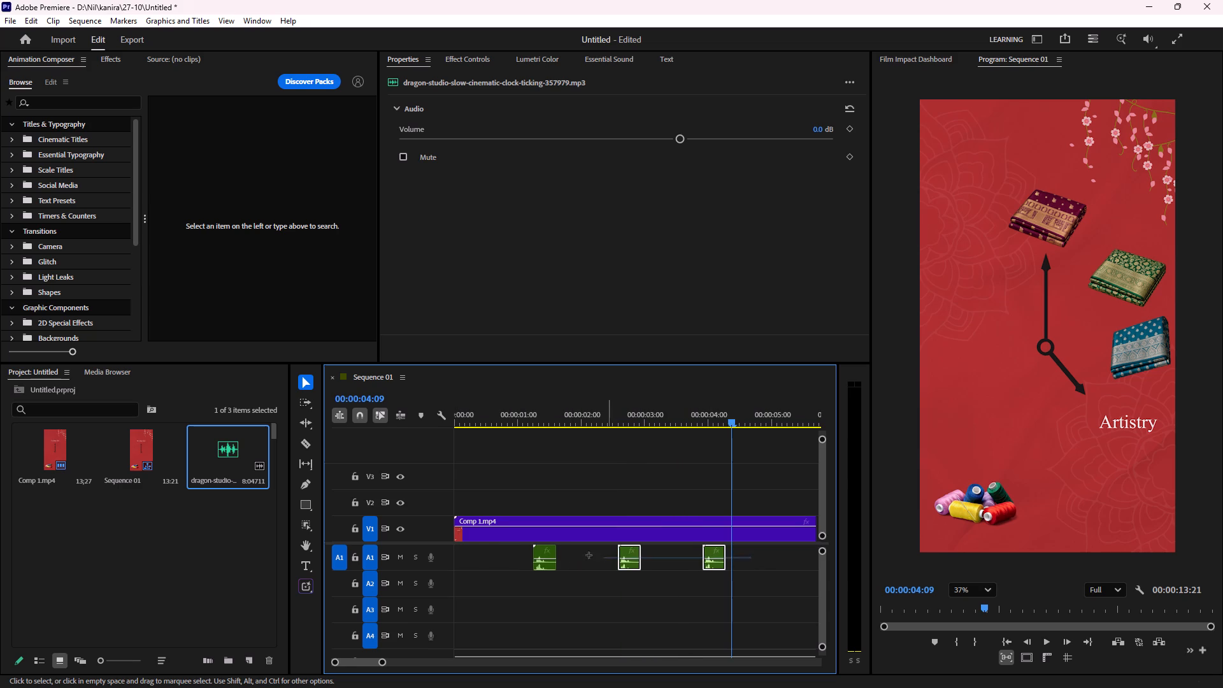
pyautogui.moveTo(589, 555); pyautogui.dragTo(483, 564)
pyautogui.scroll(-4, 541, 568)
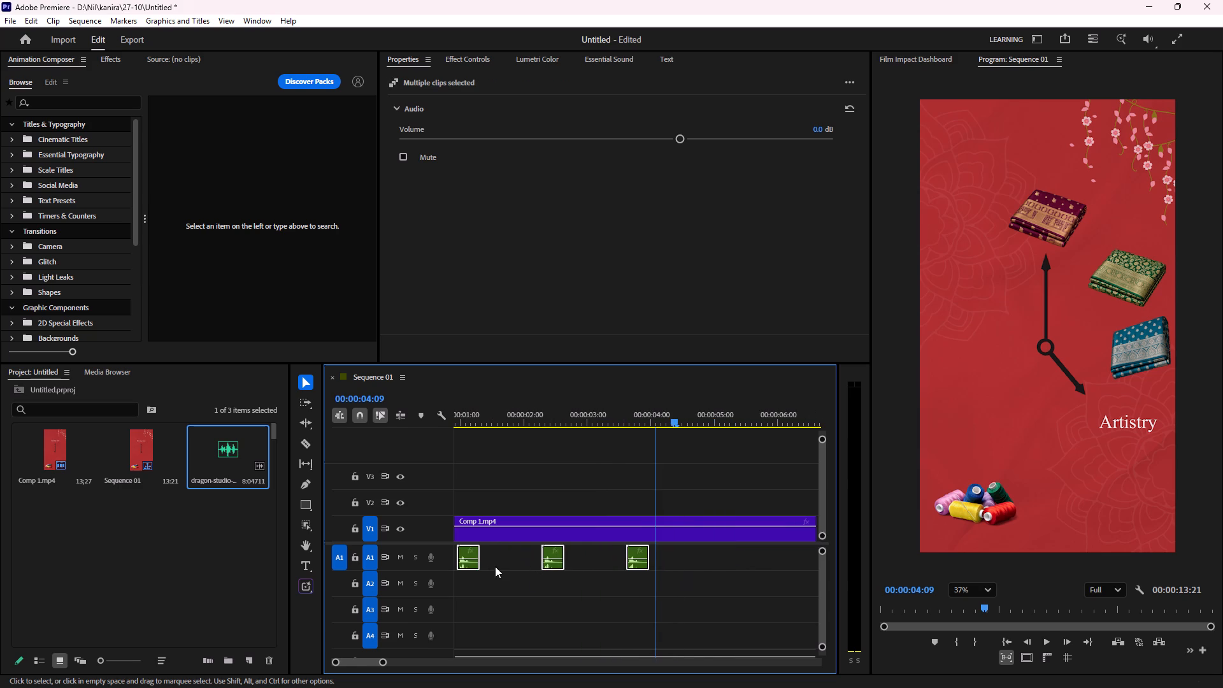
pyautogui.keyDown('alt'); pyautogui.moveTo(470, 564); pyautogui.dragTo(688, 561); pyautogui.keyUp('alt')
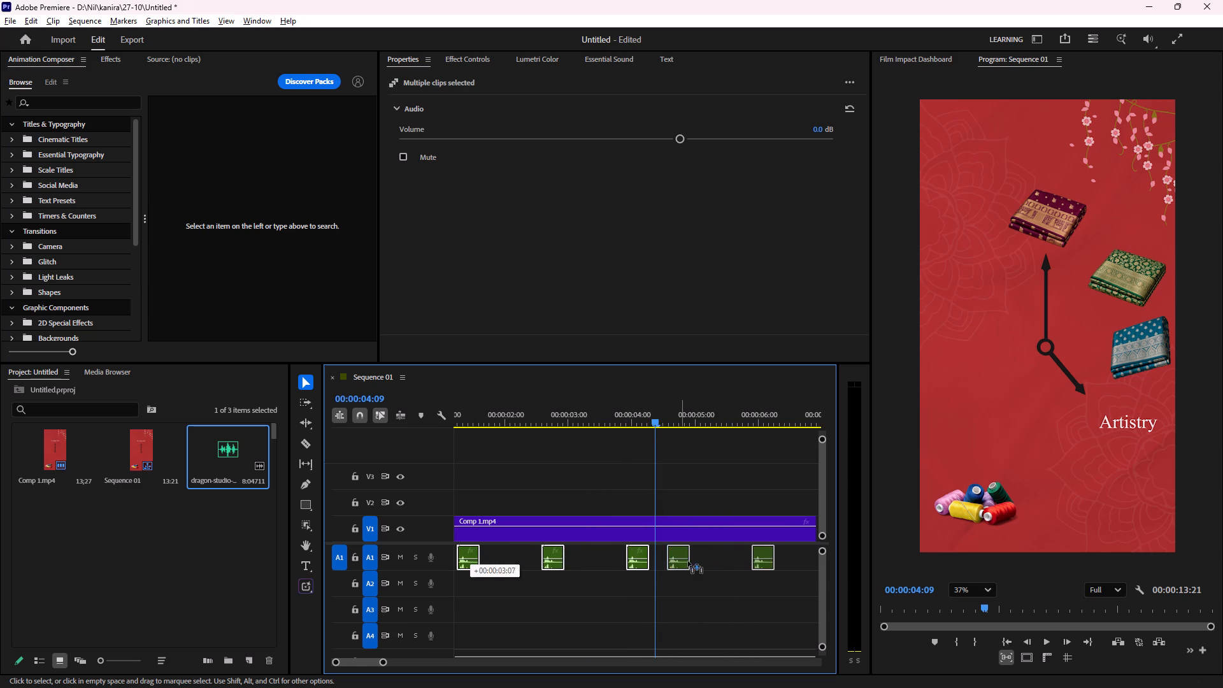
pyautogui.keyDown('alt'); pyautogui.moveTo(688, 561); pyautogui.dragTo(730, 564); pyautogui.keyUp('alt')
# Move the three copied tick clips together so the first starts at 00:00:05:06, aligning its peak with the hand's jump to Grace at 00:00:05:08.
pyautogui.scroll(-5, 722, 566)
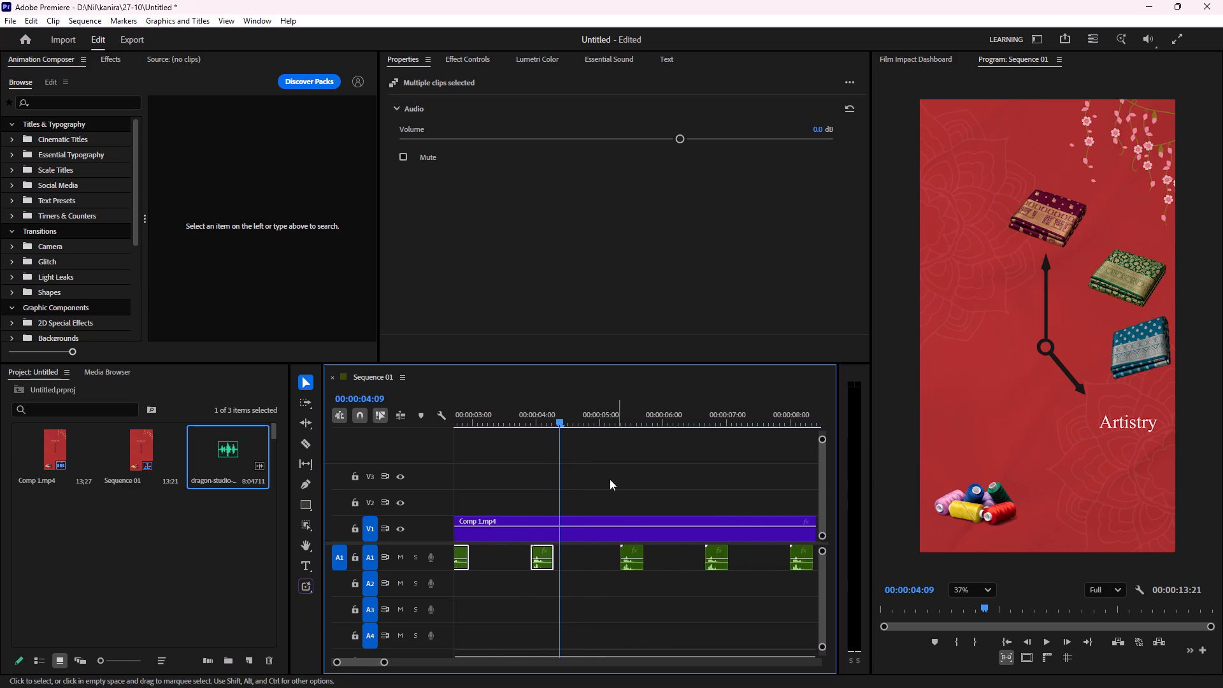
pyautogui.scroll(-2, 658, 570)
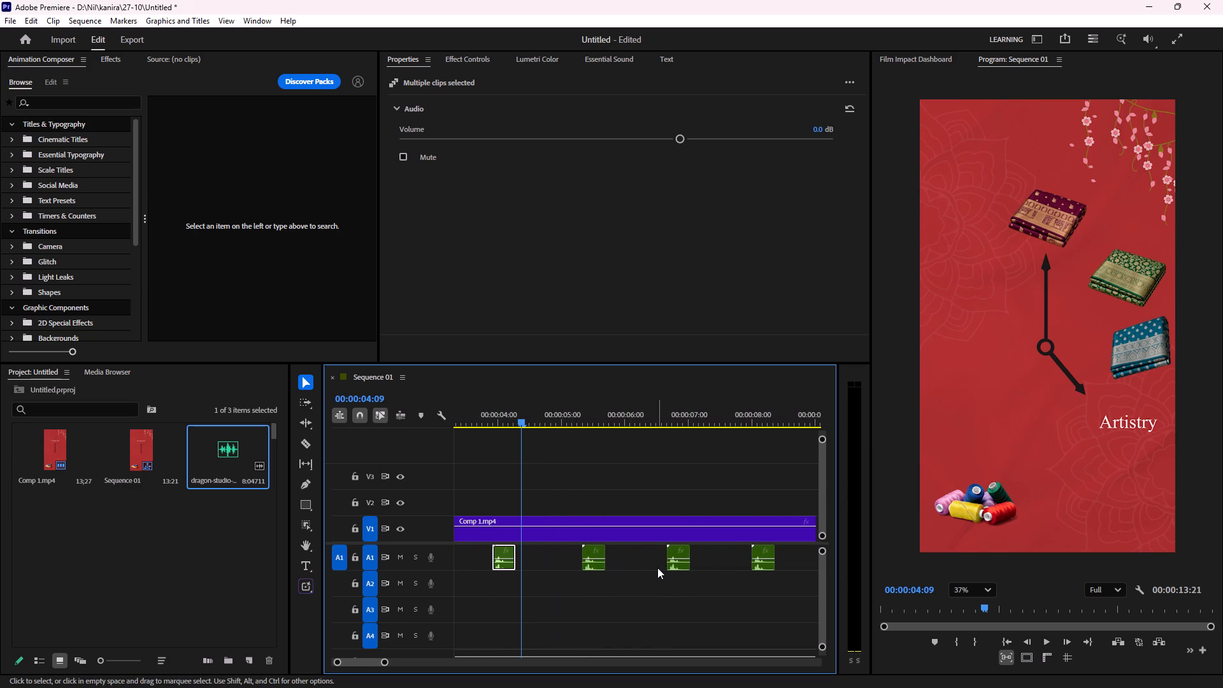
pyautogui.moveTo(789, 564); pyautogui.dragTo(509, 568)
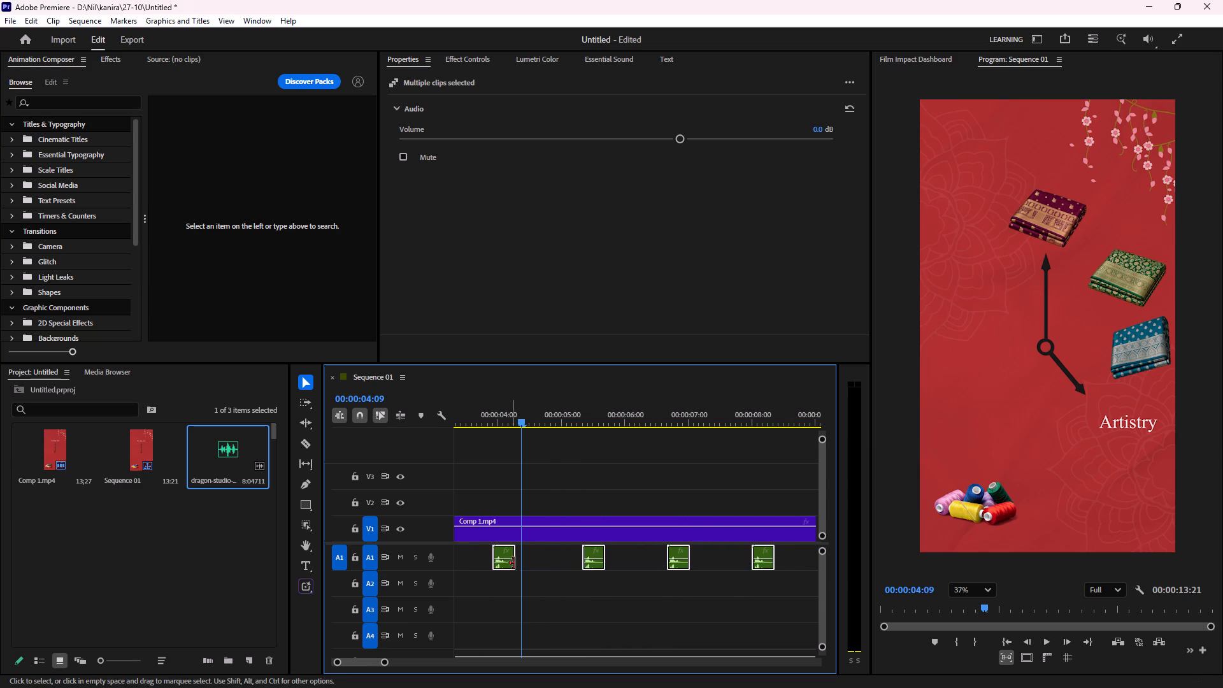
pyautogui.click(551, 568)
pyautogui.click(790, 560)
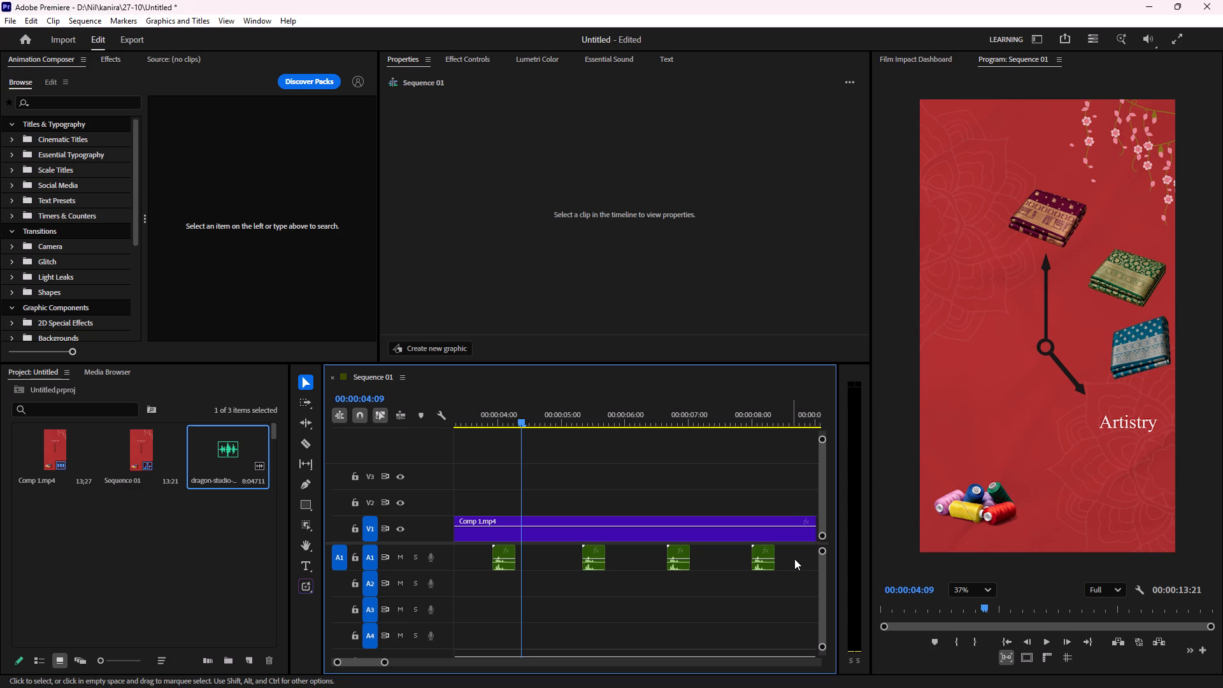
pyautogui.moveTo(795, 557); pyautogui.dragTo(590, 581)
pyautogui.keyDown('alt'); pyautogui.scroll(1, 592, 573); pyautogui.keyUp('alt')
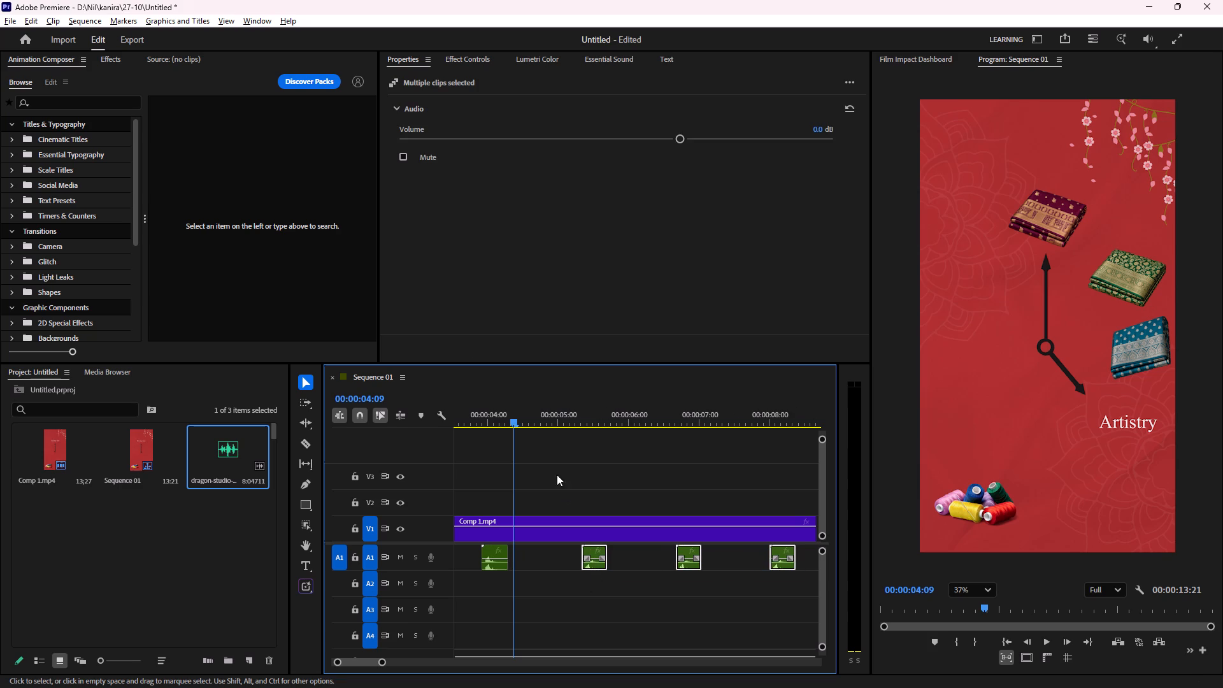
pyautogui.moveTo(527, 418); pyautogui.dragTo(583, 434)
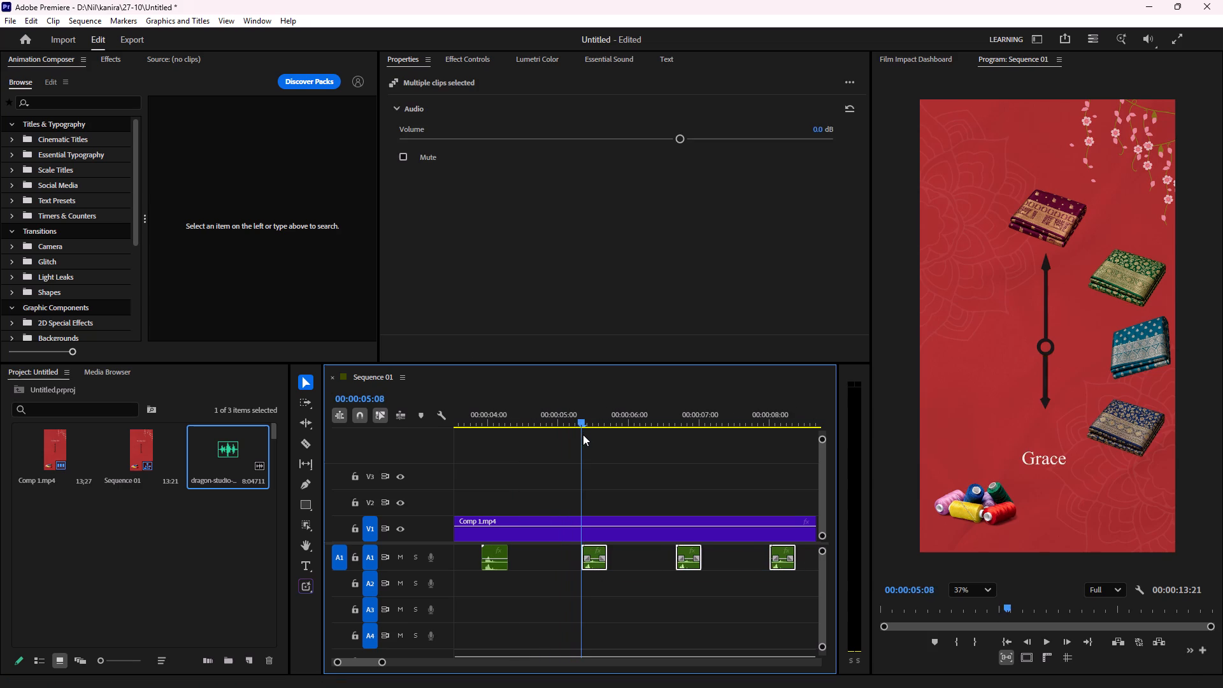
pyautogui.moveTo(583, 434); pyautogui.dragTo(578, 434)
pyautogui.keyDown('alt'); pyautogui.scroll(5, 548, 515); pyautogui.keyUp('alt')
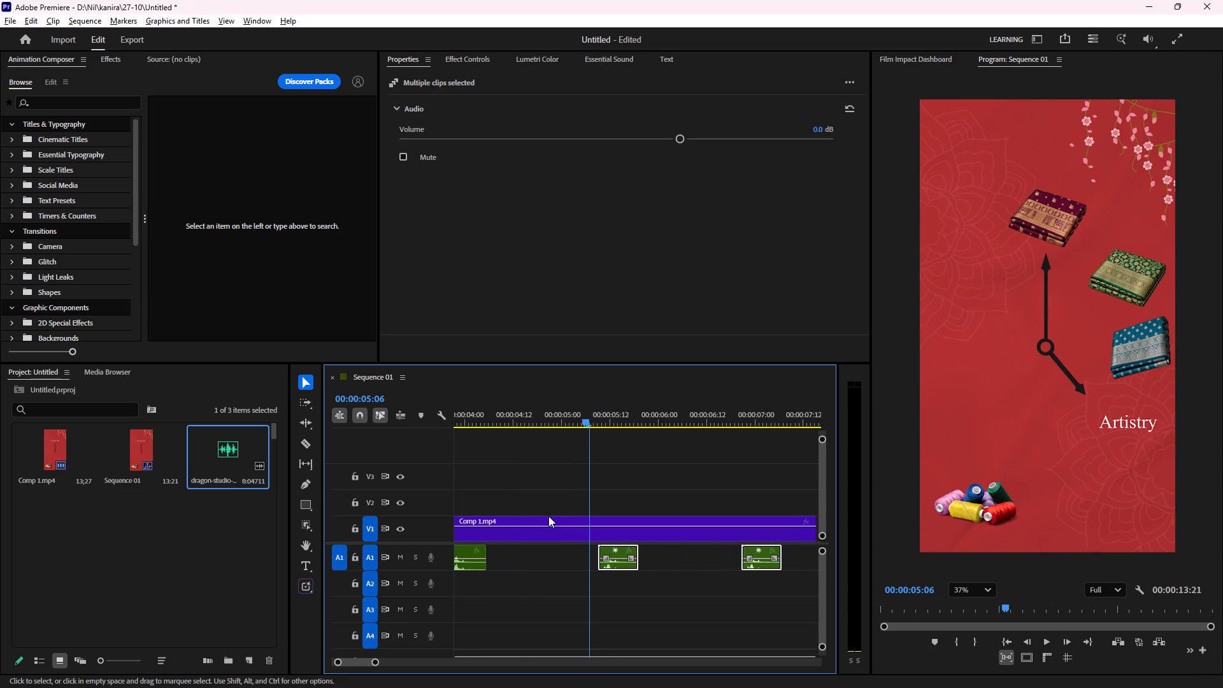
pyautogui.keyDown('alt'); pyautogui.scroll(2, 548, 516); pyautogui.keyUp('alt')
pyautogui.moveTo(607, 418); pyautogui.dragTo(613, 419)
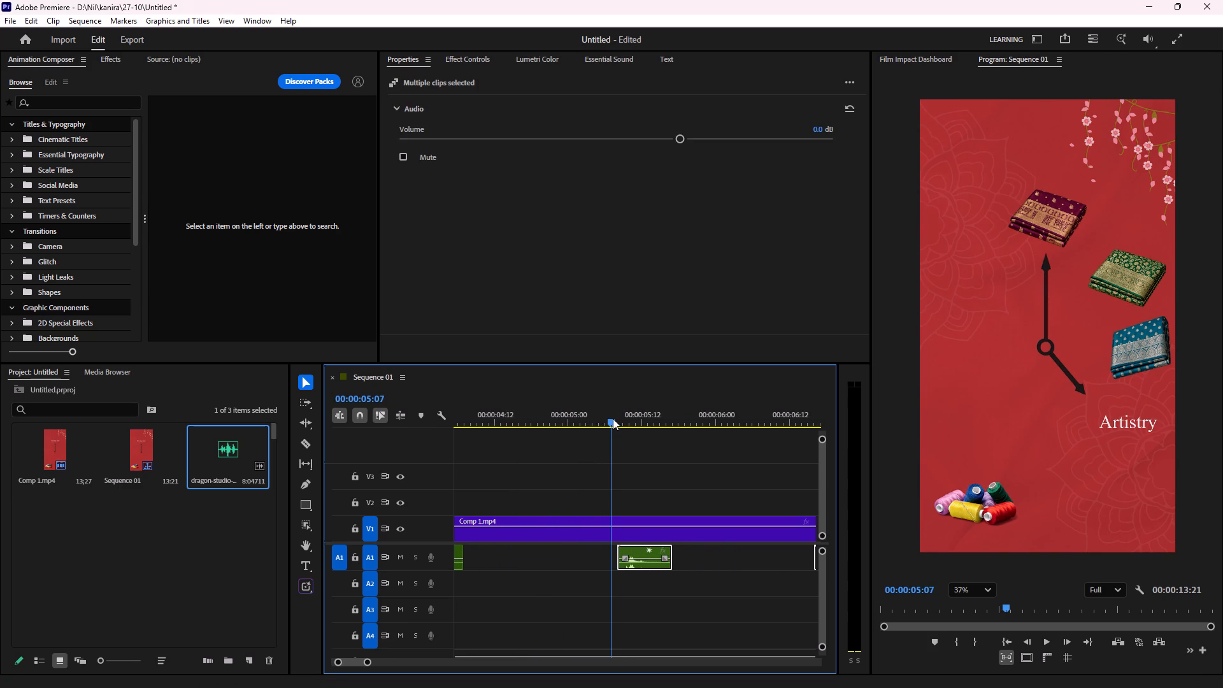
pyautogui.moveTo(613, 419); pyautogui.dragTo(618, 421)
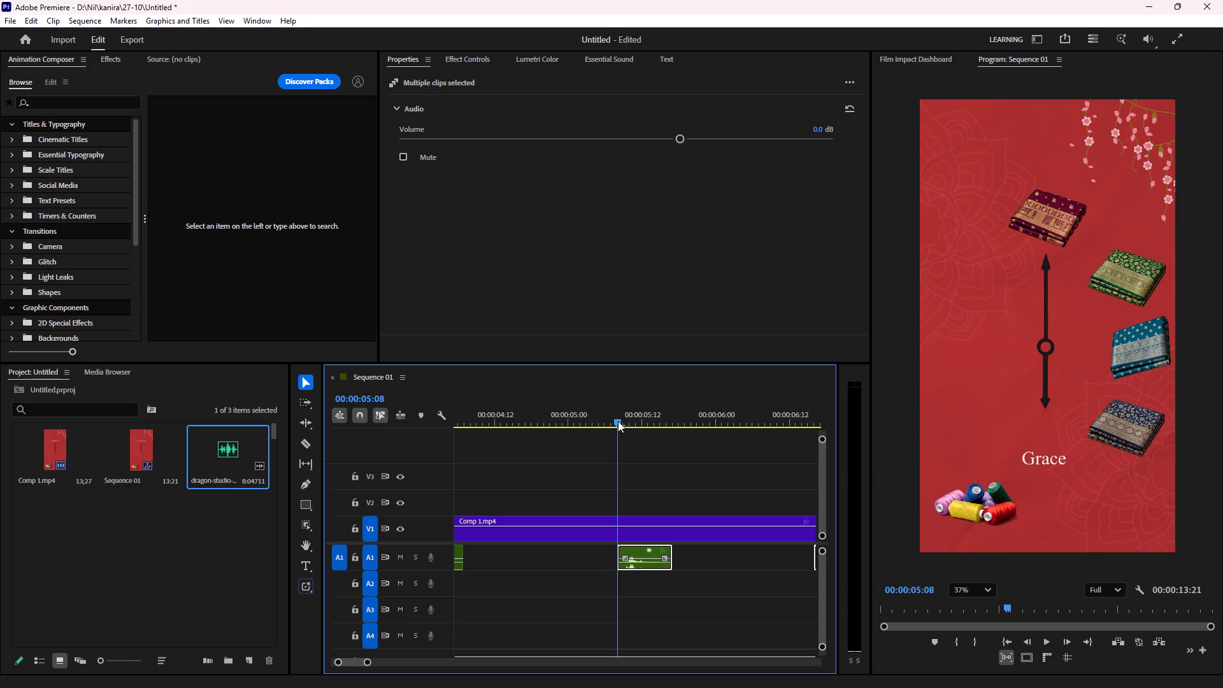
pyautogui.moveTo(618, 421); pyautogui.dragTo(617, 421)
pyautogui.keyDown('alt'); pyautogui.scroll(3, 616, 424); pyautogui.keyUp('alt')
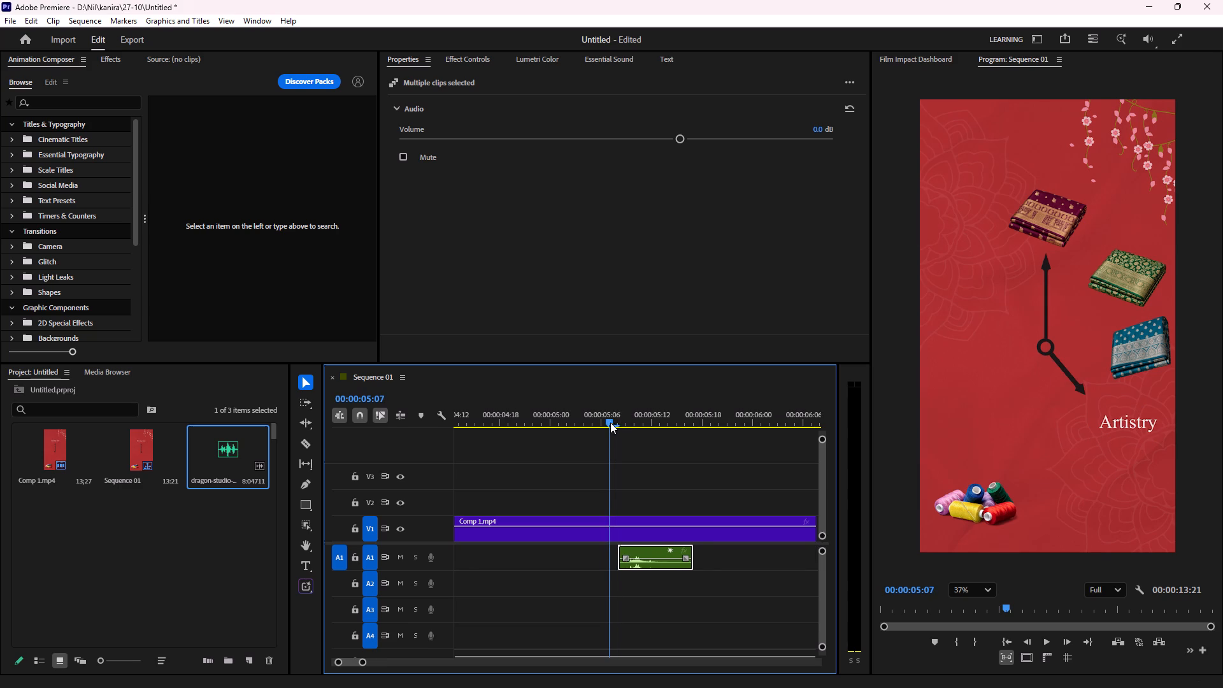
pyautogui.moveTo(610, 421); pyautogui.dragTo(616, 421)
pyautogui.moveTo(646, 563); pyautogui.dragTo(633, 565)
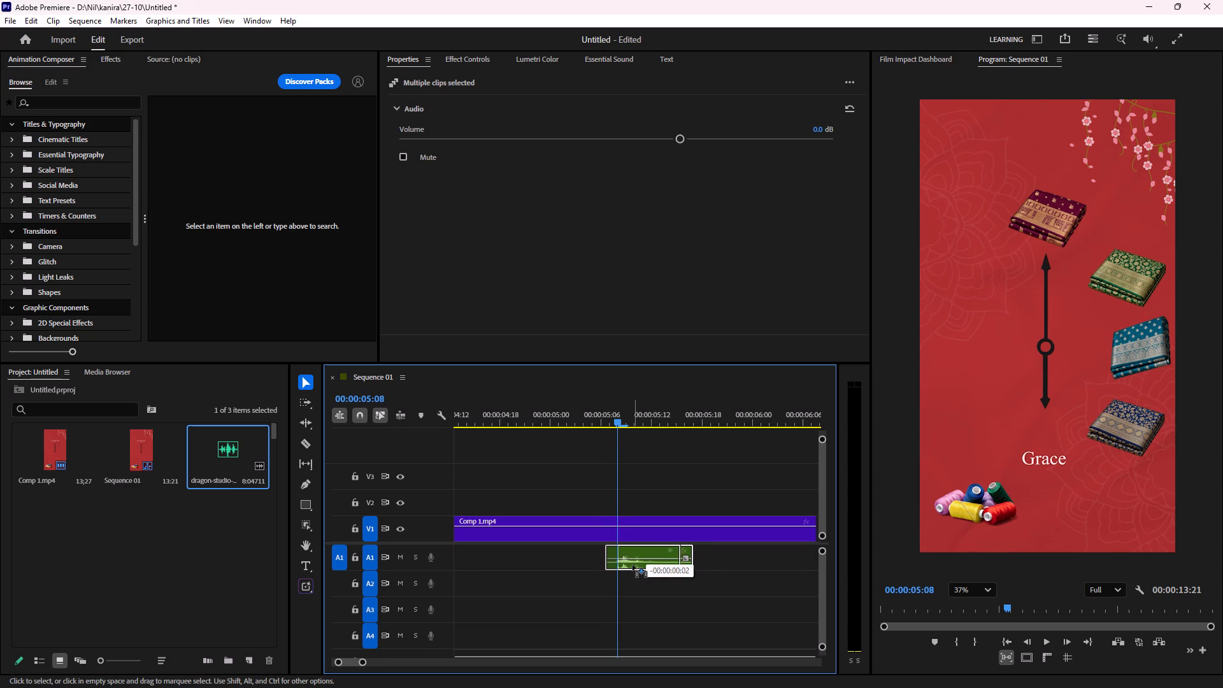
pyautogui.moveTo(633, 565); pyautogui.dragTo(626, 563)
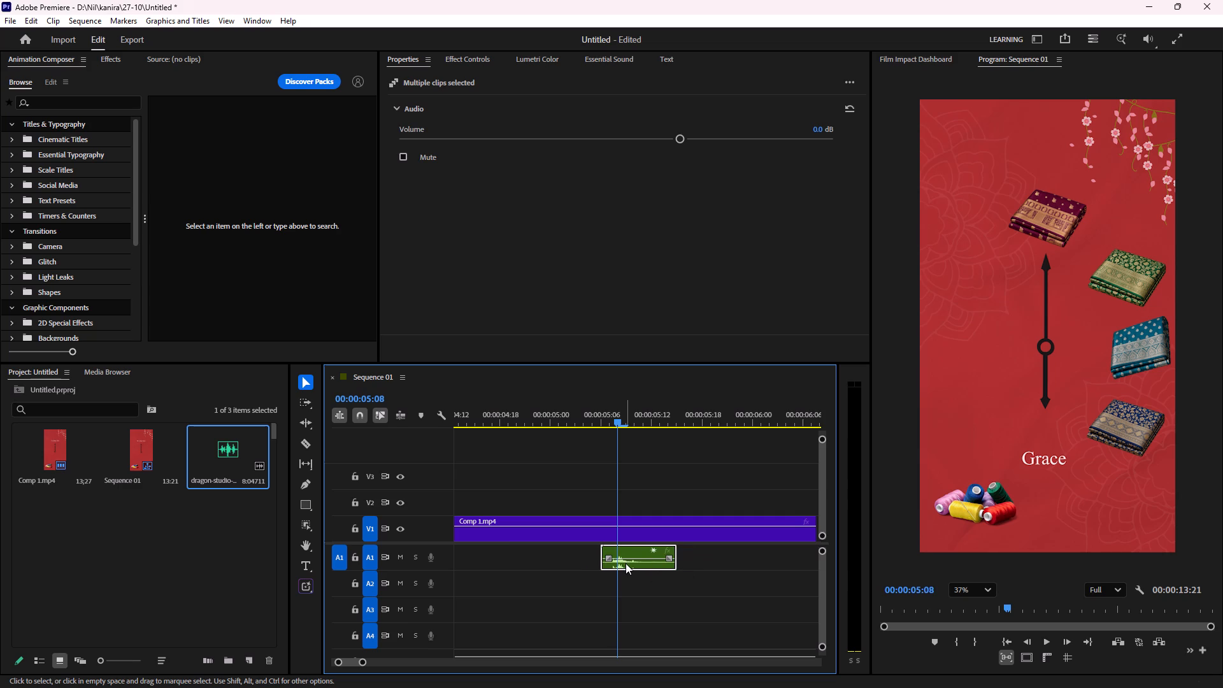
# Play back the three moved ticks to check them against the hand's jumps to Grace, Elegance and Beauty.
pyautogui.press('space')
pyautogui.press('space')
pyautogui.keyDown('alt'); pyautogui.scroll(-3, 608, 530); pyautogui.keyUp('alt')
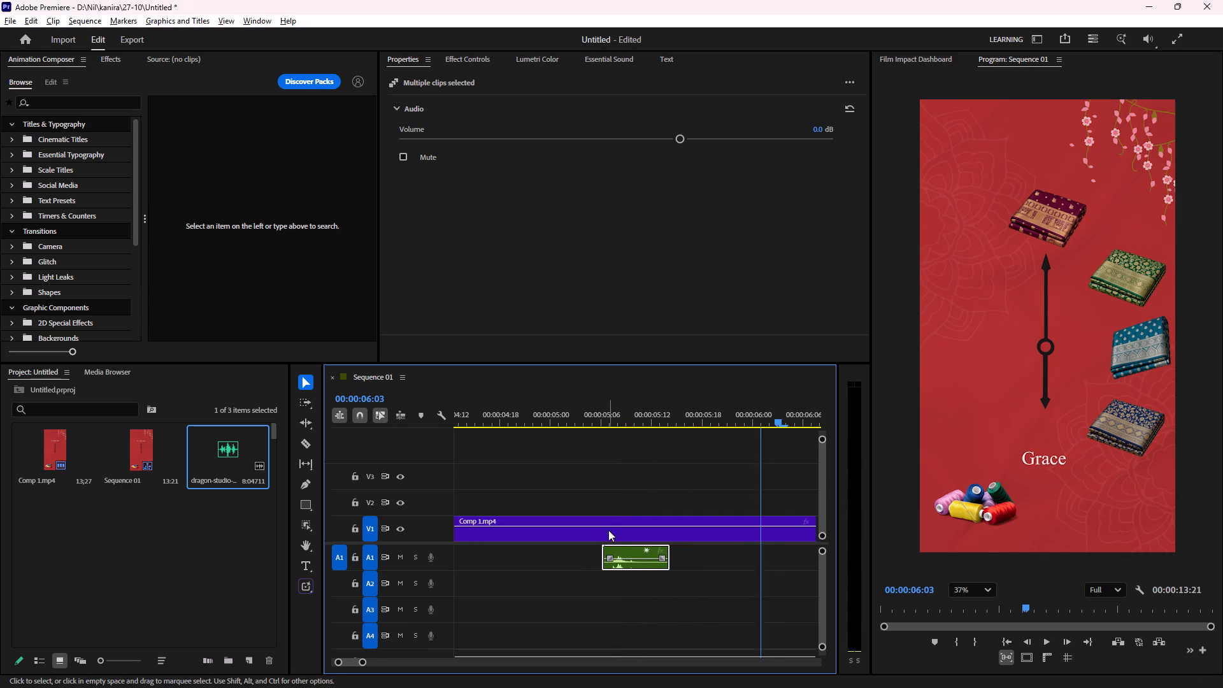
pyautogui.keyDown('alt'); pyautogui.scroll(-4, 608, 530); pyautogui.keyUp('alt')
pyautogui.click(597, 425)
pyautogui.press('space')
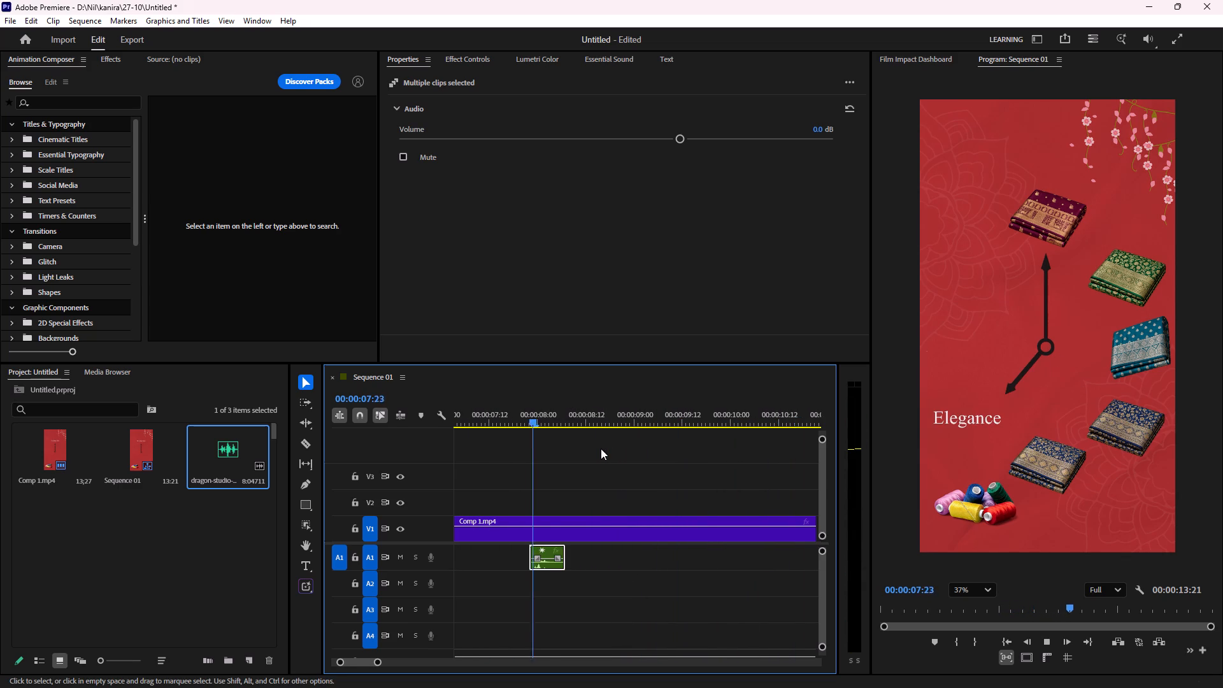
pyautogui.press('space')
# Duplicate the Elegance and Beauty tick clips together further along A1, with the first copy starting at 00:00:09:09.
pyautogui.scroll(-2, 598, 555)
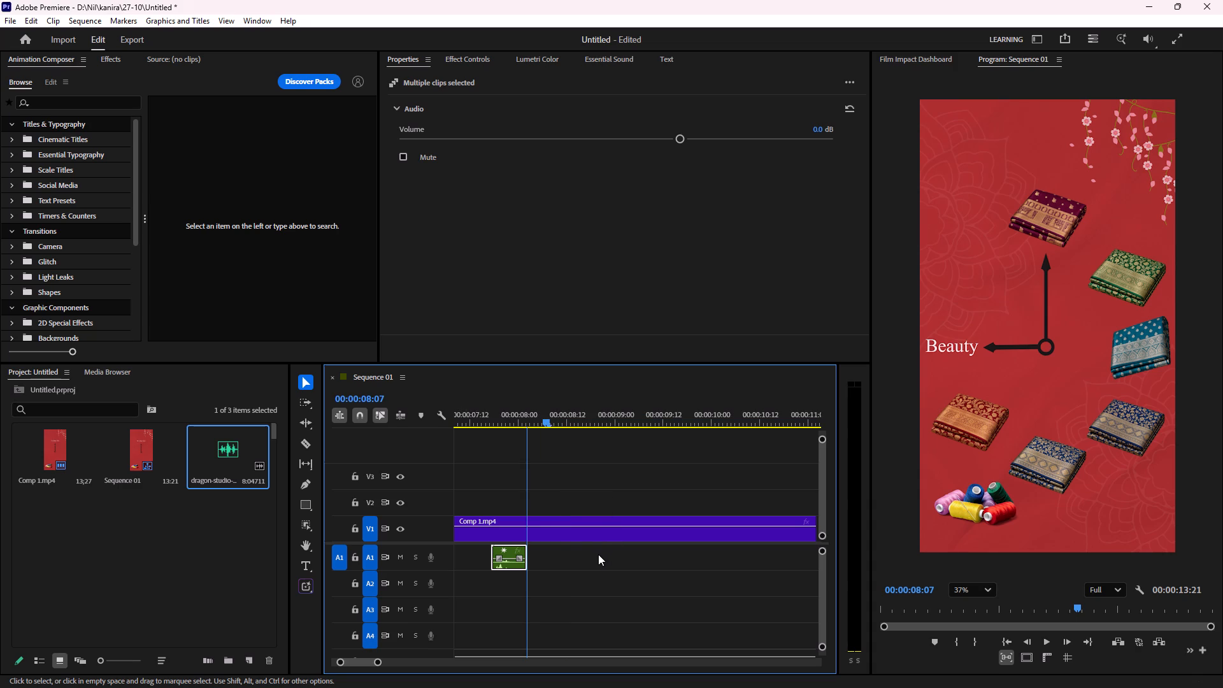
pyautogui.scroll(7, 598, 554)
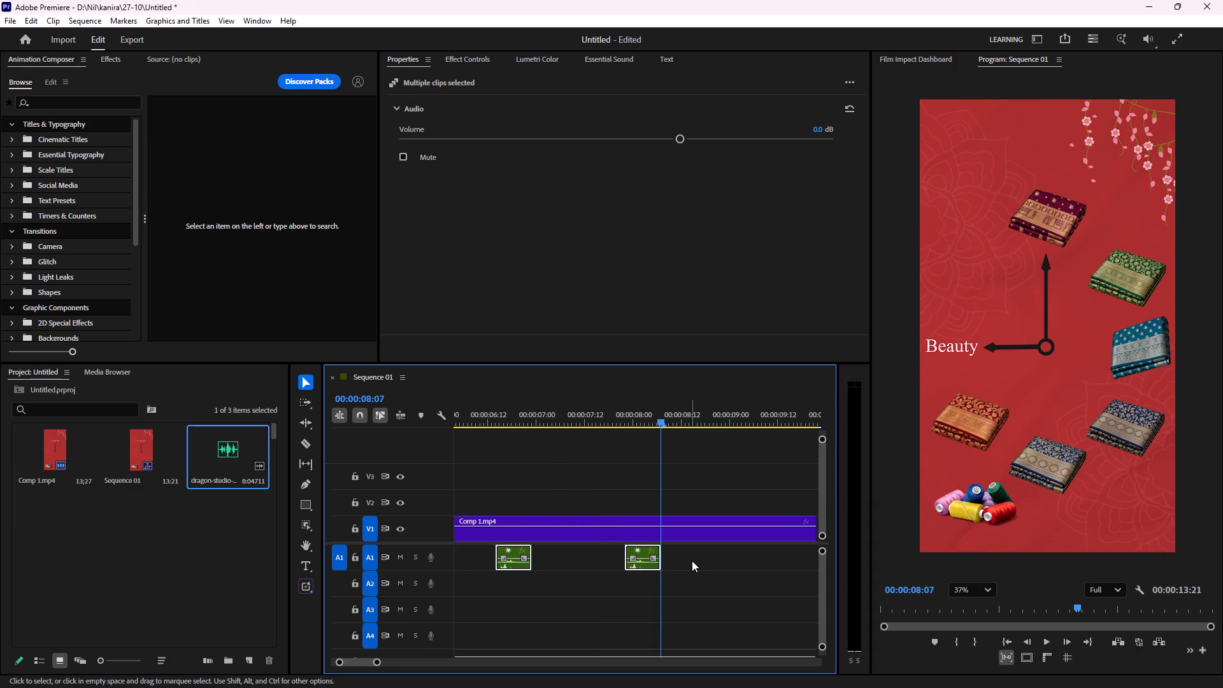
pyautogui.click(692, 561)
pyautogui.moveTo(707, 561); pyautogui.dragTo(489, 571)
pyautogui.scroll(-2, 492, 571)
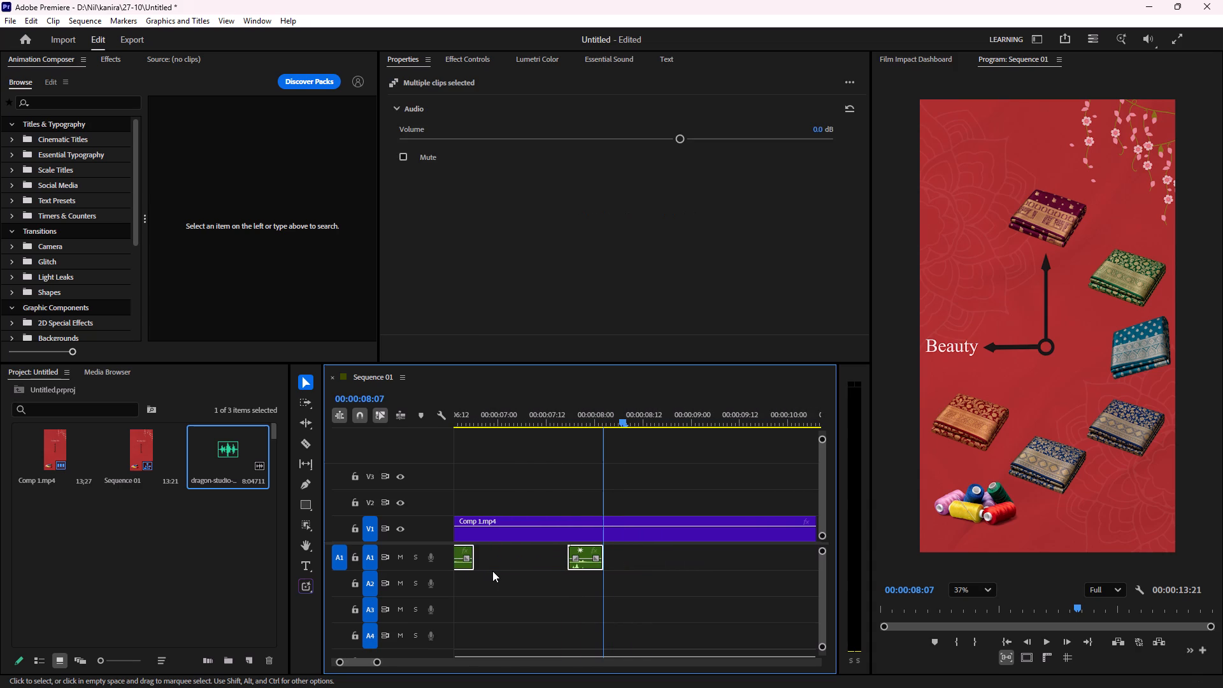
pyautogui.scroll(-1, 492, 571)
pyautogui.keyDown('alt'); pyautogui.moveTo(465, 564); pyautogui.dragTo(680, 563); pyautogui.keyUp('alt')
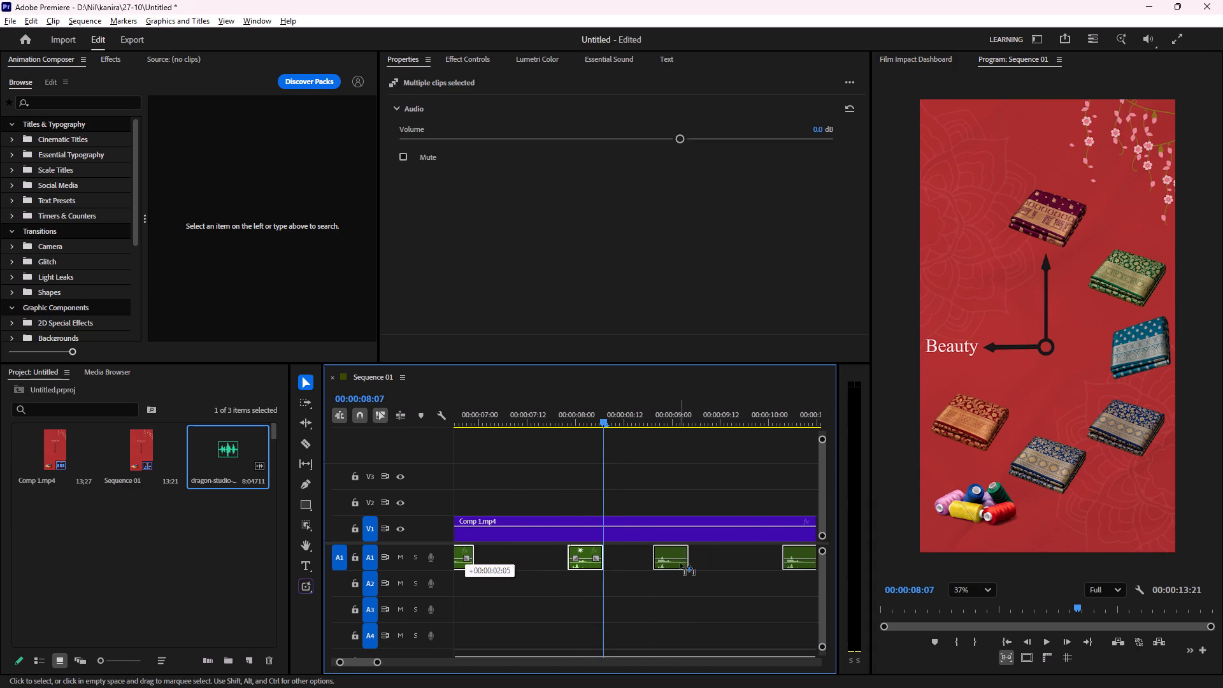
pyautogui.keyDown('alt'); pyautogui.moveTo(680, 563); pyautogui.dragTo(738, 562); pyautogui.keyUp('alt')
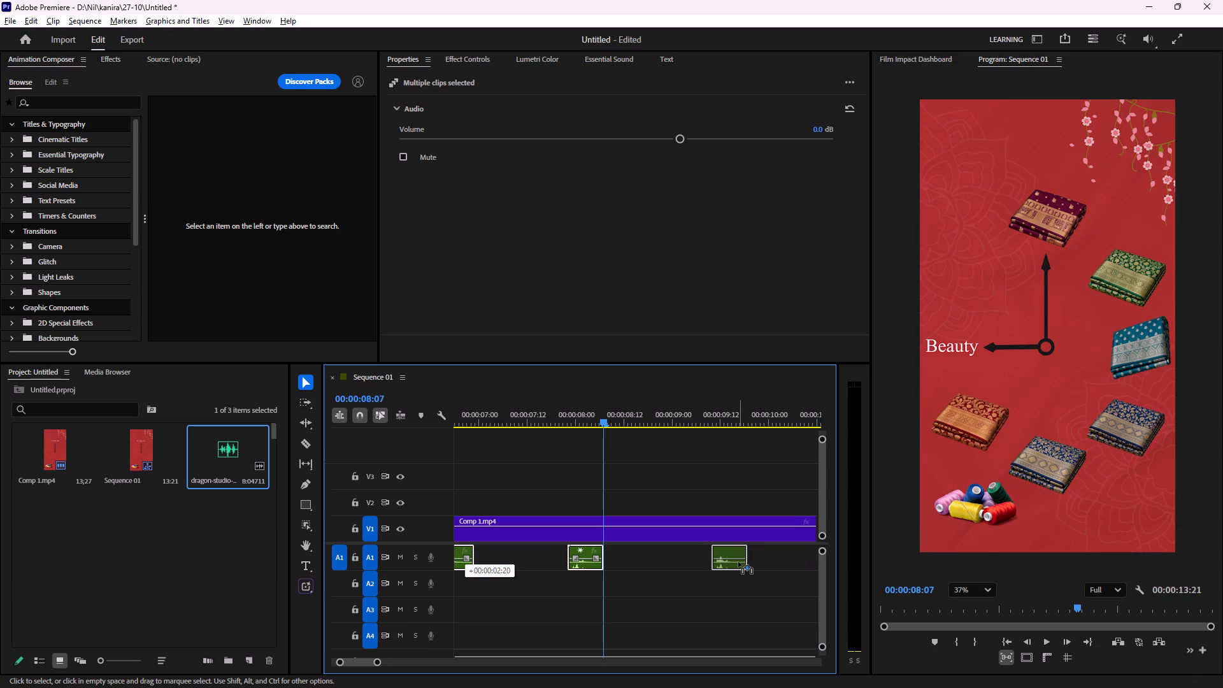
pyautogui.keyDown('alt'); pyautogui.moveTo(738, 562); pyautogui.dragTo(735, 563); pyautogui.keyUp('alt')
# Move the two copied tick clips together so the first starts at 00:00:09:06, aligning its peak with the jump to Luxury at 00:00:09:08.
pyautogui.scroll(-7, 689, 558)
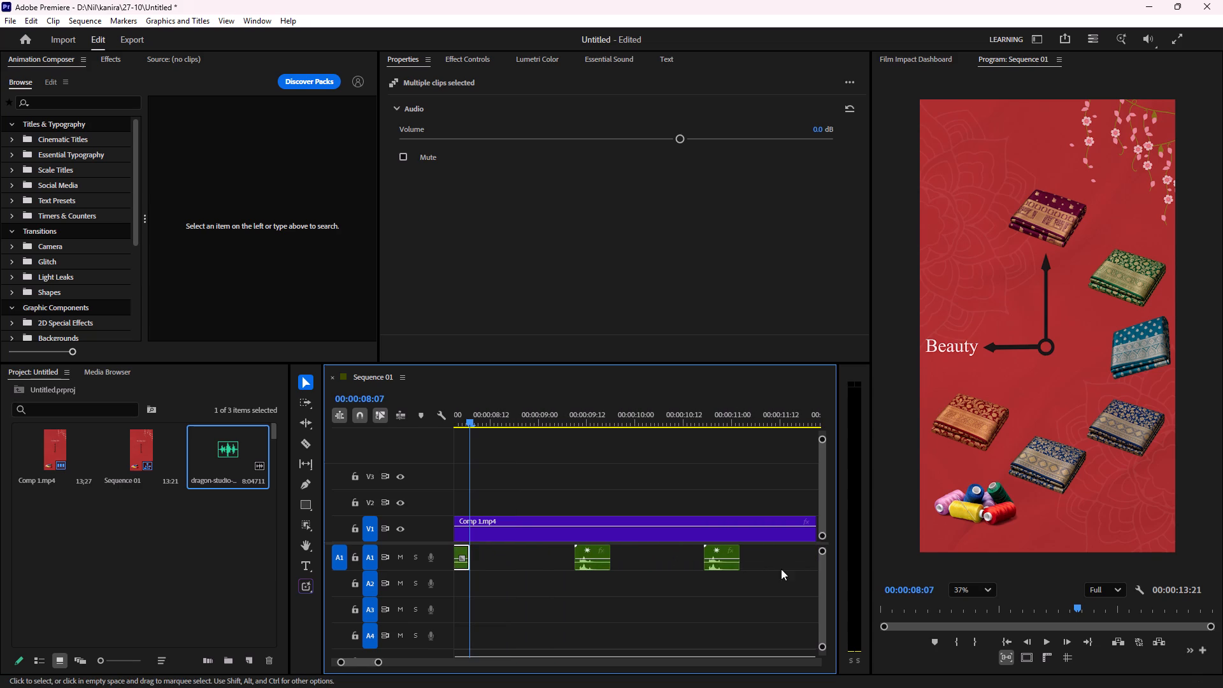
pyautogui.moveTo(766, 566); pyautogui.dragTo(538, 571)
pyautogui.moveTo(522, 423); pyautogui.dragTo(545, 426)
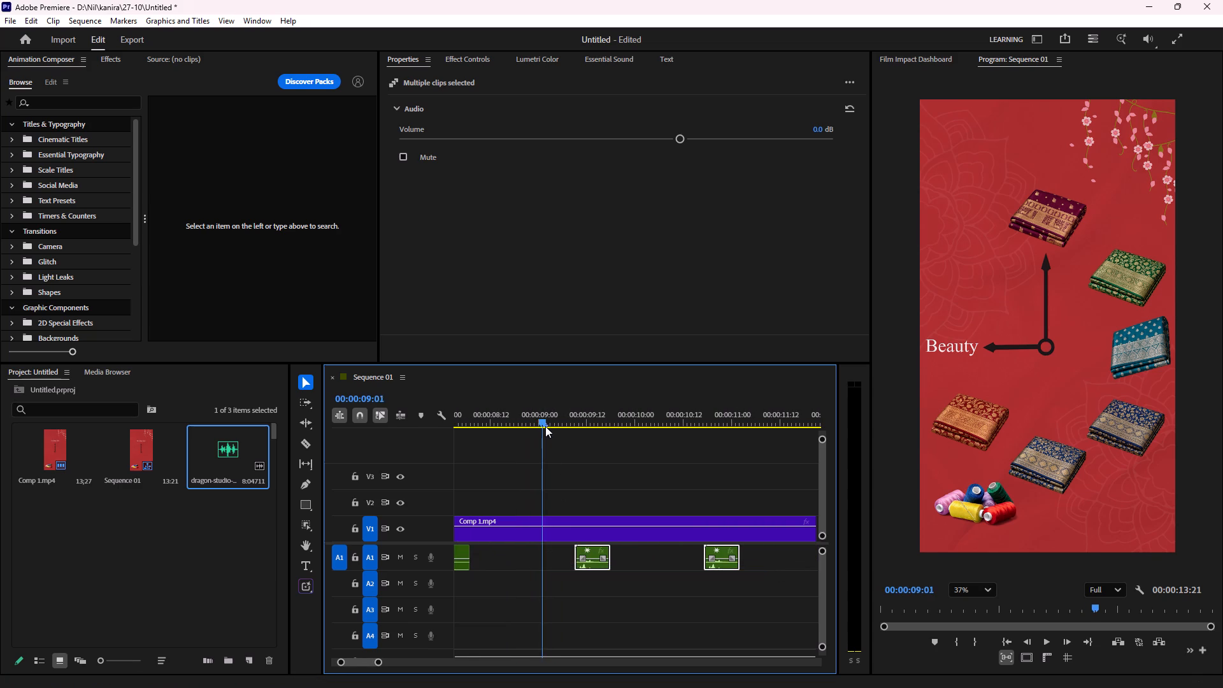
pyautogui.moveTo(545, 426); pyautogui.dragTo(567, 428)
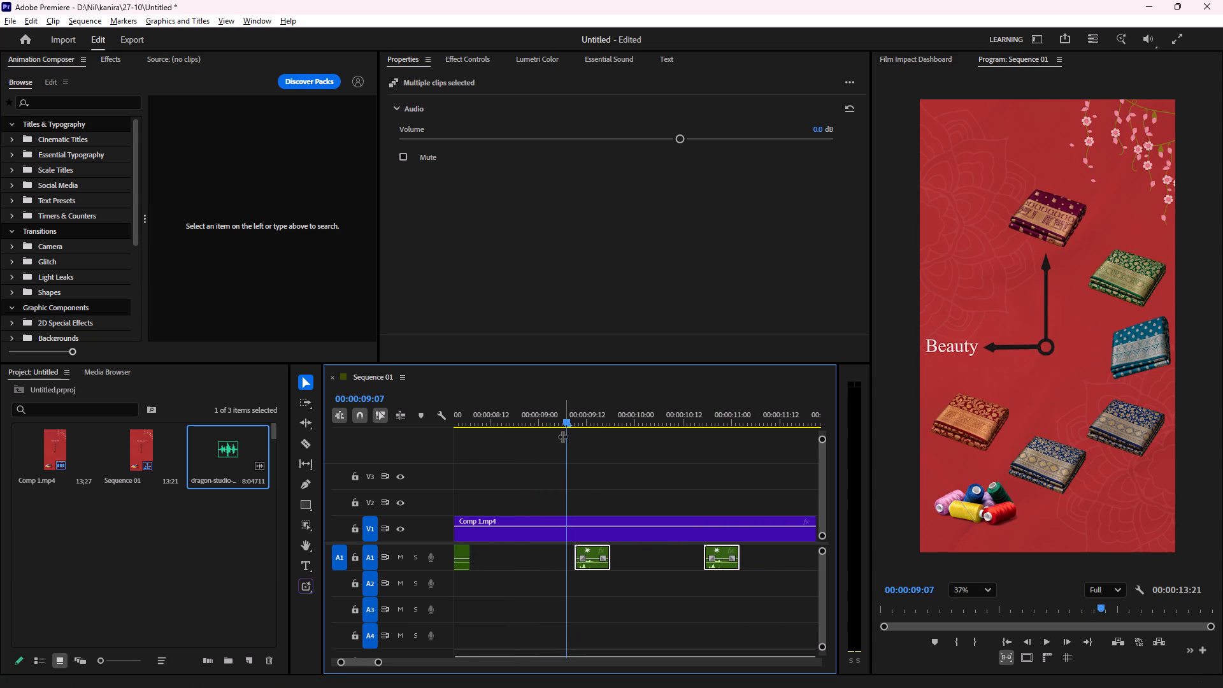
pyautogui.keyDown('alt'); pyautogui.scroll(12, 565, 501); pyautogui.keyUp('alt')
pyautogui.keyDown('alt'); pyautogui.scroll(2, 578, 431); pyautogui.keyUp('alt')
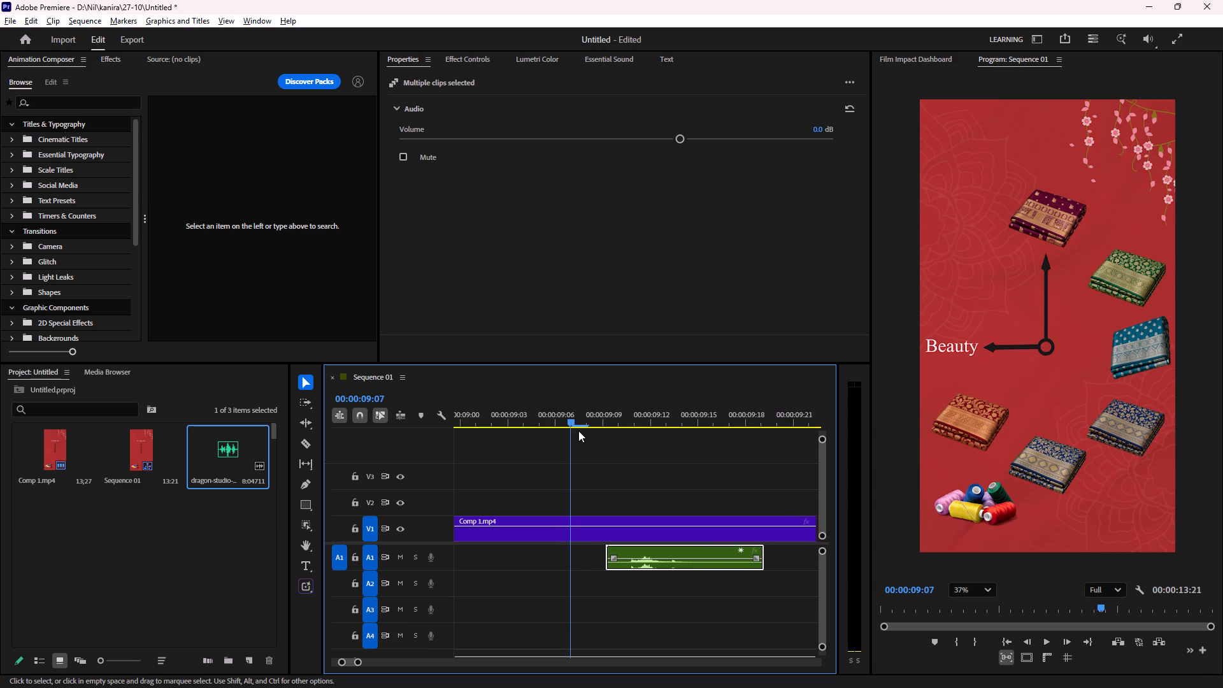
pyautogui.moveTo(573, 419); pyautogui.dragTo(575, 422)
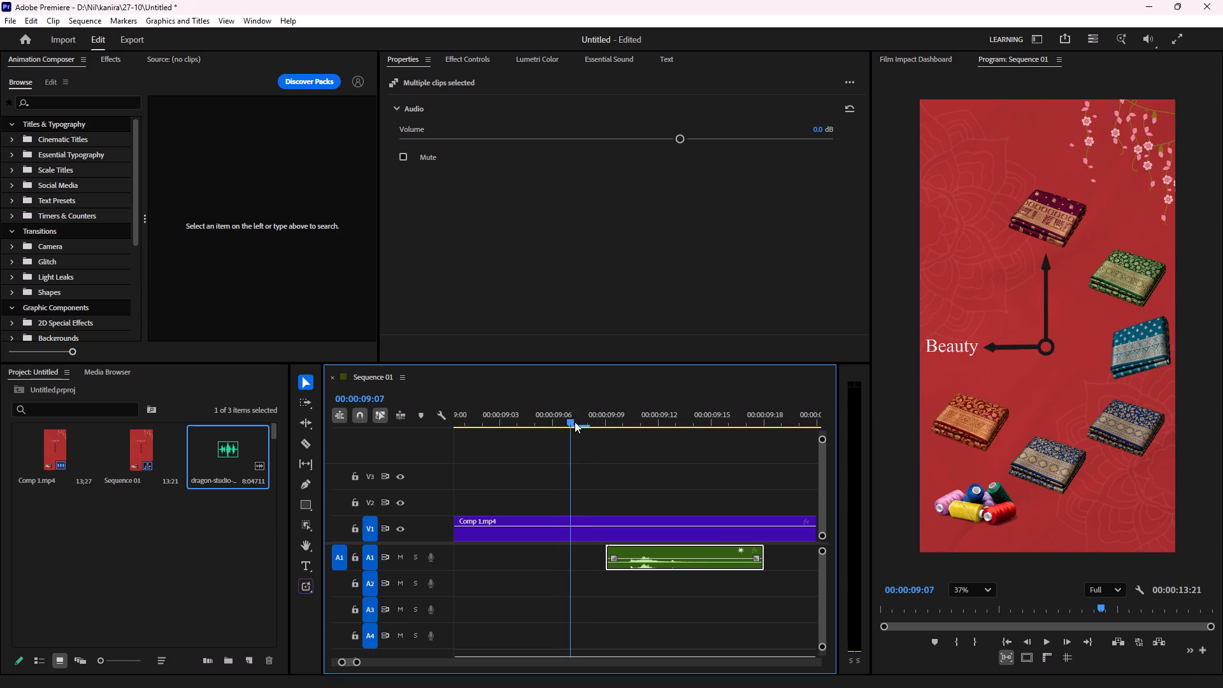
pyautogui.moveTo(575, 422); pyautogui.dragTo(583, 423)
pyautogui.moveTo(655, 566); pyautogui.dragTo(635, 566)
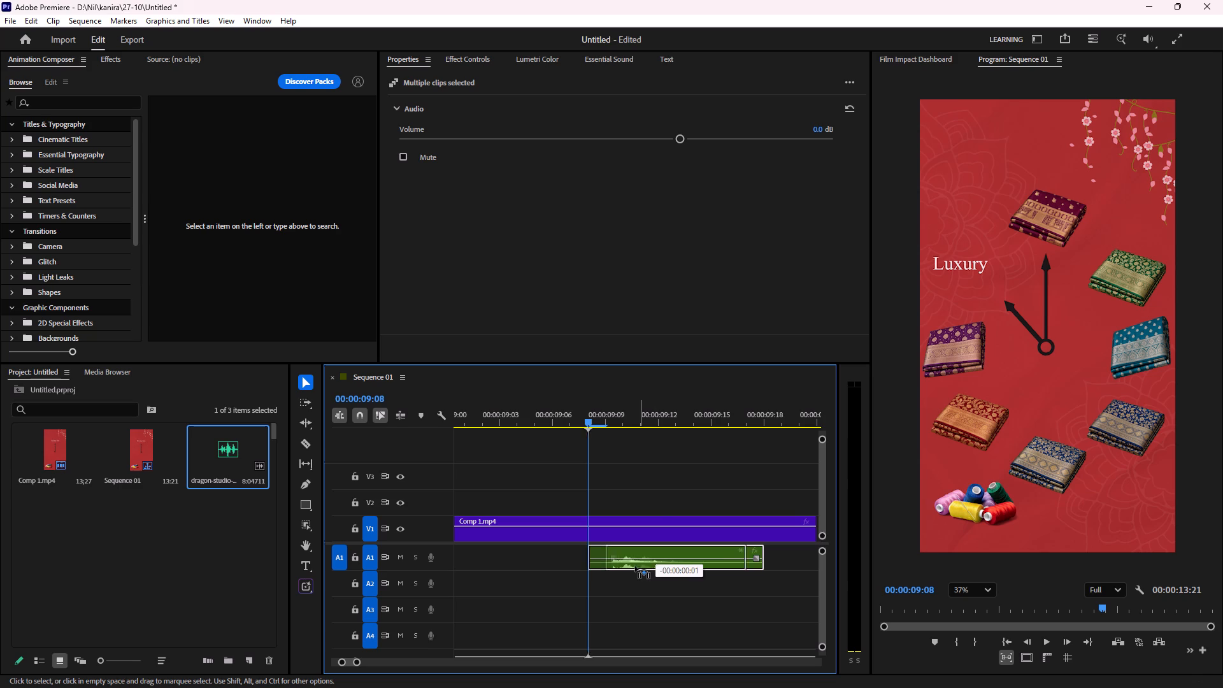
pyautogui.moveTo(635, 566); pyautogui.dragTo(597, 566)
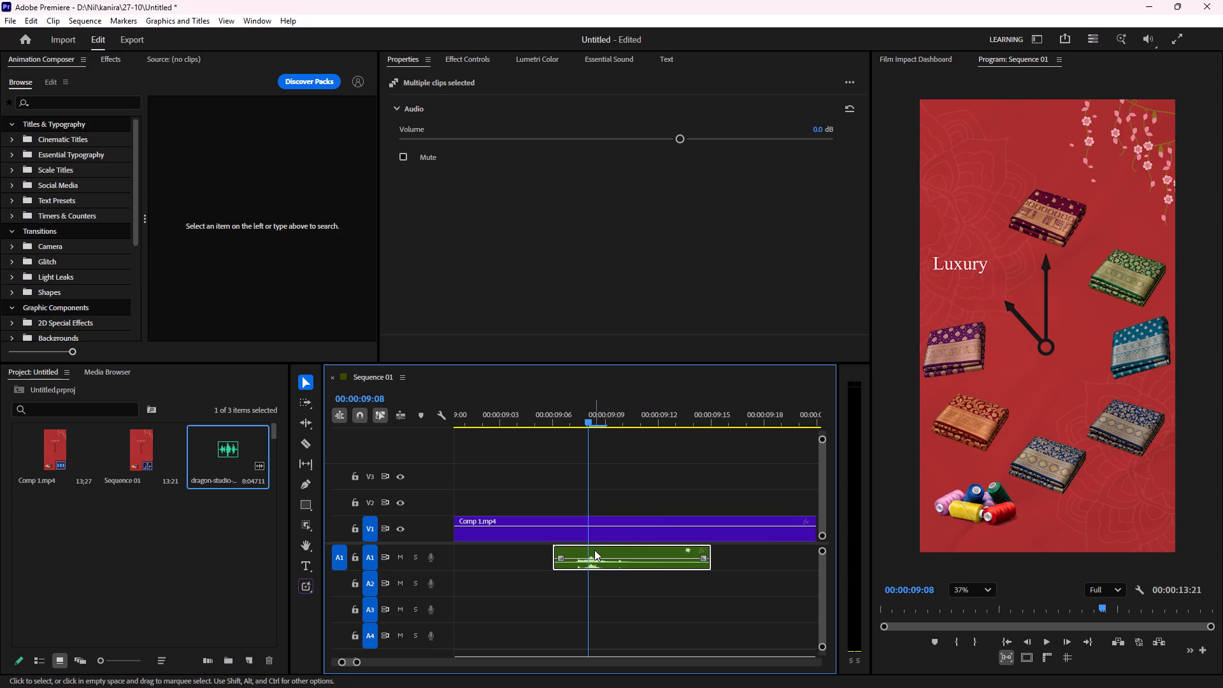
# Play back the Luxury tick and the last tick to check them against the clock hand's jumps.
pyautogui.press('space')
pyautogui.press('space')
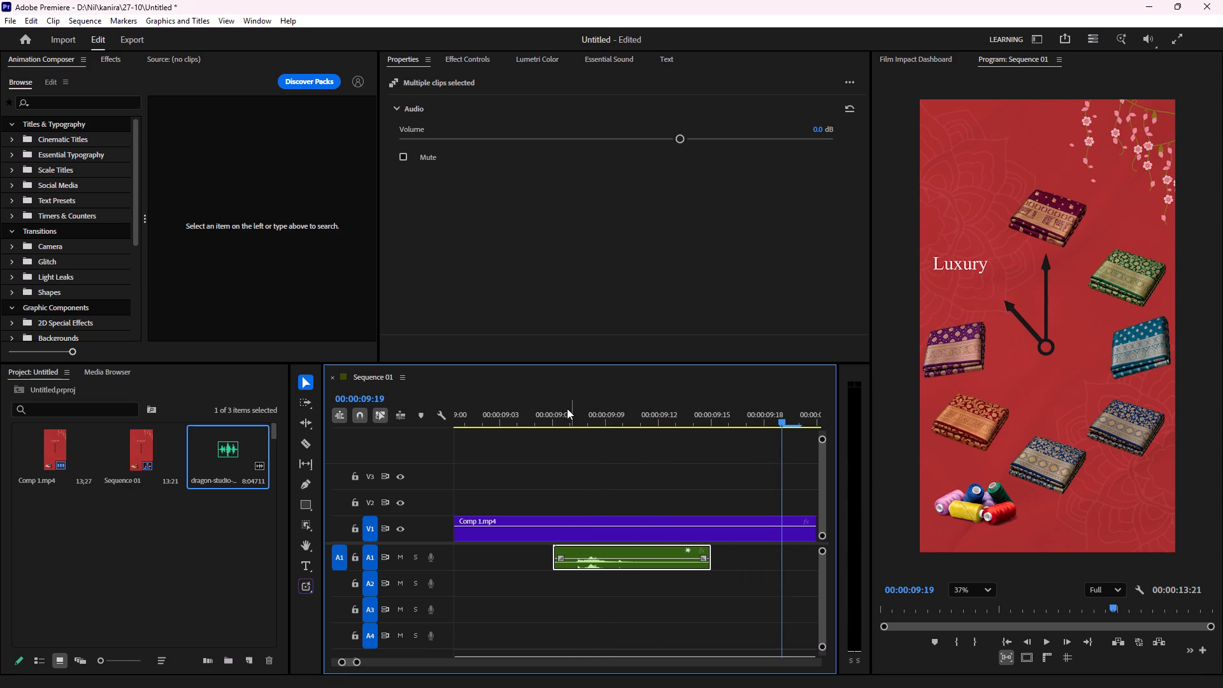
pyautogui.moveTo(567, 408); pyautogui.dragTo(530, 415)
pyautogui.press('space')
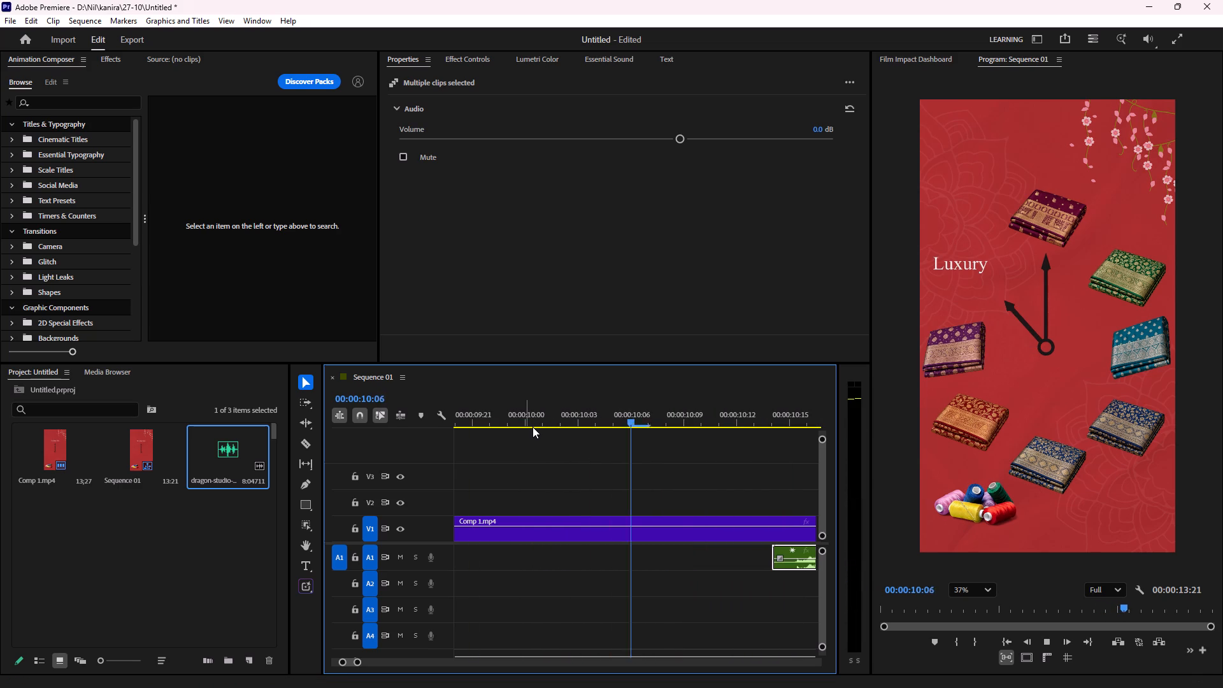
pyautogui.press('space')
pyautogui.keyDown('alt'); pyautogui.scroll(-18, 566, 506); pyautogui.keyUp('alt')
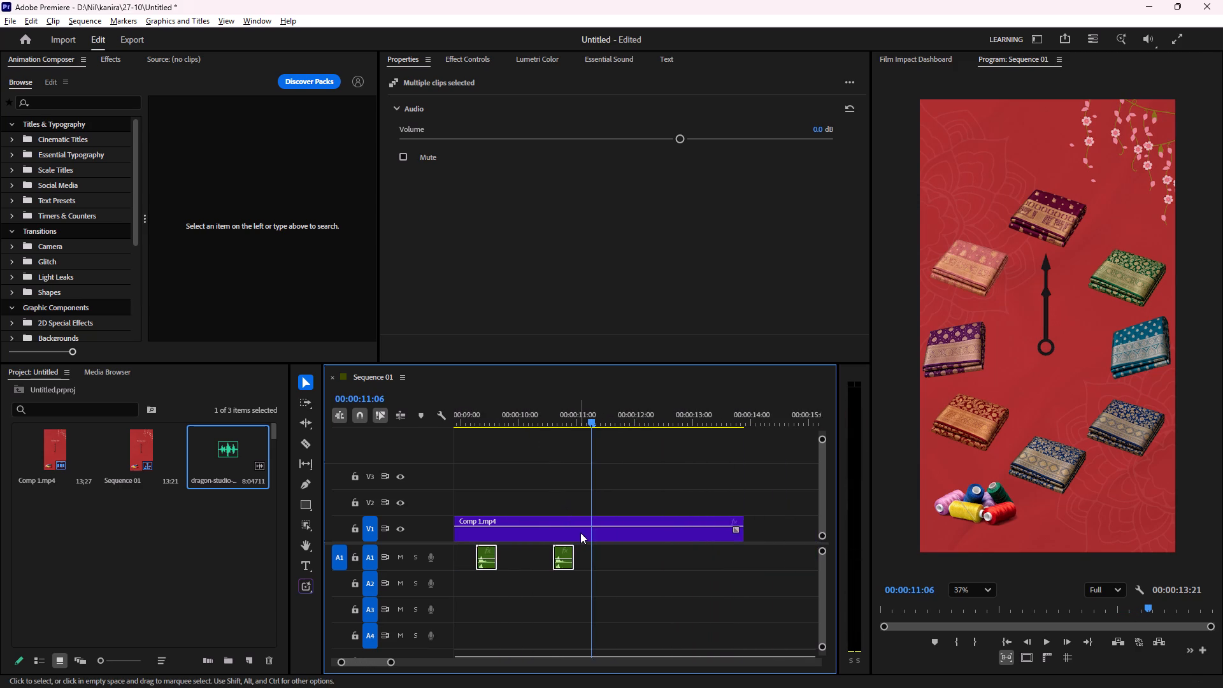
# Play back the sequence from 00:00:00:00 to check every tick on A1 against the clock hand's jumps.
pyautogui.keyDown('alt'); pyautogui.scroll(-5, 582, 533); pyautogui.keyUp('alt')
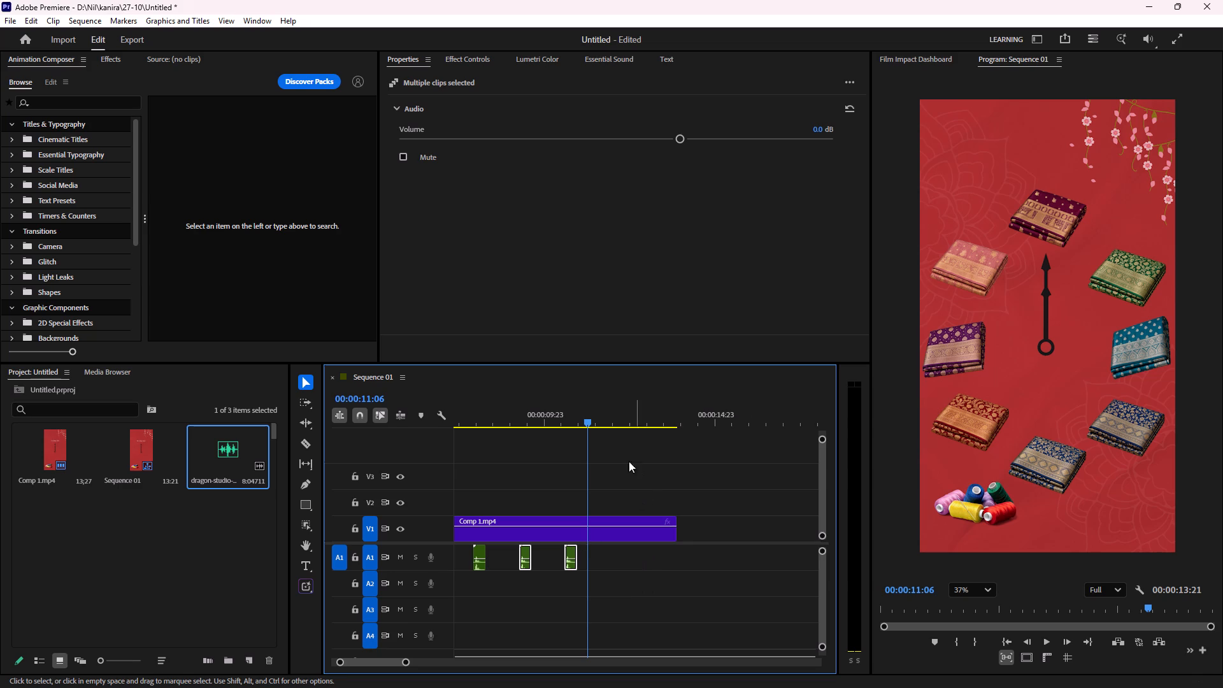
pyautogui.moveTo(599, 419); pyautogui.dragTo(340, 400)
pyautogui.click(496, 479)
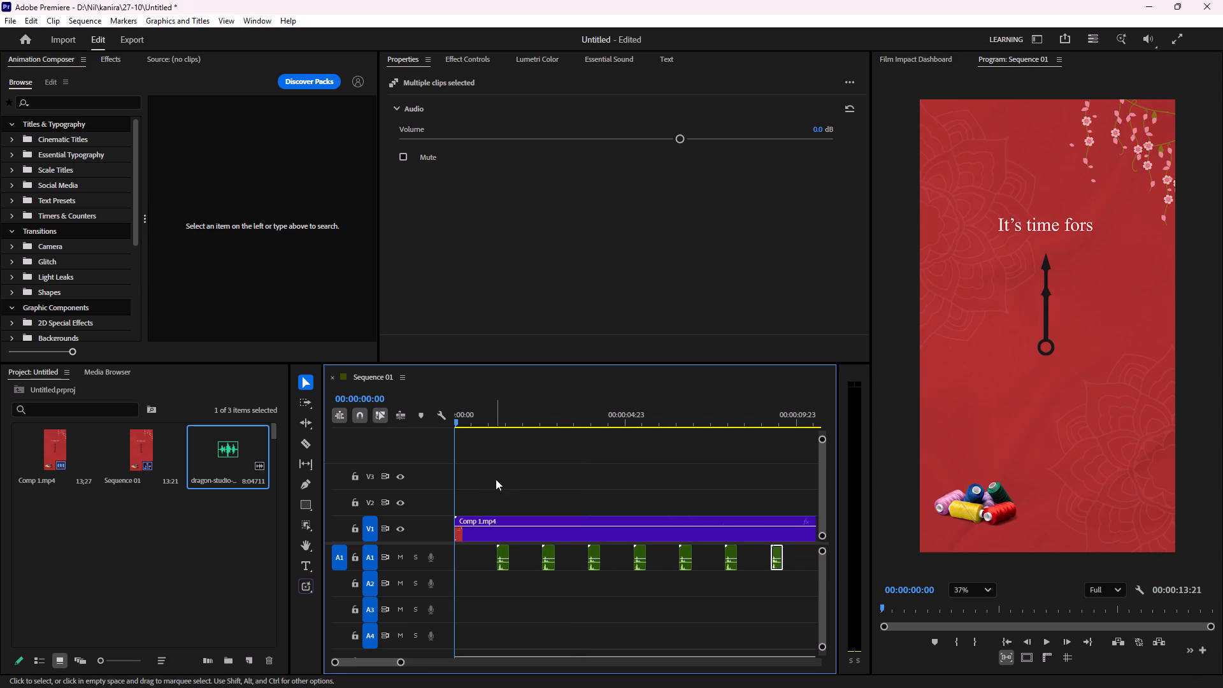
pyautogui.press('space')
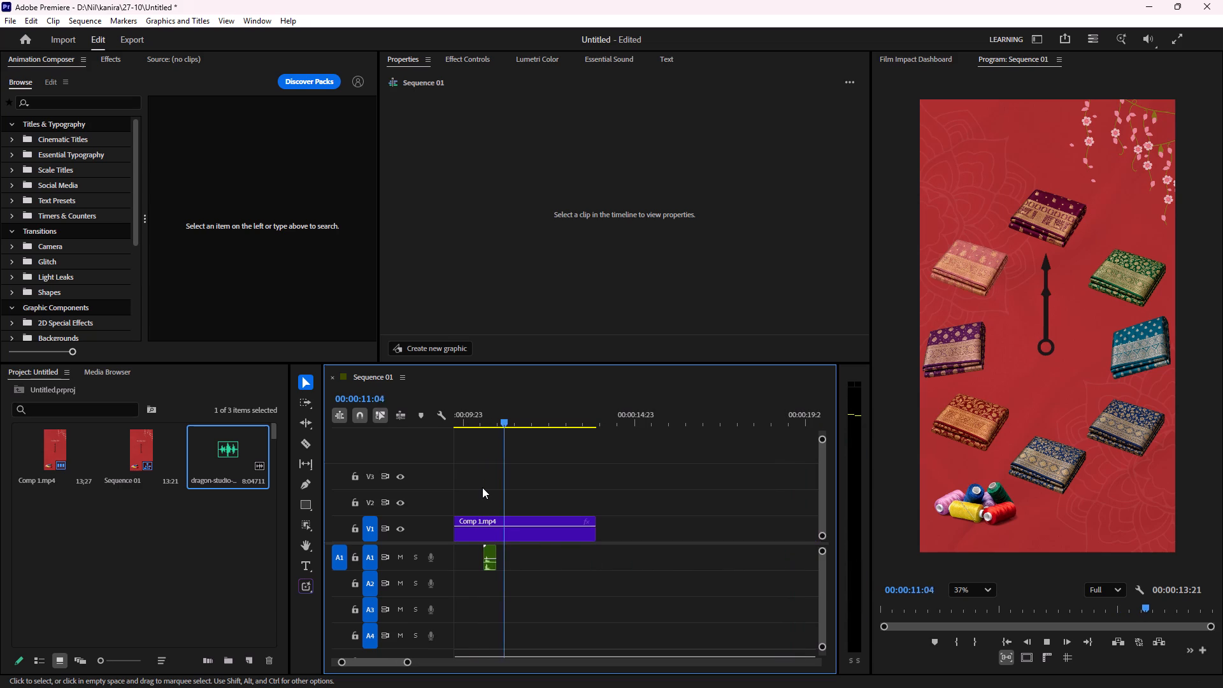
pyautogui.press('space')
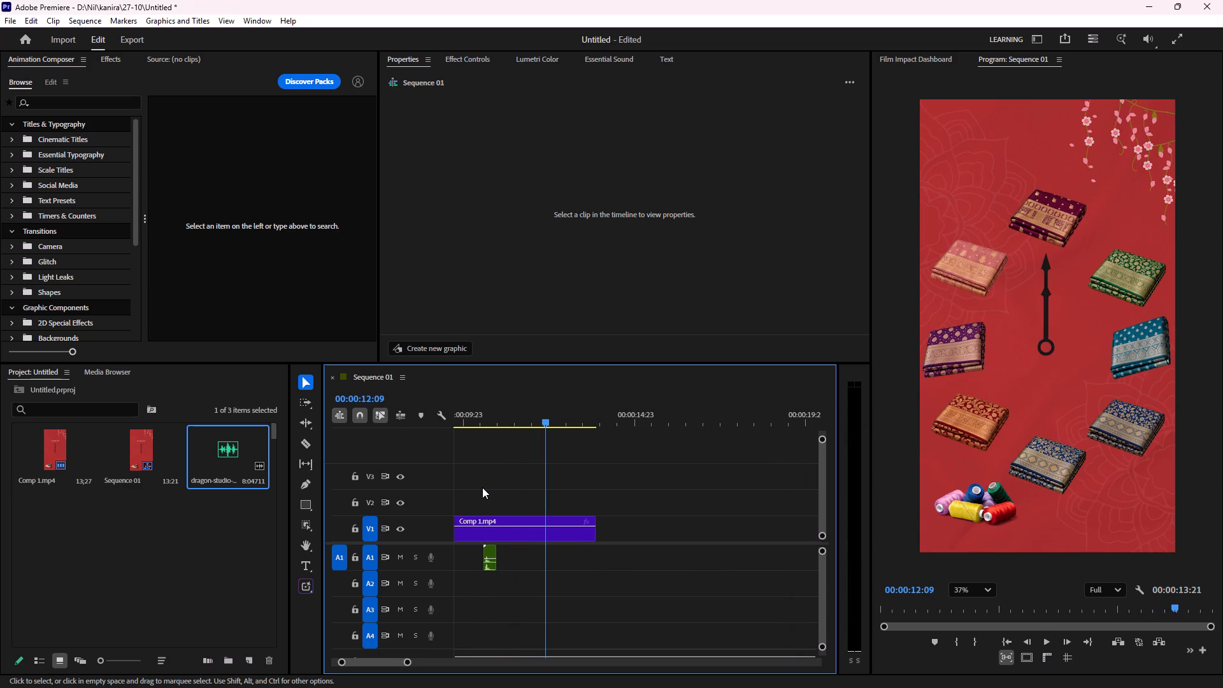
pyautogui.press('space')
pyautogui.press('space')
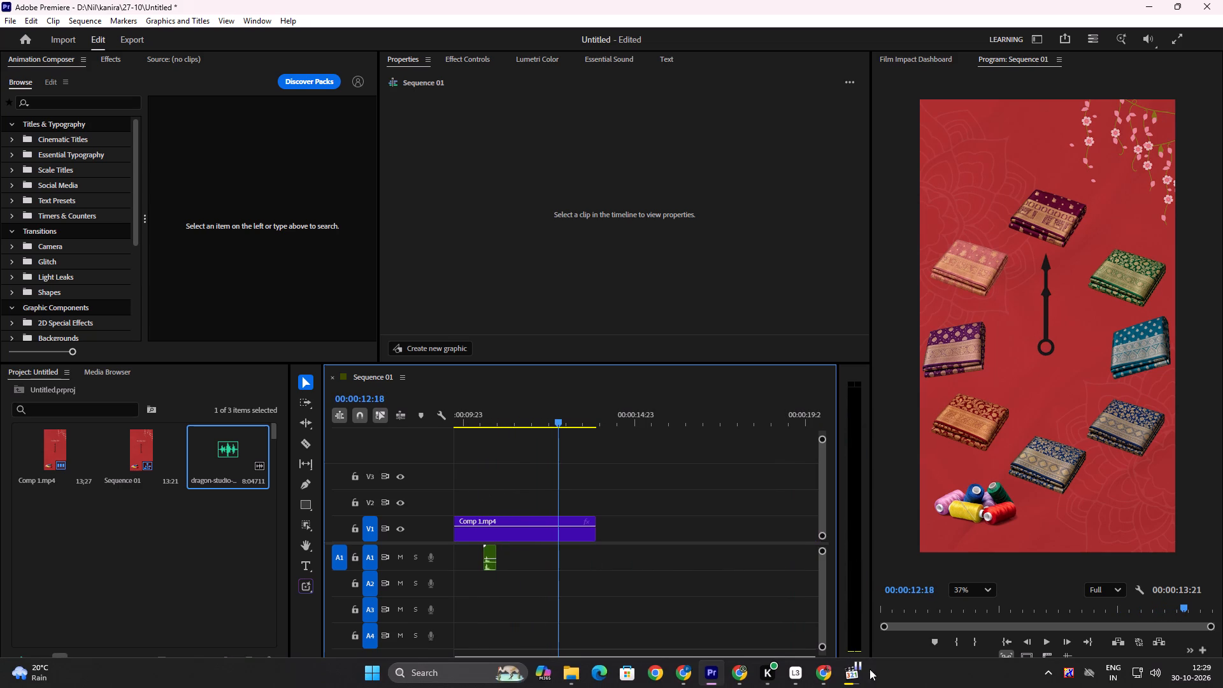
# Switch to the Luxmi Silks reference reel in MPC-HC and watch it from the start through its logo ending.
pyautogui.click(854, 671)
pyautogui.moveTo(608, 634); pyautogui.dragTo(452, 627)
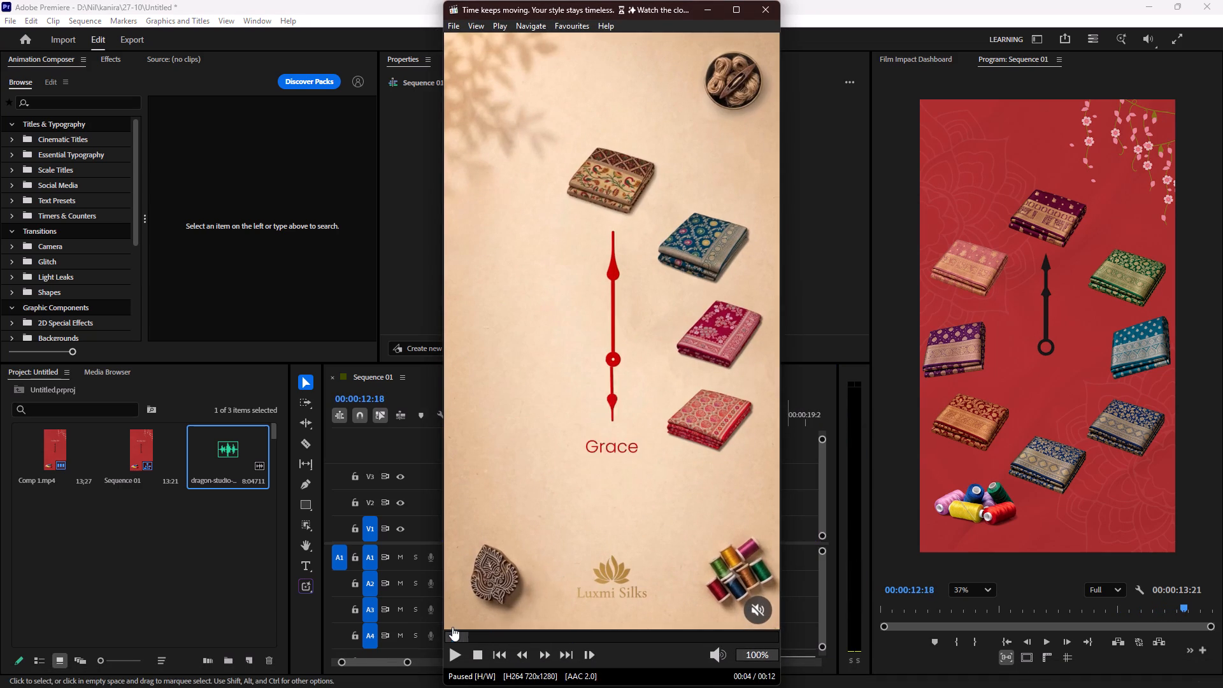
pyautogui.moveTo(452, 627); pyautogui.dragTo(450, 628)
pyautogui.click(455, 650)
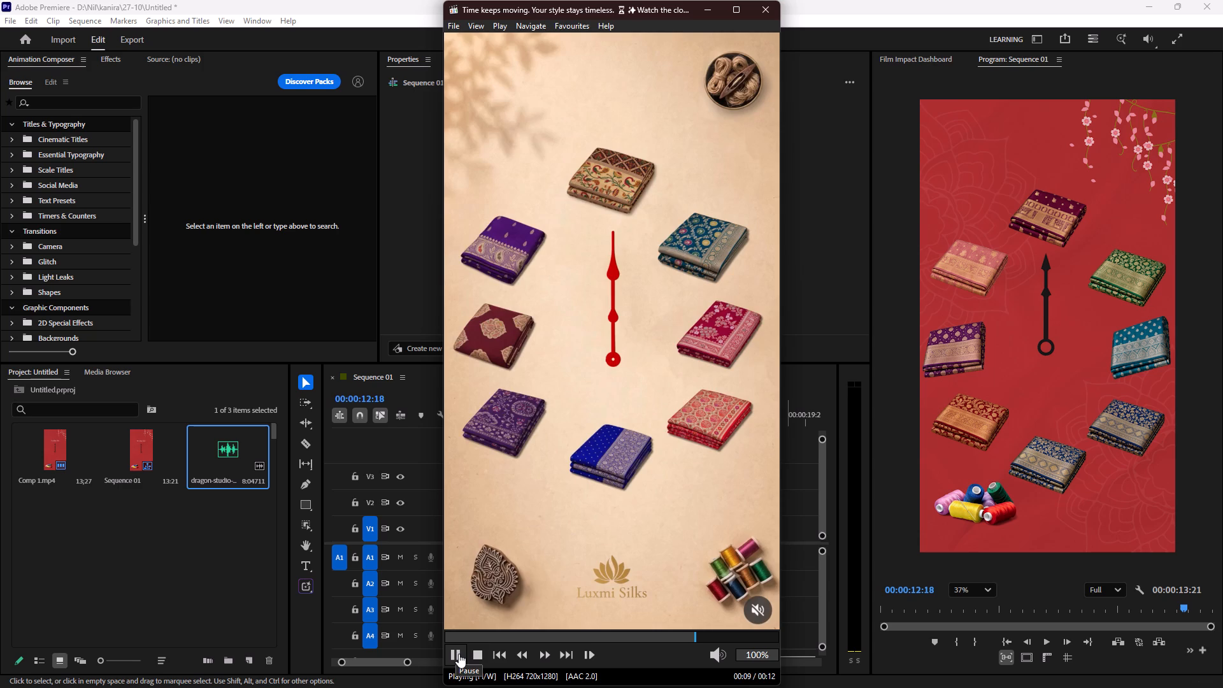
pyautogui.click(459, 654)
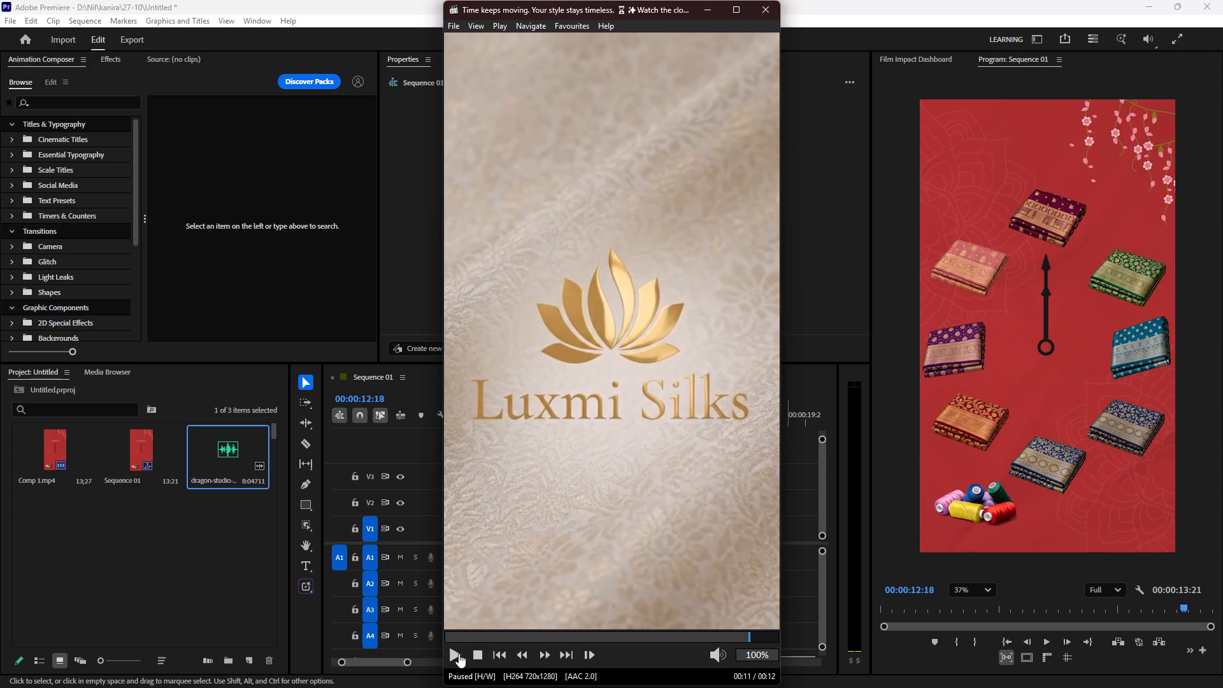
pyautogui.click(710, 12)
# Switch from Premiere to the Downloads folder in File Explorer.
pyautogui.click(1141, 0)
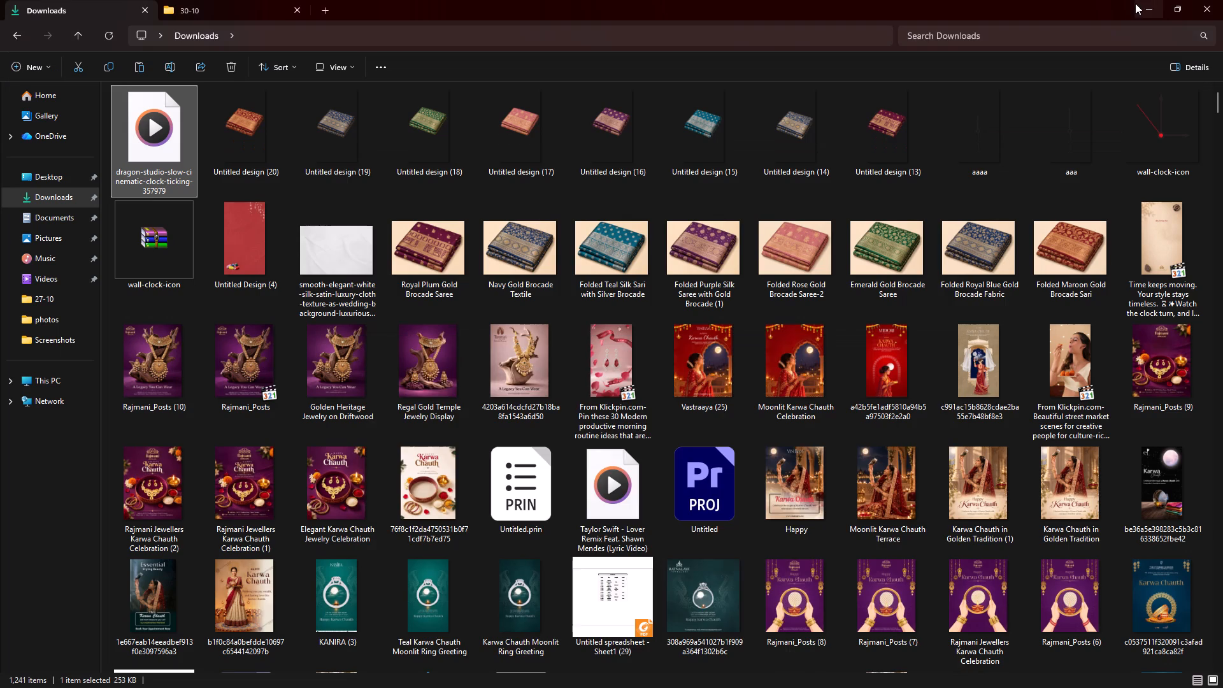
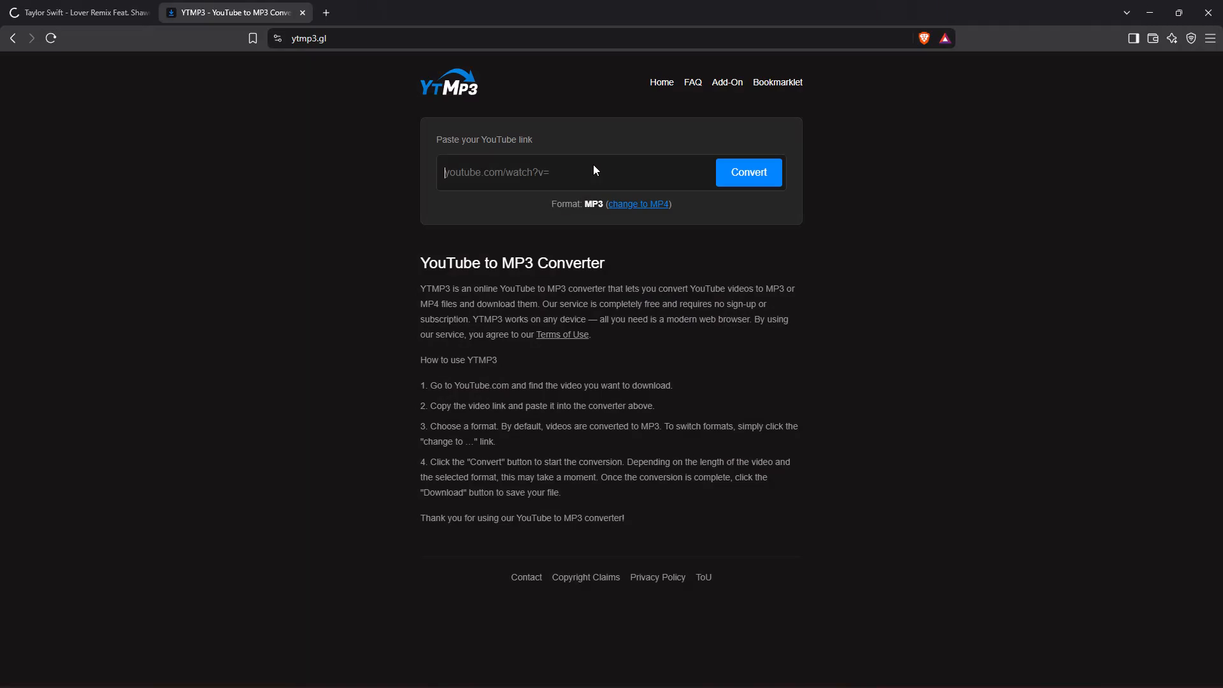
# Pause the Taylor Swift video in the YouTube tab and search for "dil ye bekarar kyun hai".
pyautogui.click(41, 0)
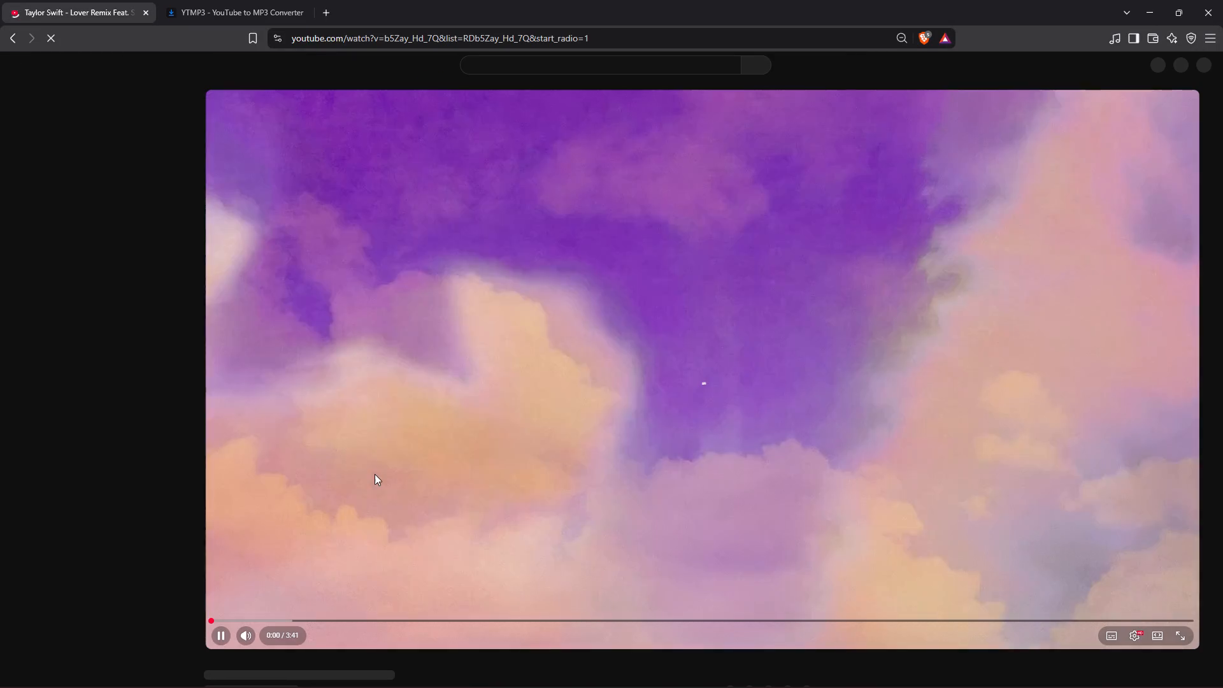
pyautogui.click(406, 459)
pyautogui.click(555, 61)
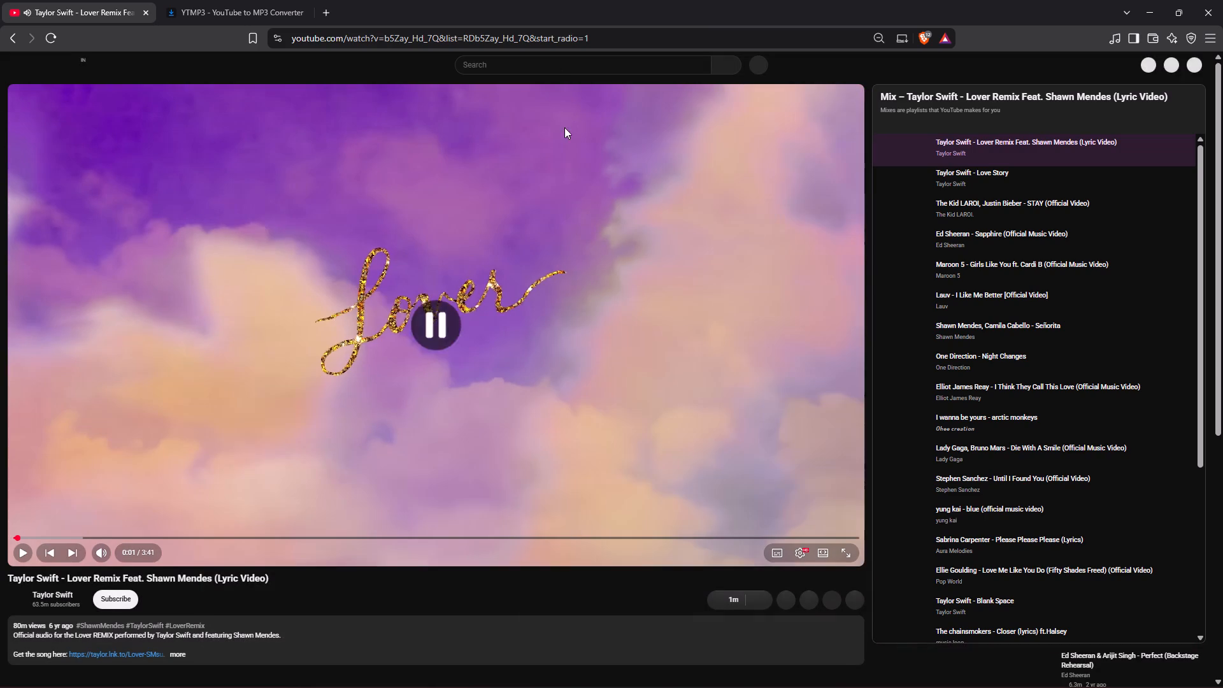
pyautogui.click(545, 67)
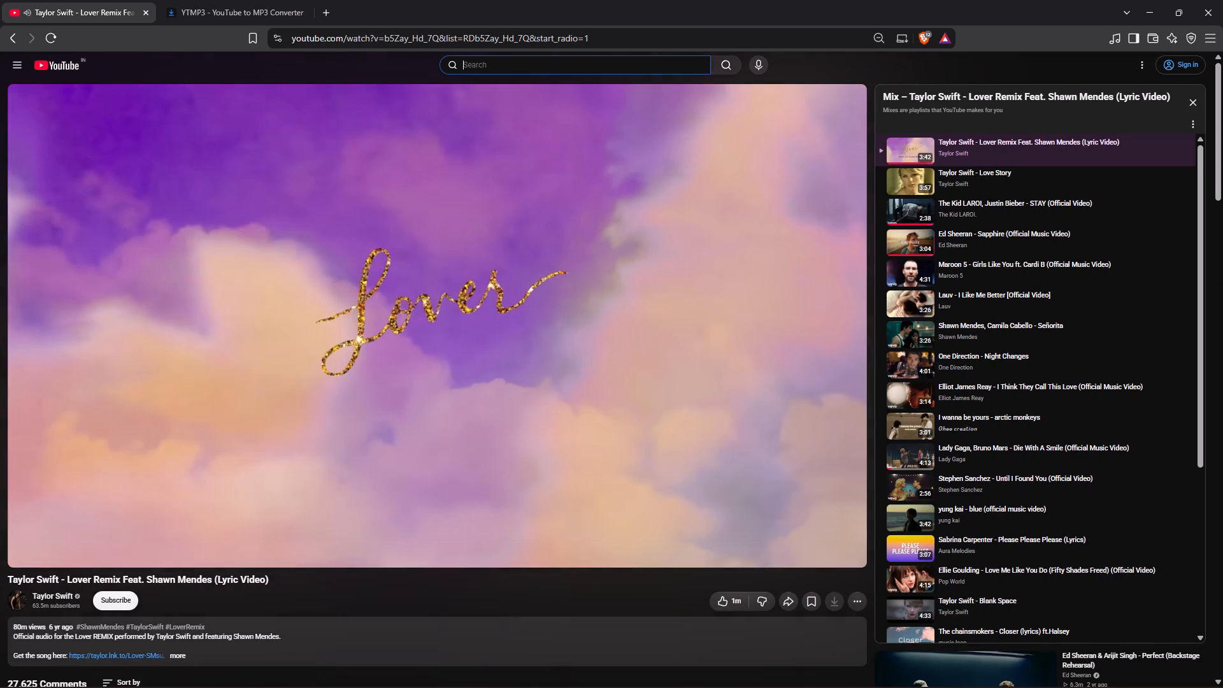
pyautogui.write('dill')
pyautogui.press('space')
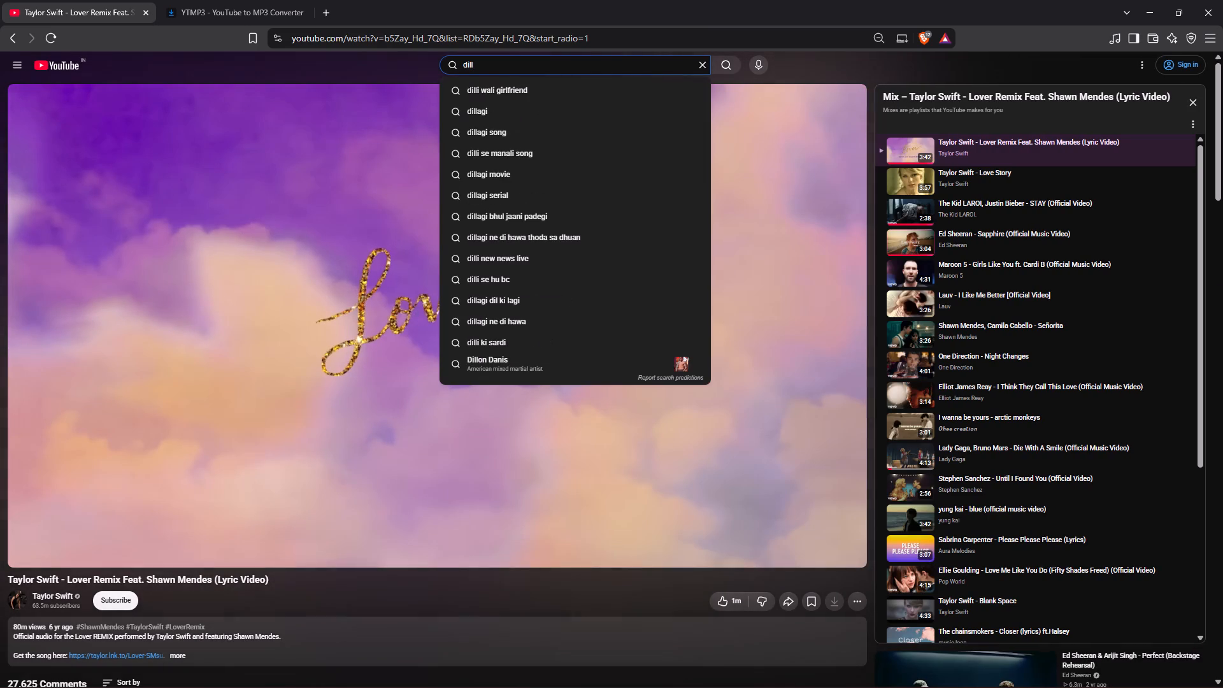
pyautogui.write('yea')
pyautogui.press('space')
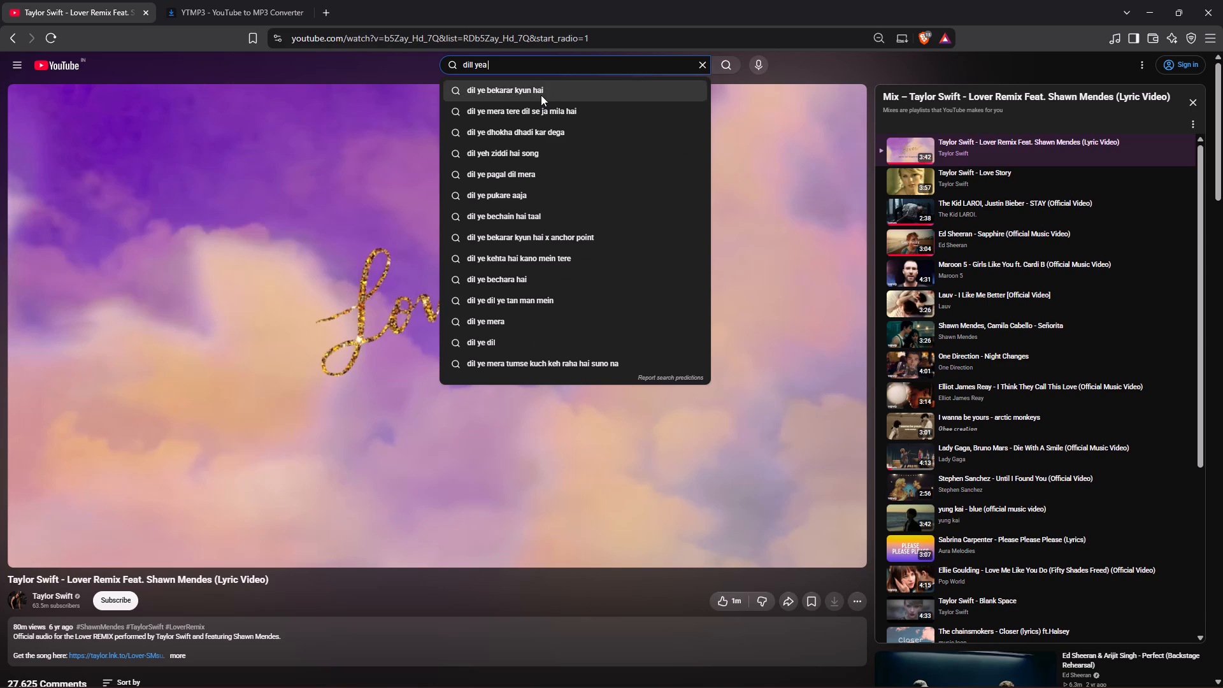
pyautogui.click(541, 95)
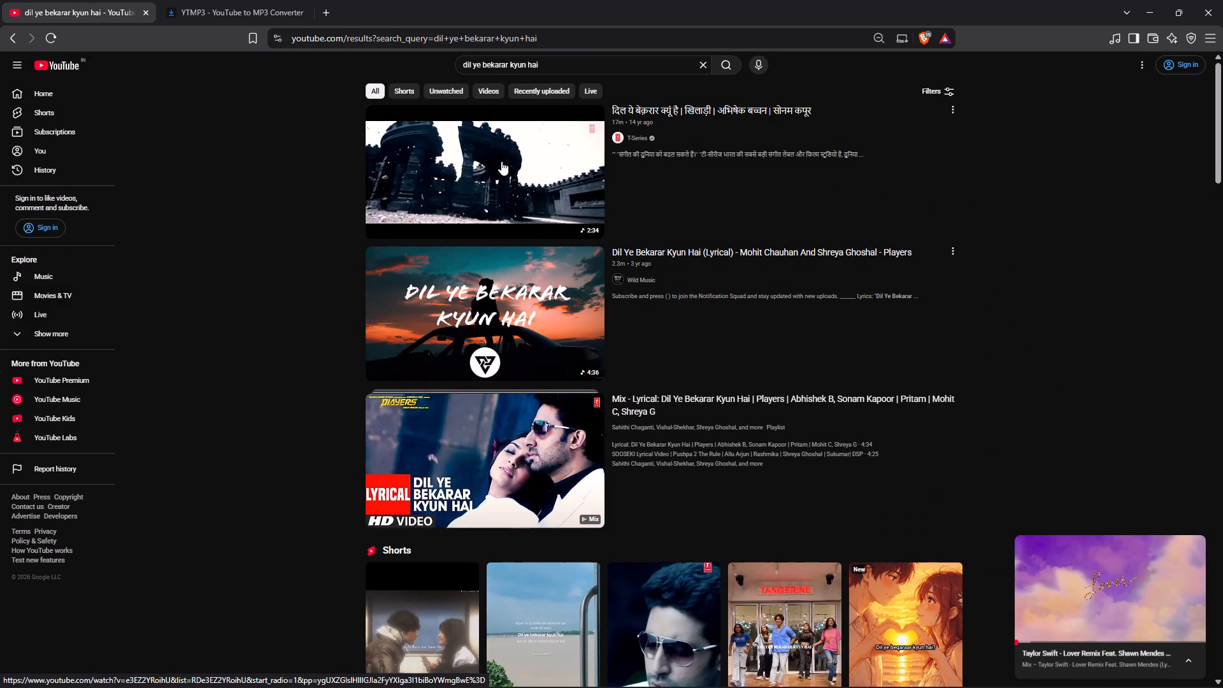
# Change the YouTube search to "dil ye kurban mera" and open the official lyrical video of Inaam by Jasleen Royal ft. Badshah.
pyautogui.moveTo(550, 65); pyautogui.dragTo(484, 69)
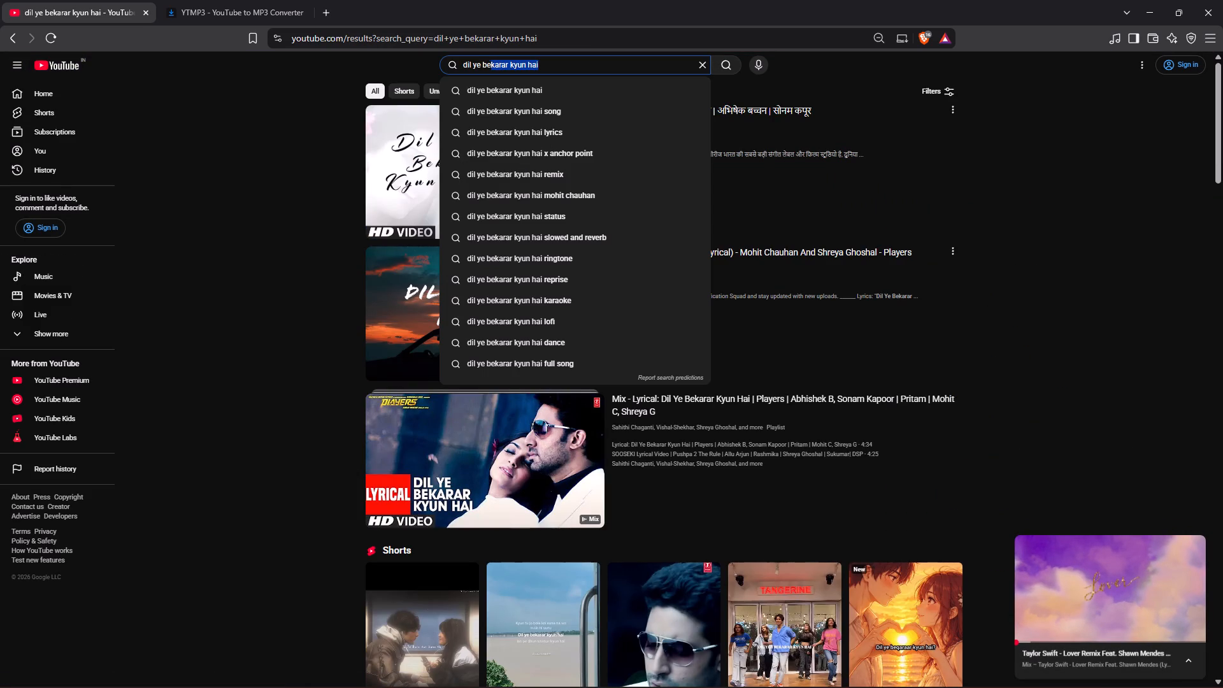
pyautogui.moveTo(484, 69); pyautogui.dragTo(484, 68)
pyautogui.press('BackSpace')
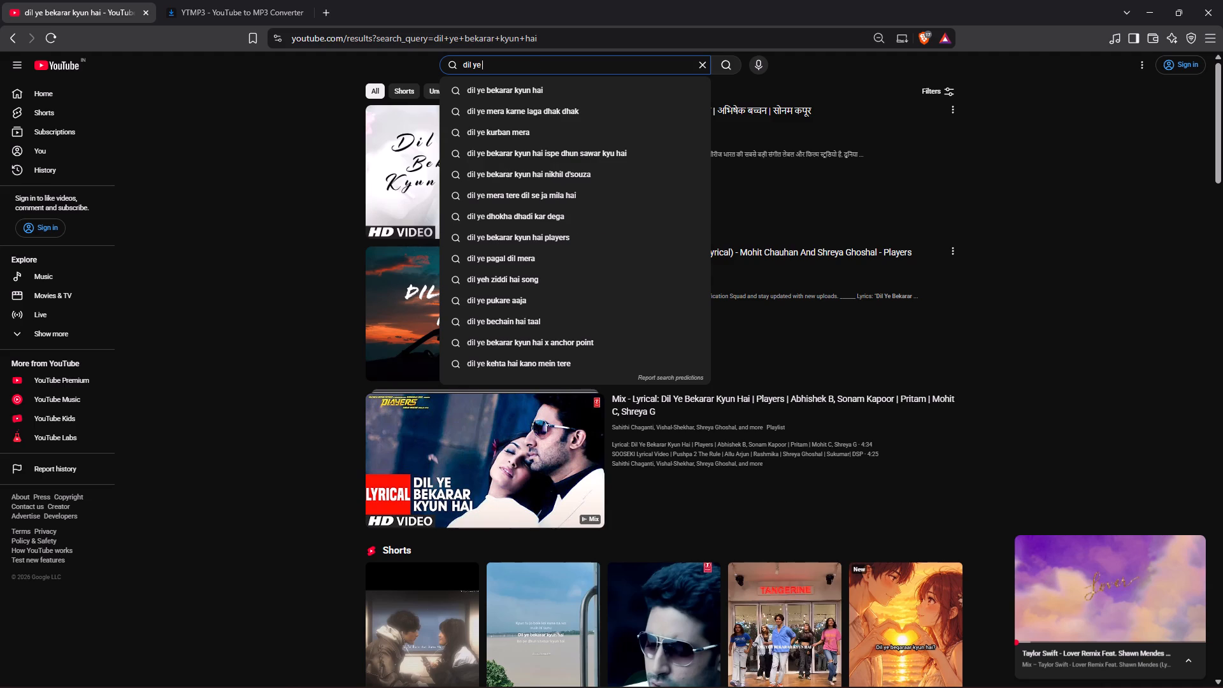
pyautogui.click(503, 136)
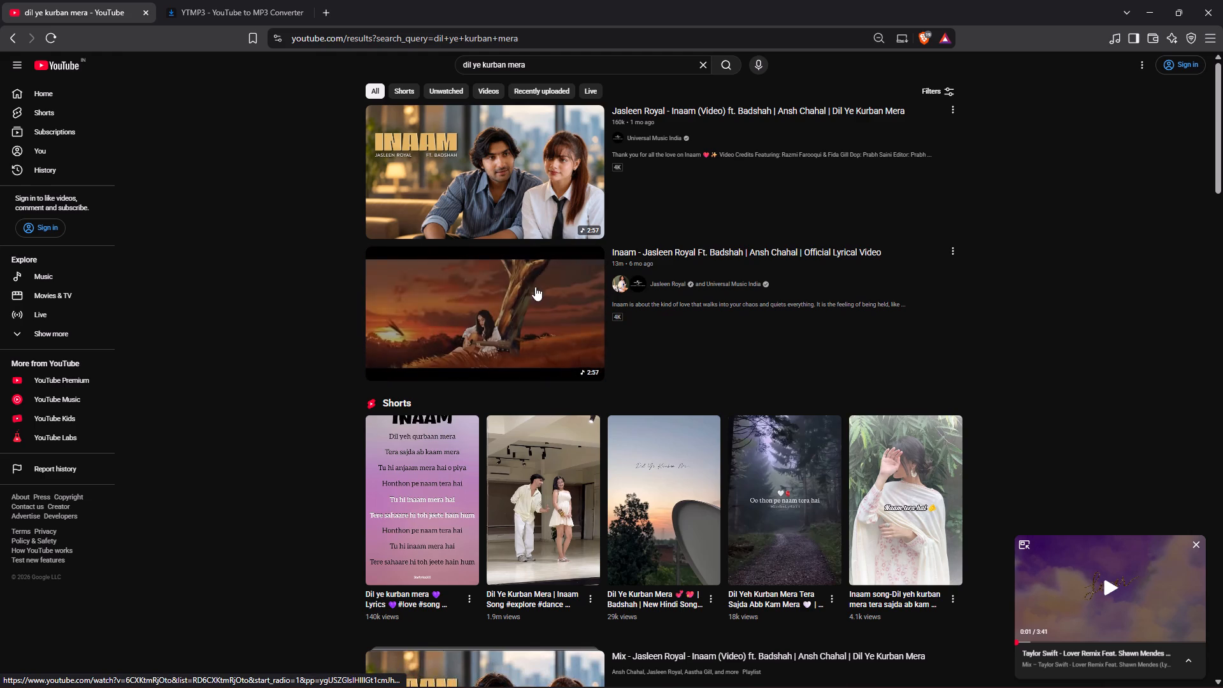
pyautogui.click(526, 283)
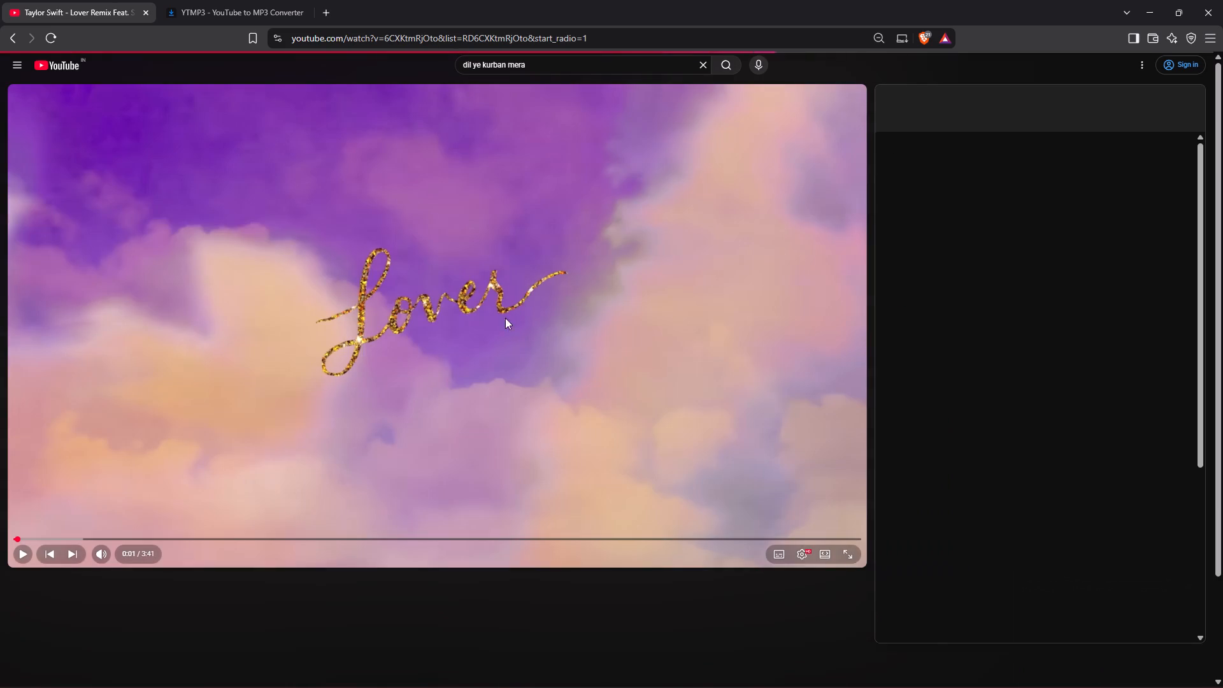
# Skip forward through the Inaam lyrical video and listen to successive passages of the song.
pyautogui.click(84, 541)
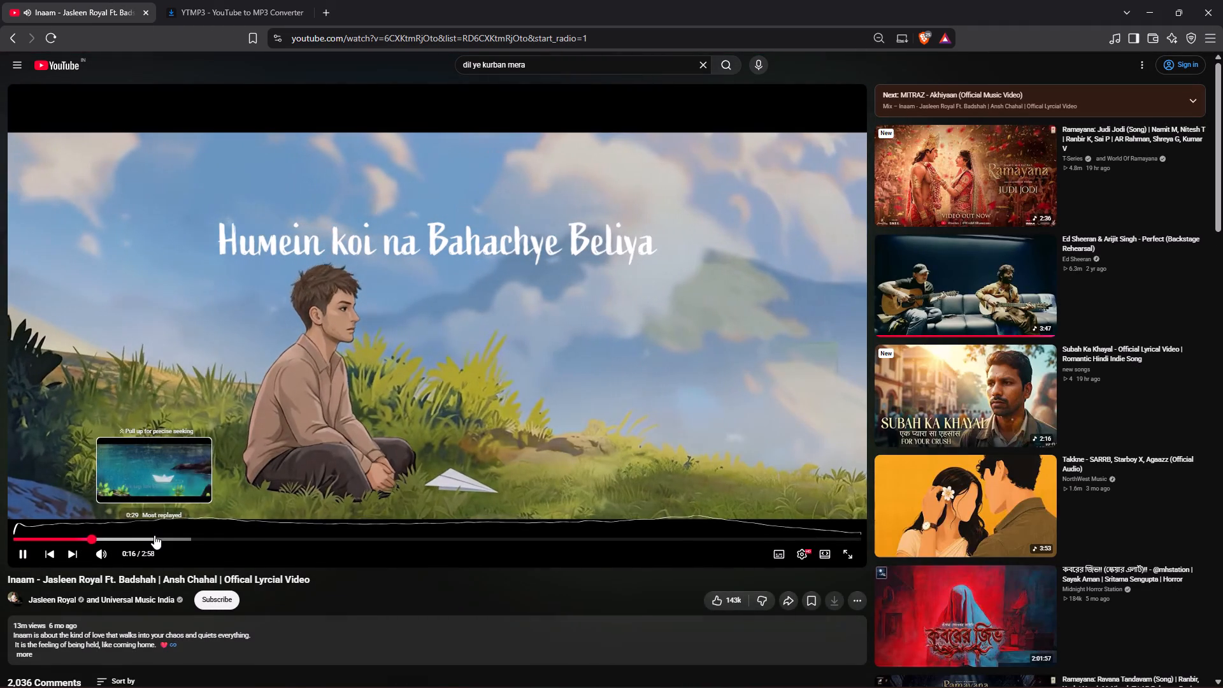
pyautogui.click(154, 535)
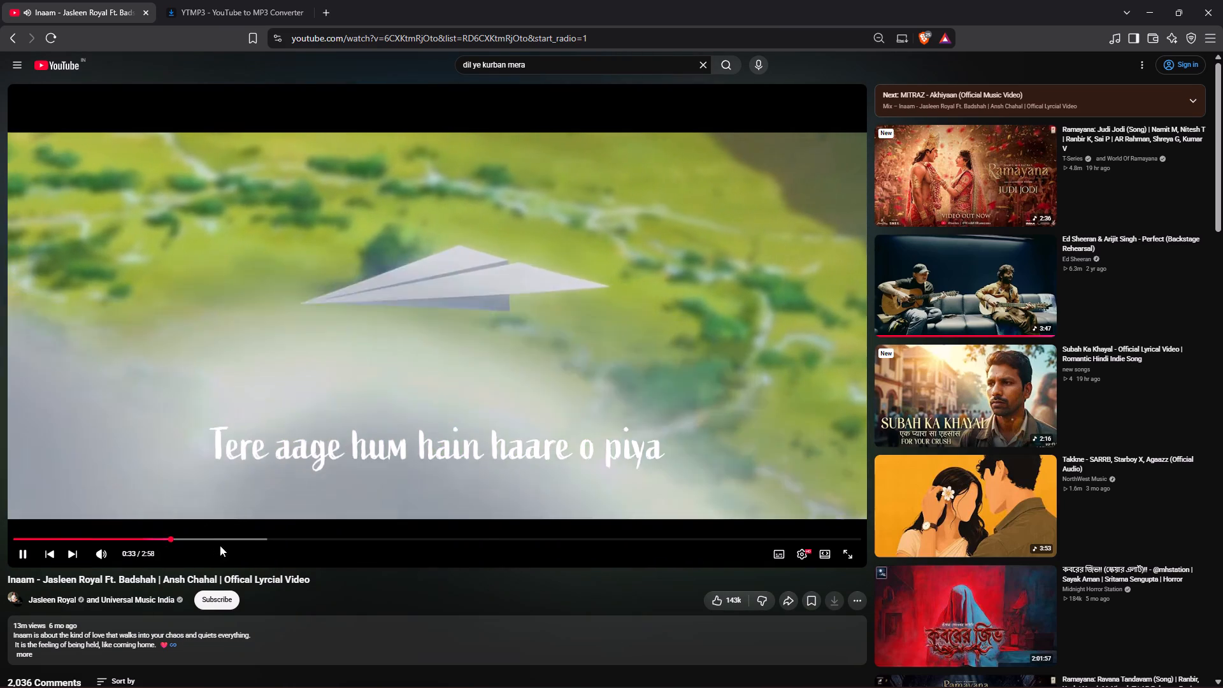
pyautogui.click(214, 536)
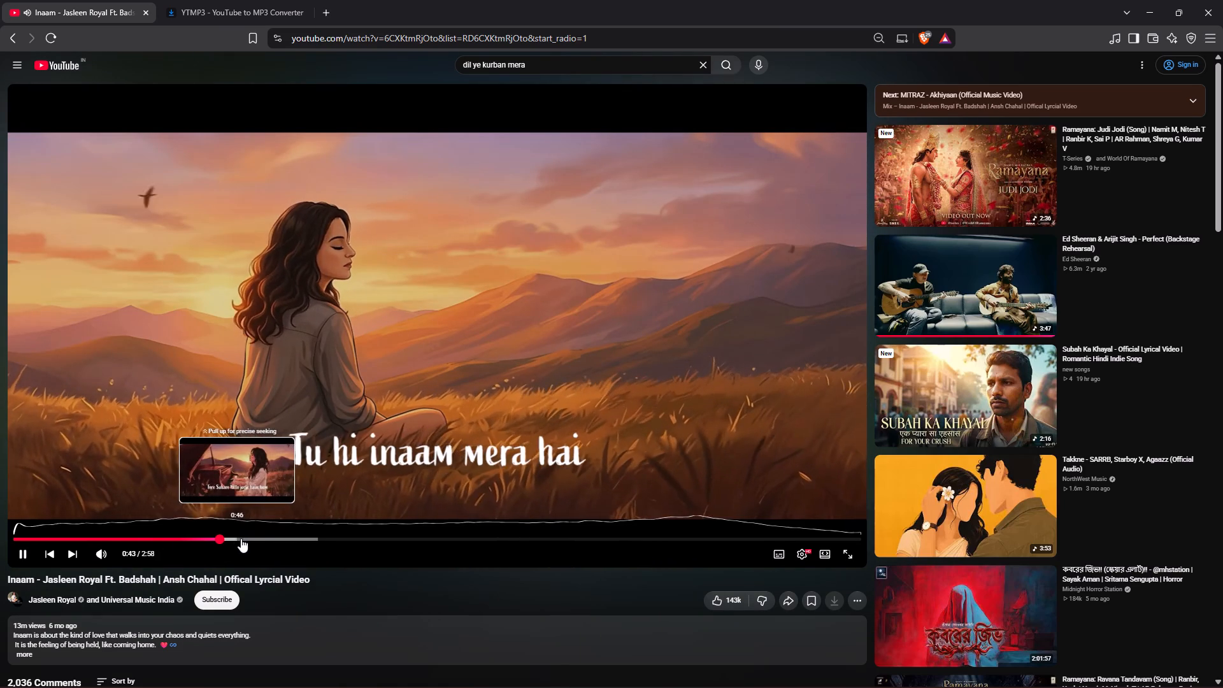
pyautogui.click(287, 538)
pyautogui.click(343, 536)
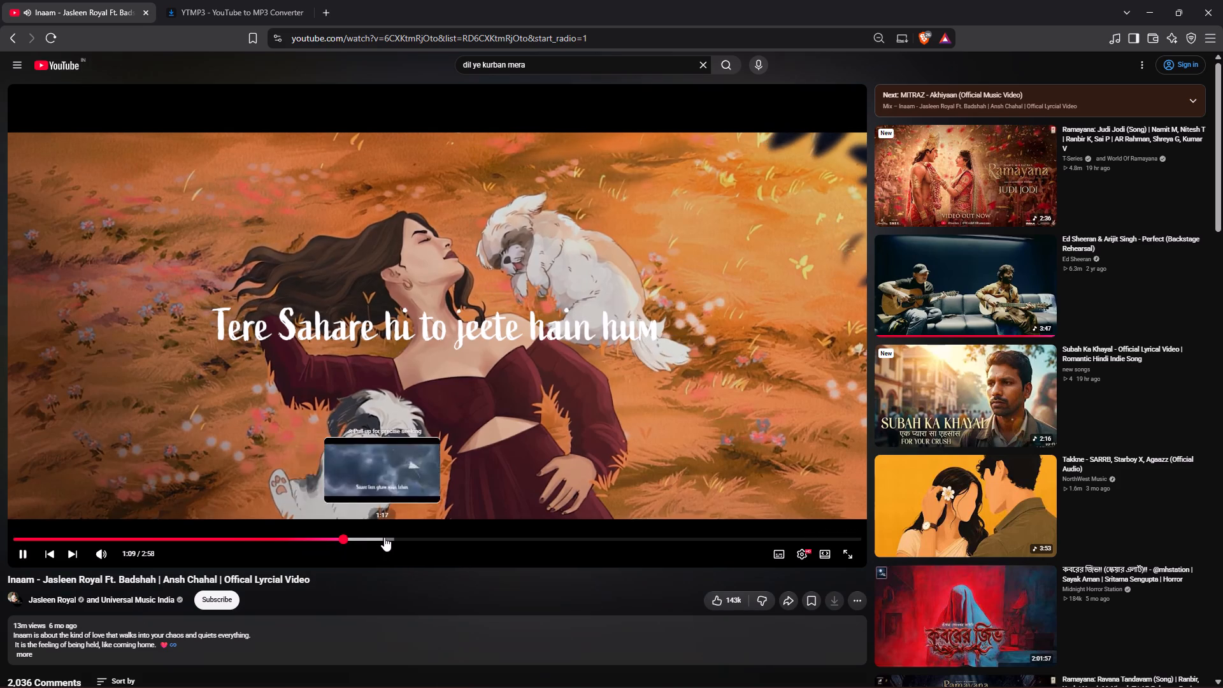
pyautogui.click(386, 537)
pyautogui.click(430, 538)
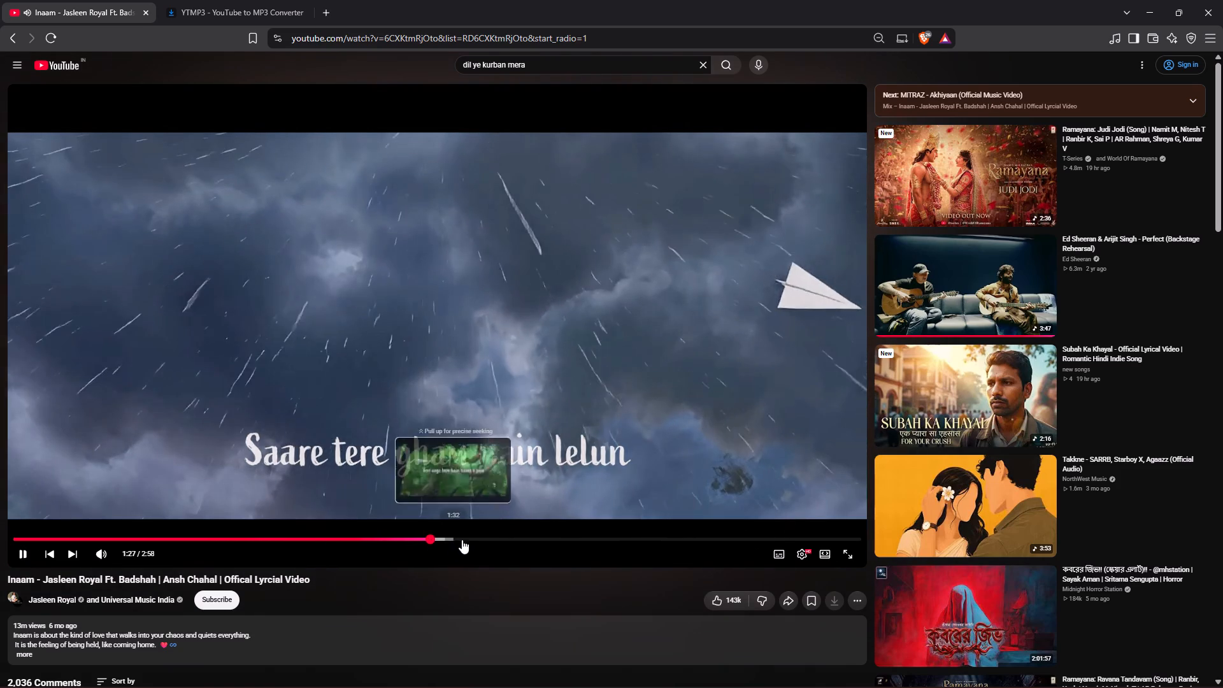
pyautogui.click(472, 540)
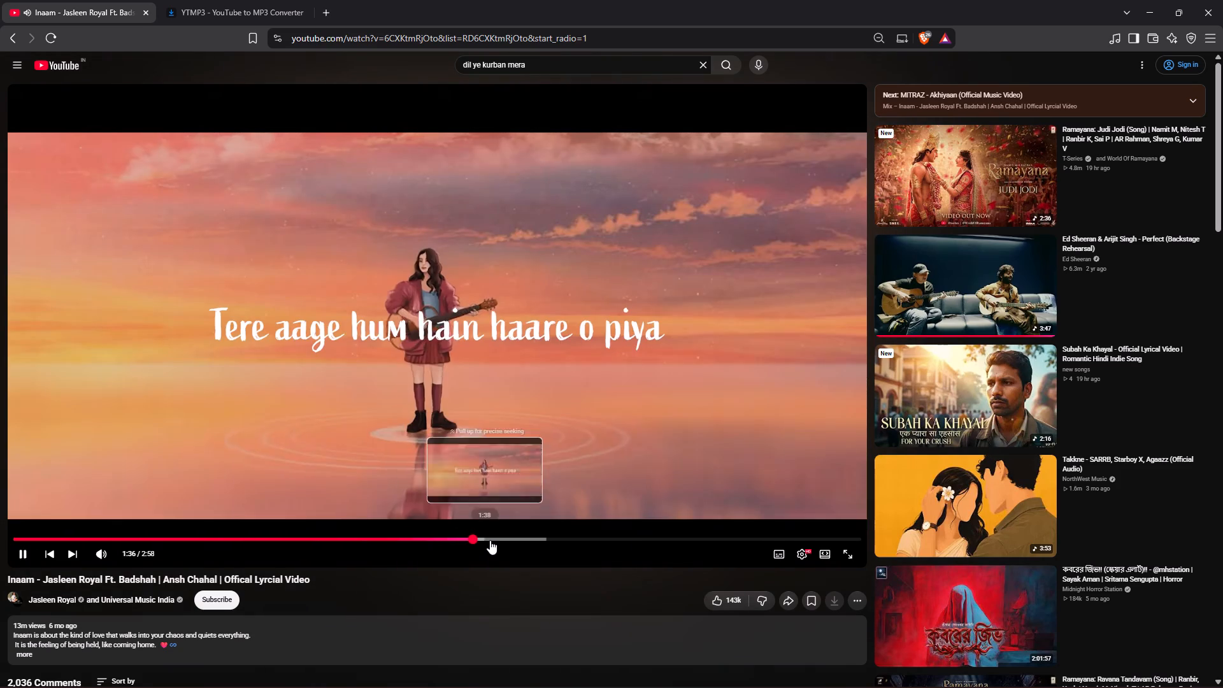
pyautogui.click(498, 540)
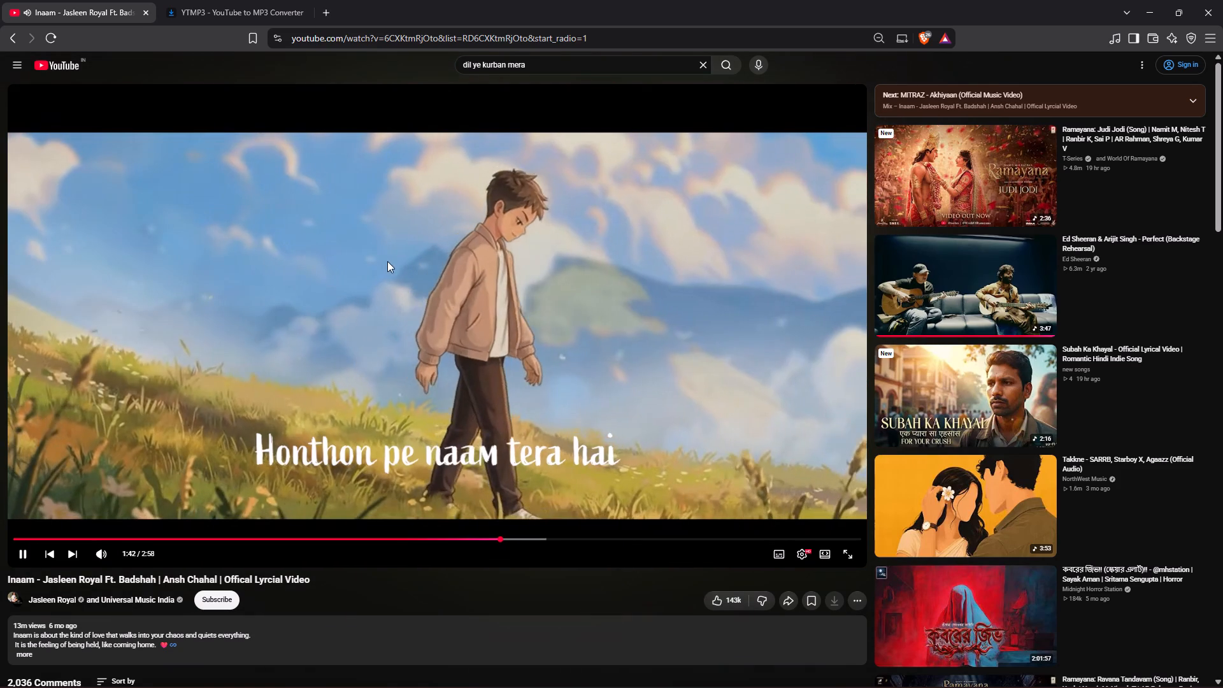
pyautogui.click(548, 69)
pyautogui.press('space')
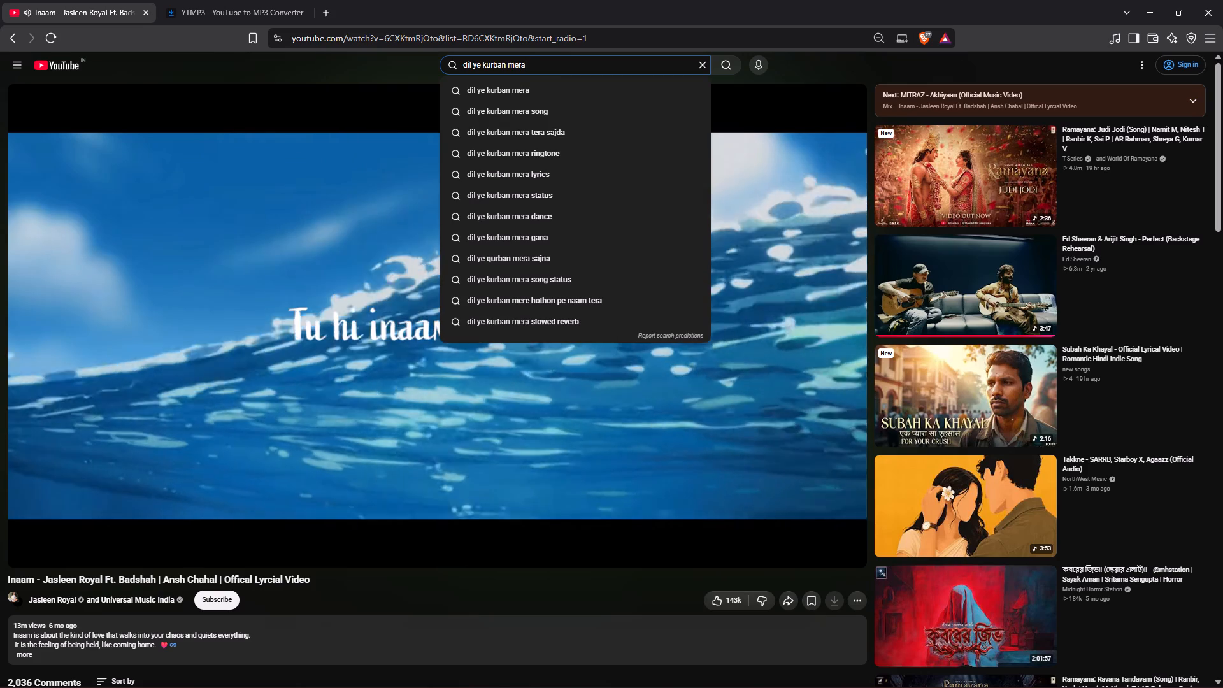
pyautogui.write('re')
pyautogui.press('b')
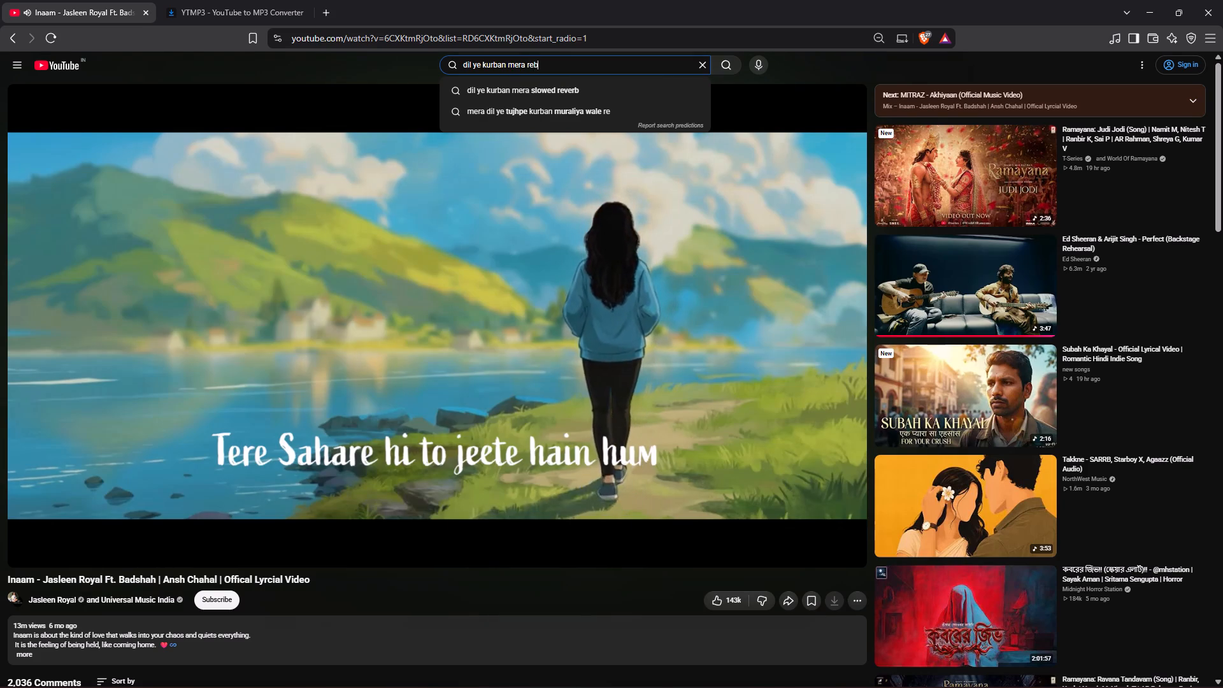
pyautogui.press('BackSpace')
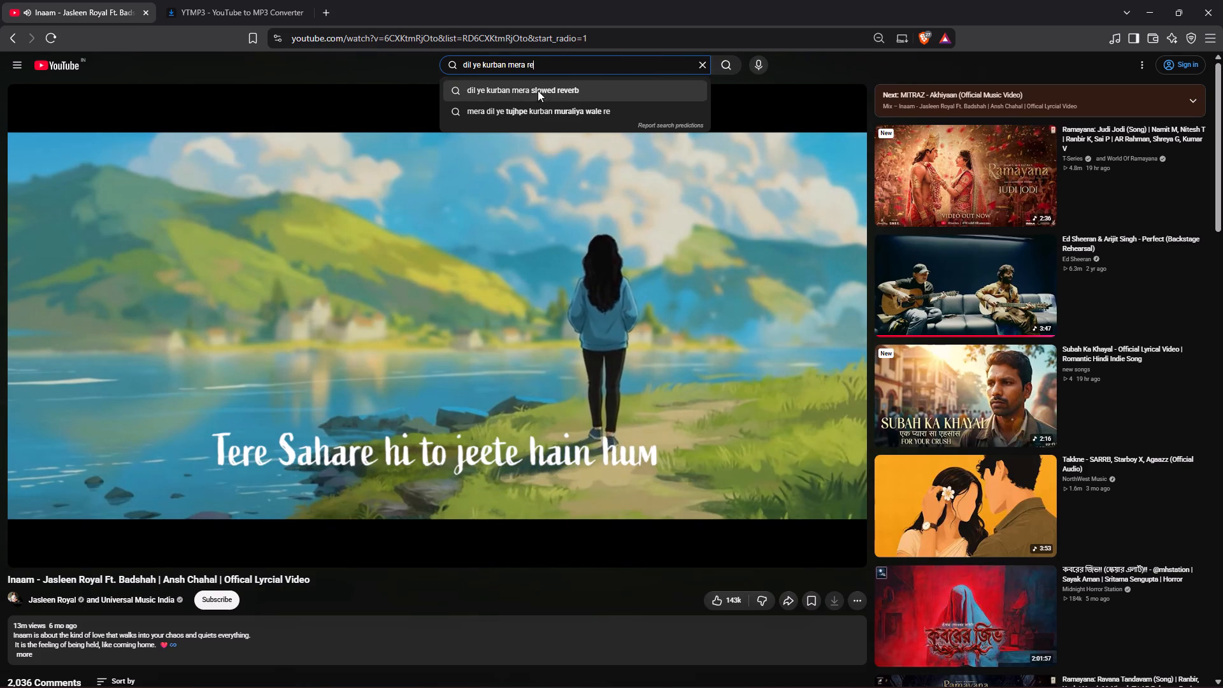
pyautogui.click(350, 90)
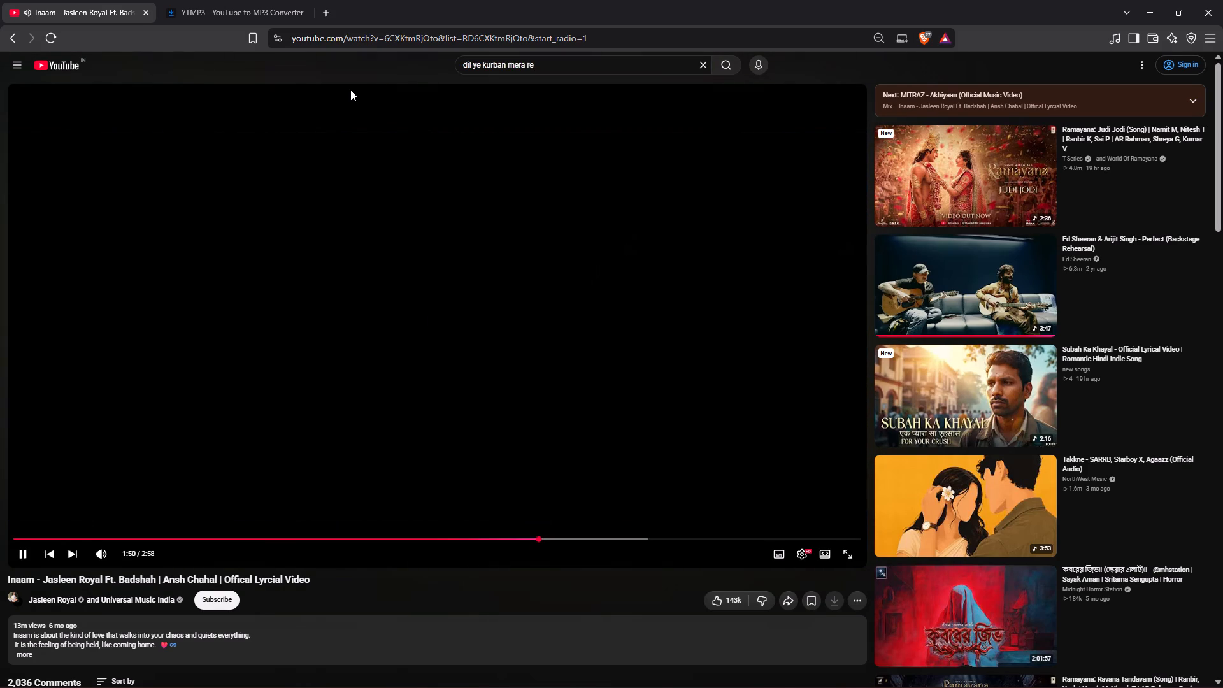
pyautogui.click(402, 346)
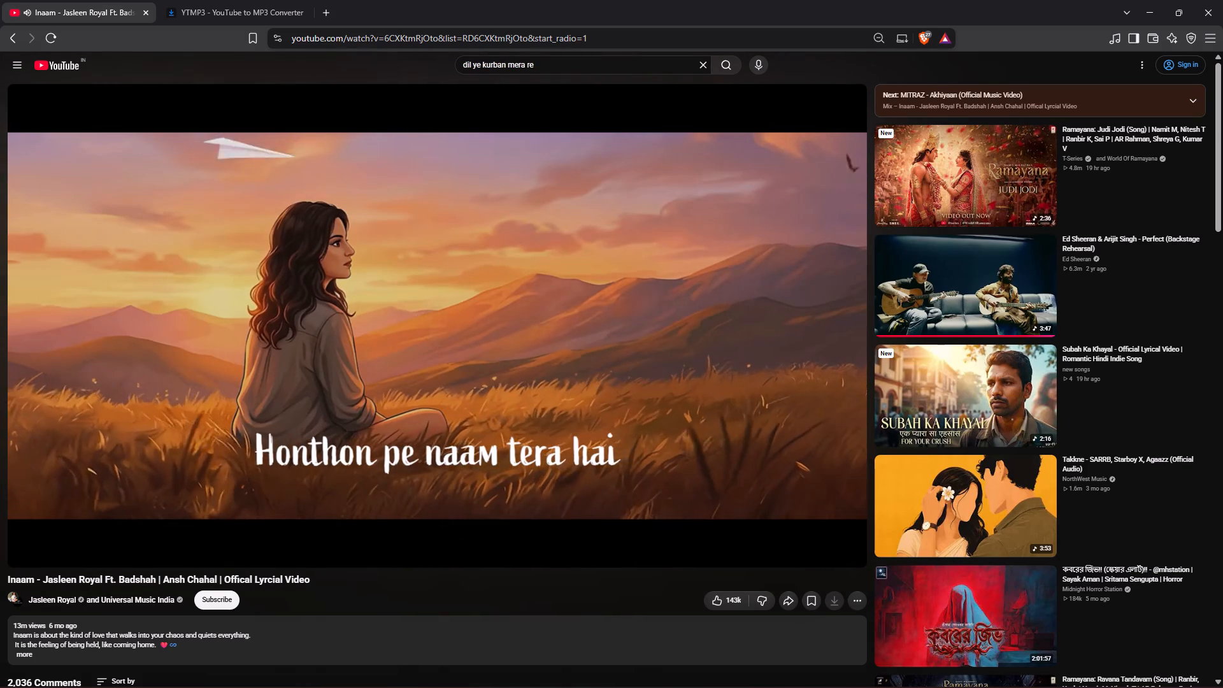
# Copy the link of the Inaam lyrical video.
pyautogui.click(627, 41)
pyautogui.hotkey('ctrl', 'c')
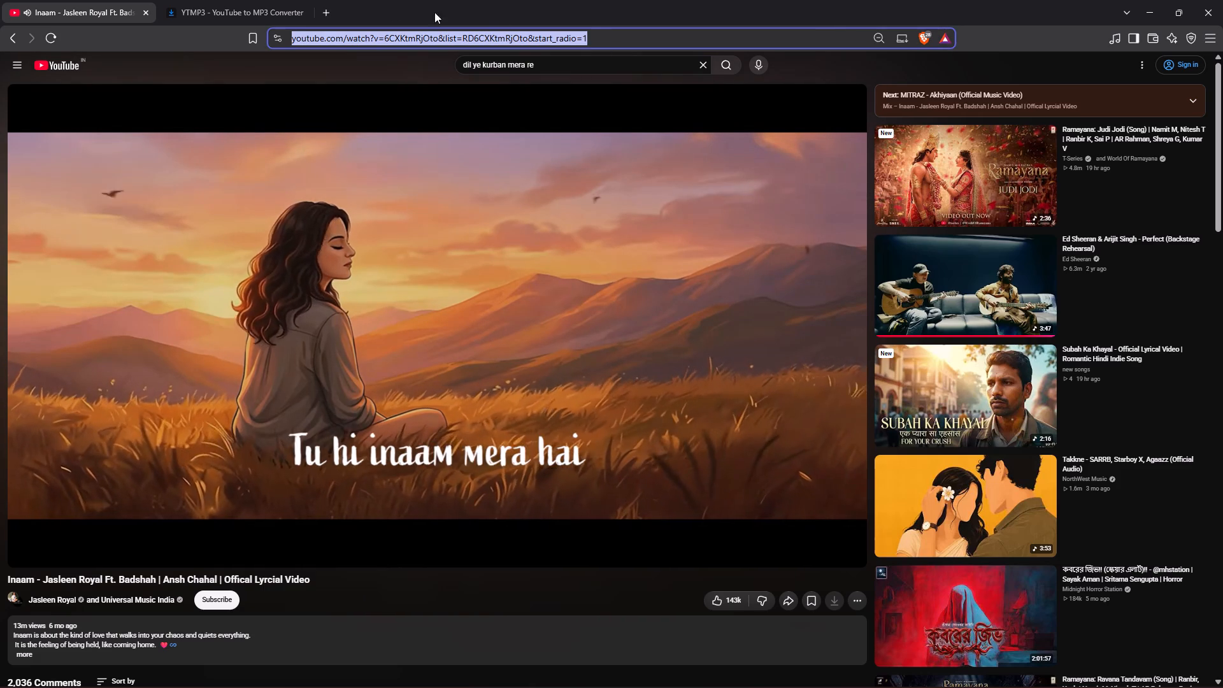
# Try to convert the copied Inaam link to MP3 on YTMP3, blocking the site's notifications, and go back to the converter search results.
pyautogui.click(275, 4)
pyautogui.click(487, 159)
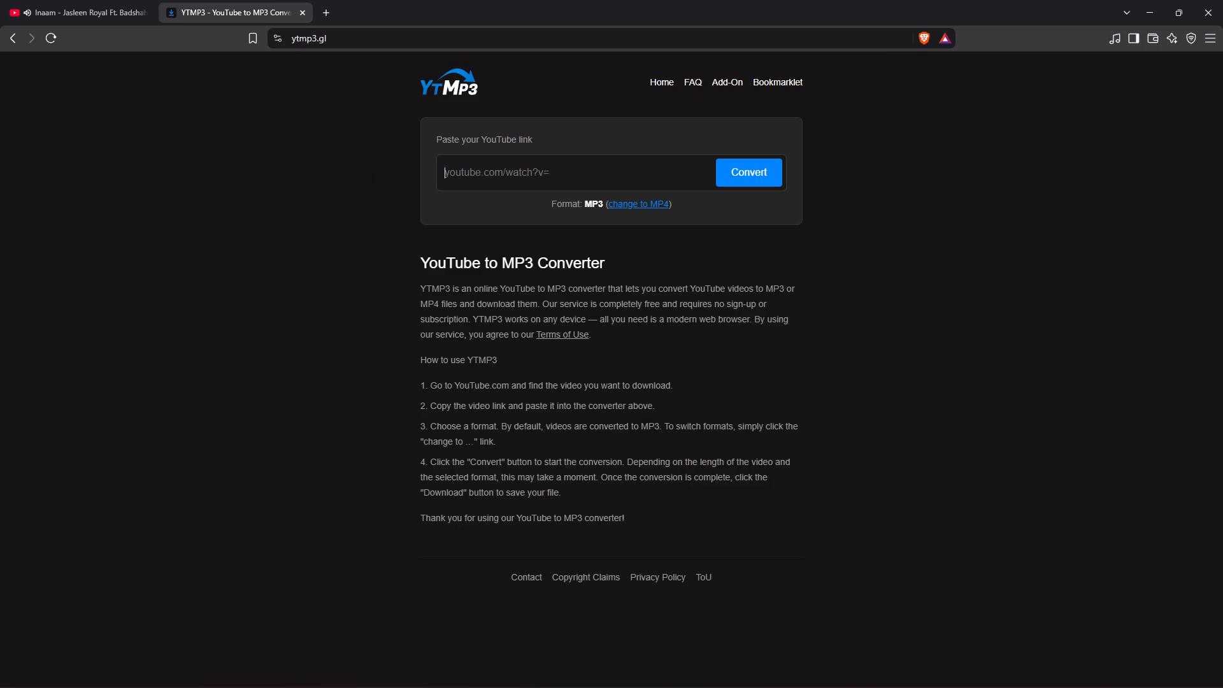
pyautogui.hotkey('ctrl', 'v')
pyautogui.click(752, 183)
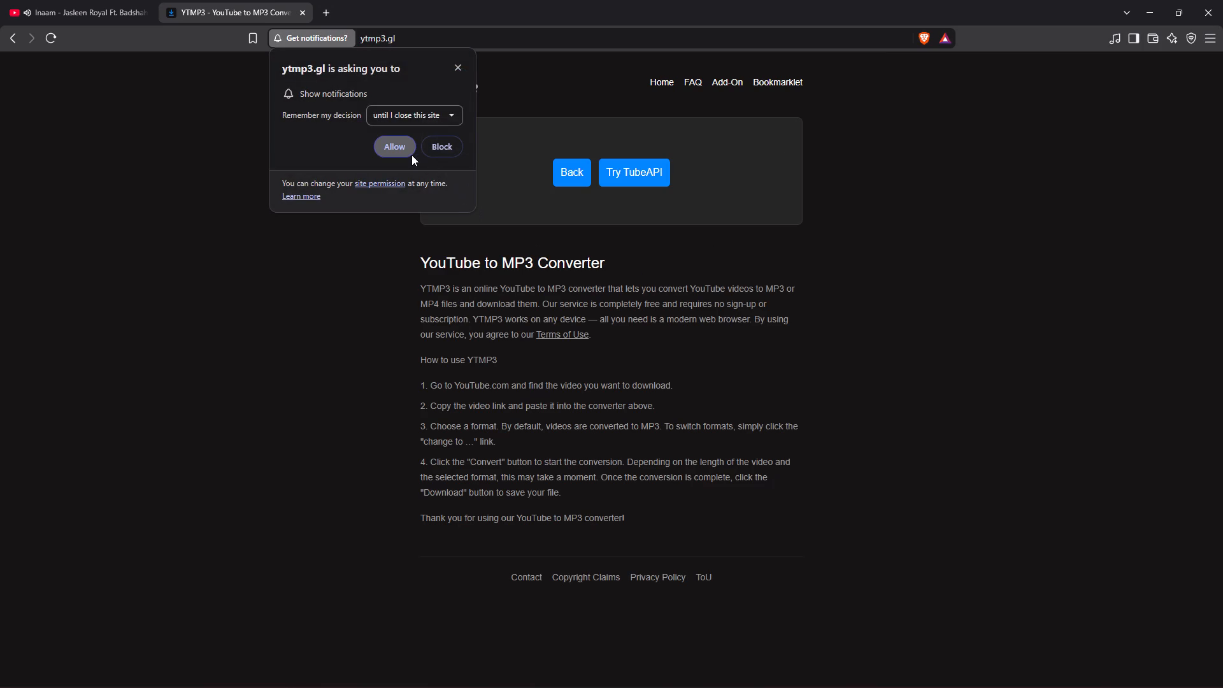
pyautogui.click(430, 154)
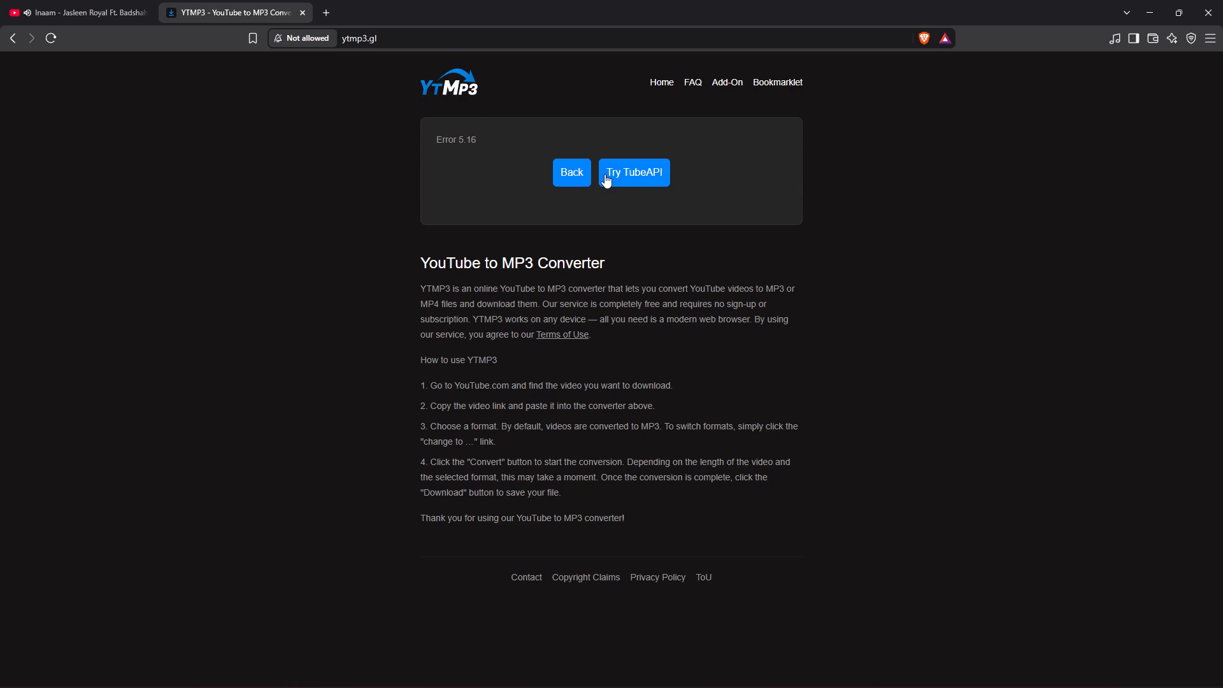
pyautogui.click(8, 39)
# Return to the "dil ye kurban mera" results on YouTube and look through the other versions of the song.
pyautogui.click(66, 12)
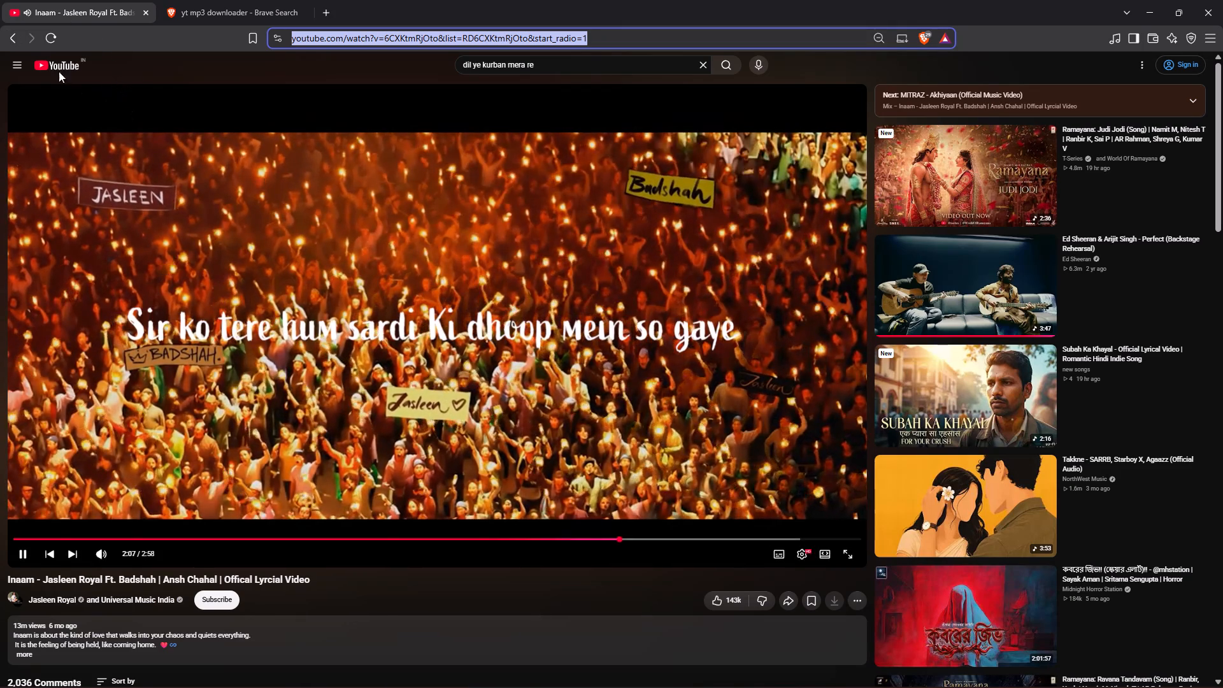
pyautogui.write('ui')
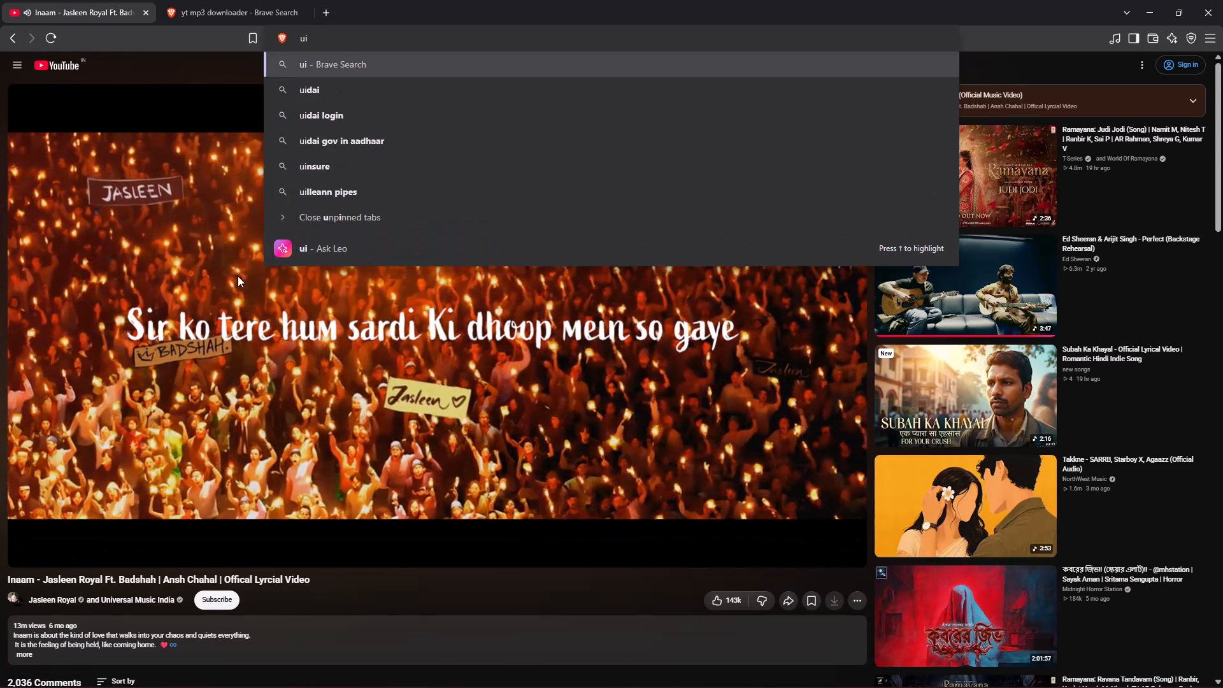
pyautogui.click(192, 113)
pyautogui.click(313, 263)
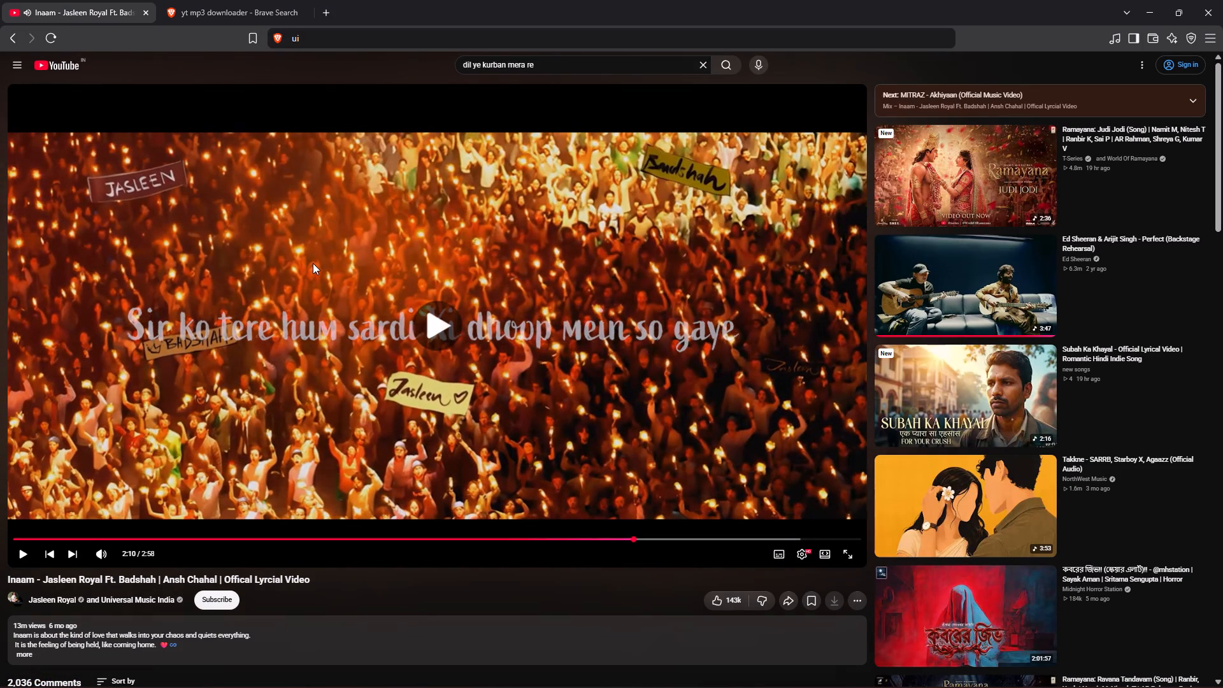
pyautogui.press('i')
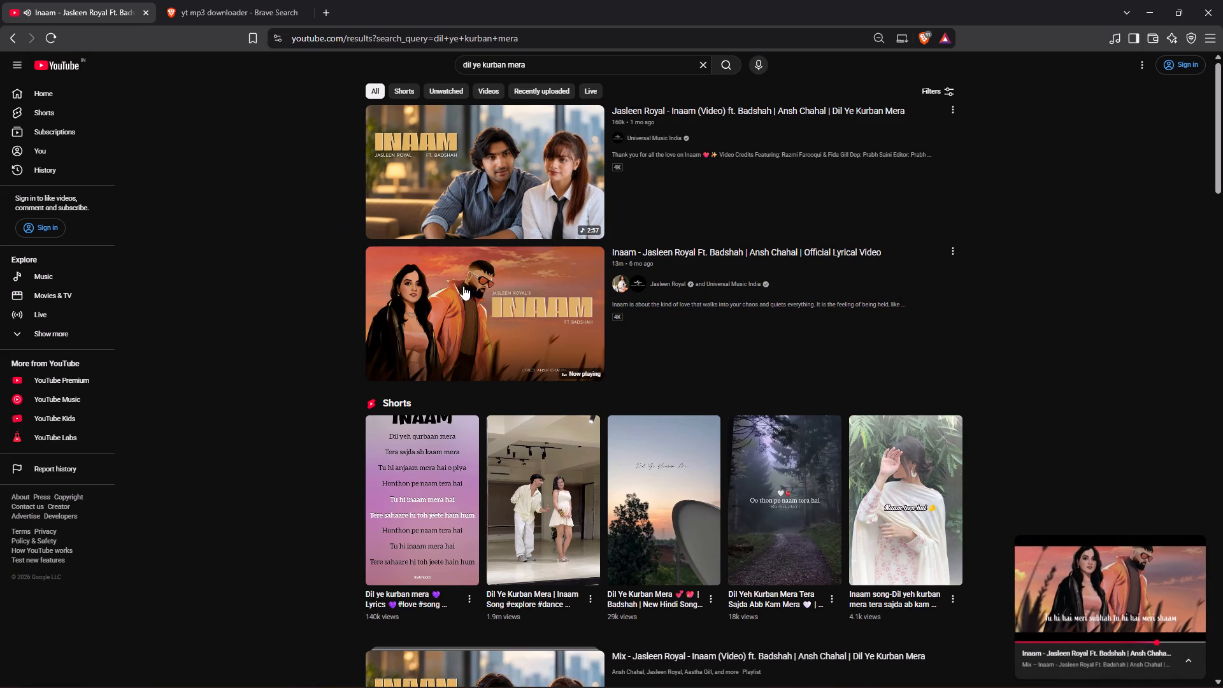
pyautogui.scroll(3, 468, 287)
pyautogui.scroll(-5, 468, 287)
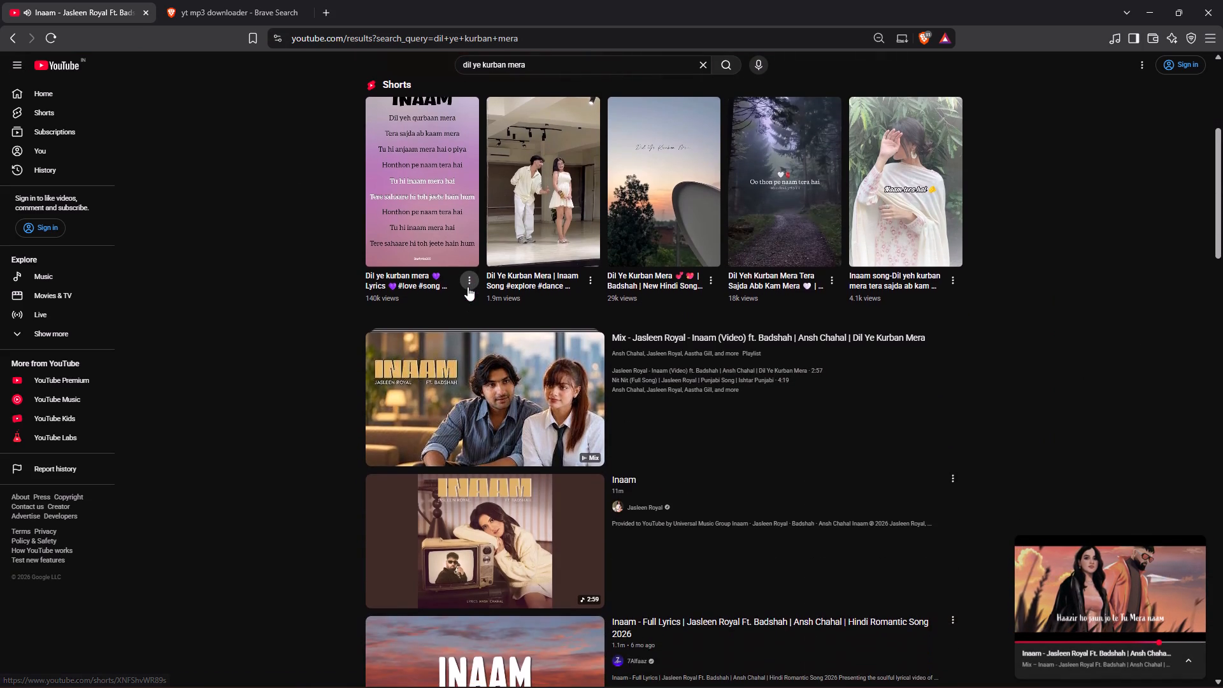
pyautogui.scroll(6, 468, 287)
# Find another converter in the "yt mp3 downloader" search results and open the Y2Mate YouTube Video Converter at azk.com.pl.
pyautogui.click(240, 4)
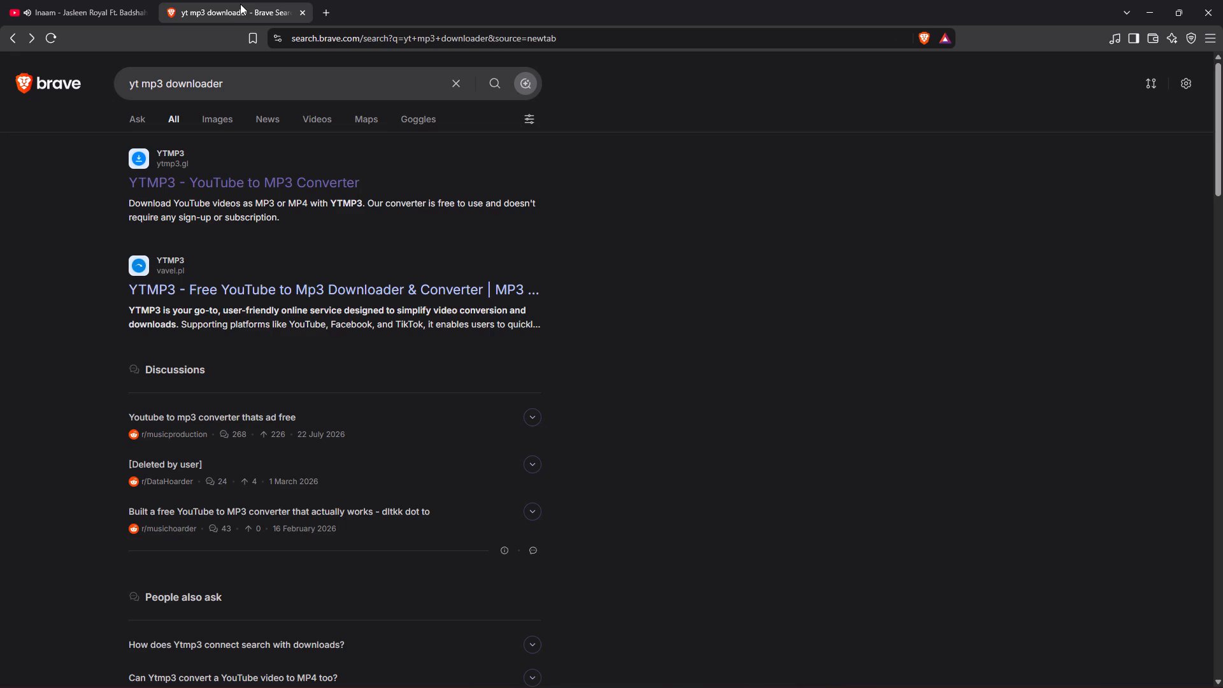
pyautogui.scroll(-7, 199, 290)
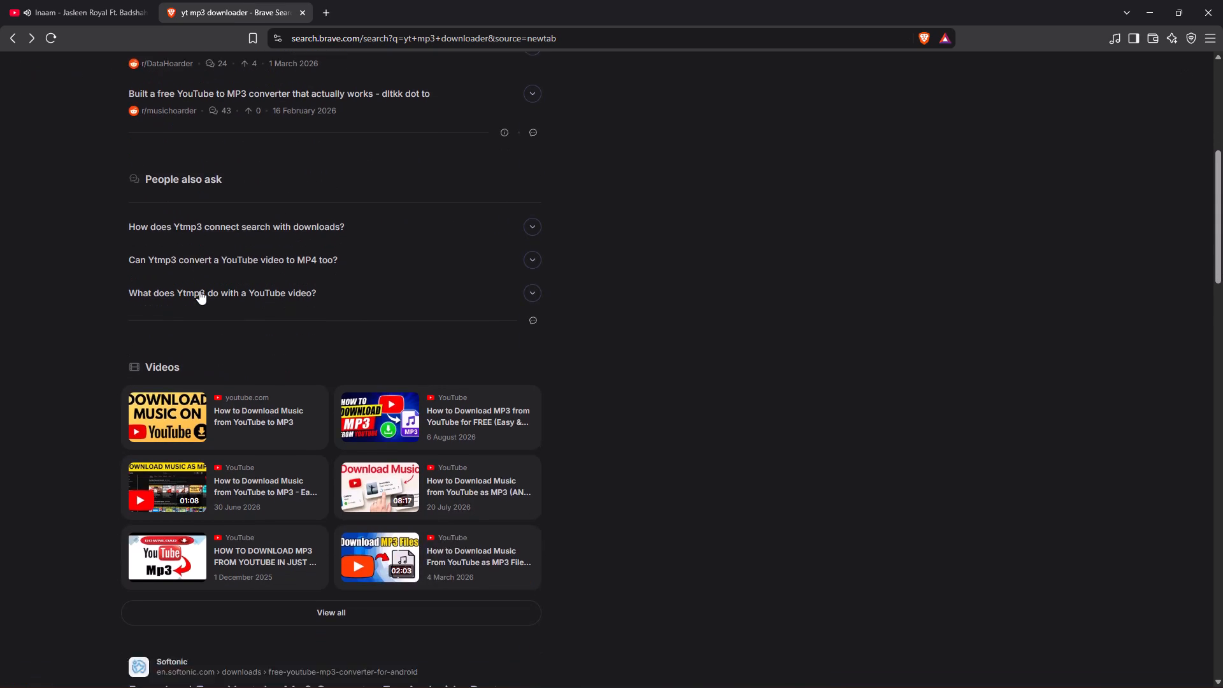
pyautogui.scroll(-7, 199, 290)
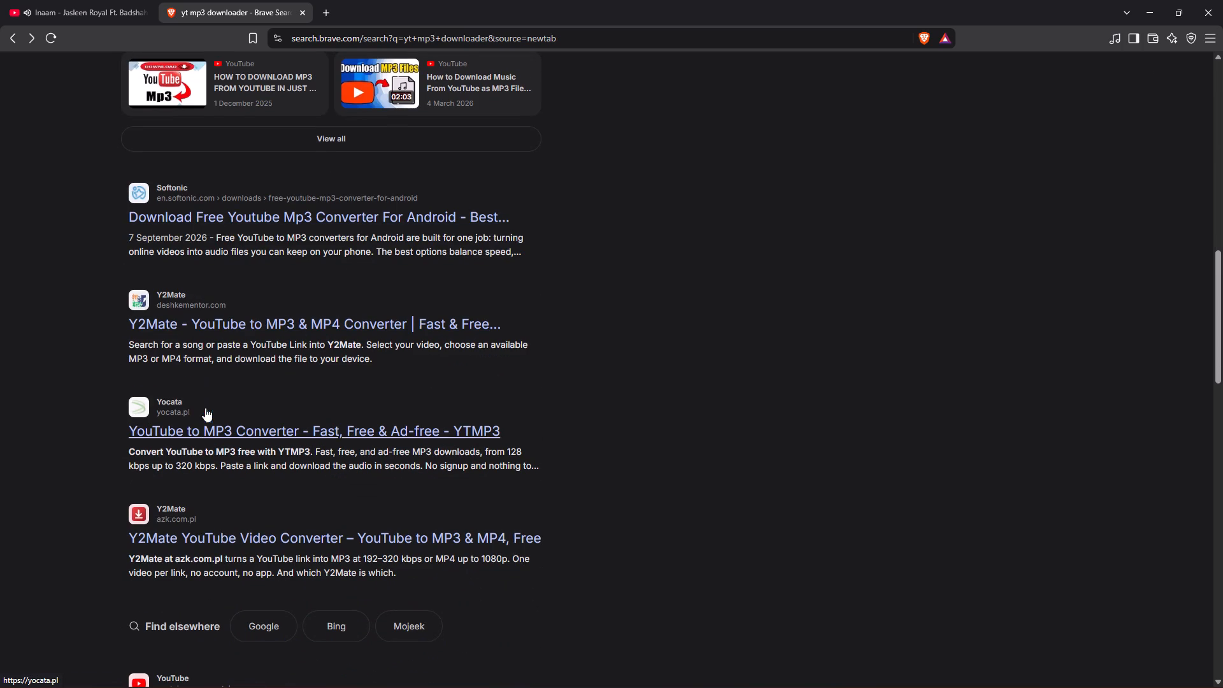
pyautogui.click(277, 541)
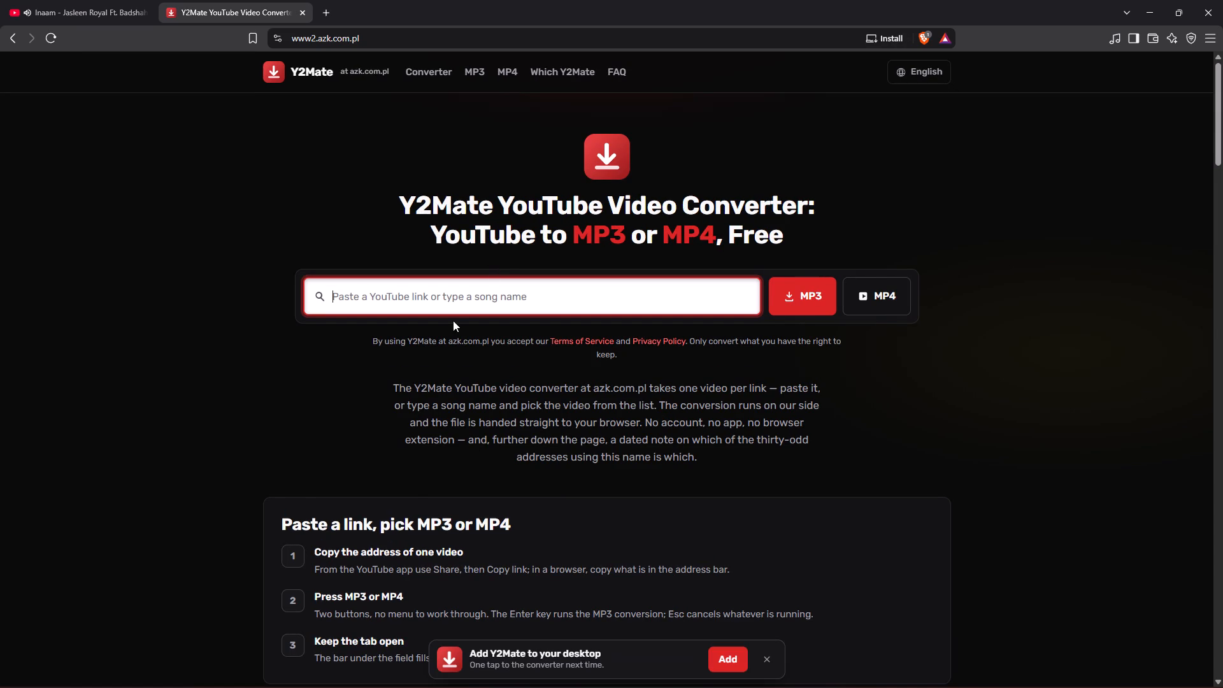
# Convert the copied Inaam link to MP3, blocking the site's notifications, and save the MP3 file in the Downloads folder.
pyautogui.click(442, 306)
pyautogui.hotkey('ctrl', 'v')
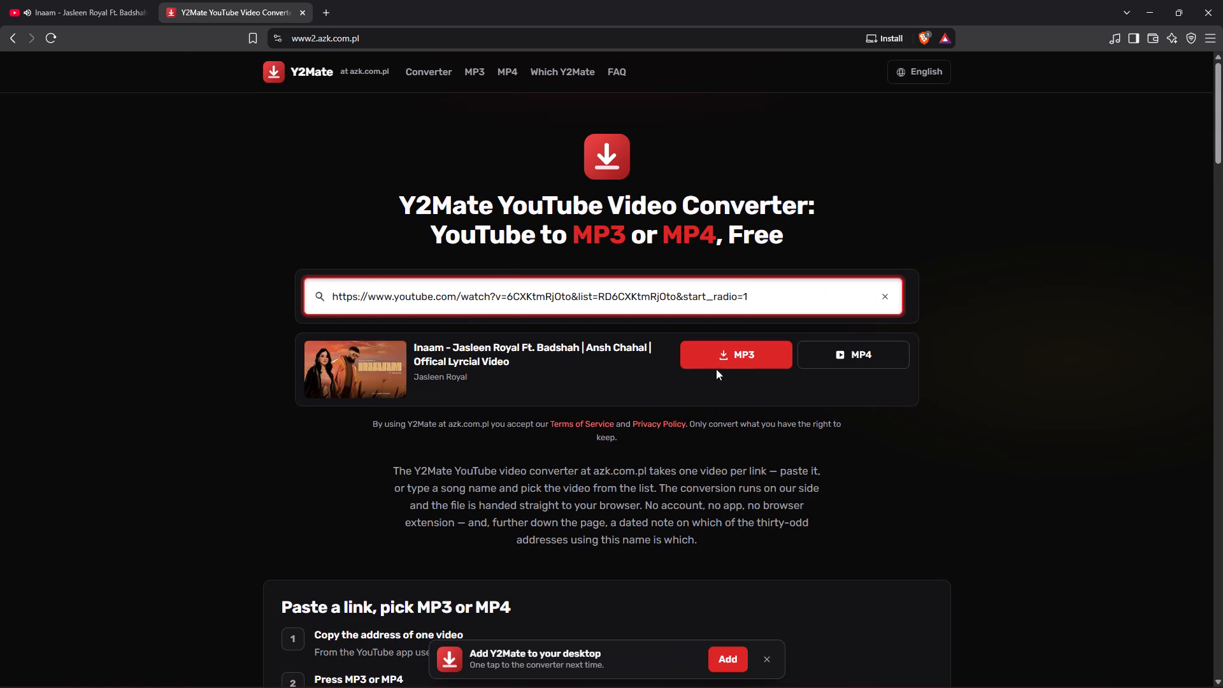
pyautogui.click(727, 359)
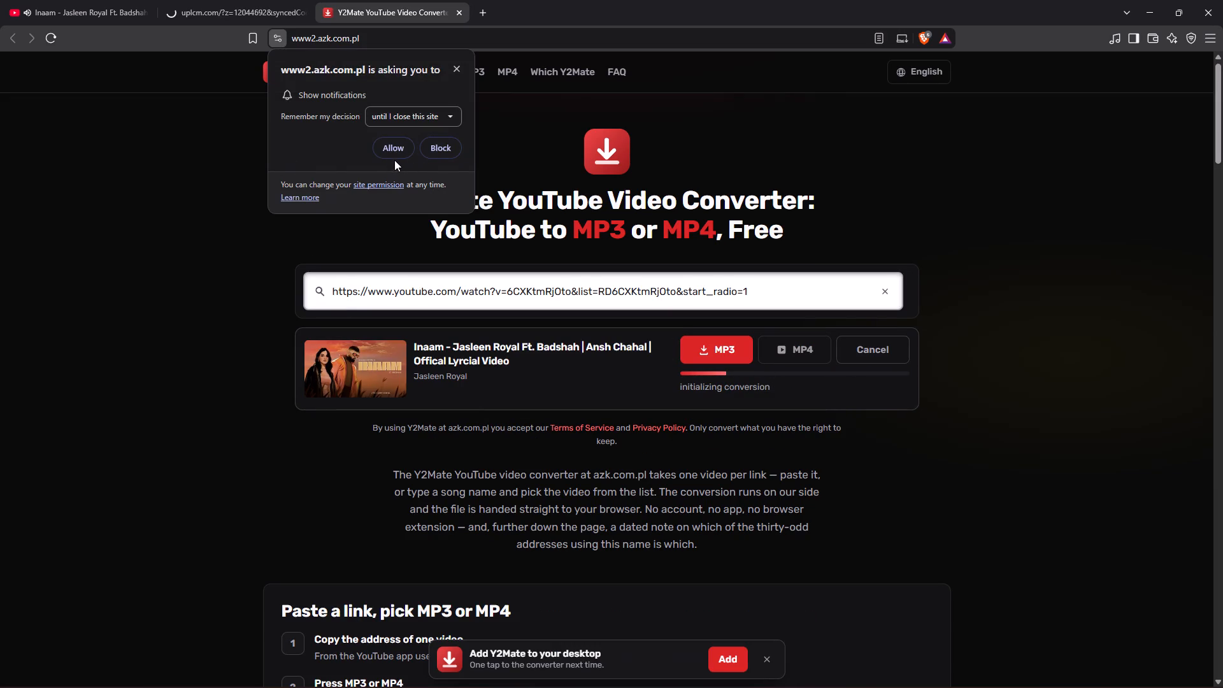
pyautogui.click(425, 148)
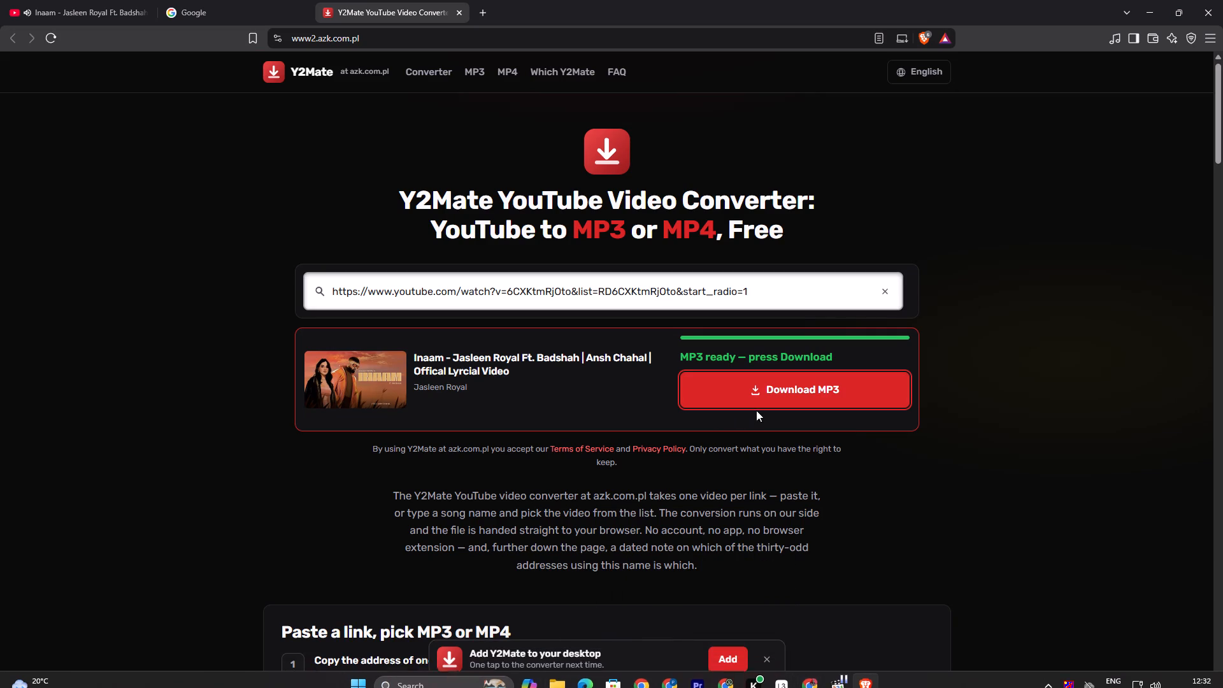
pyautogui.click(762, 392)
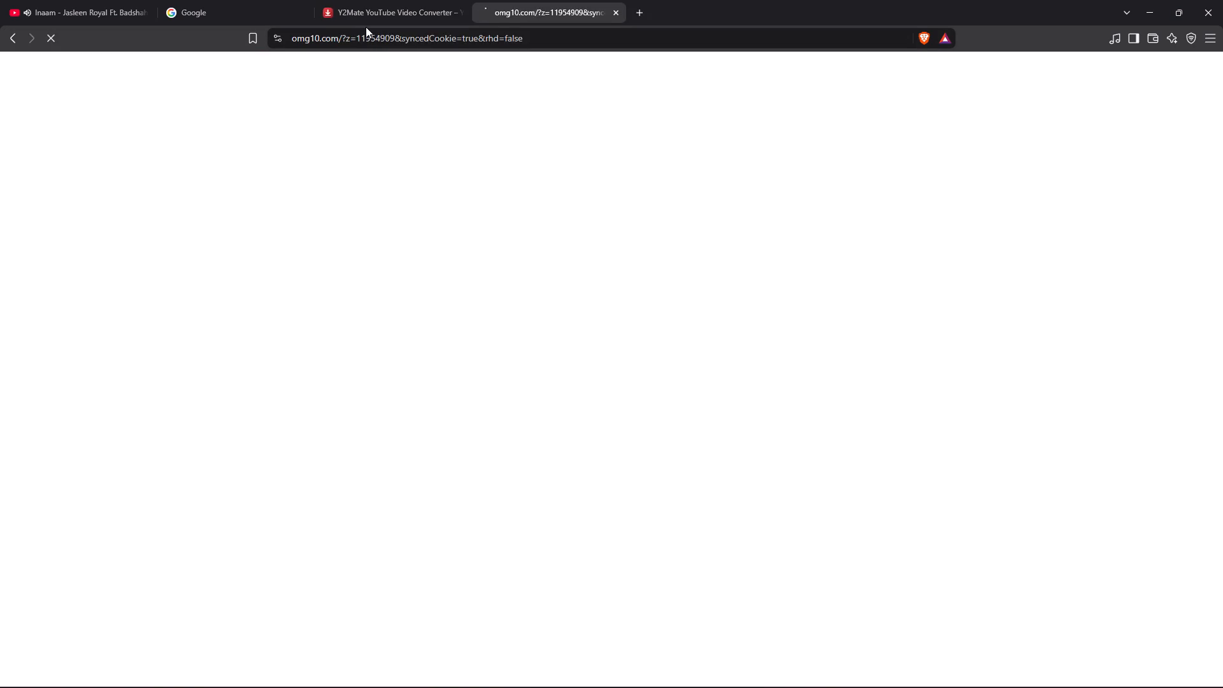
pyautogui.click(504, 318)
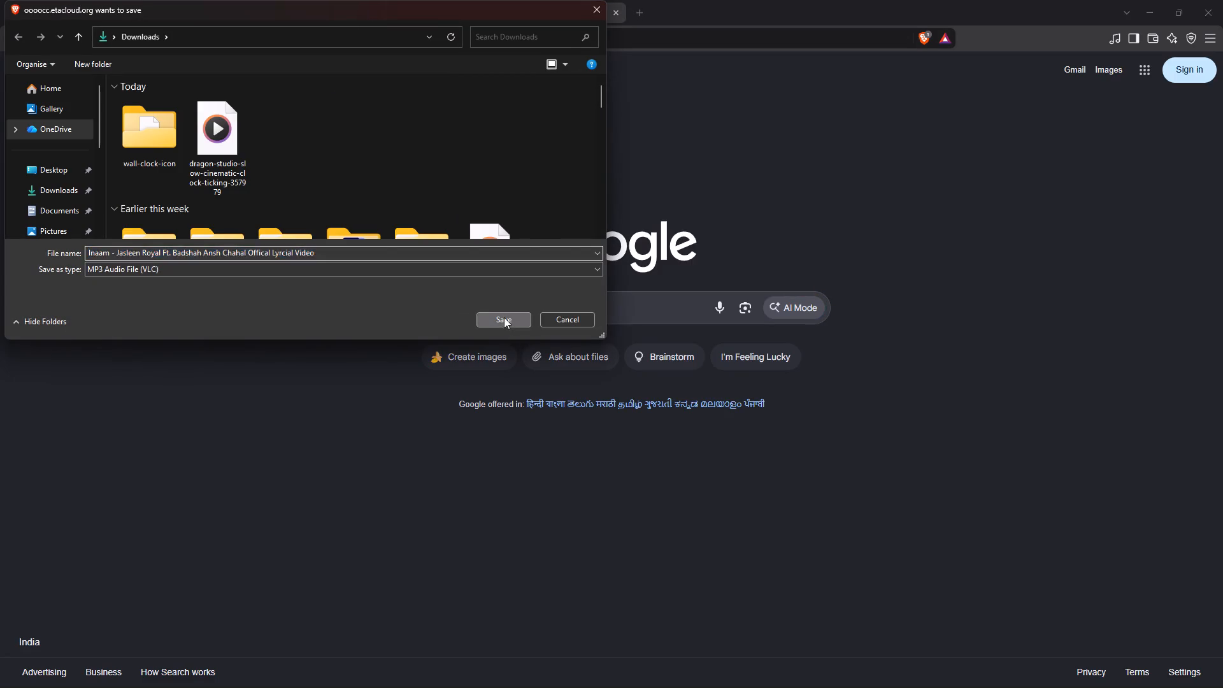
# Return to YouTube and pause the Akhiyaan music video playing in the mini player, expanding it to its full page.
pyautogui.click(87, 0)
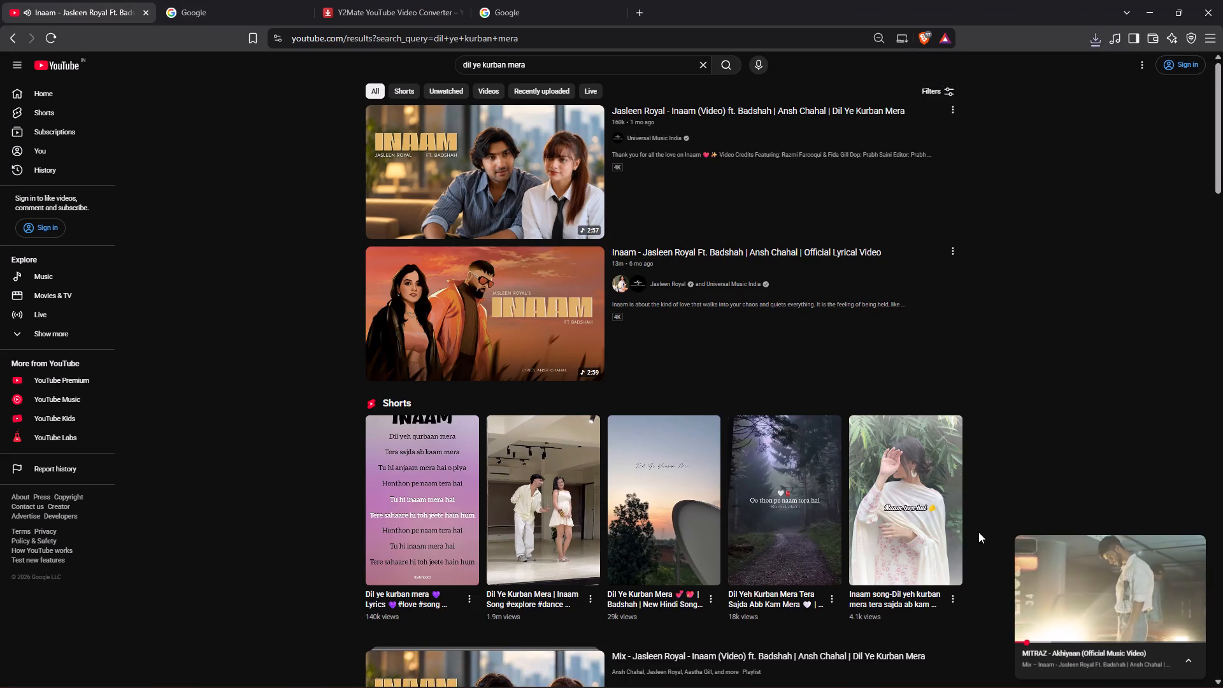
pyautogui.click(1032, 548)
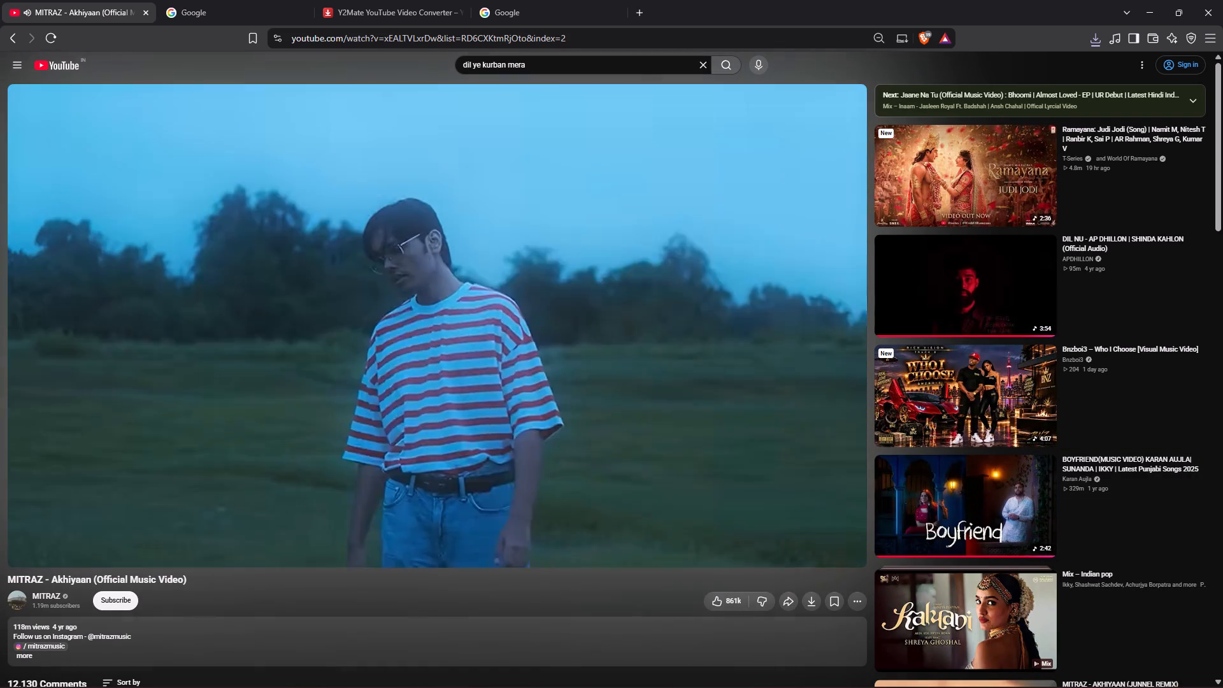
pyautogui.click(445, 401)
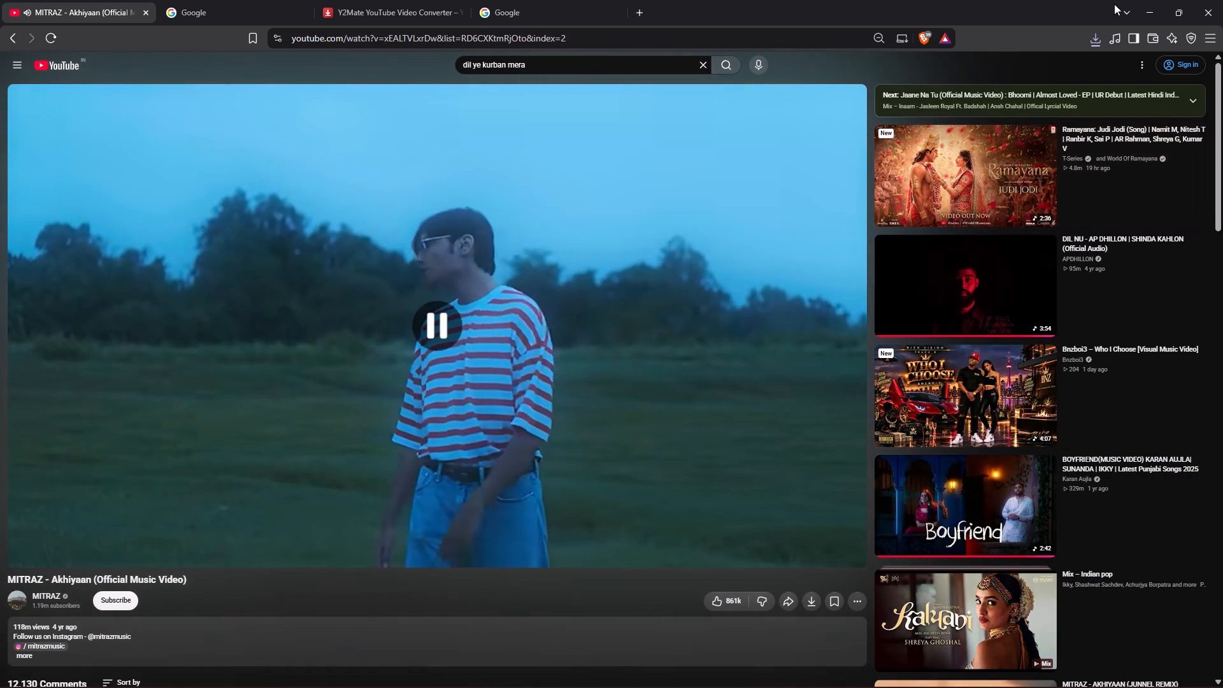
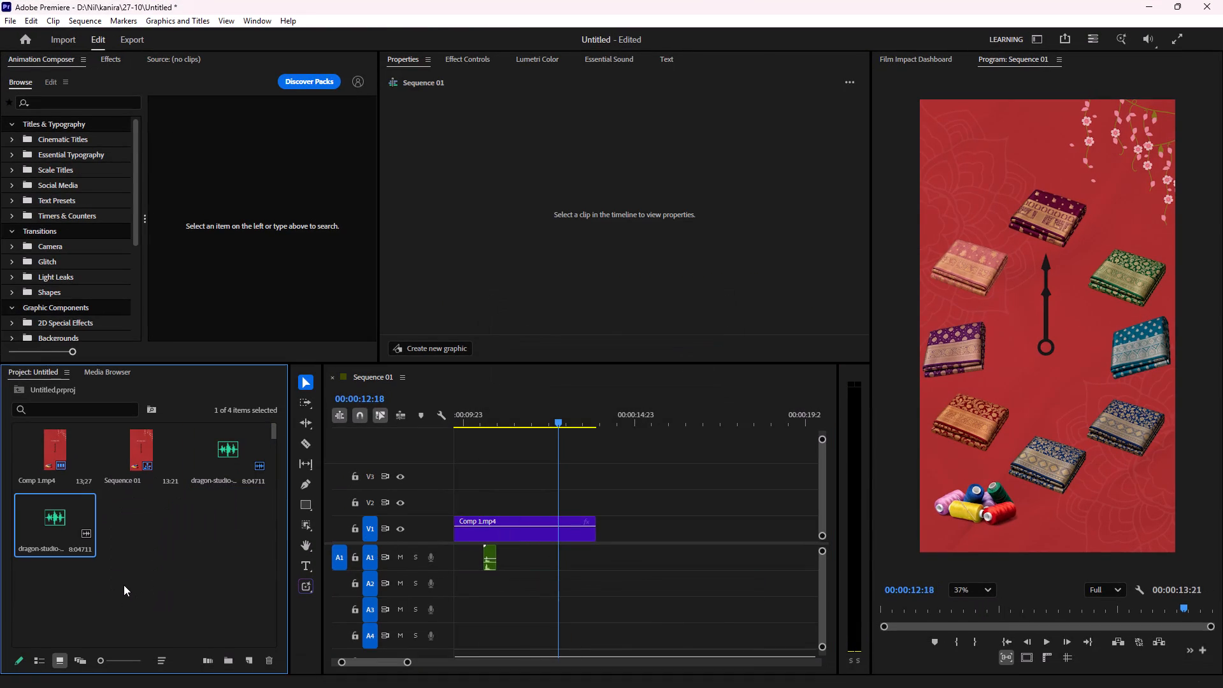
# Delete the extra dragon-studio clock-ticking audio item from the project.
pyautogui.scroll(20, 519, 596)
pyautogui.scroll(1, 519, 596)
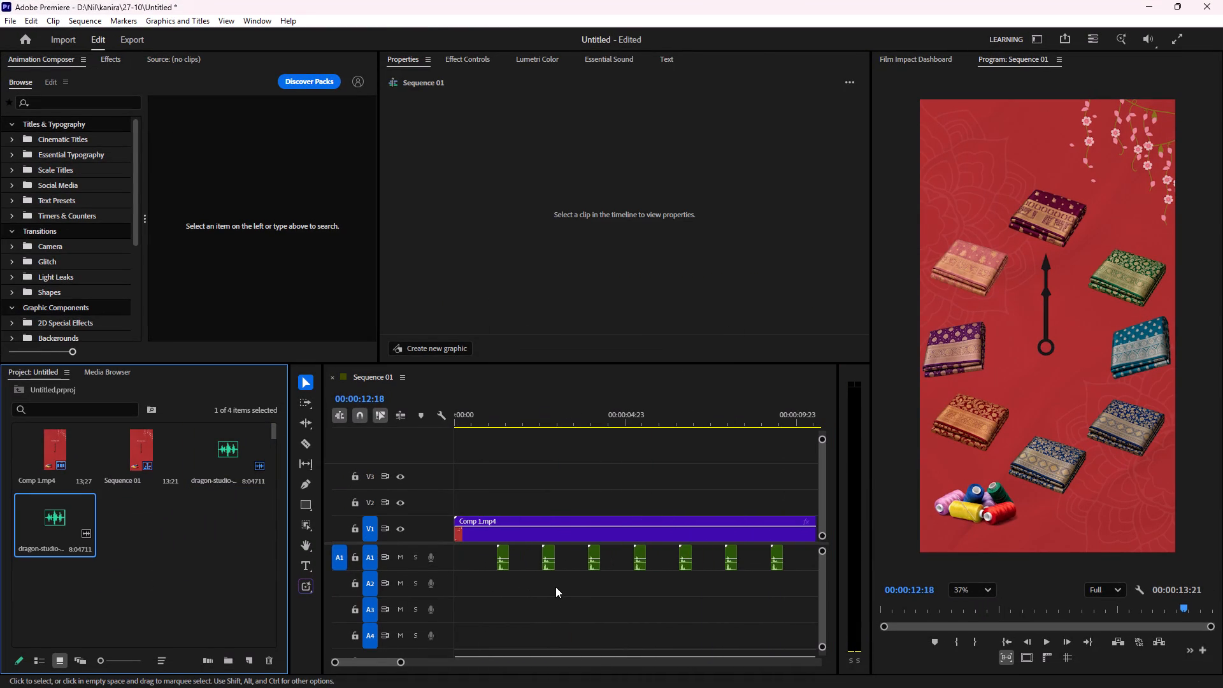
pyautogui.scroll(4, 555, 587)
pyautogui.moveTo(41, 524); pyautogui.dragTo(407, 589)
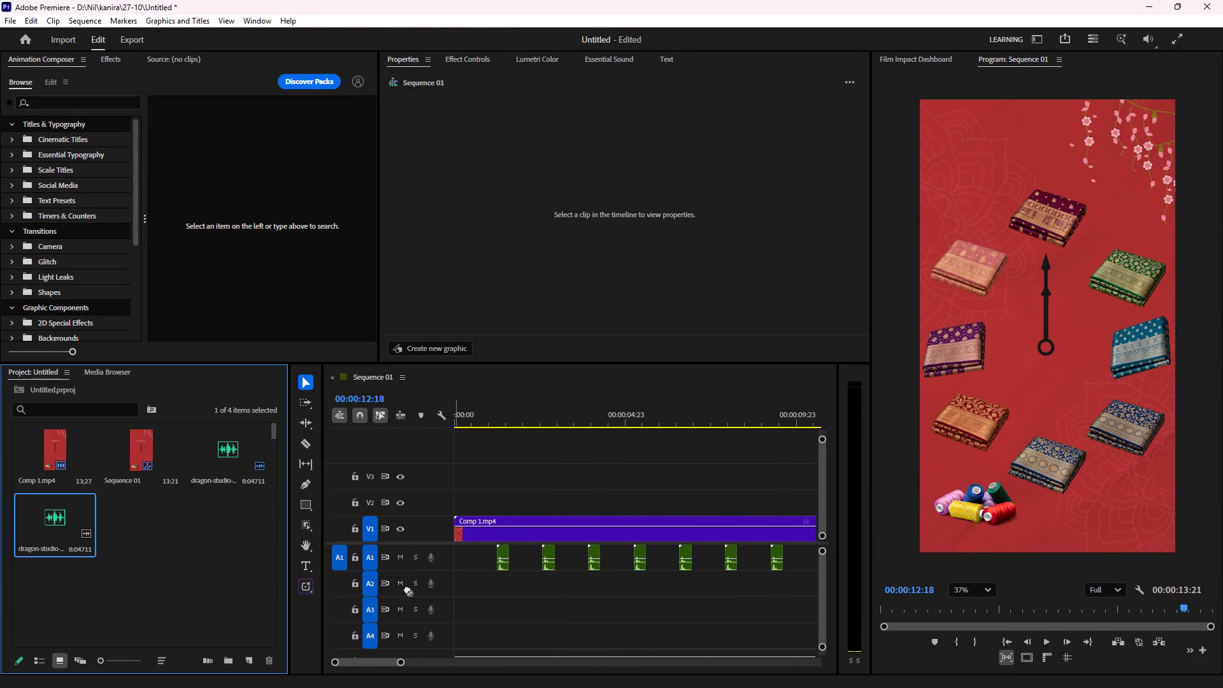
pyautogui.moveTo(407, 589); pyautogui.dragTo(64, 546)
pyautogui.press('Delete')
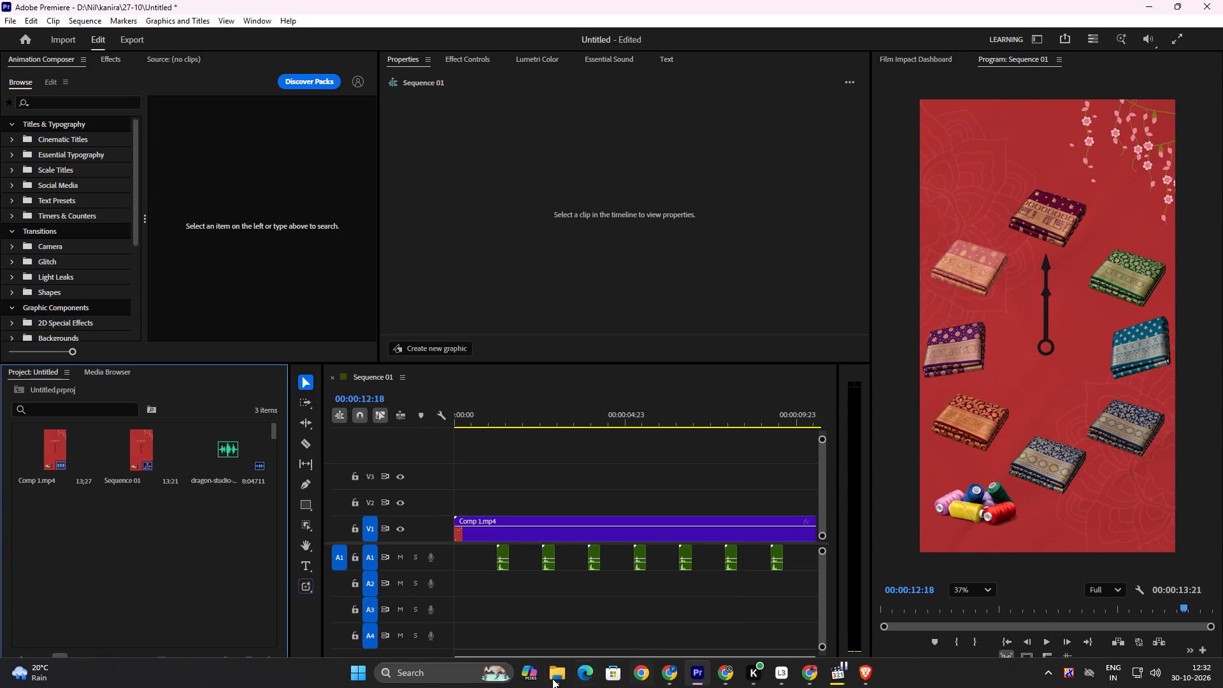
# Refresh the Downloads folder in File Explorer and import the downloaded Inaam MP3 into the Premiere project.
pyautogui.click(551, 679)
pyautogui.scroll(6, 353, 391)
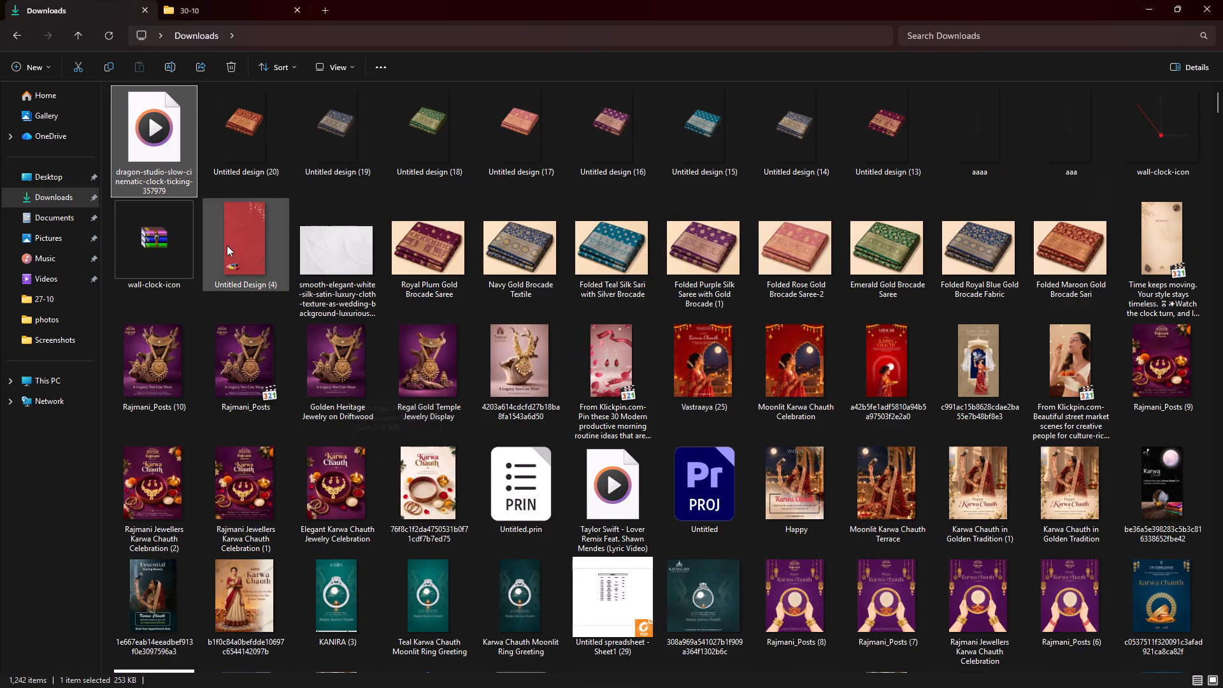
pyautogui.rightClick(200, 206)
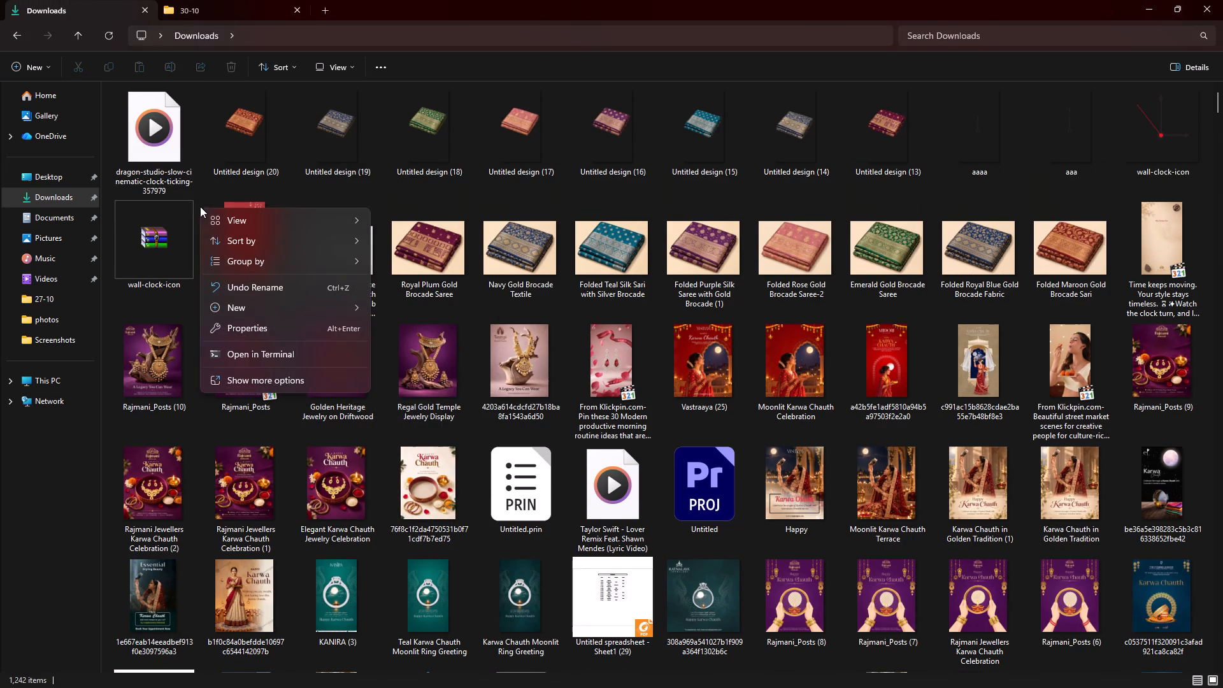
pyautogui.click(259, 373)
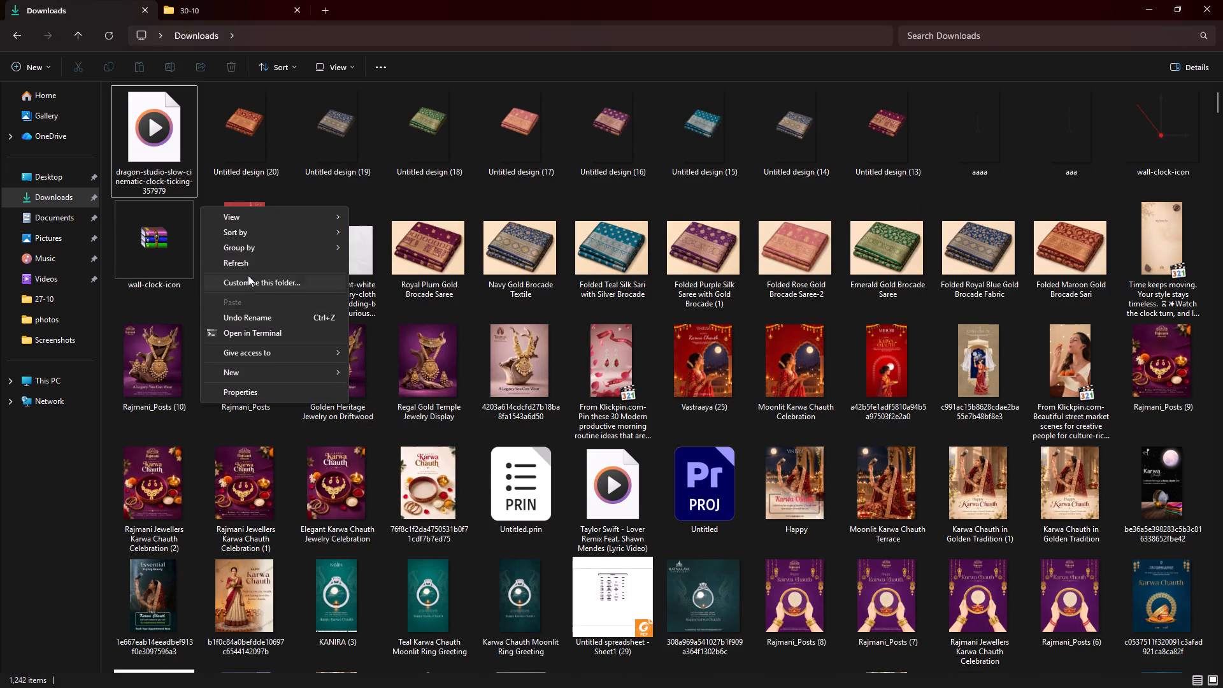
pyautogui.click(245, 261)
pyautogui.click(156, 152)
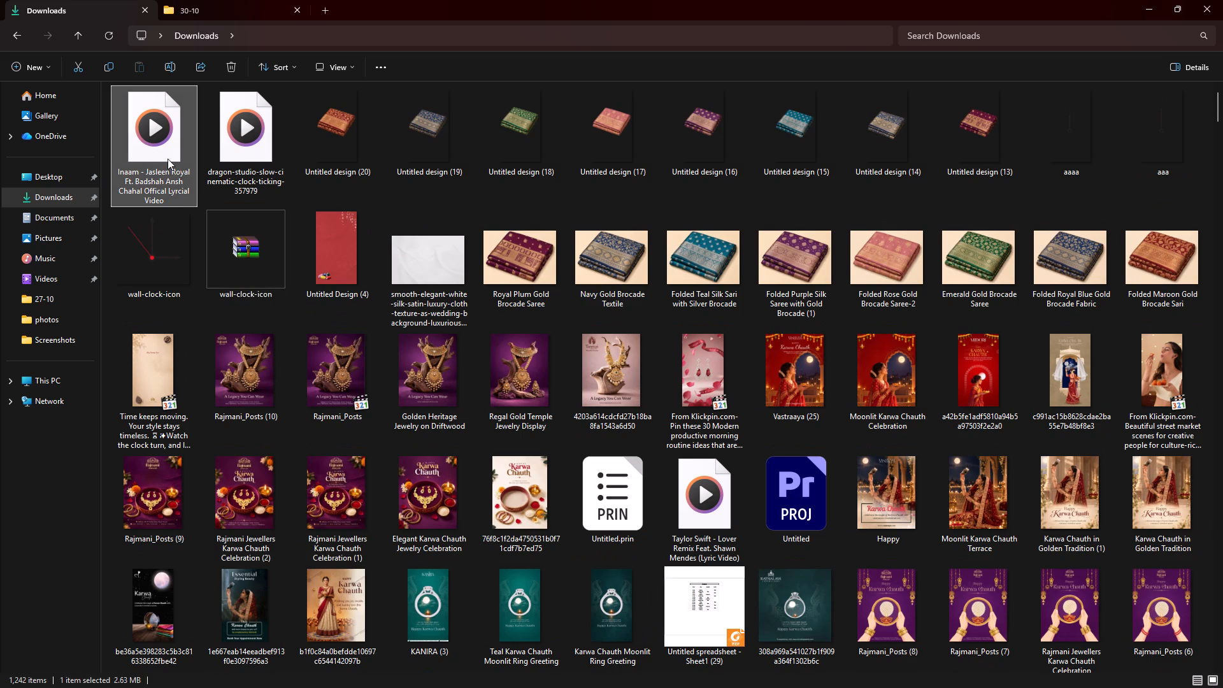
pyautogui.moveTo(153, 130); pyautogui.dragTo(749, 657)
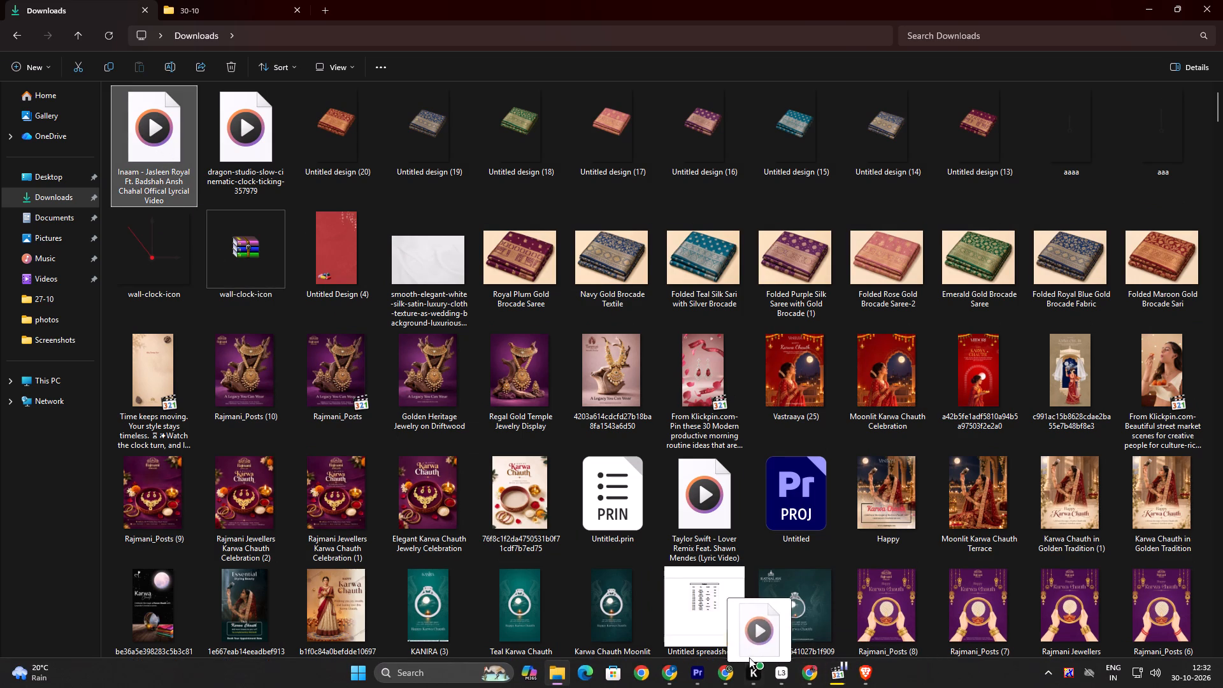
pyautogui.moveTo(749, 657); pyautogui.dragTo(100, 578)
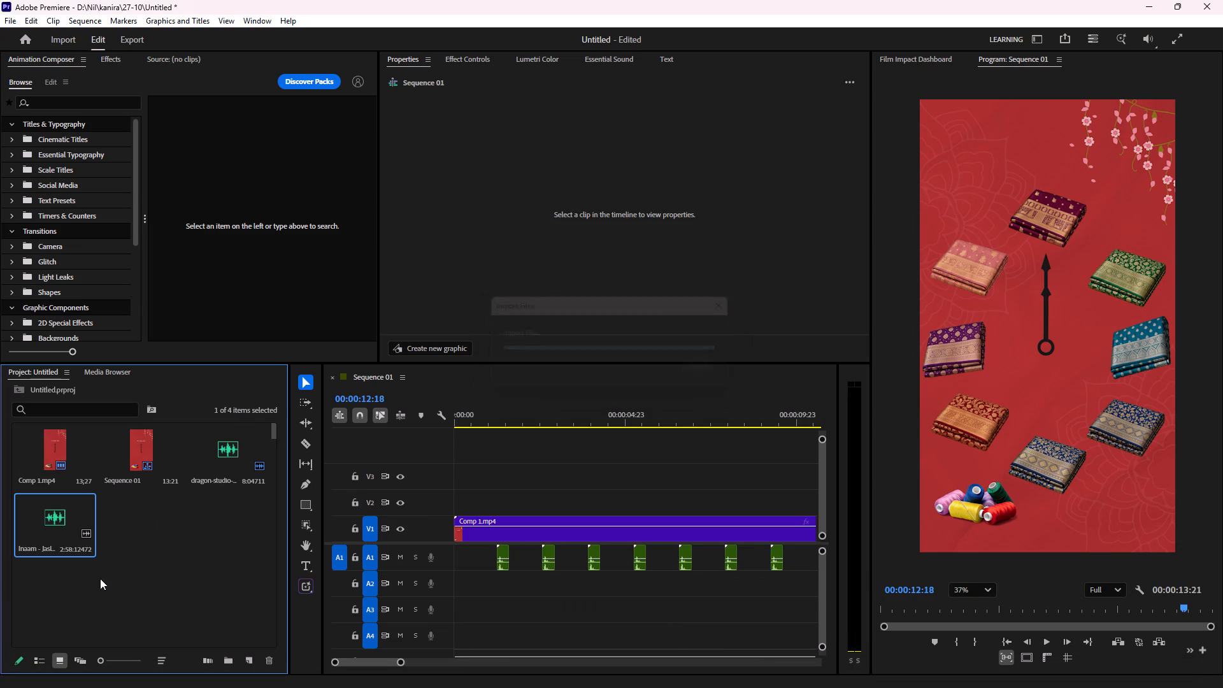
# Open the Inaam song in the Source Monitor and audition passages throughout the track to find a suitable section.
pyautogui.doubleClick(55, 515)
pyautogui.moveTo(110, 317); pyautogui.dragTo(69, 326)
pyautogui.press('space')
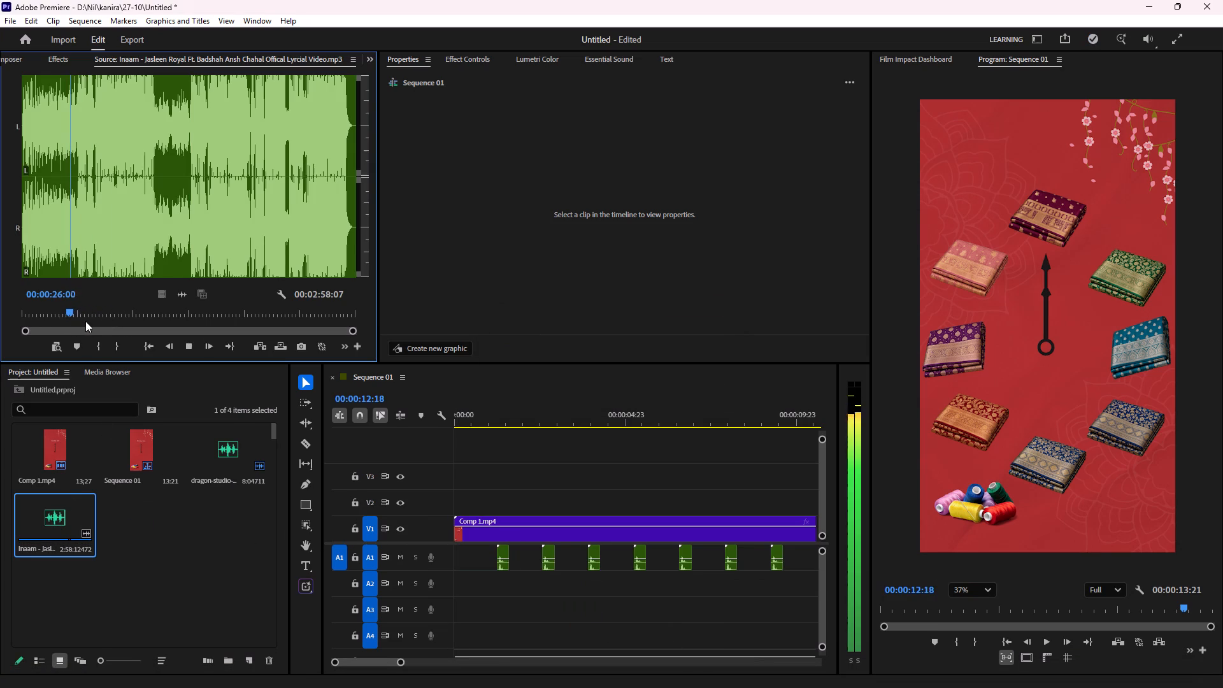
pyautogui.click(85, 317)
pyautogui.press('space')
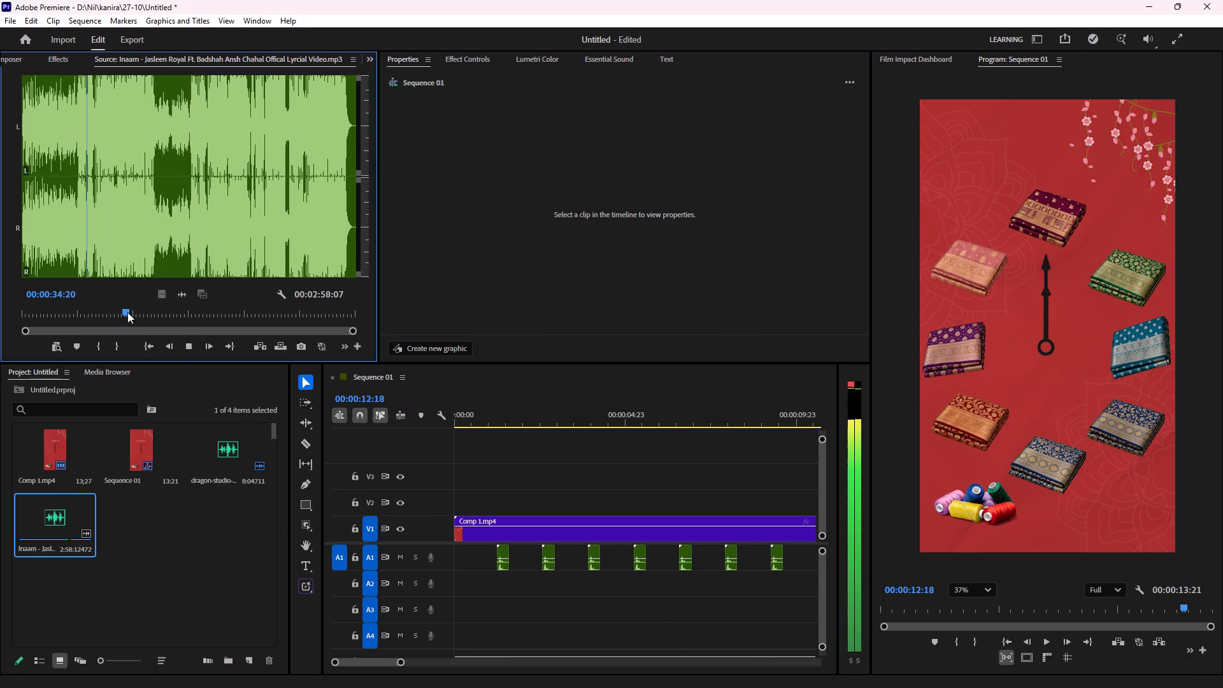
pyautogui.click(127, 312)
pyautogui.press('space')
pyautogui.click(182, 320)
pyautogui.press('space')
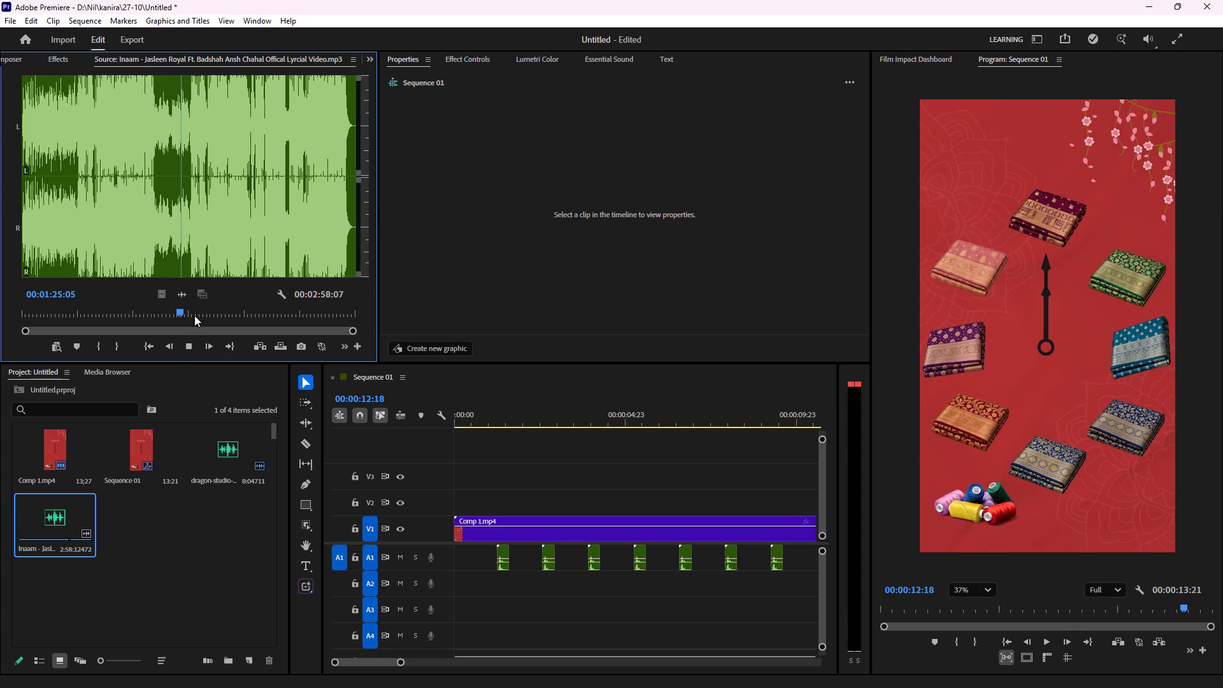
pyautogui.click(196, 315)
pyautogui.press('space')
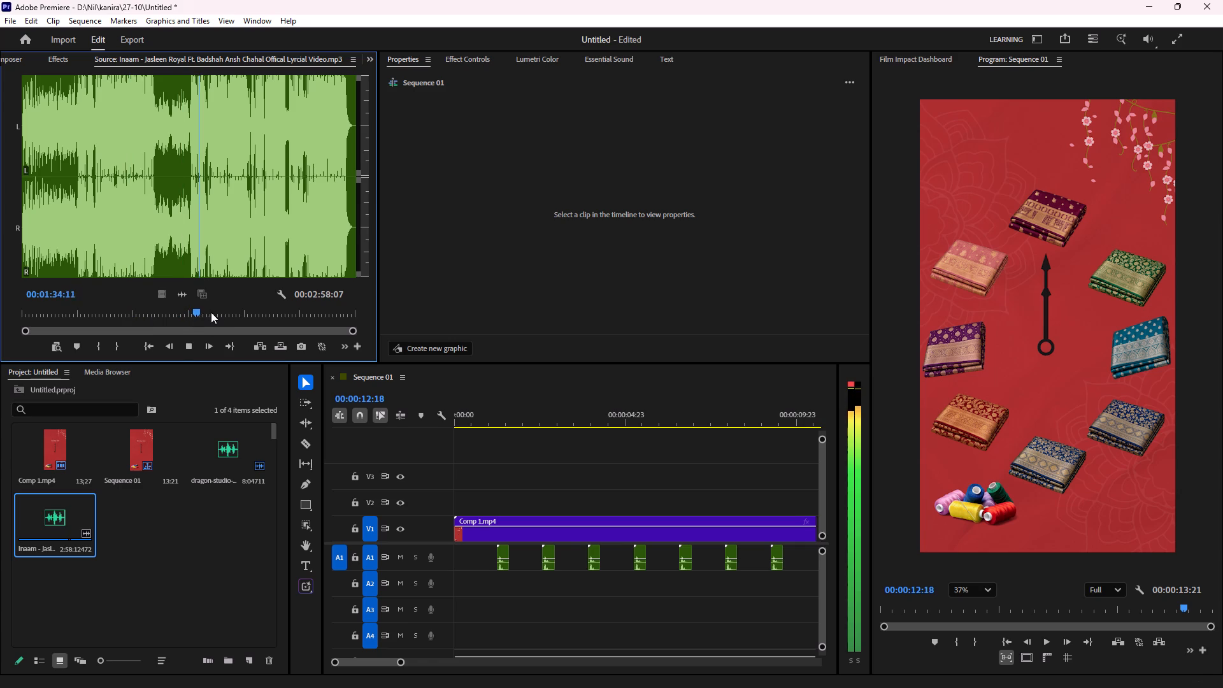
pyautogui.click(211, 312)
pyautogui.press('space')
pyautogui.click(225, 314)
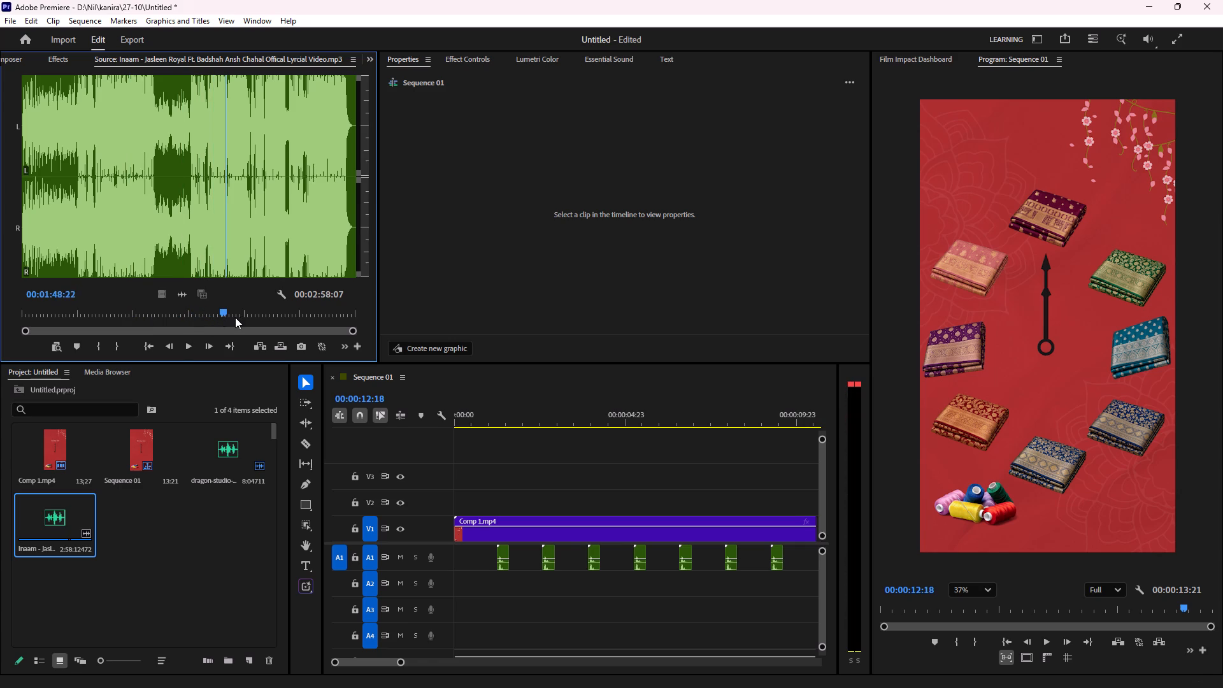
pyautogui.press('space')
pyautogui.click(239, 314)
pyautogui.press('space')
pyautogui.click(250, 314)
pyautogui.press('space')
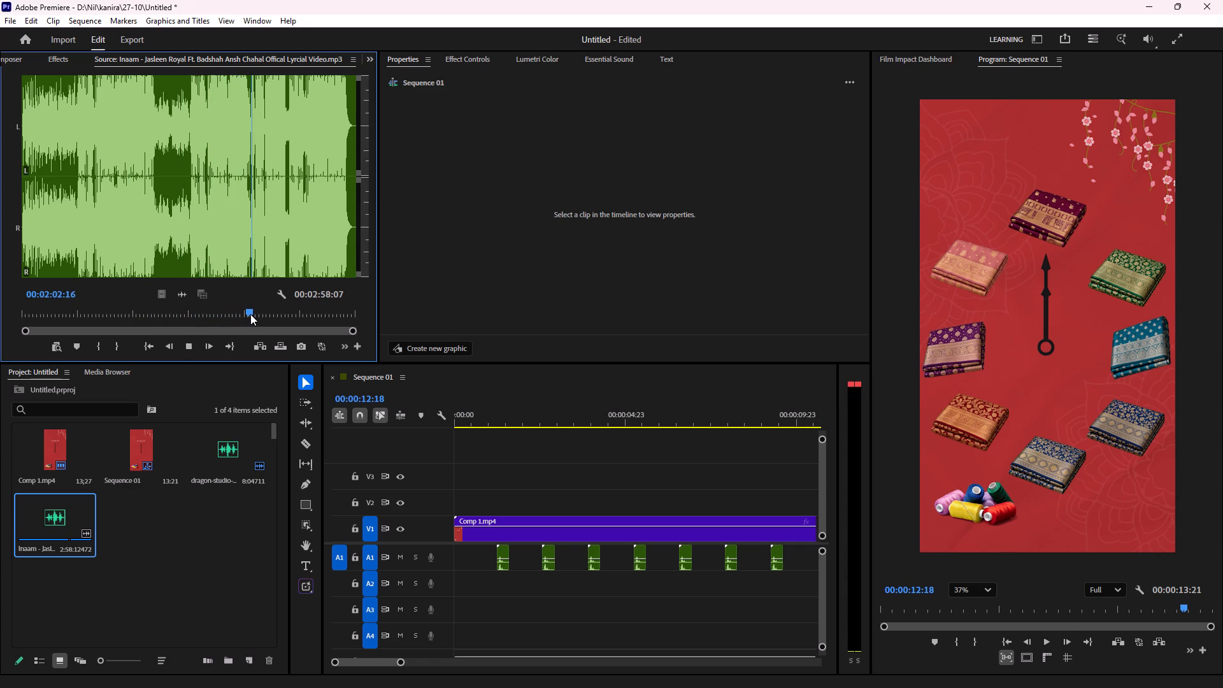
pyautogui.click(265, 314)
pyautogui.press('space')
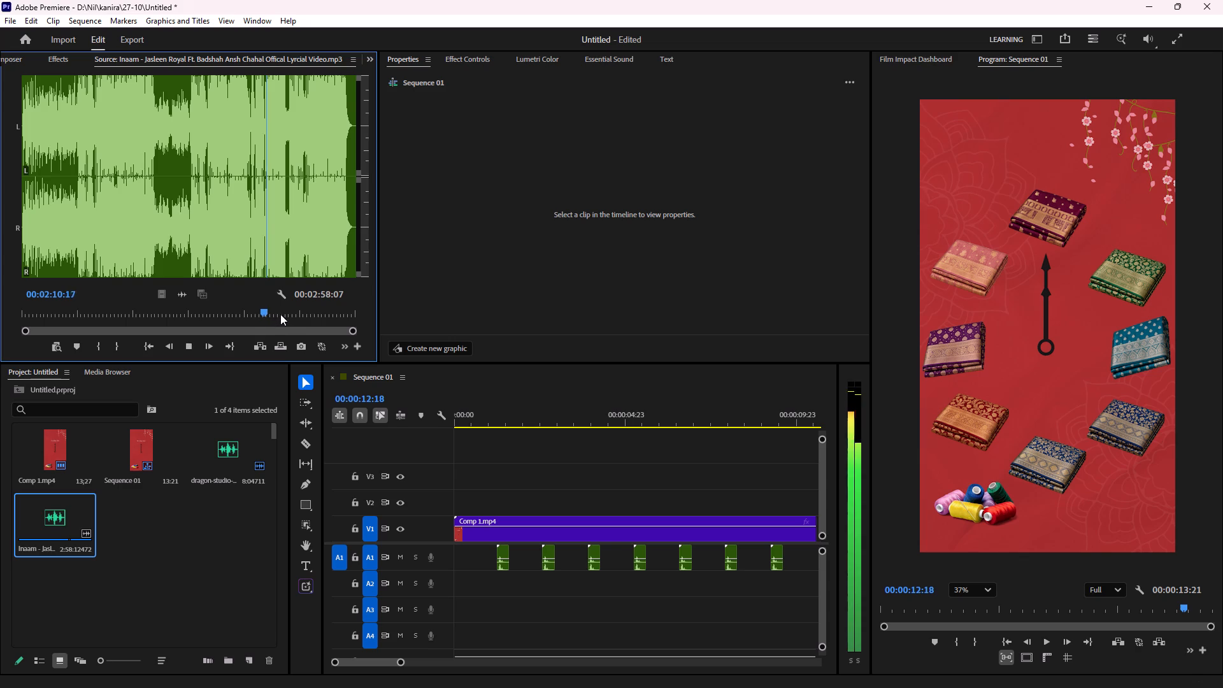
pyautogui.click(280, 313)
pyautogui.press('space')
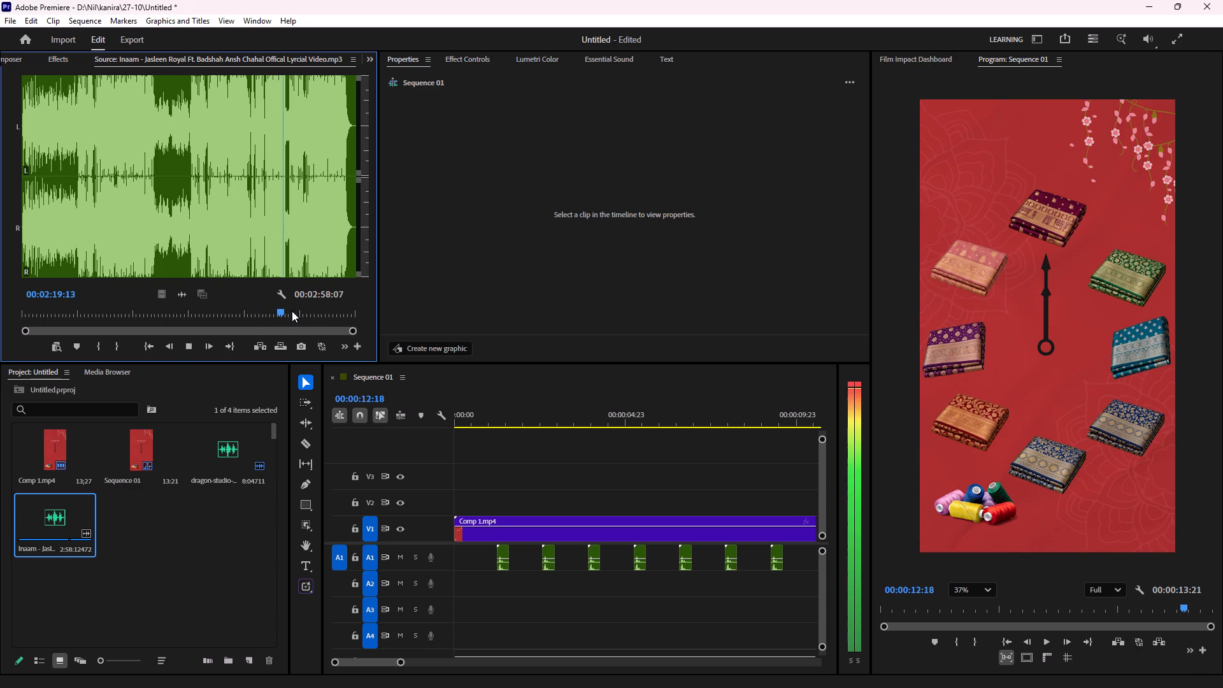
# Mark the song's In point at about 00:02:23 and place the trimmed audio on track A2 at the sequence start.
pyautogui.click(100, 347)
pyautogui.click(104, 347)
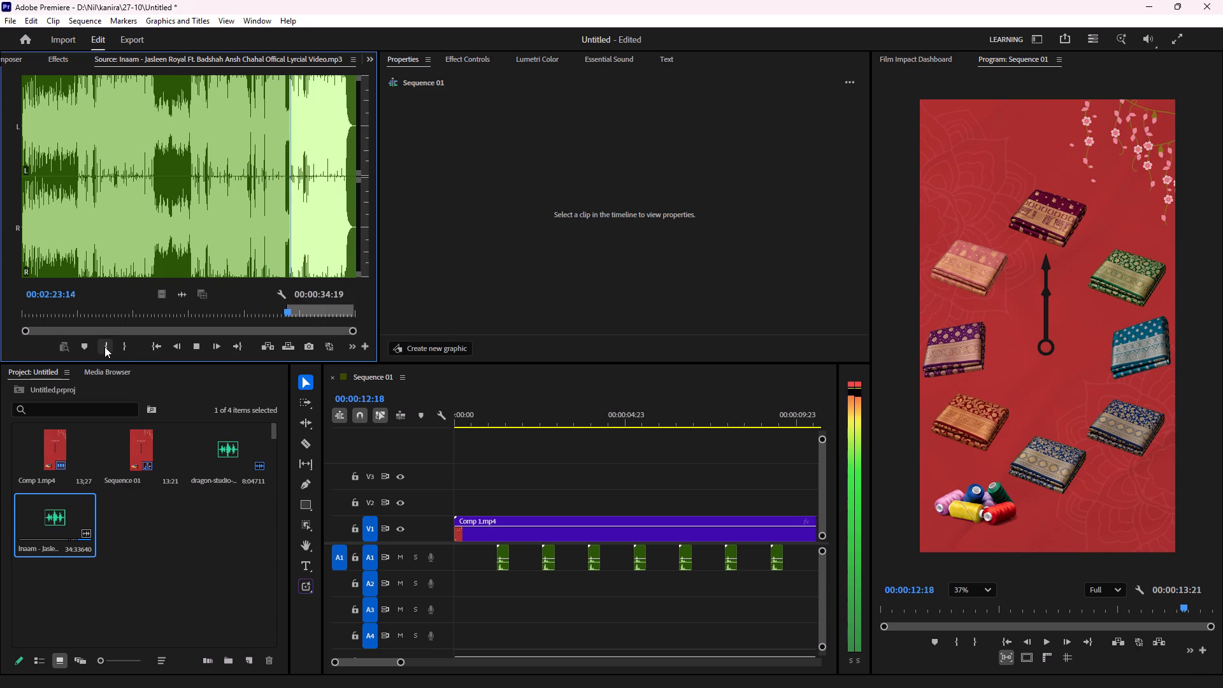
pyautogui.press('space')
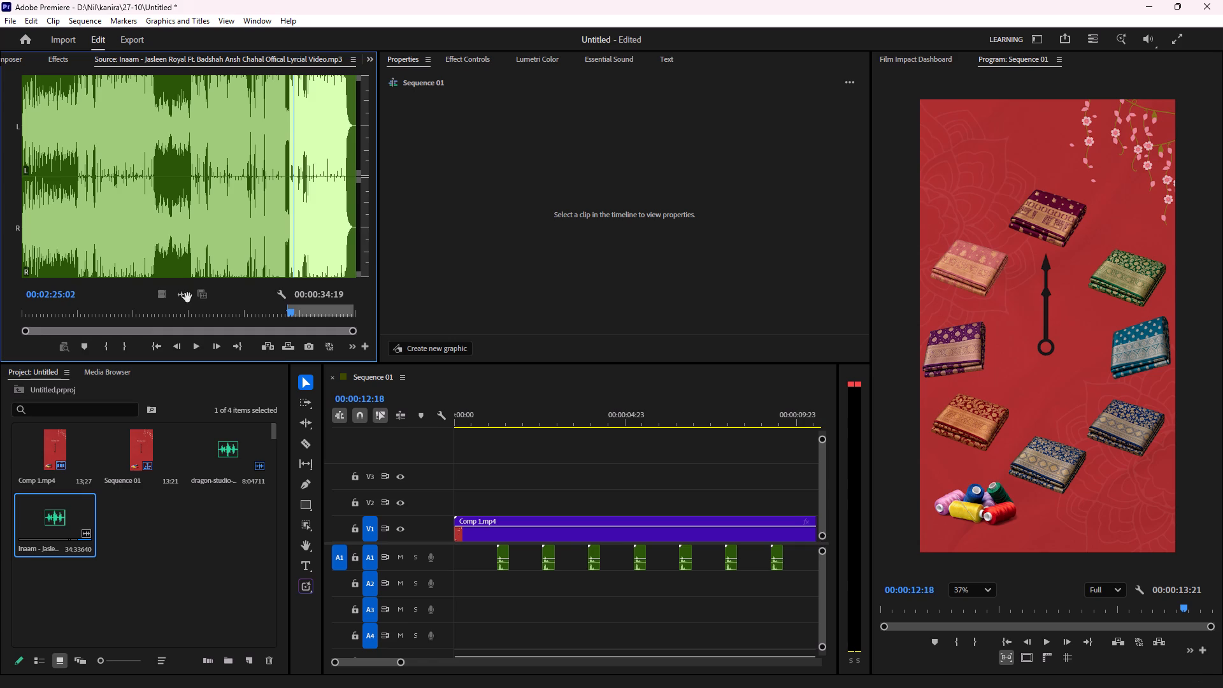
pyautogui.moveTo(184, 297); pyautogui.dragTo(485, 582)
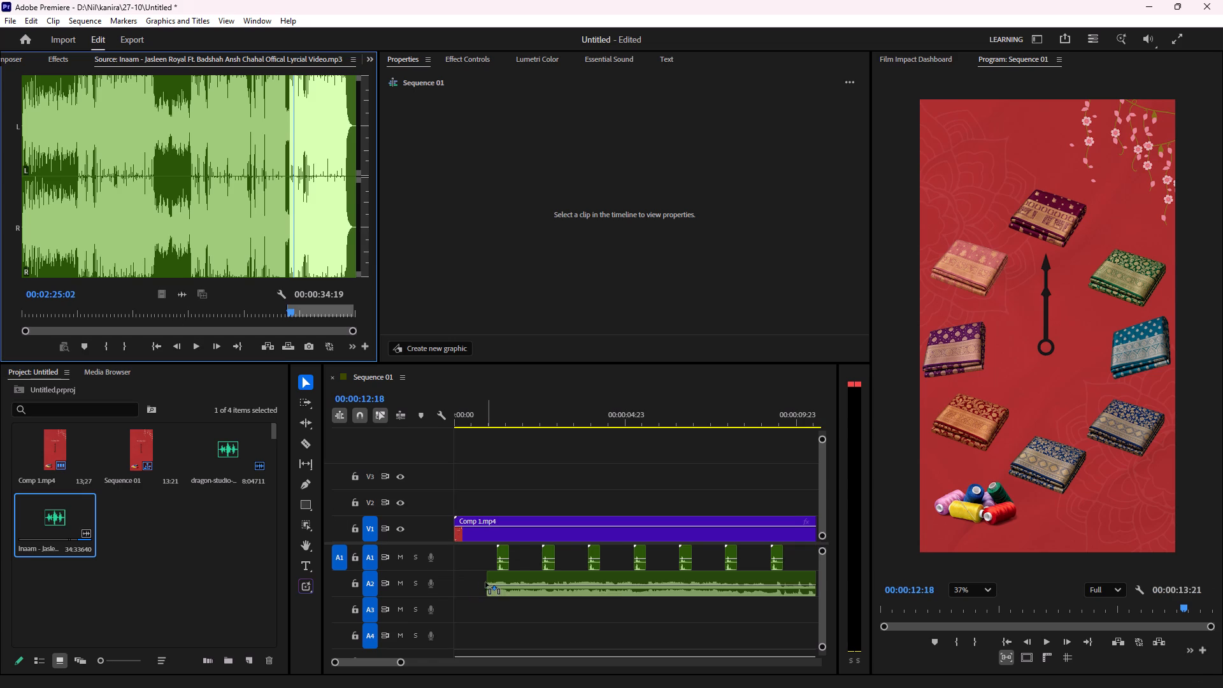
pyautogui.moveTo(485, 582); pyautogui.dragTo(452, 582)
# Play the sequence from the beginning with the song, and check the video clip's end at 00:00:13:19 against the audio.
pyautogui.moveTo(465, 412); pyautogui.dragTo(436, 426)
pyautogui.press('space')
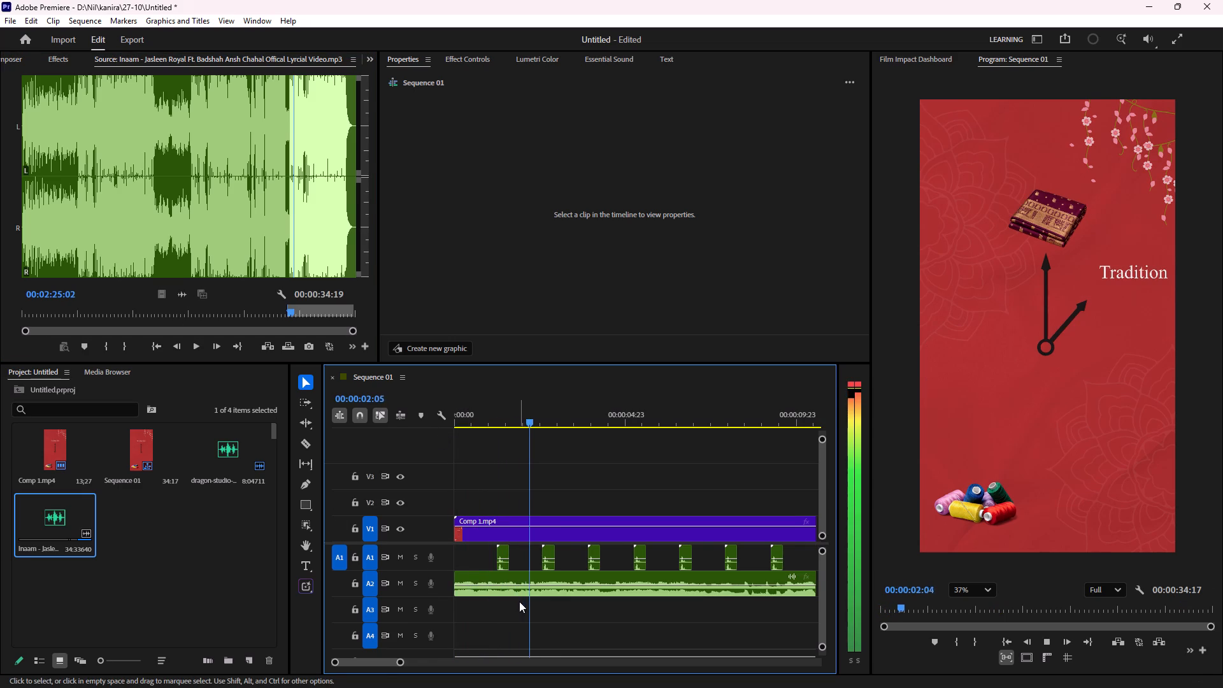
pyautogui.scroll(-6, 524, 591)
pyautogui.press('space')
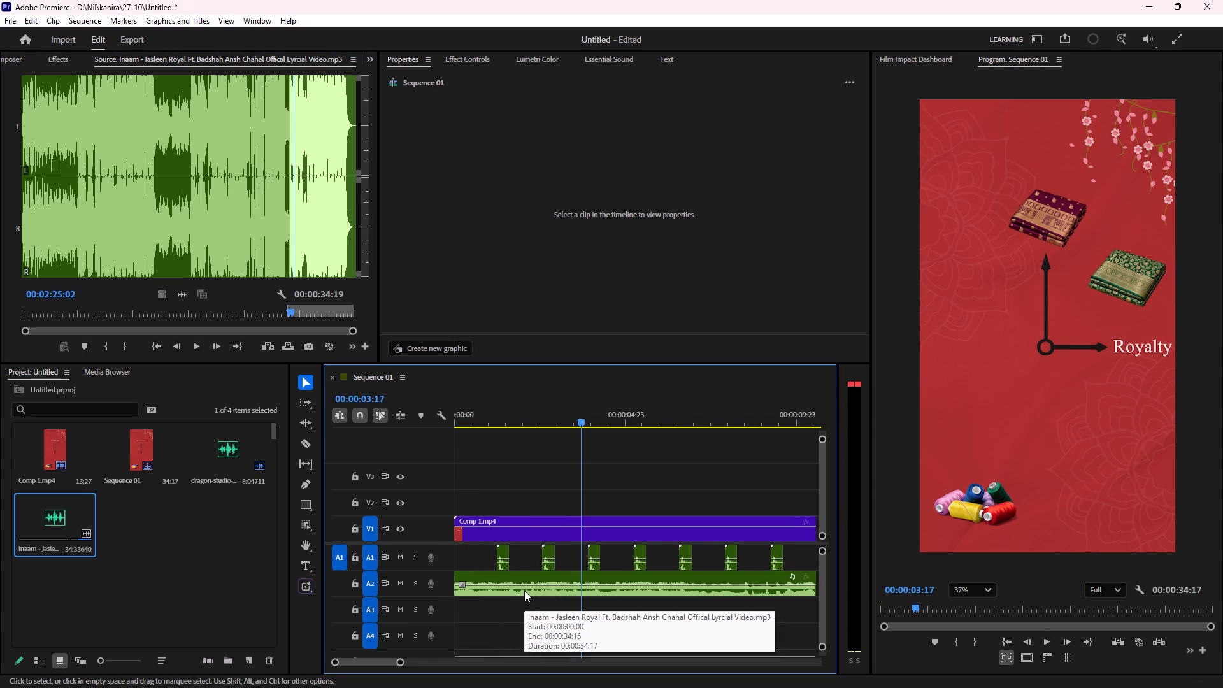
pyautogui.keyDown('alt'); pyautogui.scroll(-8, 524, 591); pyautogui.keyUp('alt')
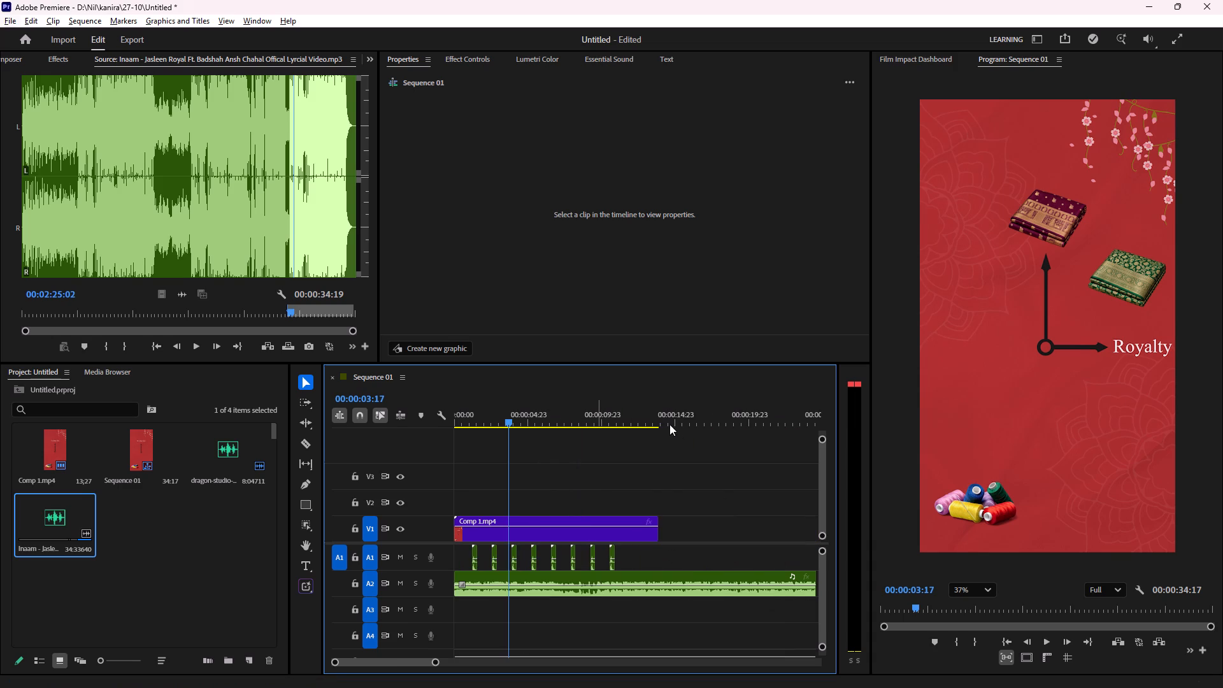
pyautogui.moveTo(668, 417); pyautogui.dragTo(659, 415)
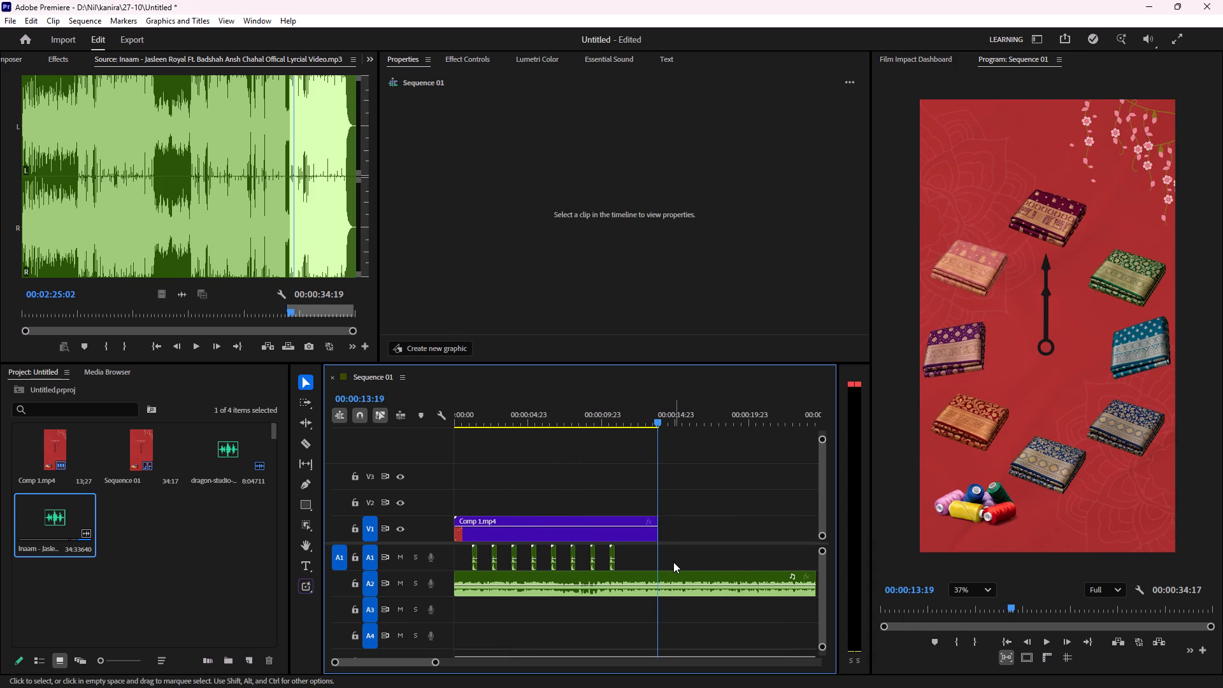
pyautogui.moveTo(655, 421); pyautogui.dragTo(405, 424)
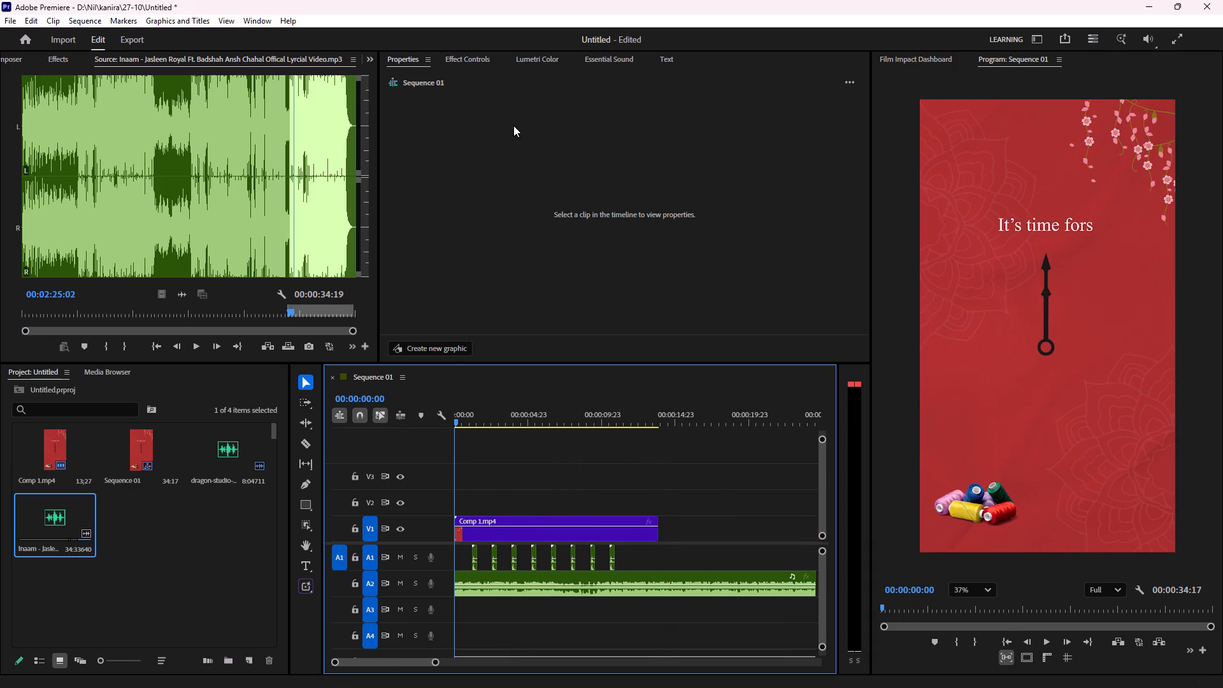
# Show the effect controls of the song clip on A2 and search the effects for "reb".
pyautogui.click(464, 61)
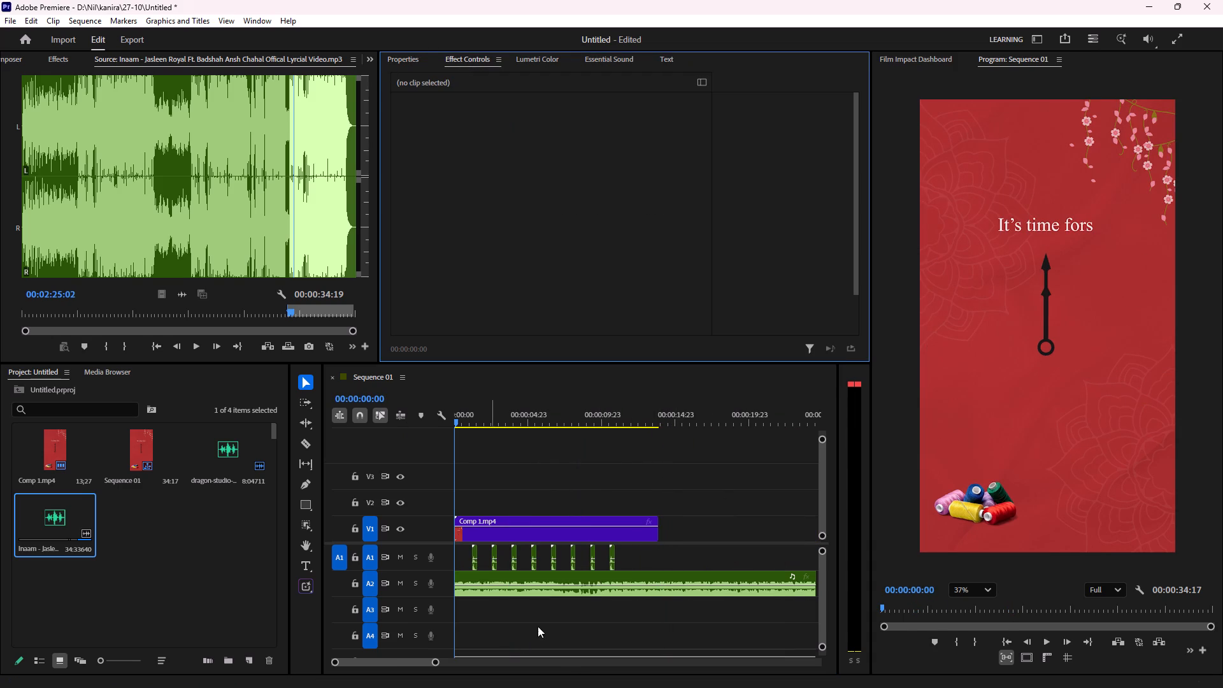
pyautogui.click(564, 589)
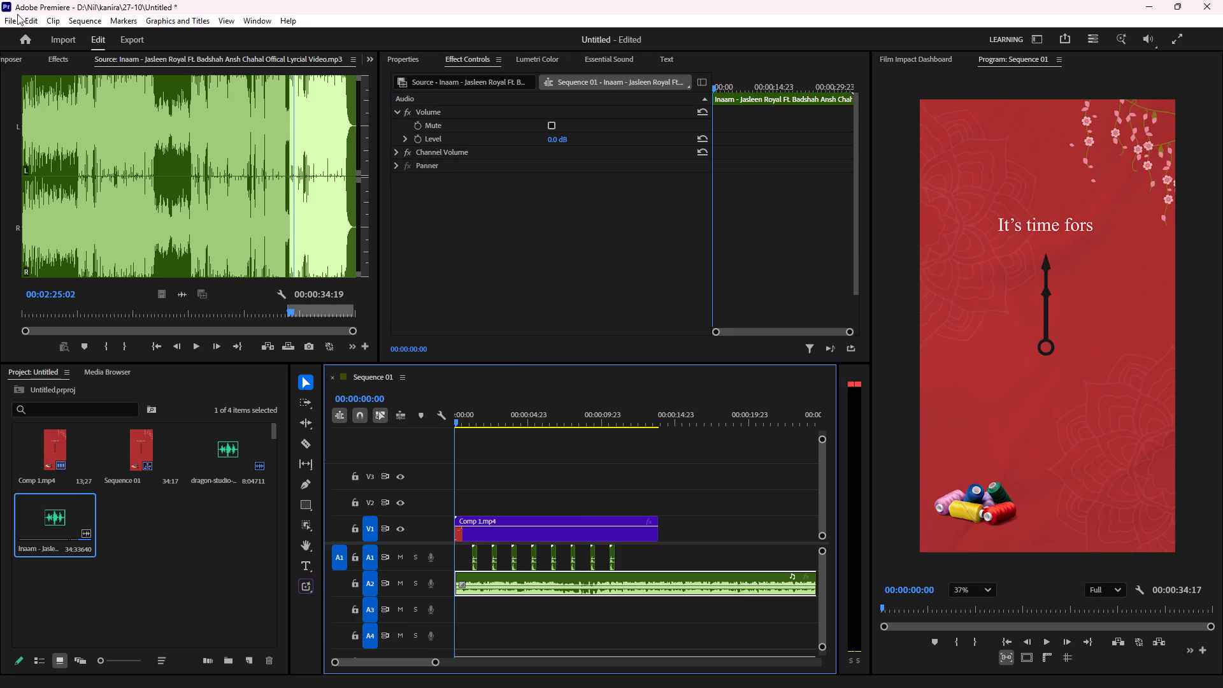
pyautogui.click(57, 61)
pyautogui.click(62, 75)
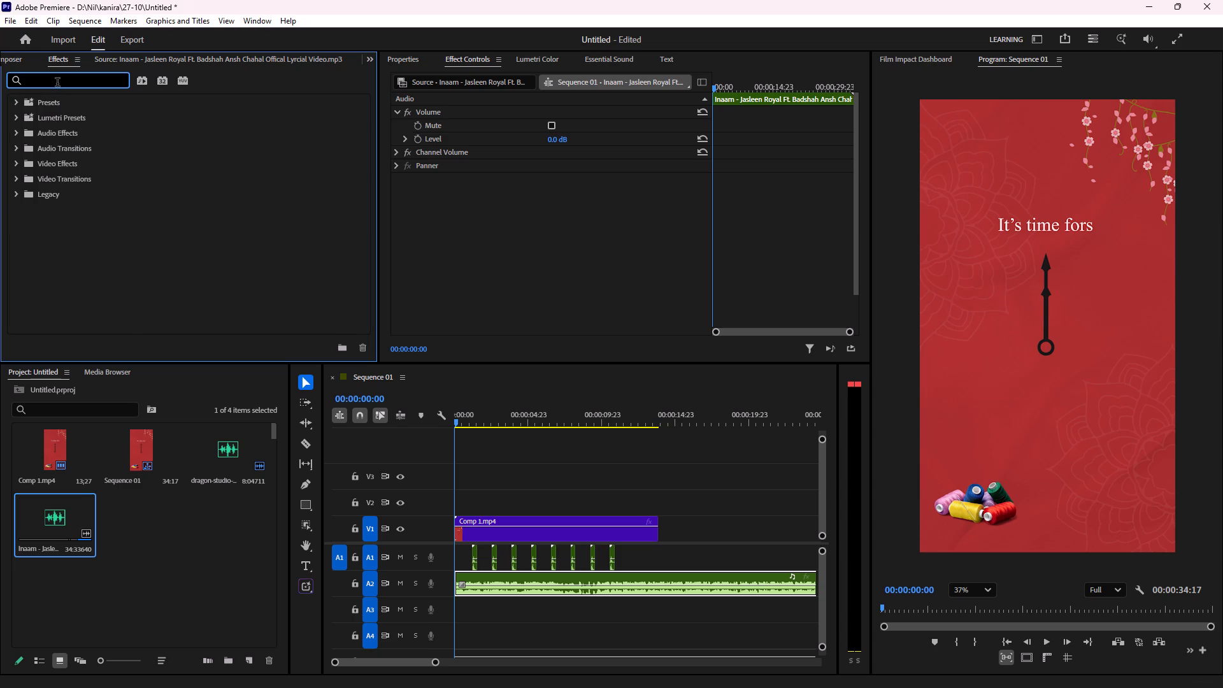
pyautogui.press('r')
pyautogui.press('e')
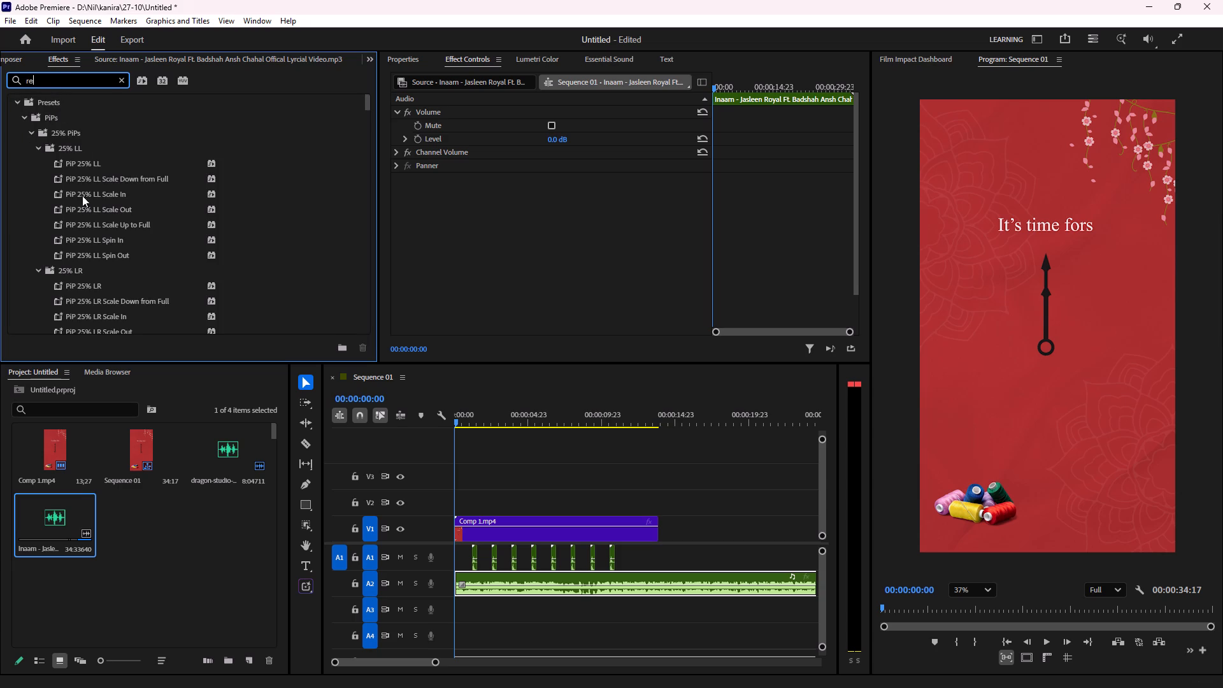
pyautogui.press('b')
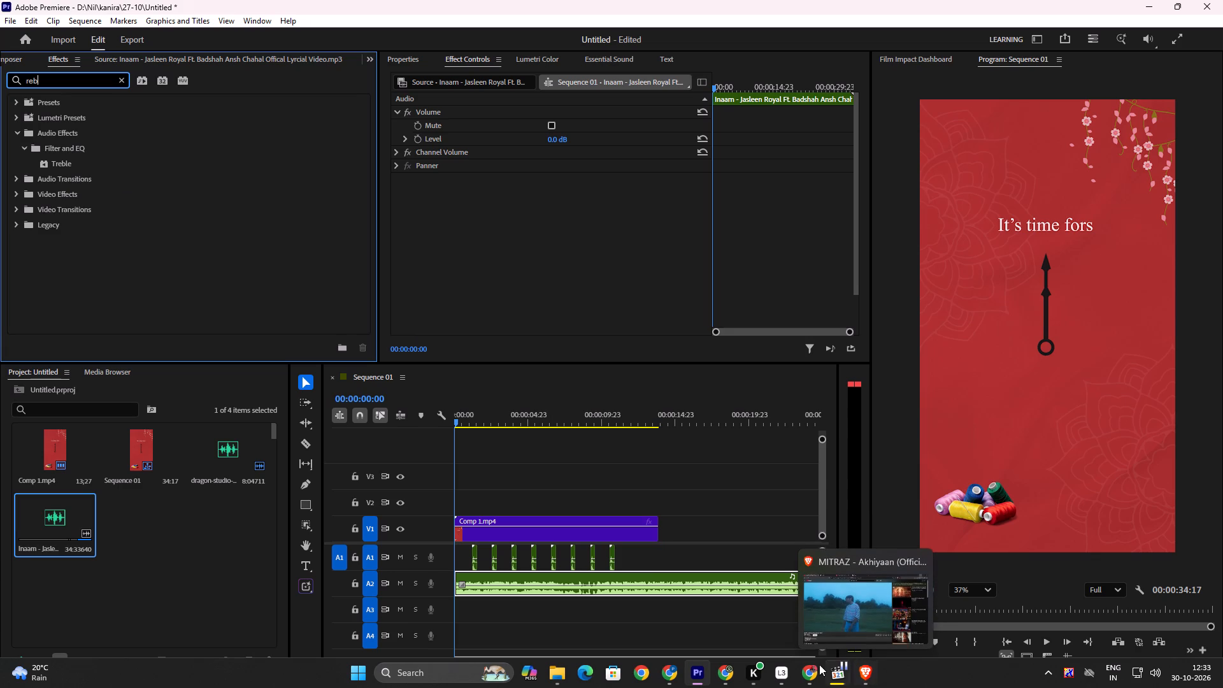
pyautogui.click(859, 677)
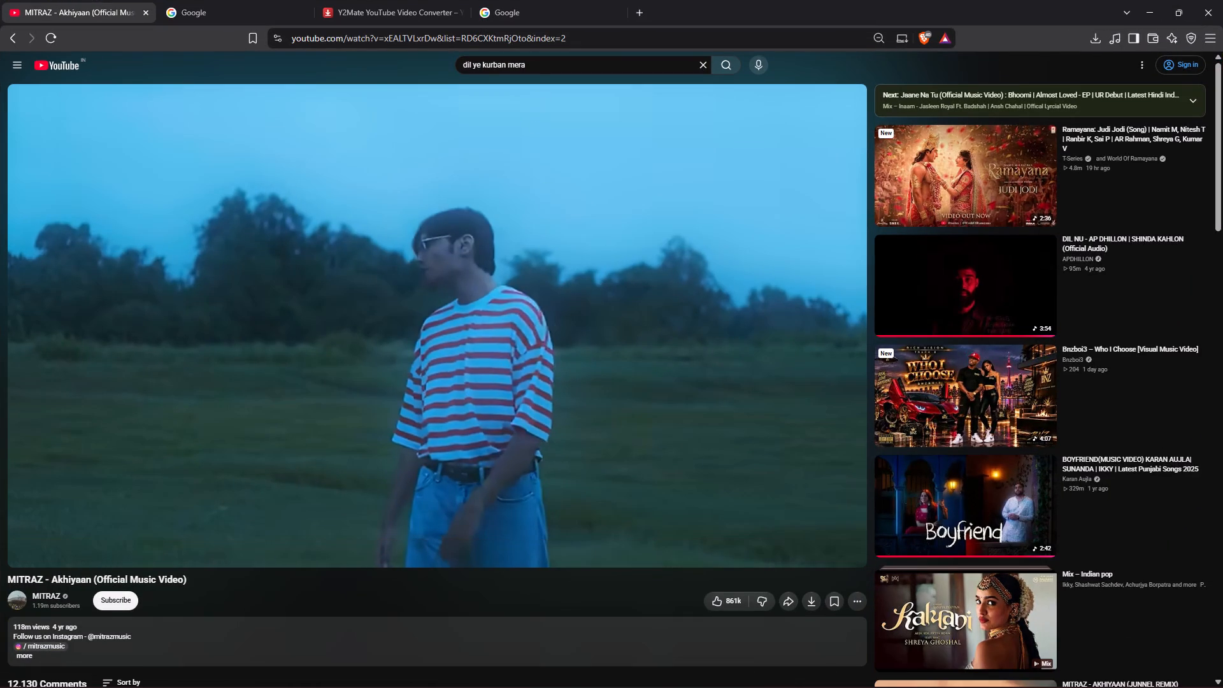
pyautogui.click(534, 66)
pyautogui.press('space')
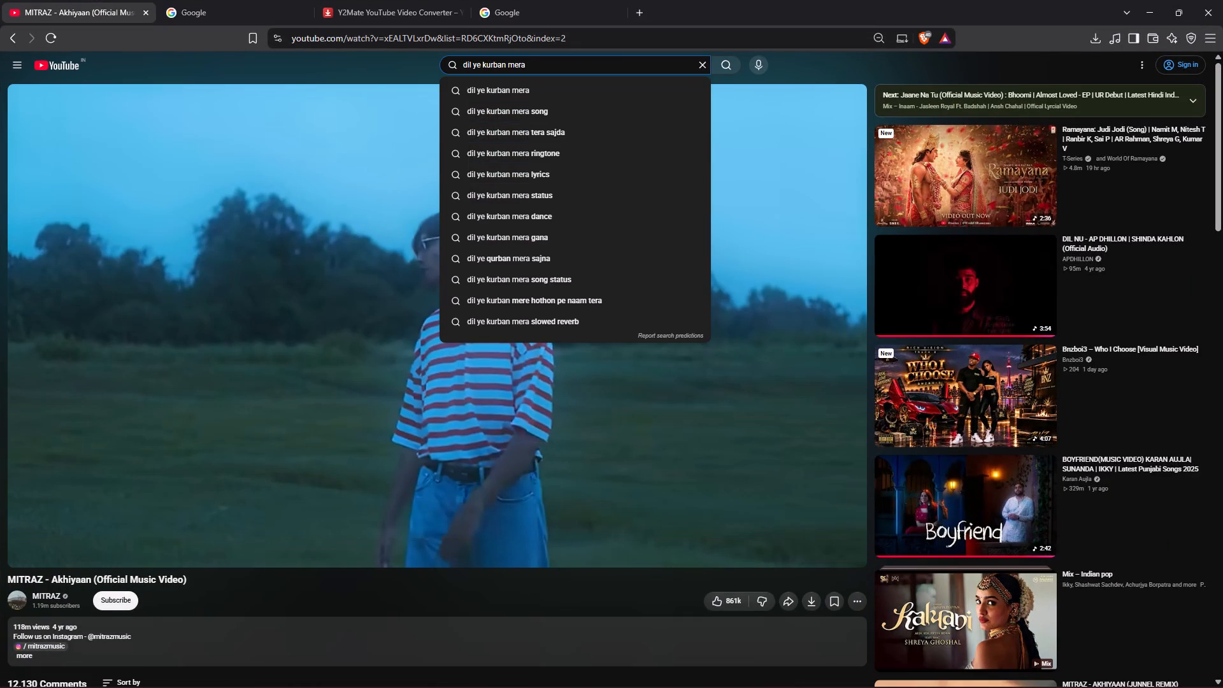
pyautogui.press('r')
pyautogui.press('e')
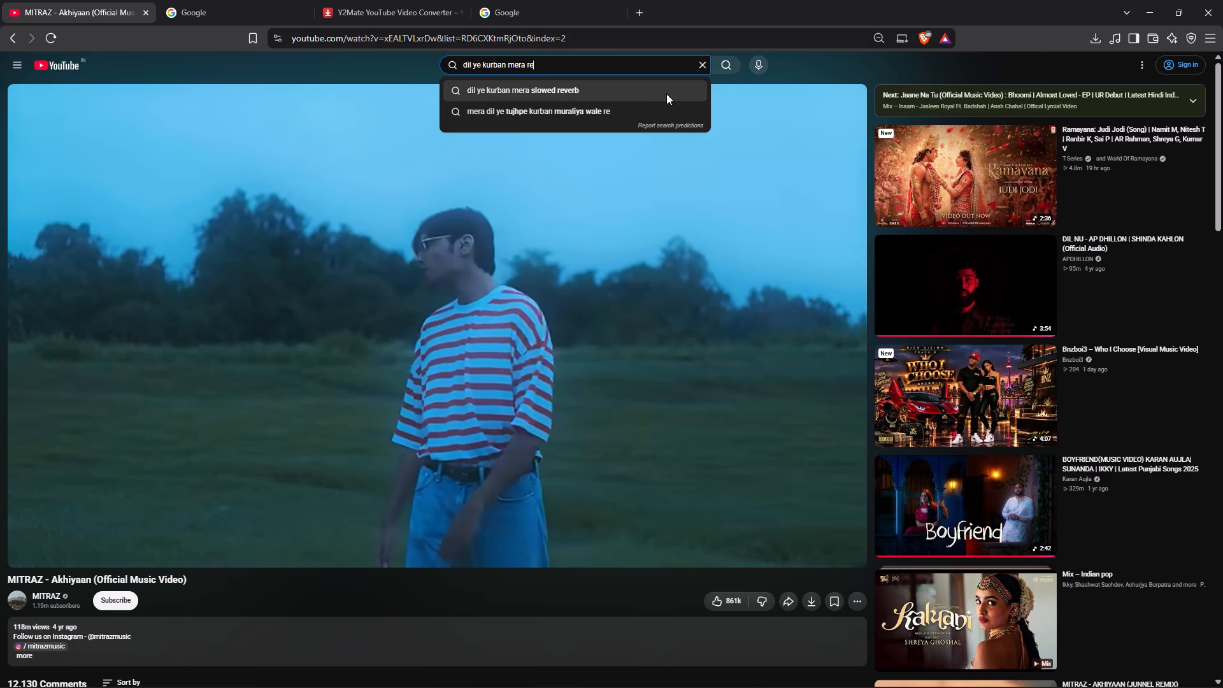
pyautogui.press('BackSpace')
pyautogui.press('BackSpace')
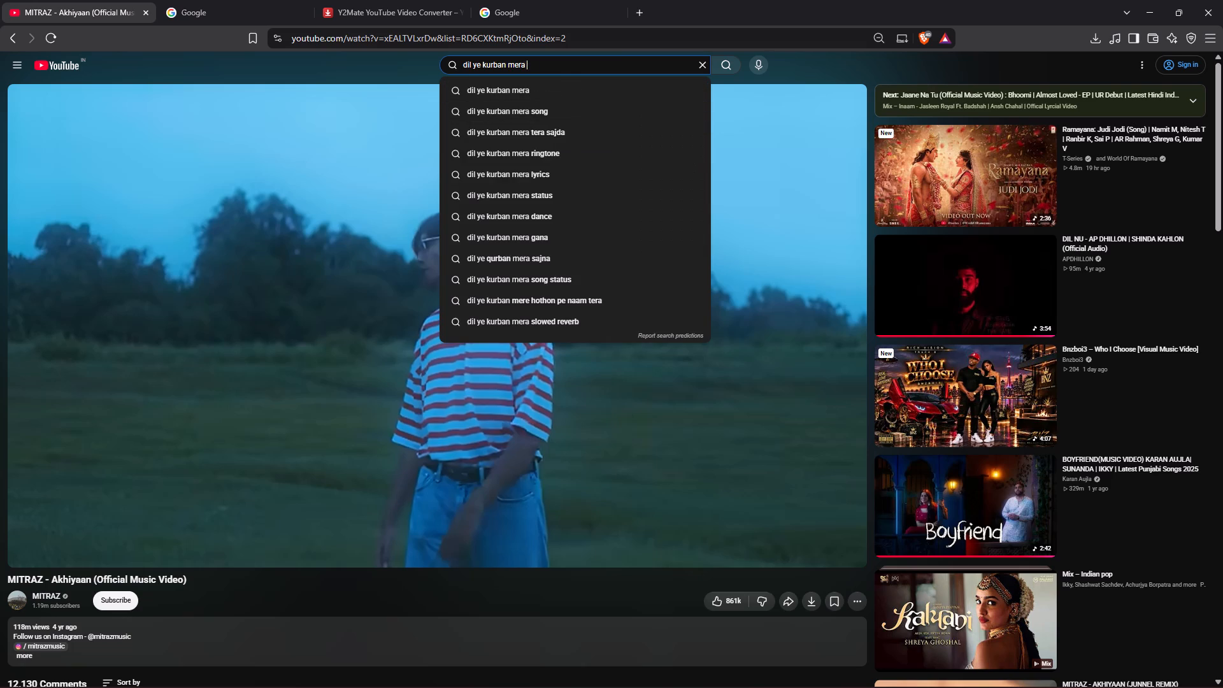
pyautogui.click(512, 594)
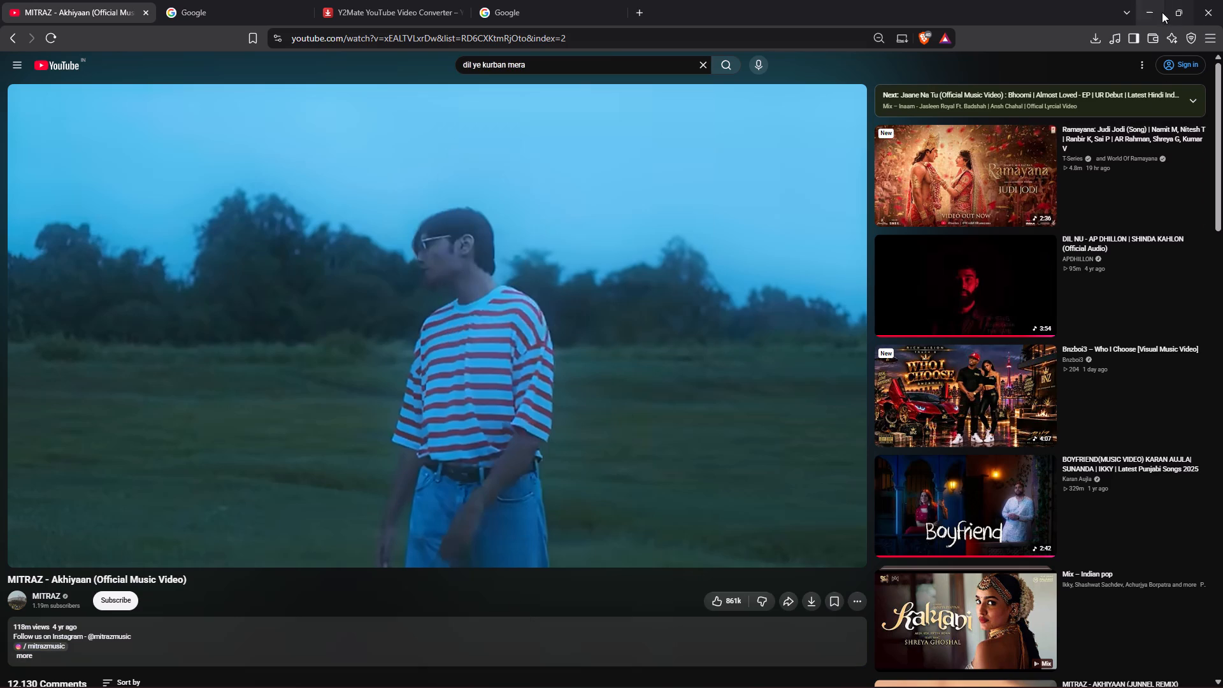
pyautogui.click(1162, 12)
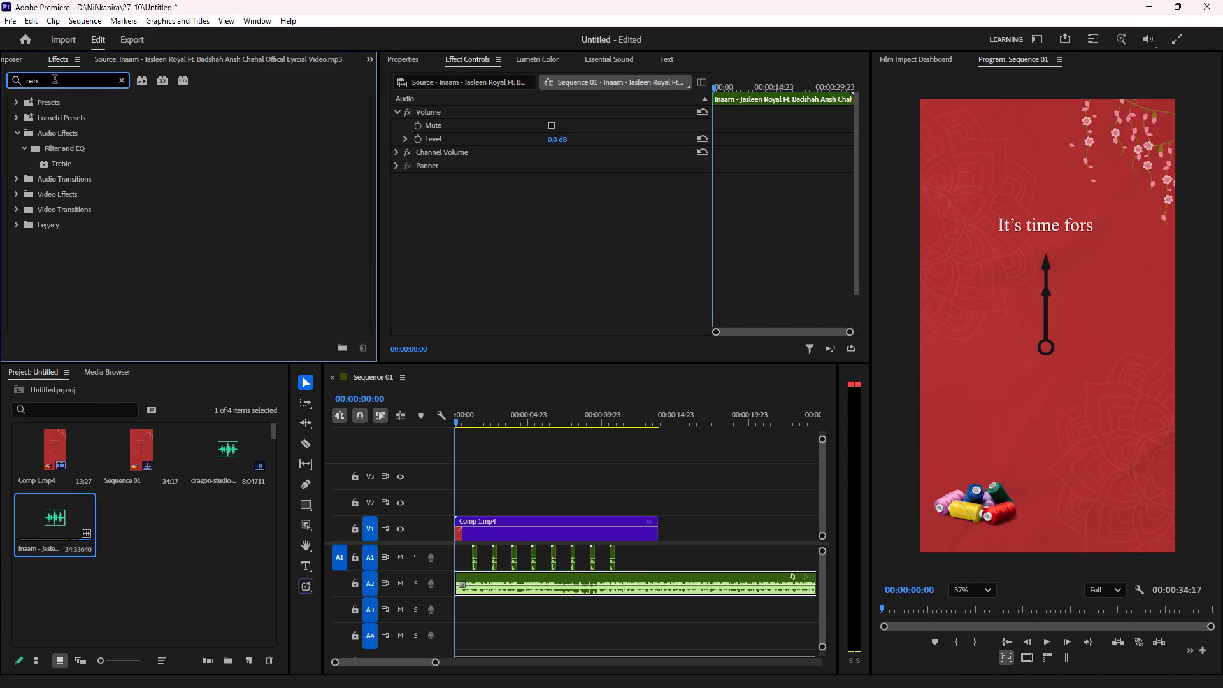
# Search the effects for "reve" and apply Studio Reverb to the Inaam song clip on track A2.
pyautogui.press('BackSpace')
pyautogui.write('ve')
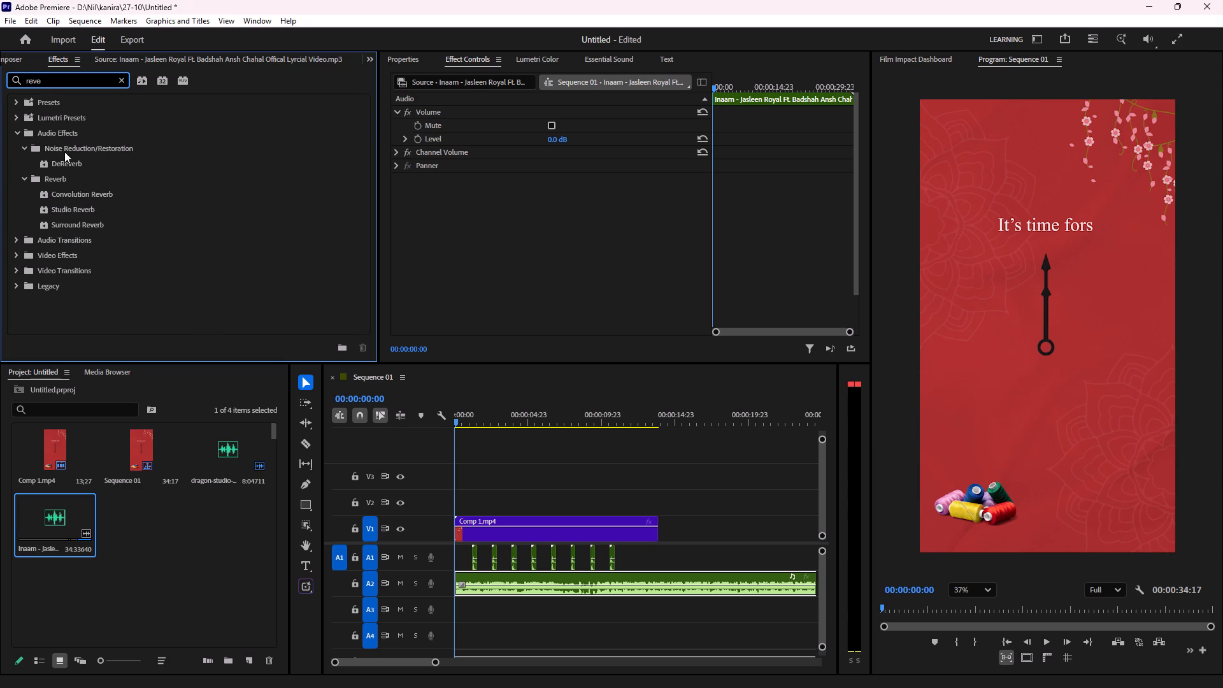
pyautogui.moveTo(68, 206); pyautogui.dragTo(143, 256)
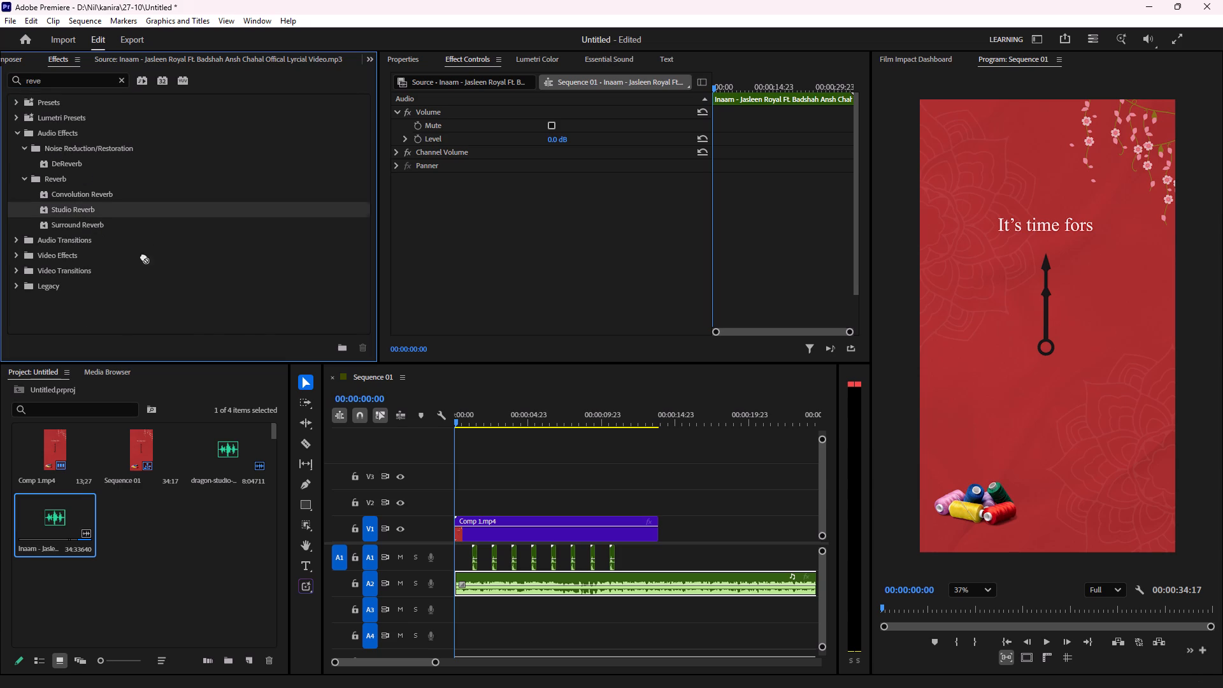
pyautogui.moveTo(143, 256); pyautogui.dragTo(549, 587)
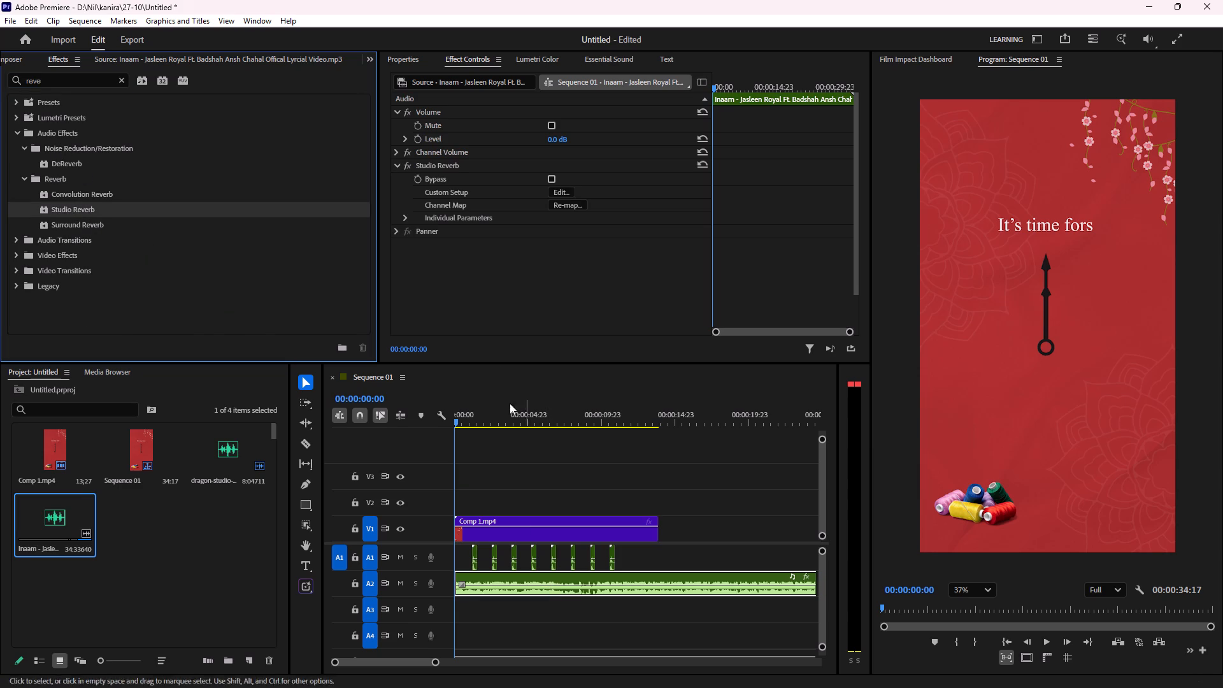
pyautogui.click(569, 201)
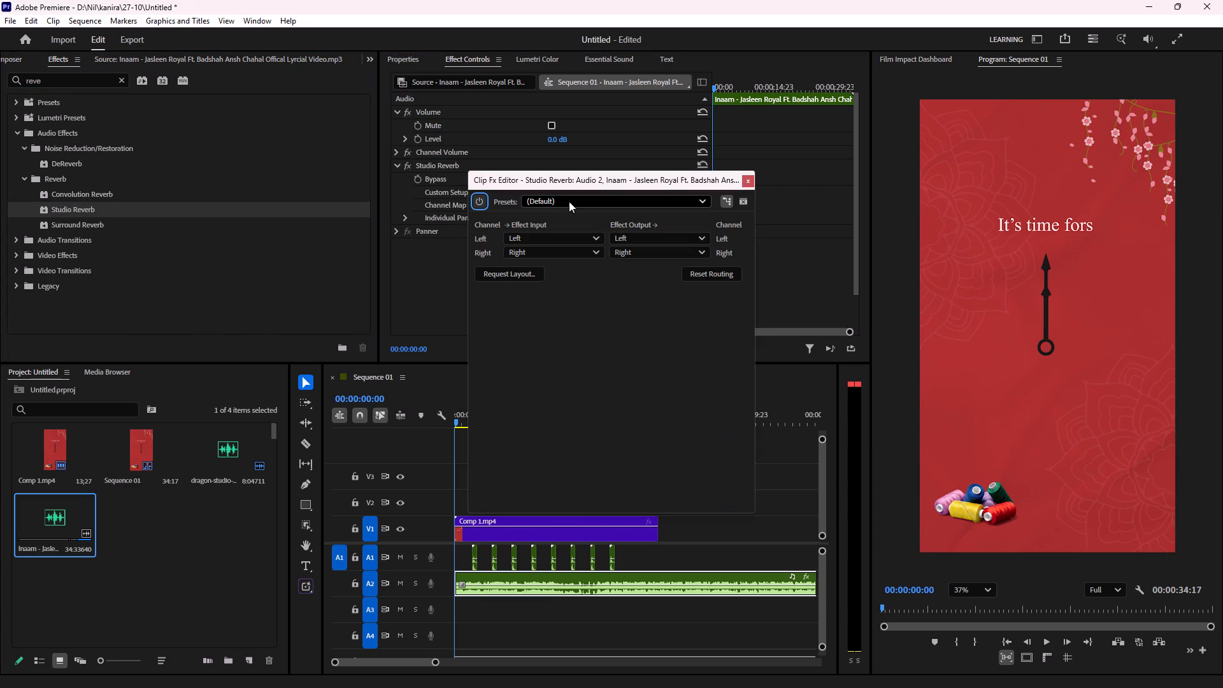
pyautogui.click(743, 176)
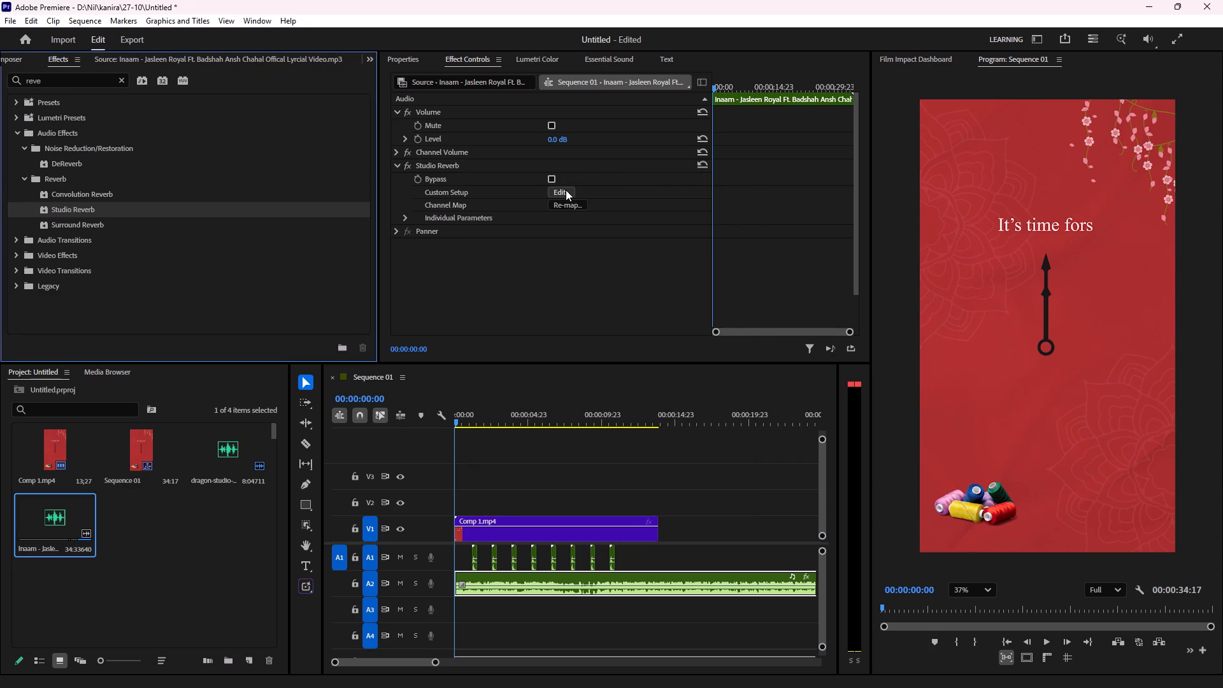
# Open Studio Reverb's custom setup and, during playback, set Decay to about 8580 ms, Early Reflections to 0% and Width to about 82.
pyautogui.click(566, 190)
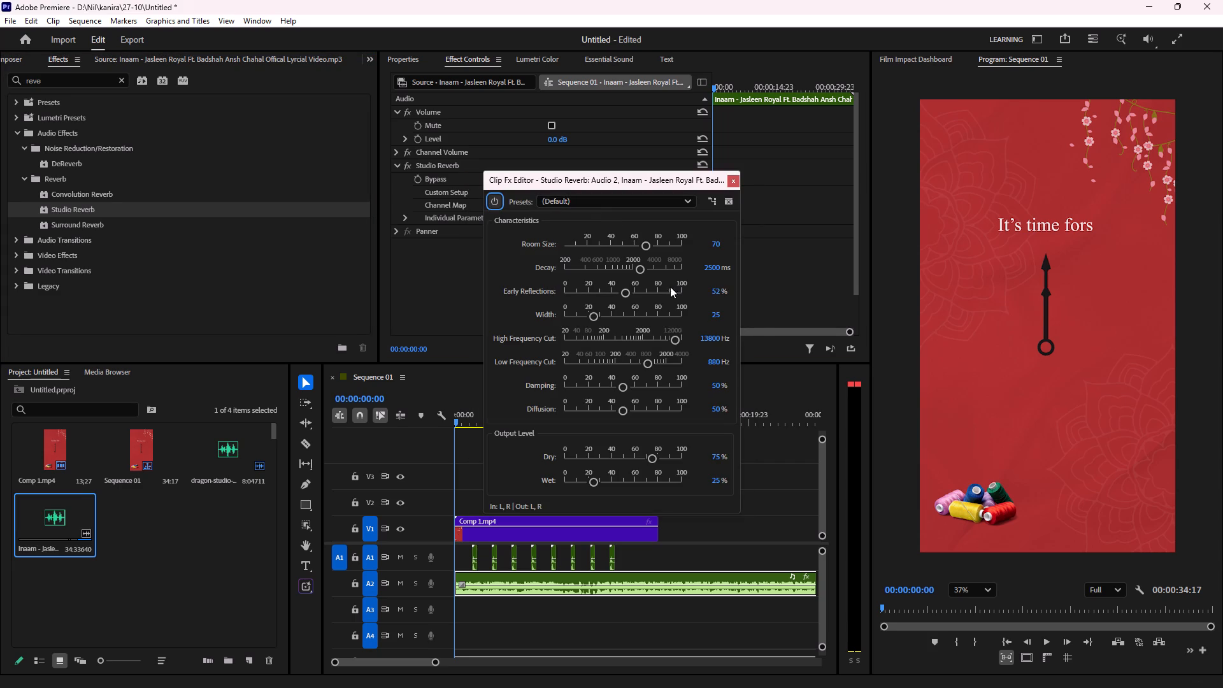
pyautogui.press('space')
pyautogui.moveTo(643, 268); pyautogui.dragTo(680, 267)
pyautogui.moveTo(625, 292); pyautogui.dragTo(557, 303)
pyautogui.moveTo(596, 315); pyautogui.dragTo(663, 315)
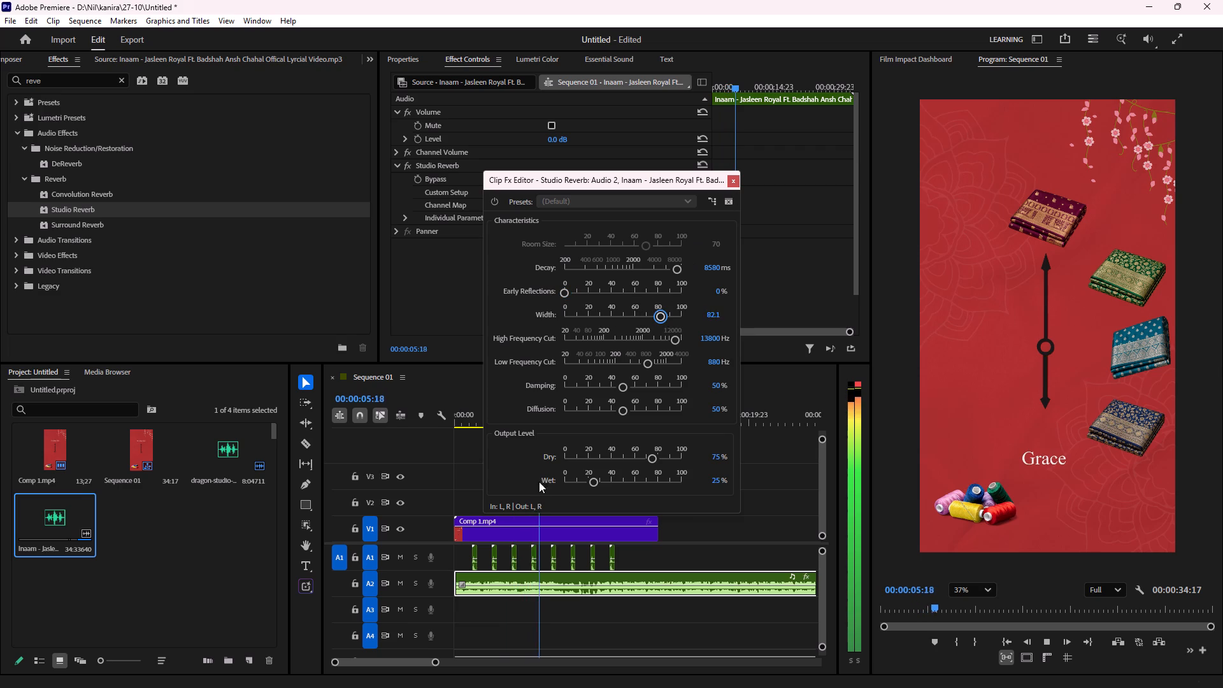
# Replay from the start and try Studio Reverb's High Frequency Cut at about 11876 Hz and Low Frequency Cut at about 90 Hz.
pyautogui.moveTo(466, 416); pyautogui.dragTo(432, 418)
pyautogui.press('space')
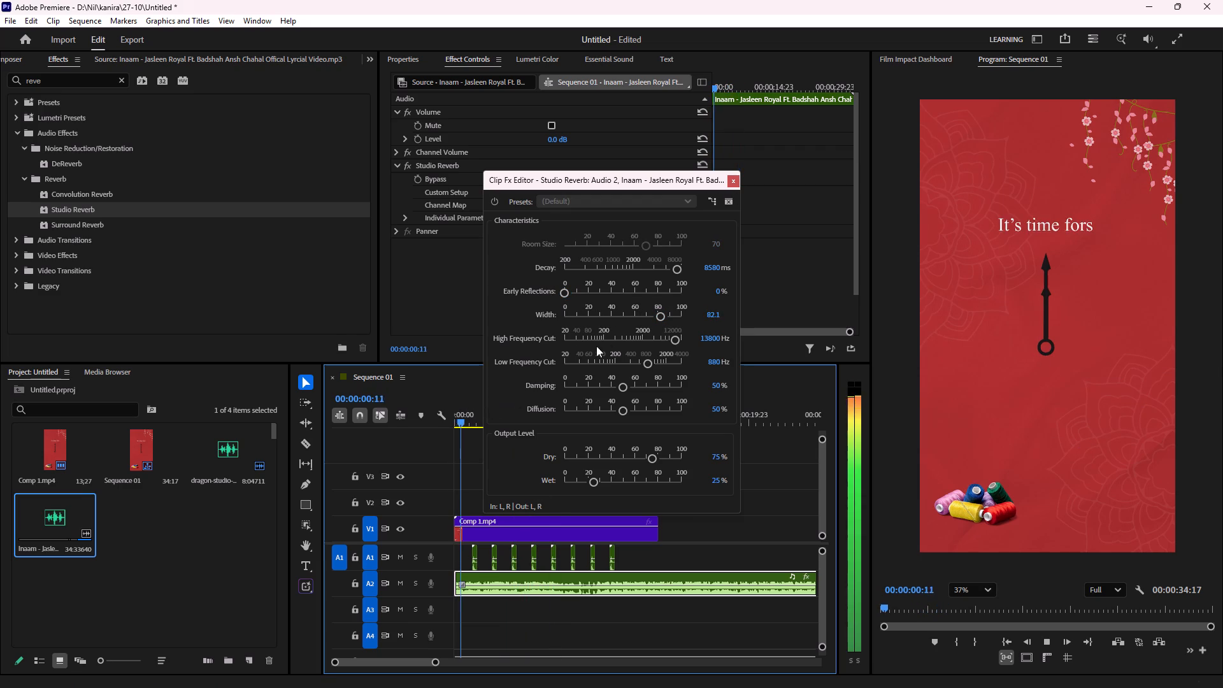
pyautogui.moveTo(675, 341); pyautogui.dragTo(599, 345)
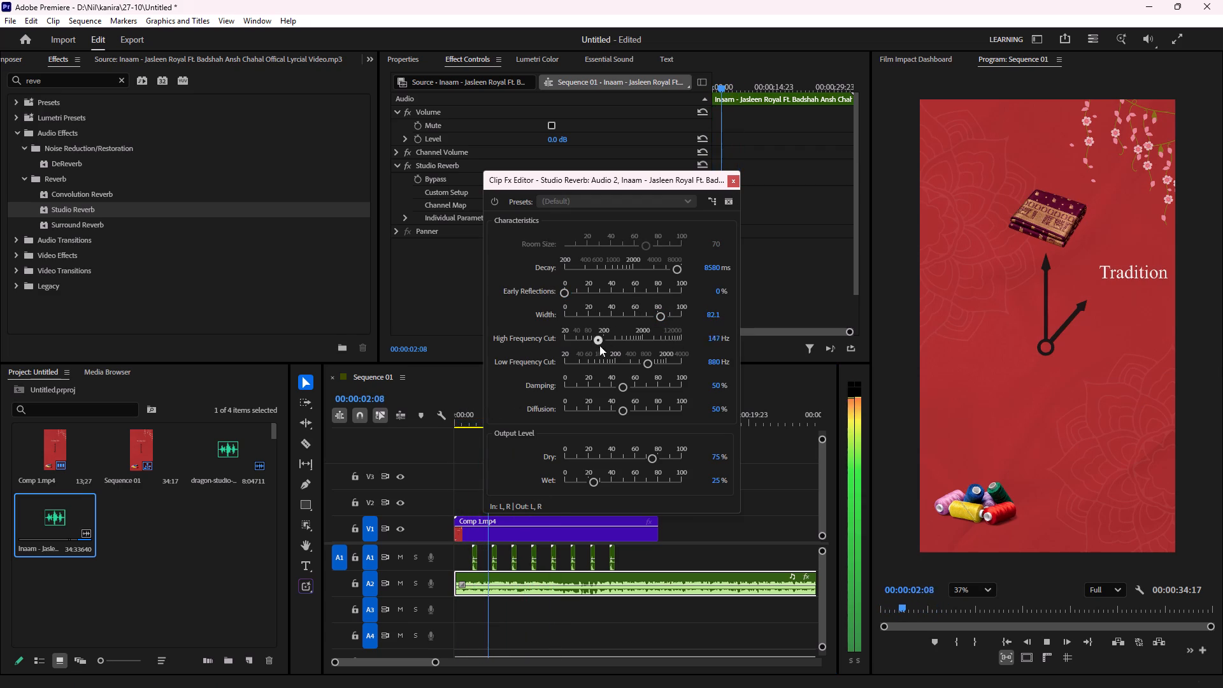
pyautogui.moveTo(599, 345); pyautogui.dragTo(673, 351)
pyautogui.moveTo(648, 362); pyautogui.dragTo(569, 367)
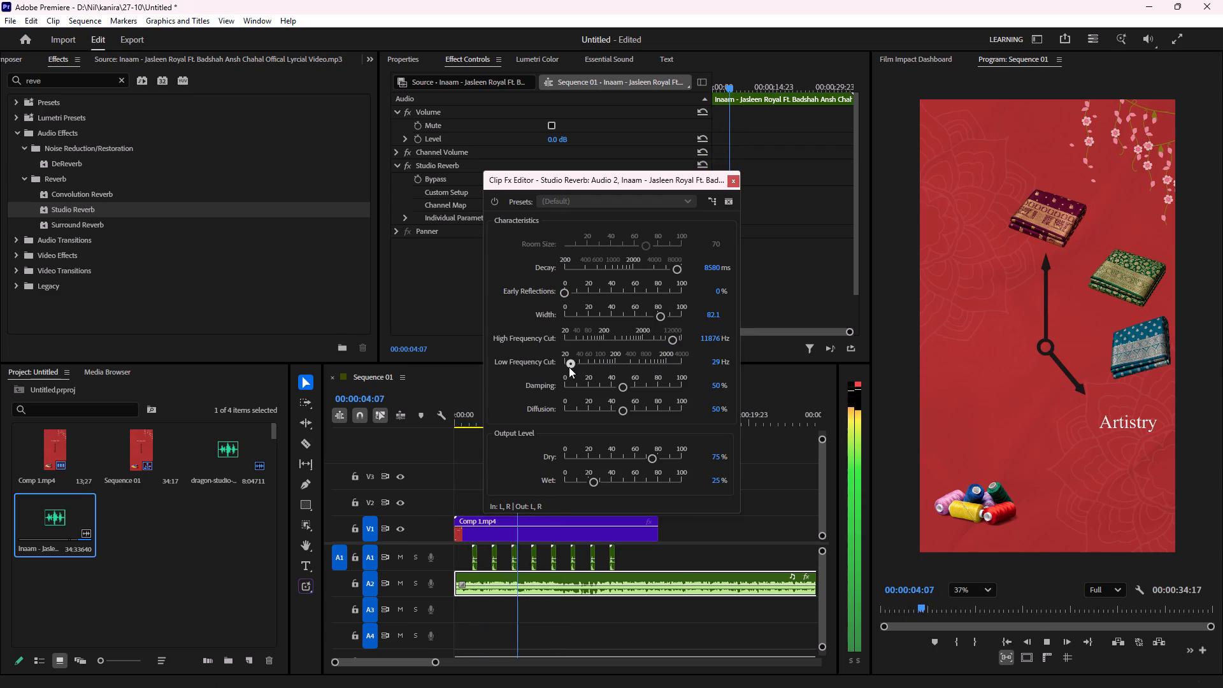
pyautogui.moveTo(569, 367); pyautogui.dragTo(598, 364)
# Try low and high extremes of Studio Reverb's Damping and Diffusion during playback, and leave both at 0%.
pyautogui.moveTo(624, 387); pyautogui.dragTo(559, 387)
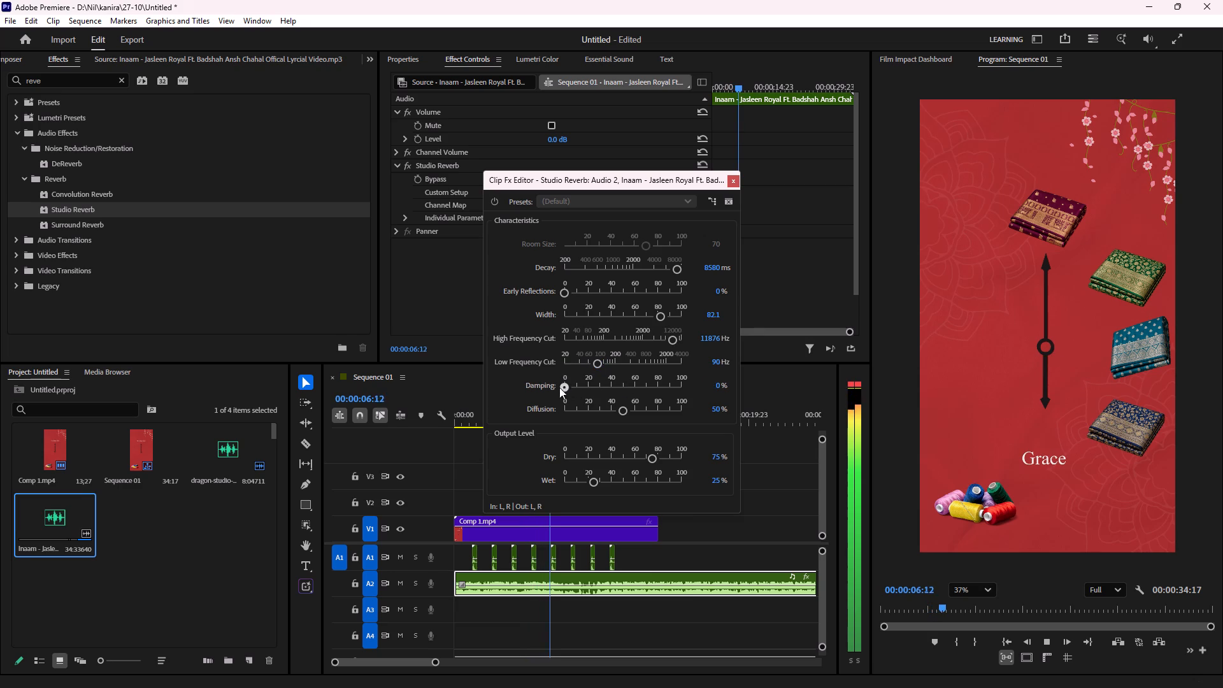
pyautogui.moveTo(559, 387); pyautogui.dragTo(557, 388)
pyautogui.moveTo(628, 410); pyautogui.dragTo(690, 402)
pyautogui.moveTo(622, 384); pyautogui.dragTo(691, 380)
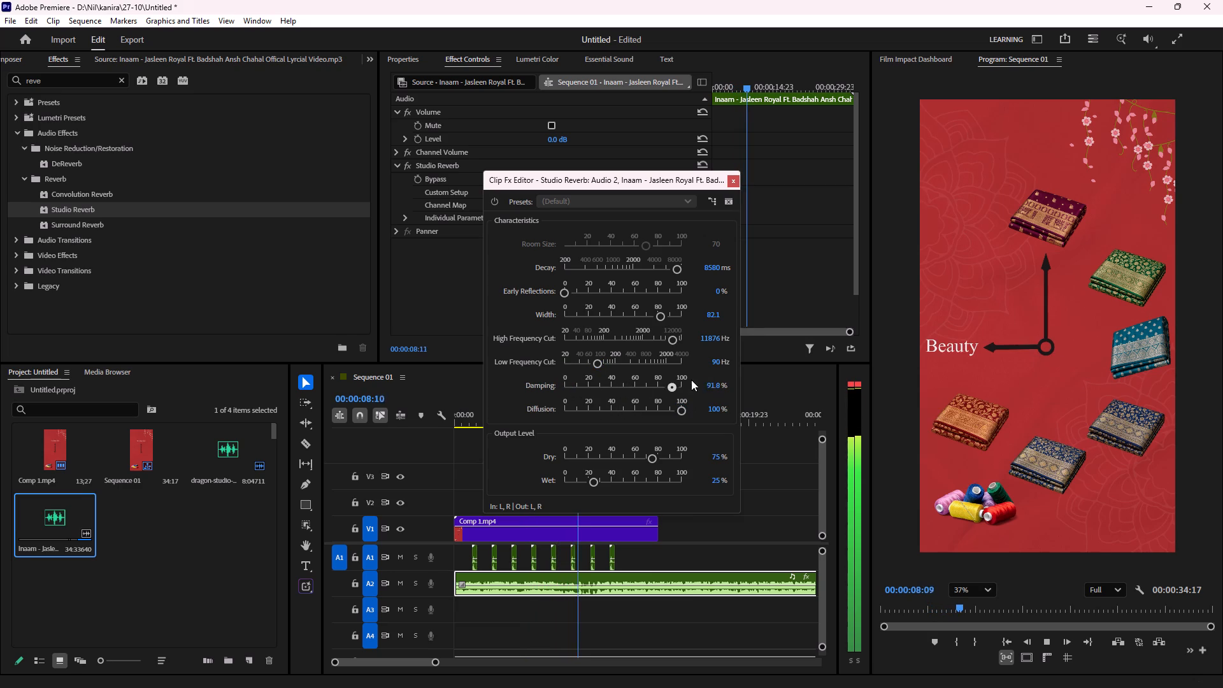
pyautogui.moveTo(691, 380); pyautogui.dragTo(701, 378)
pyautogui.moveTo(682, 410); pyautogui.dragTo(543, 410)
pyautogui.moveTo(596, 383); pyautogui.dragTo(547, 386)
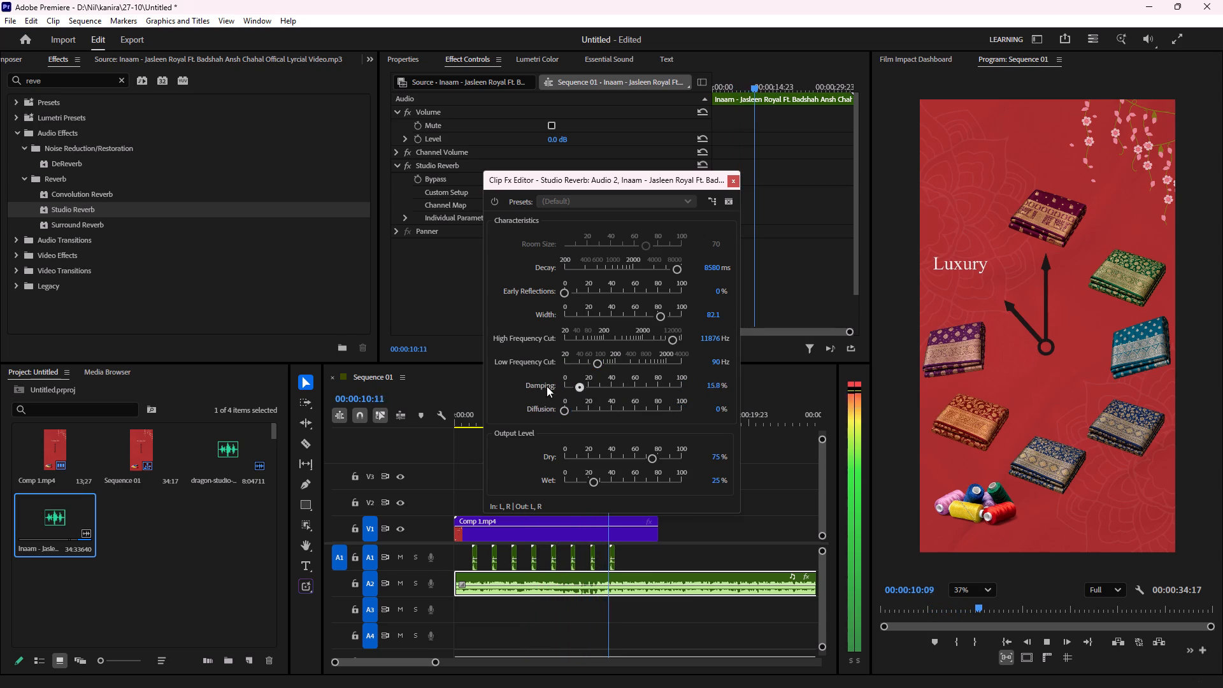
pyautogui.moveTo(547, 386); pyautogui.dragTo(518, 382)
# Lower Studio Reverb's Low and High Frequency Cut to 20 Hz, Width to 0 and Decay to 200 ms.
pyautogui.moveTo(591, 364); pyautogui.dragTo(527, 361)
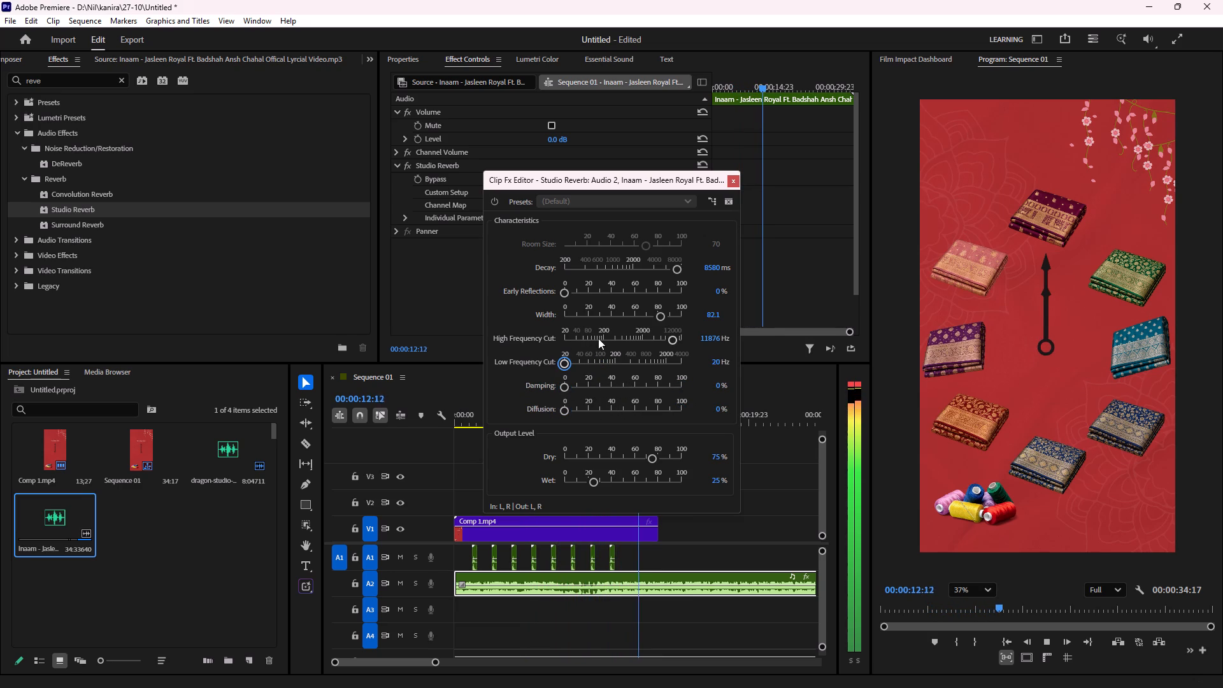
pyautogui.moveTo(615, 337); pyautogui.dragTo(514, 345)
pyautogui.moveTo(584, 314); pyautogui.dragTo(543, 320)
pyautogui.moveTo(605, 268); pyautogui.dragTo(542, 266)
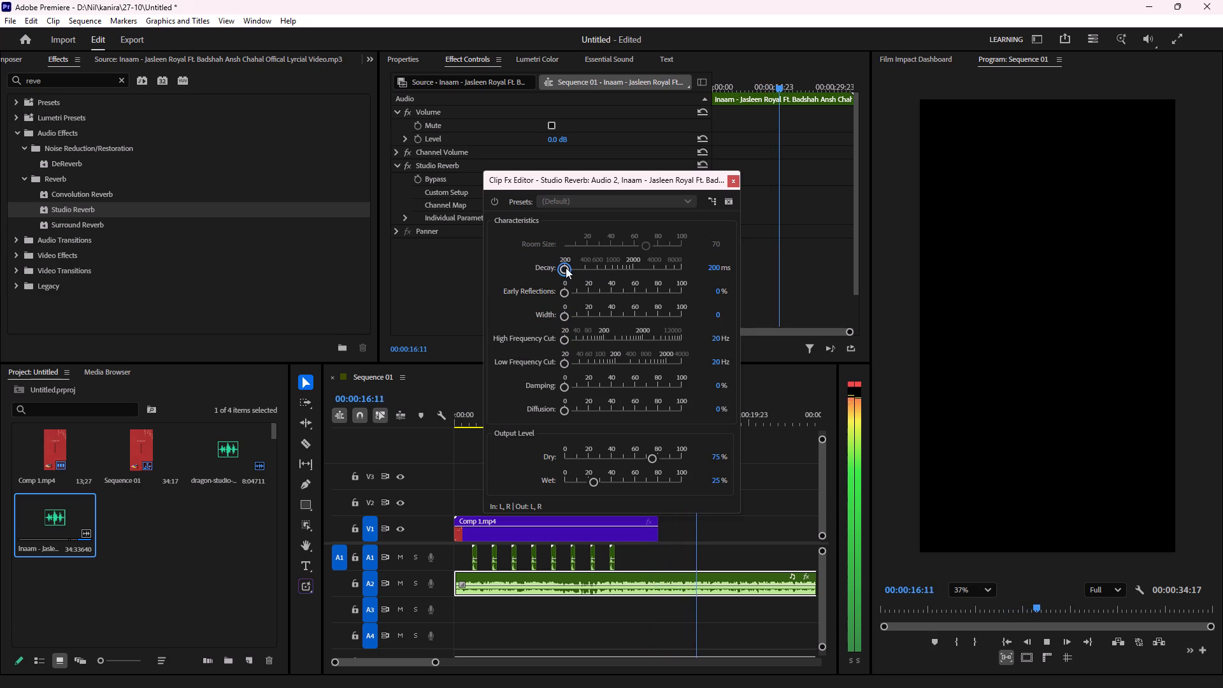
# Raise Studio Reverb's Decay to 10000 ms, Early Reflections to 75% and Width to about 82.6.
pyautogui.moveTo(566, 268); pyautogui.dragTo(753, 258)
pyautogui.moveTo(599, 293); pyautogui.dragTo(652, 297)
pyautogui.moveTo(622, 315); pyautogui.dragTo(661, 314)
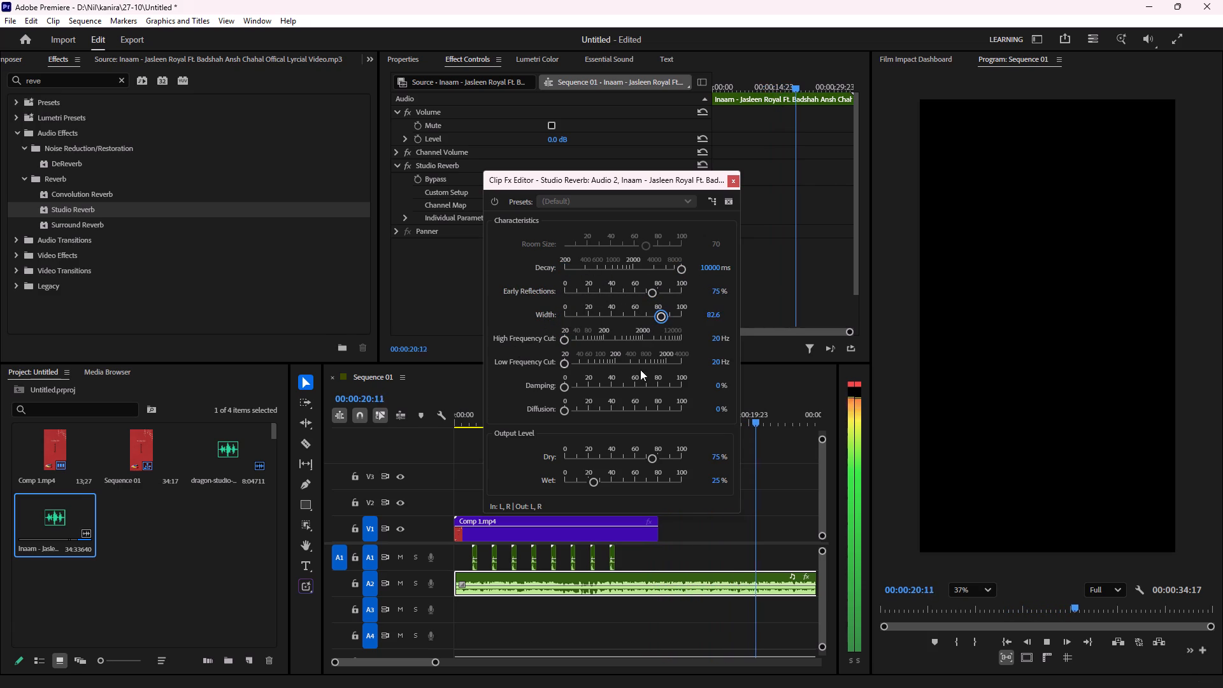
# Replay from the start, adjust Studio Reverb's output levels to about 36.4% Wet and 45.7% Dry, and close the effect editor.
pyautogui.moveTo(766, 414); pyautogui.dragTo(337, 426)
pyautogui.press('space')
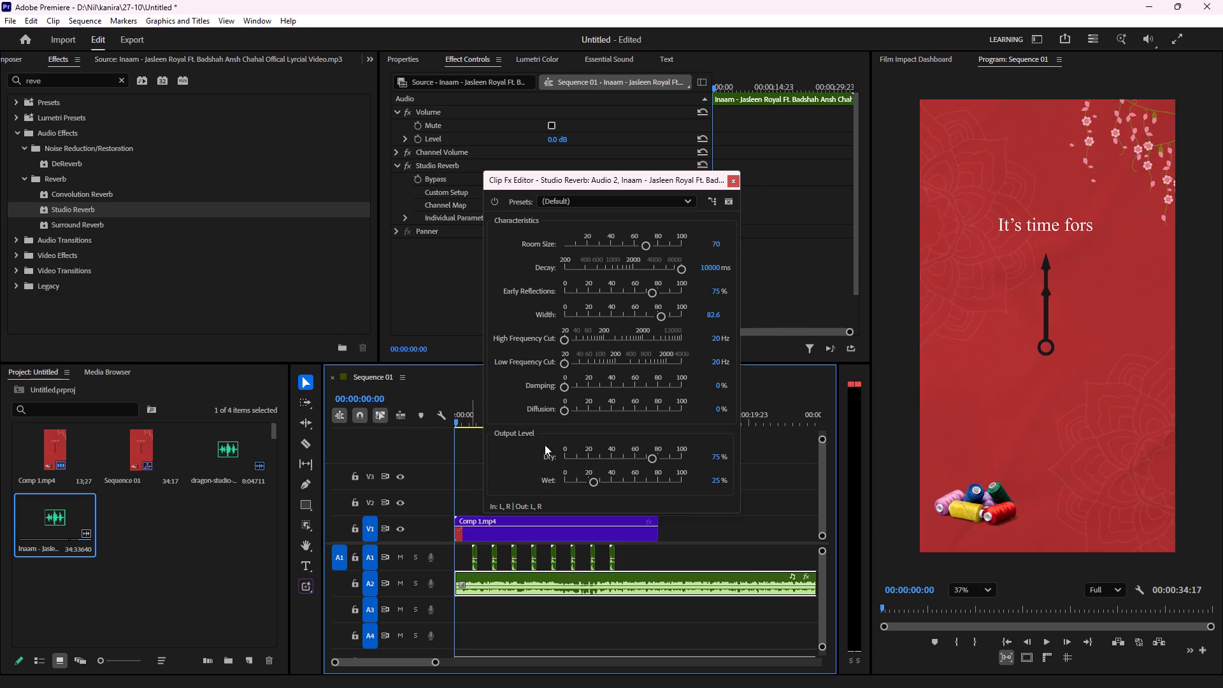
pyautogui.moveTo(592, 480); pyautogui.dragTo(558, 485)
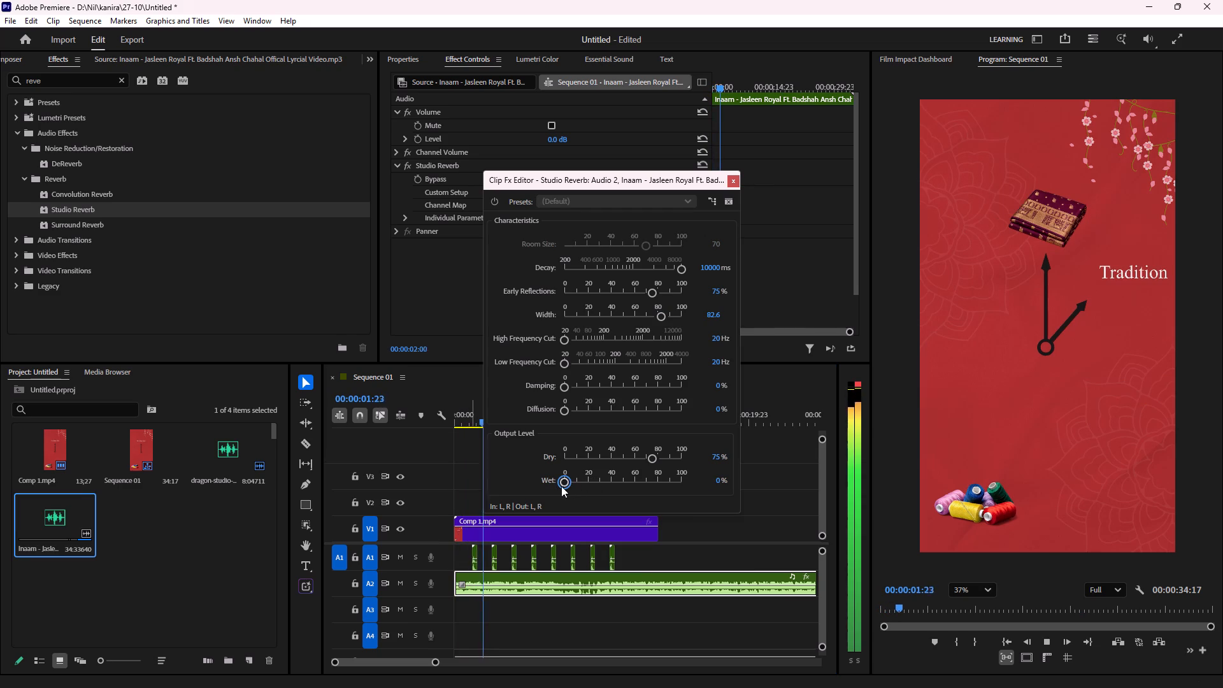
pyautogui.moveTo(571, 480); pyautogui.dragTo(680, 477)
pyautogui.moveTo(681, 478); pyautogui.dragTo(610, 489)
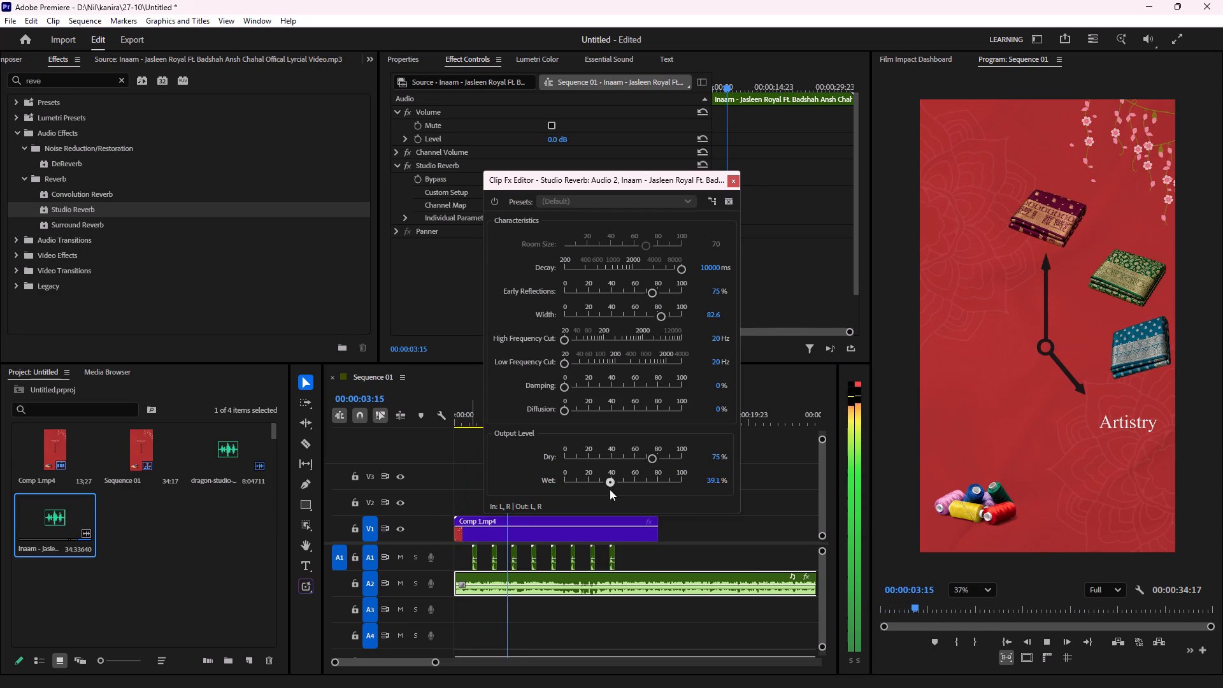
pyautogui.moveTo(610, 489); pyautogui.dragTo(608, 489)
pyautogui.moveTo(658, 455); pyautogui.dragTo(589, 467)
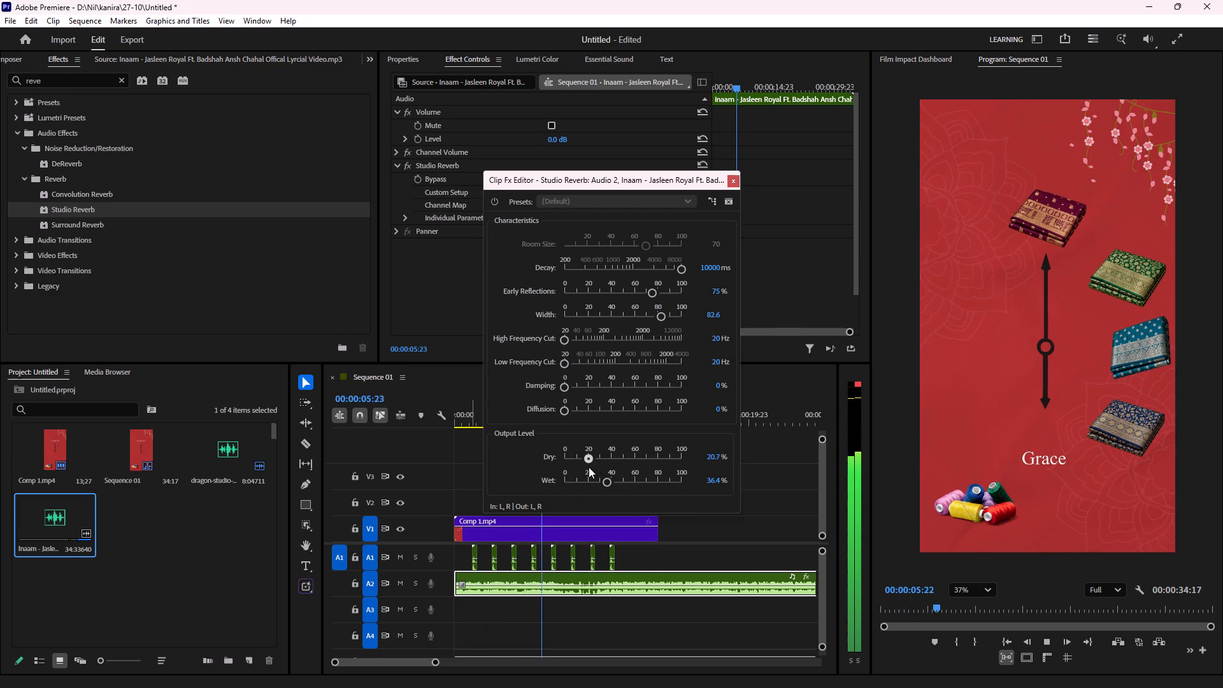
pyautogui.moveTo(589, 467); pyautogui.dragTo(618, 463)
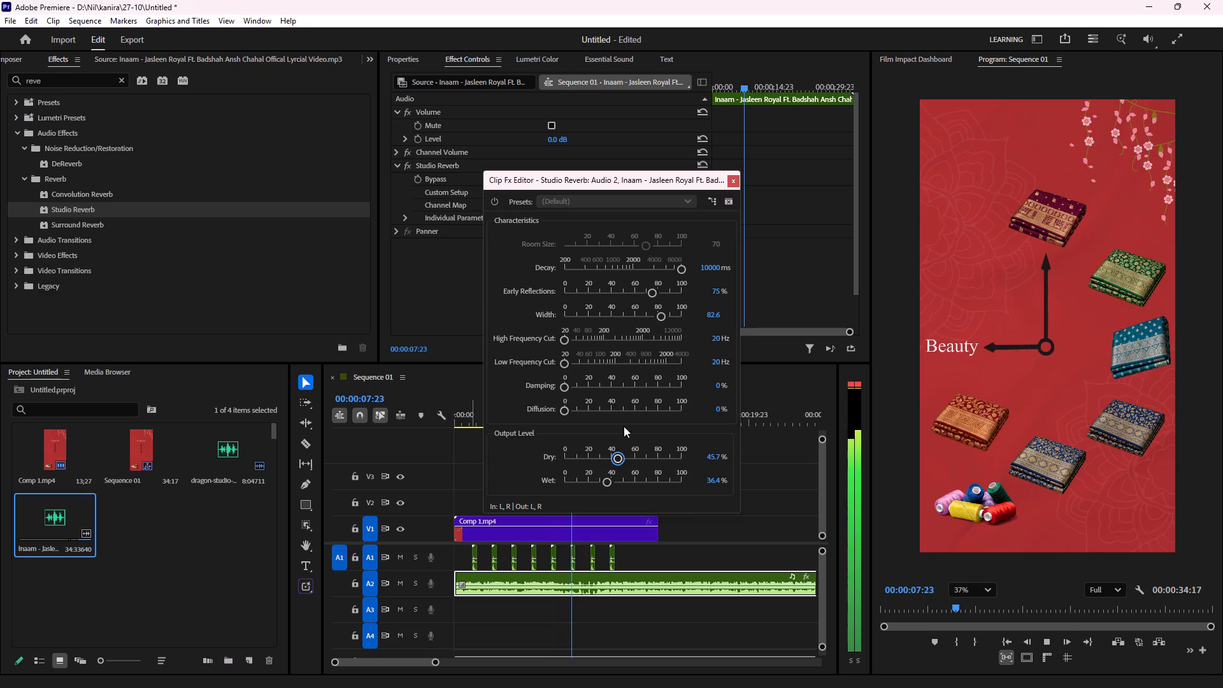
pyautogui.click(733, 183)
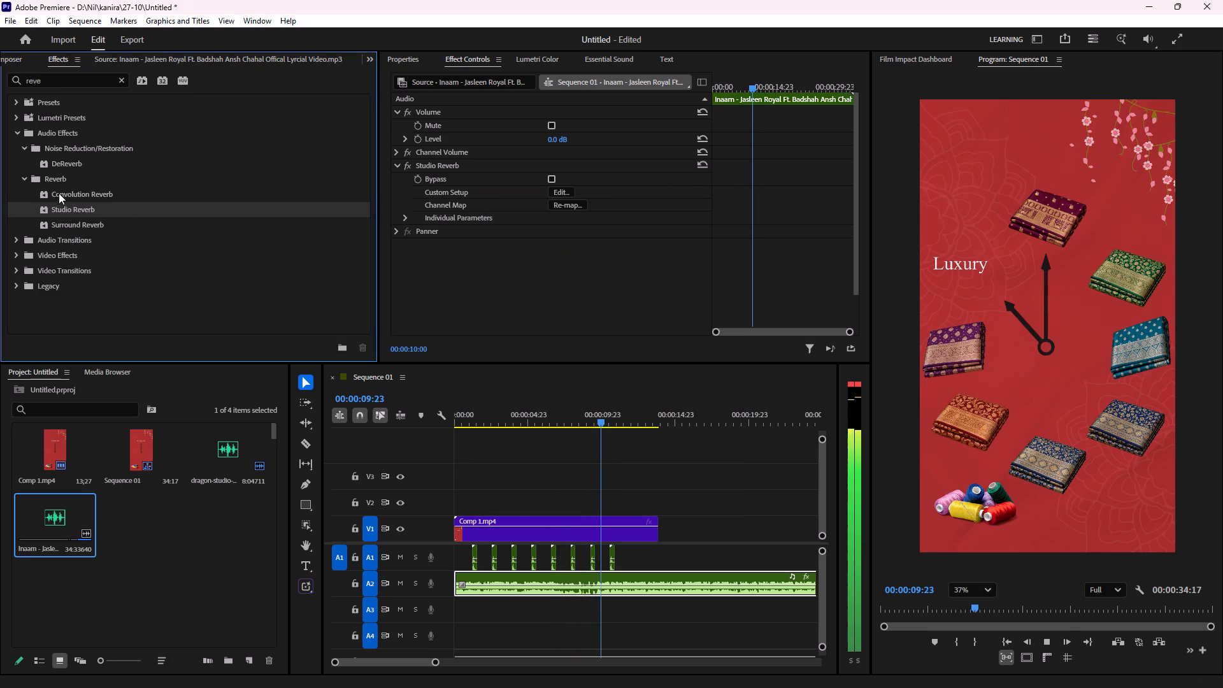
# Apply Convolution Reverb to the song clip on A2 and play the sequence from the beginning.
pyautogui.click(61, 192)
pyautogui.moveTo(75, 192); pyautogui.dragTo(517, 578)
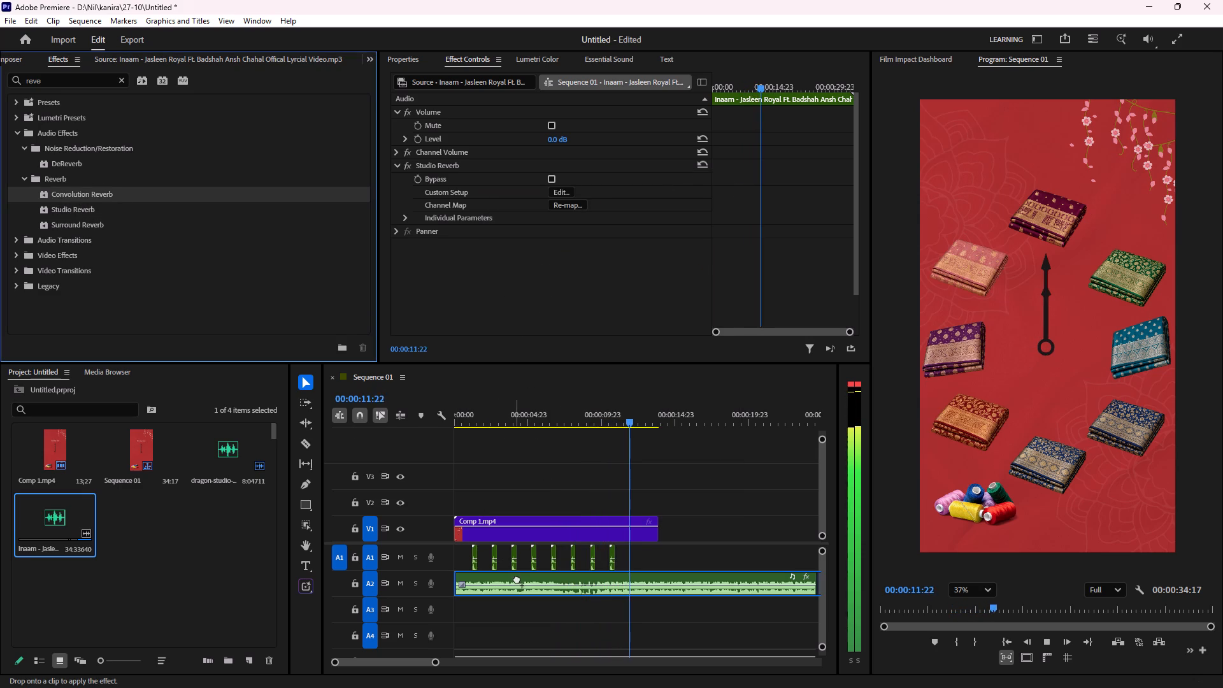
pyautogui.moveTo(517, 578); pyautogui.dragTo(518, 578)
pyautogui.moveTo(636, 422); pyautogui.dragTo(420, 427)
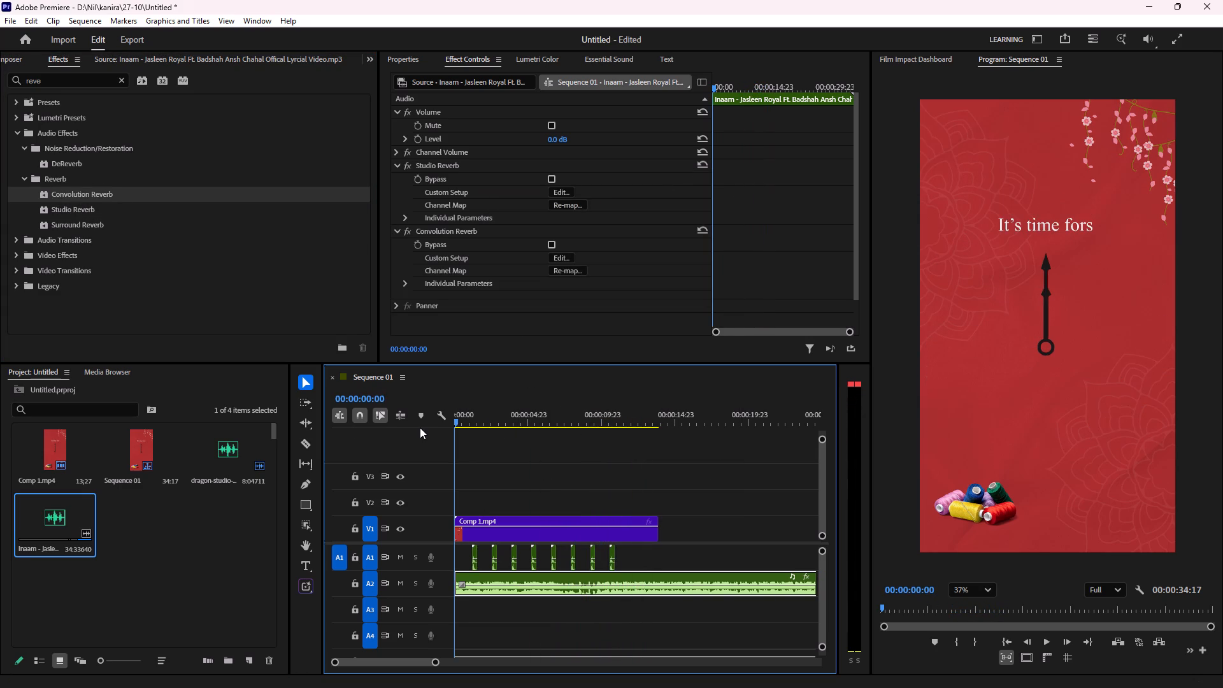
pyautogui.press('space')
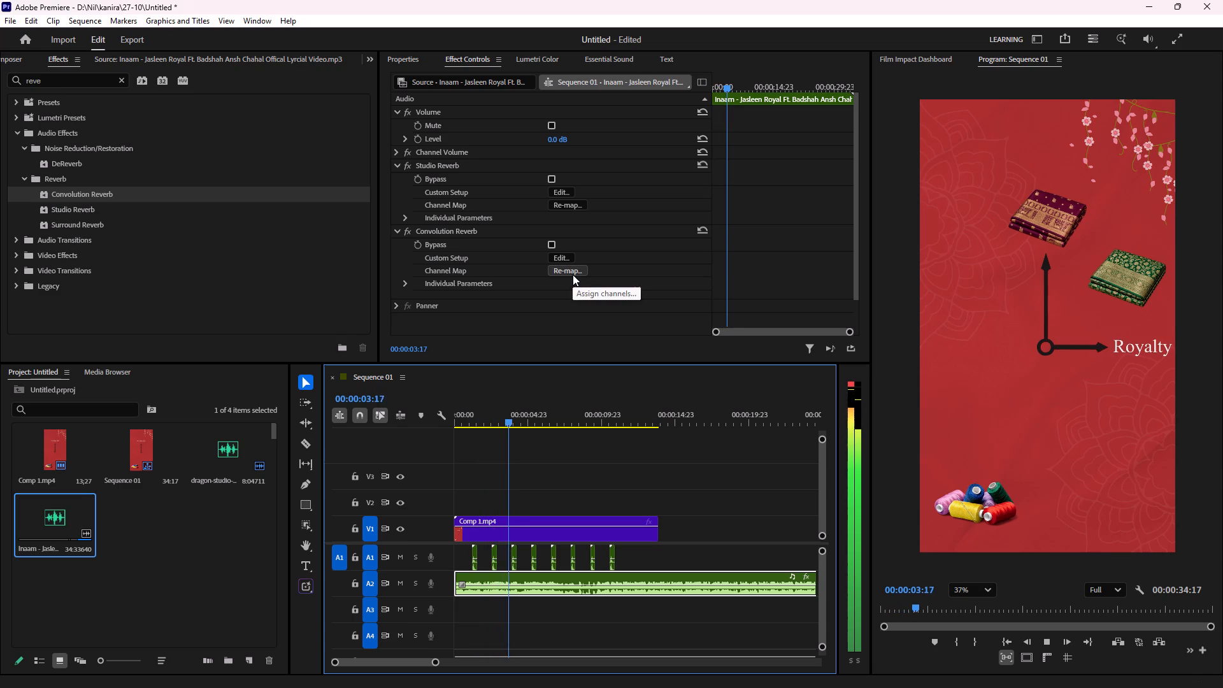
# Open Convolution Reverb's settings, keep Mix and Room Size at 100%, lower Damping LF to 24%, and replay from the start.
pyautogui.click(566, 262)
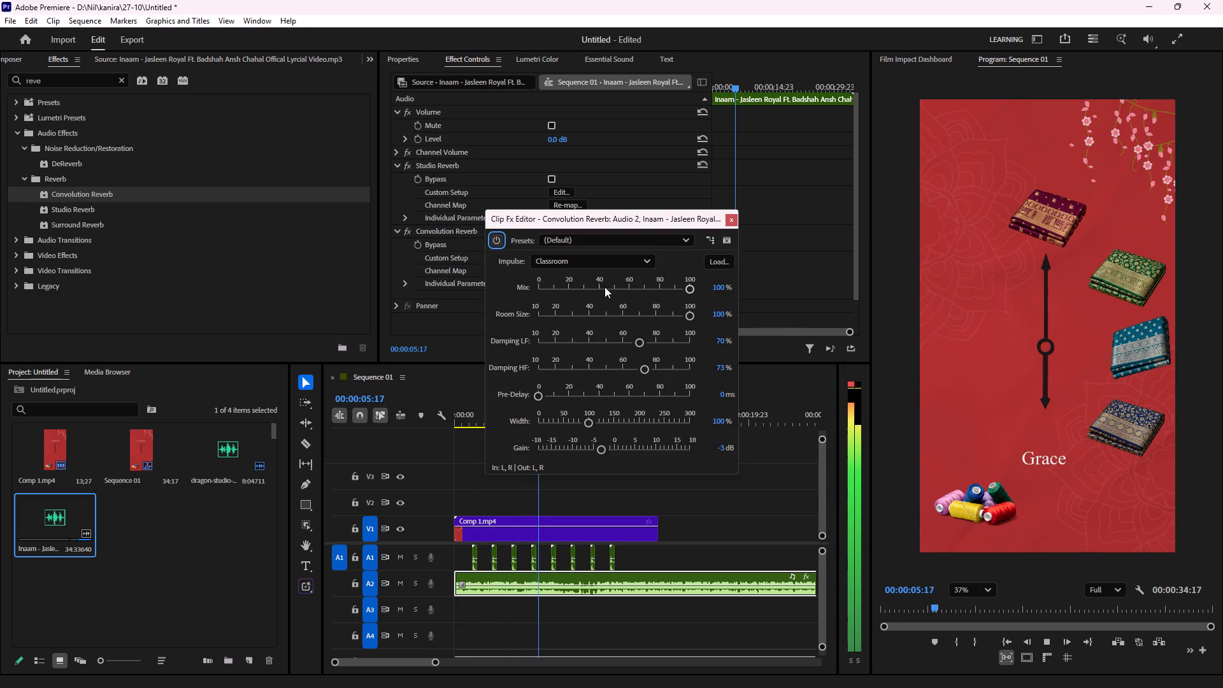
pyautogui.moveTo(620, 287); pyautogui.dragTo(710, 299)
pyautogui.moveTo(689, 315); pyautogui.dragTo(559, 320)
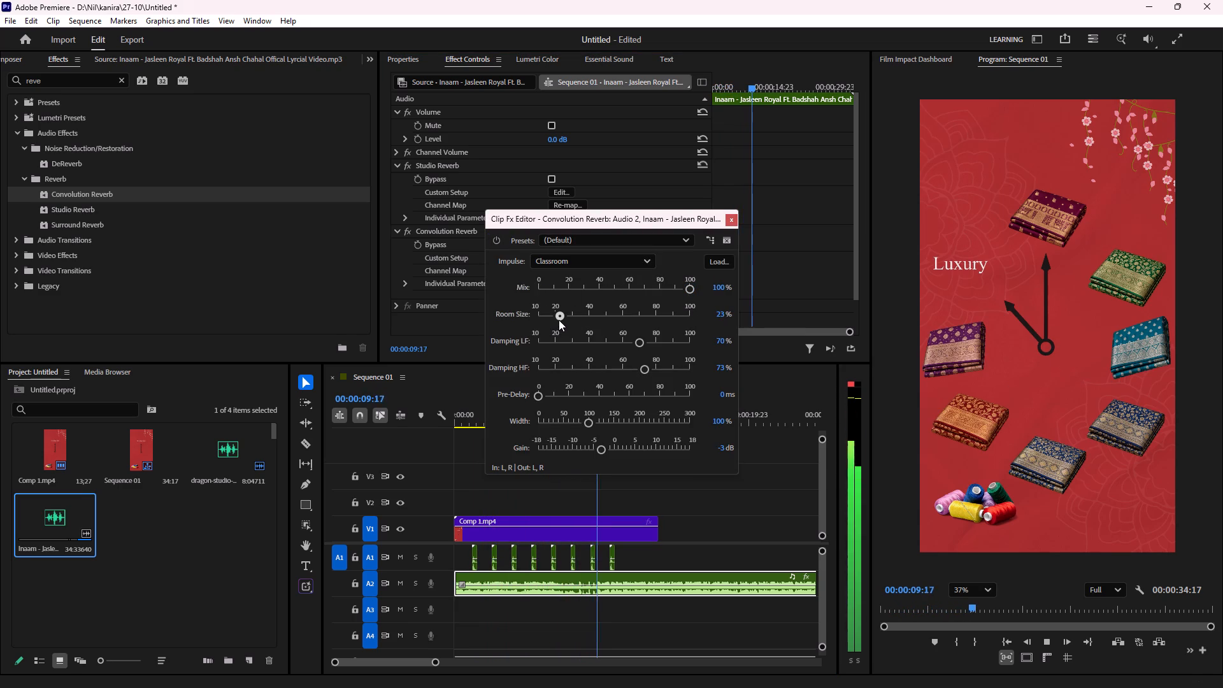
pyautogui.moveTo(559, 320); pyautogui.dragTo(703, 320)
pyautogui.moveTo(640, 341); pyautogui.dragTo(547, 339)
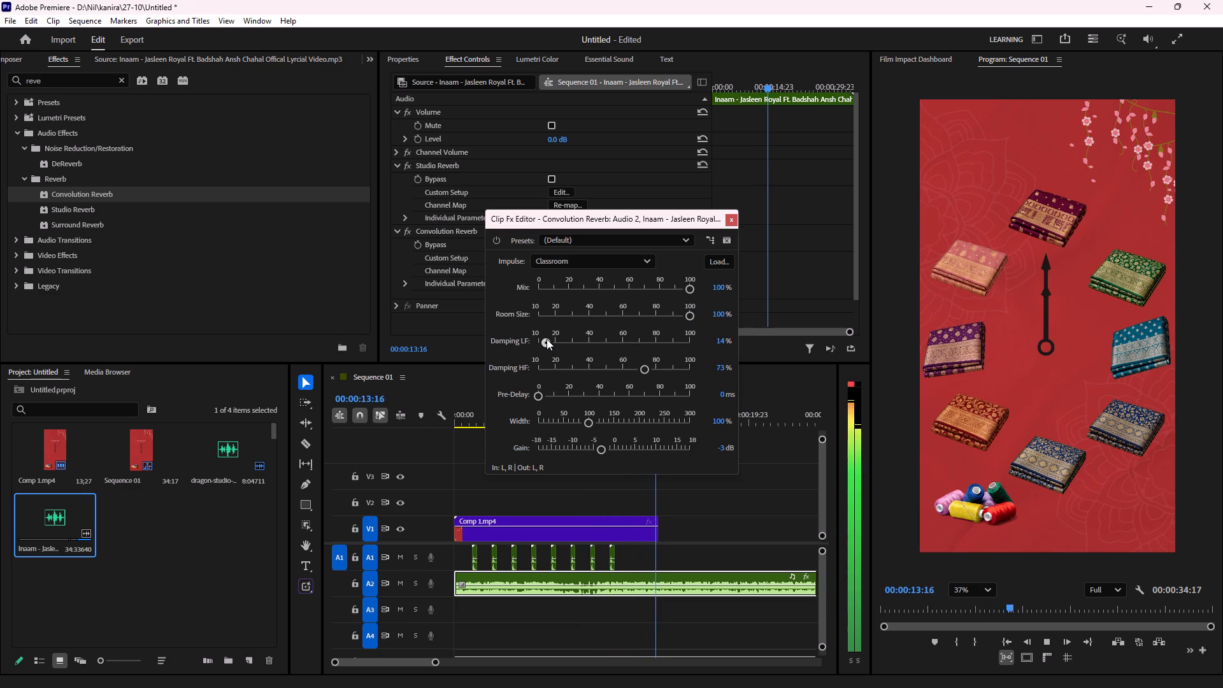
pyautogui.moveTo(547, 339); pyautogui.dragTo(563, 341)
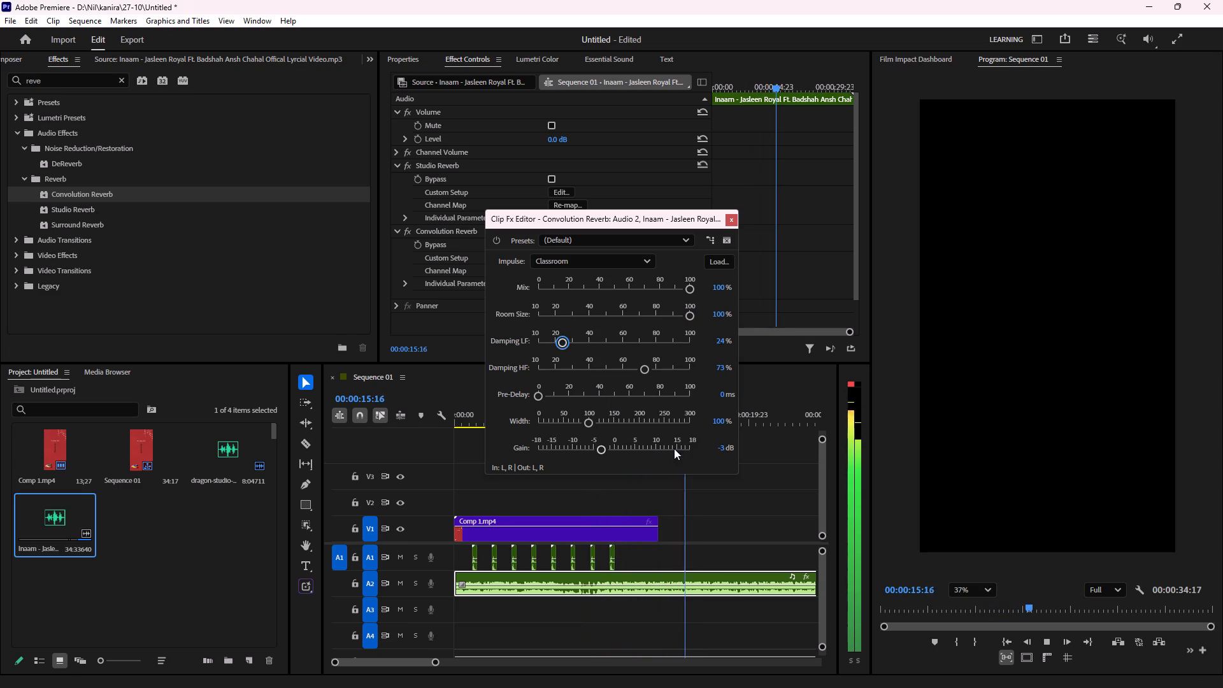
pyautogui.moveTo(471, 421); pyautogui.dragTo(445, 426)
pyautogui.press('space')
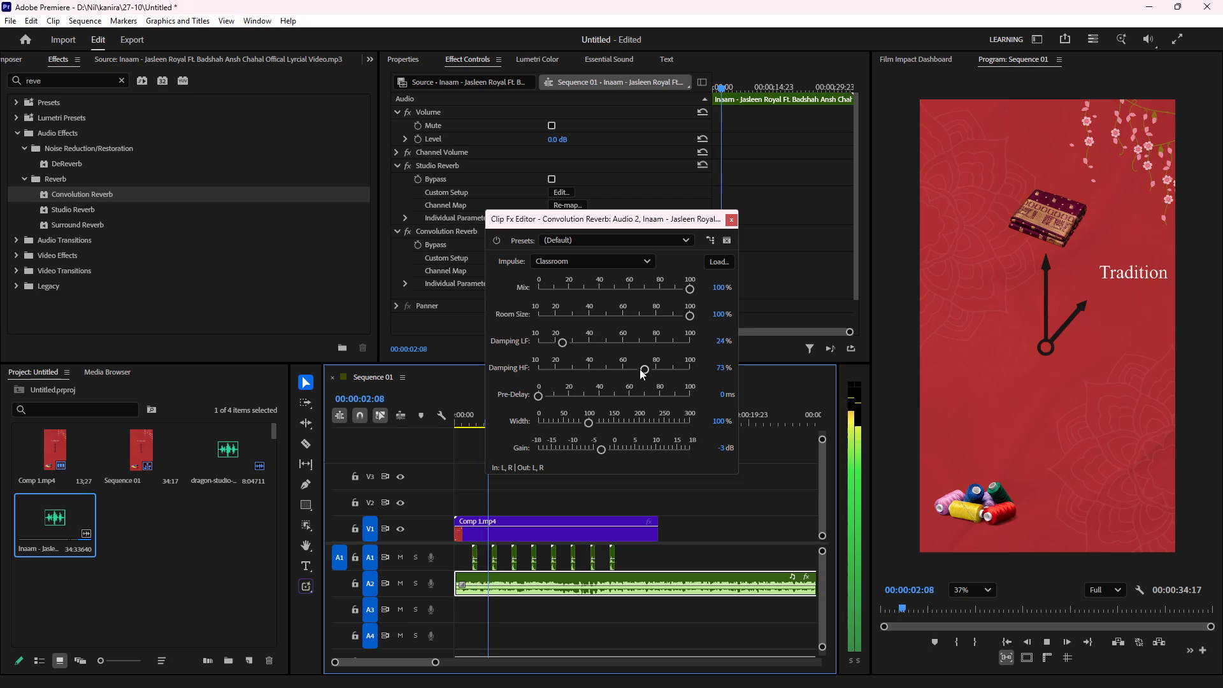
# Set Convolution Reverb's Damping HF to 59%, Pre-Delay to 28.6 ms and Width to 204%, replay from the start, and close the effect editor.
pyautogui.moveTo(640, 370); pyautogui.dragTo(561, 376)
pyautogui.moveTo(568, 375); pyautogui.dragTo(633, 375)
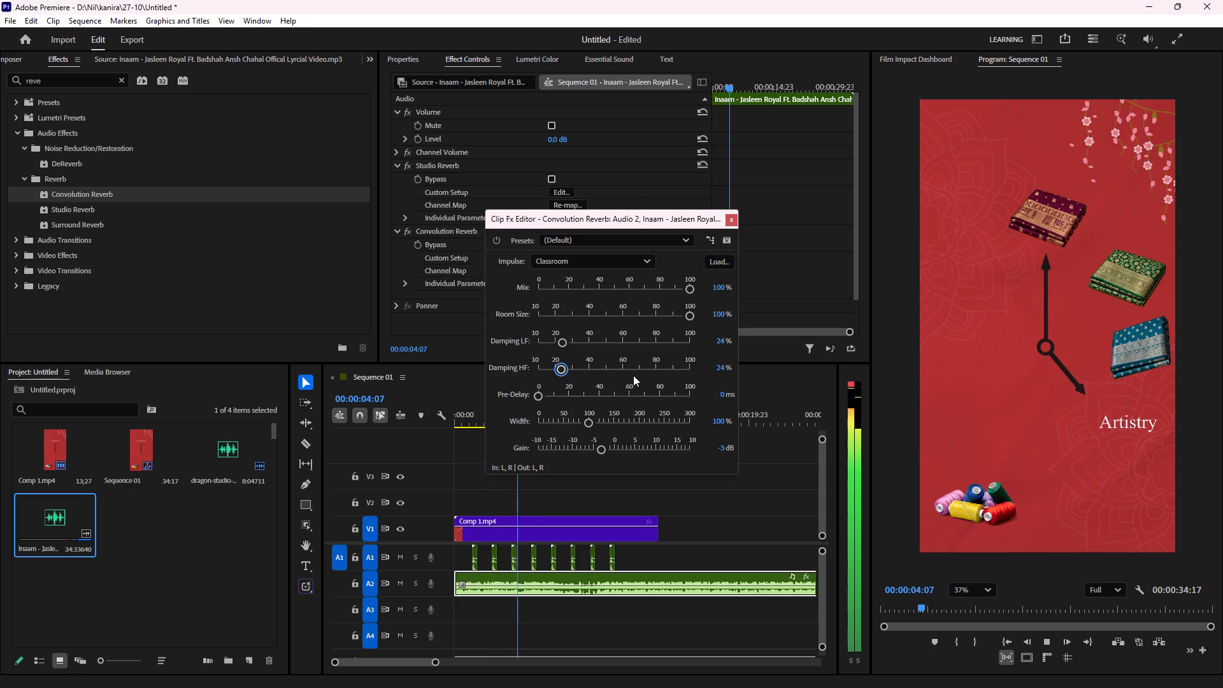
pyautogui.moveTo(633, 375); pyautogui.dragTo(637, 375)
pyautogui.click(621, 368)
pyautogui.moveTo(574, 393); pyautogui.dragTo(624, 392)
pyautogui.moveTo(624, 392); pyautogui.dragTo(582, 399)
pyautogui.moveTo(594, 421); pyautogui.dragTo(641, 420)
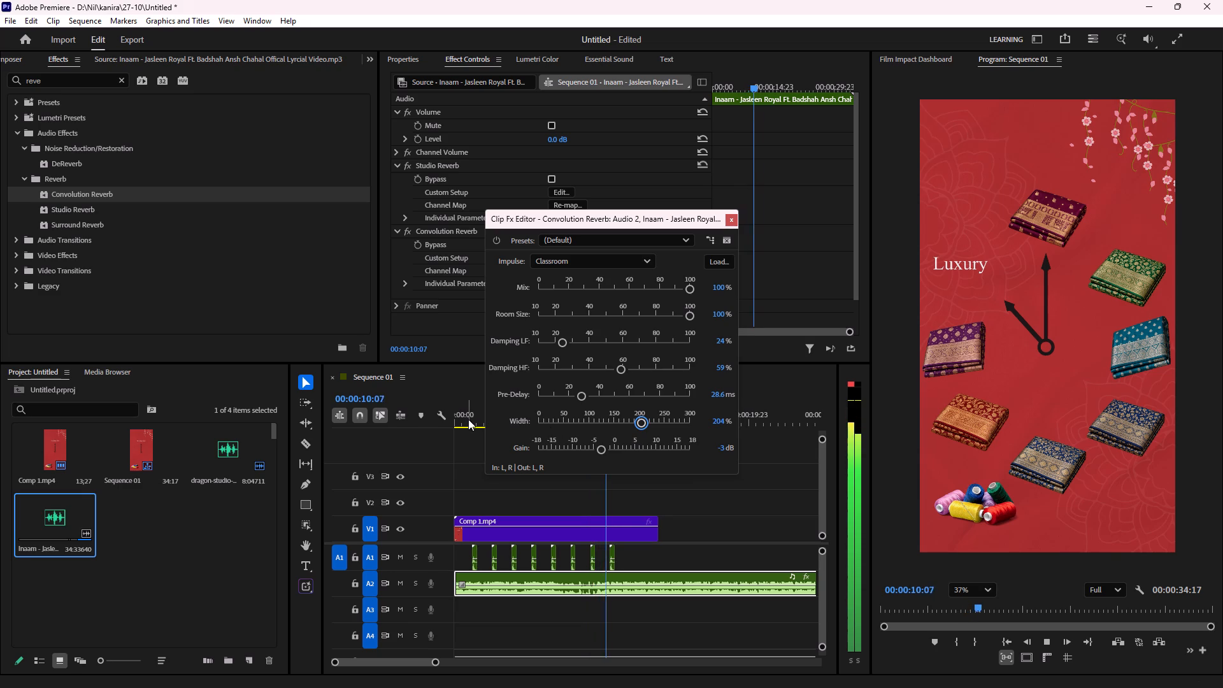
pyautogui.moveTo(472, 424); pyautogui.dragTo(437, 417)
pyautogui.press('space')
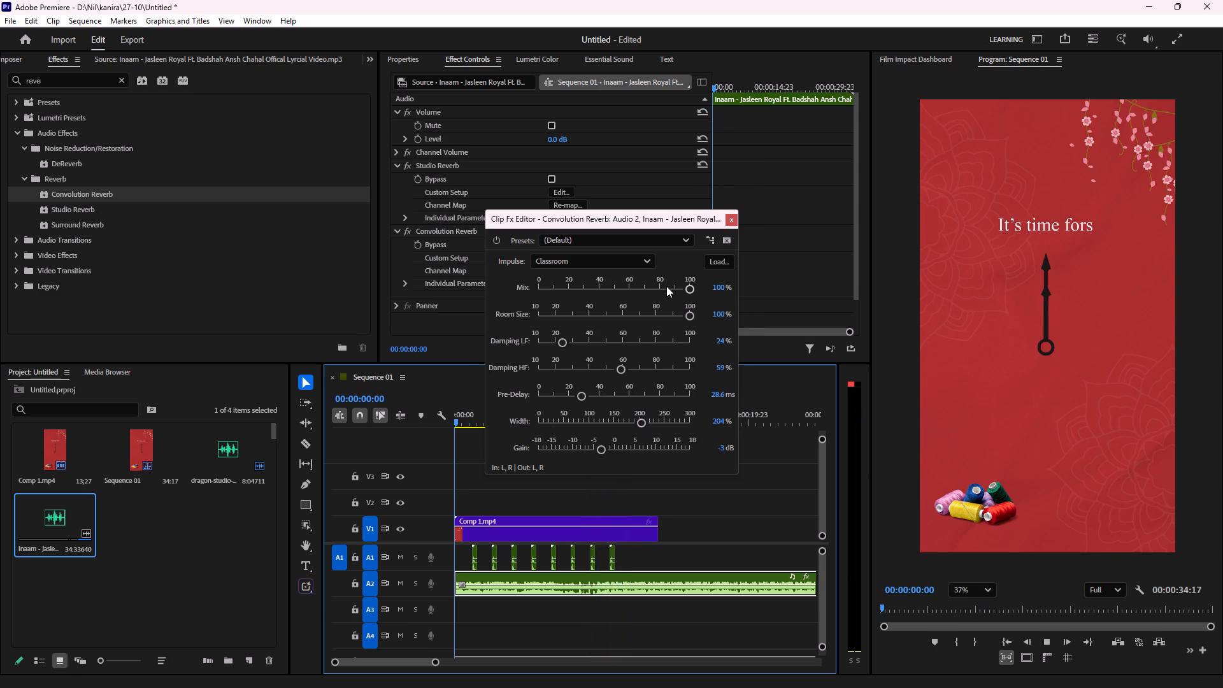
pyautogui.click(733, 223)
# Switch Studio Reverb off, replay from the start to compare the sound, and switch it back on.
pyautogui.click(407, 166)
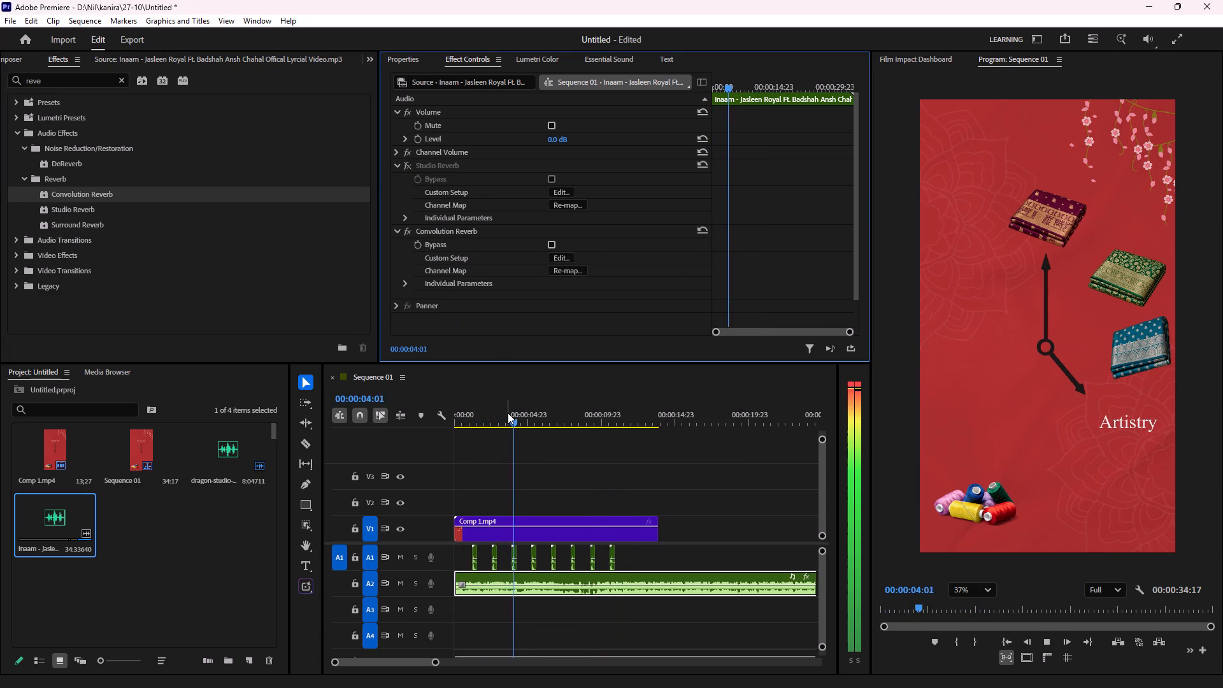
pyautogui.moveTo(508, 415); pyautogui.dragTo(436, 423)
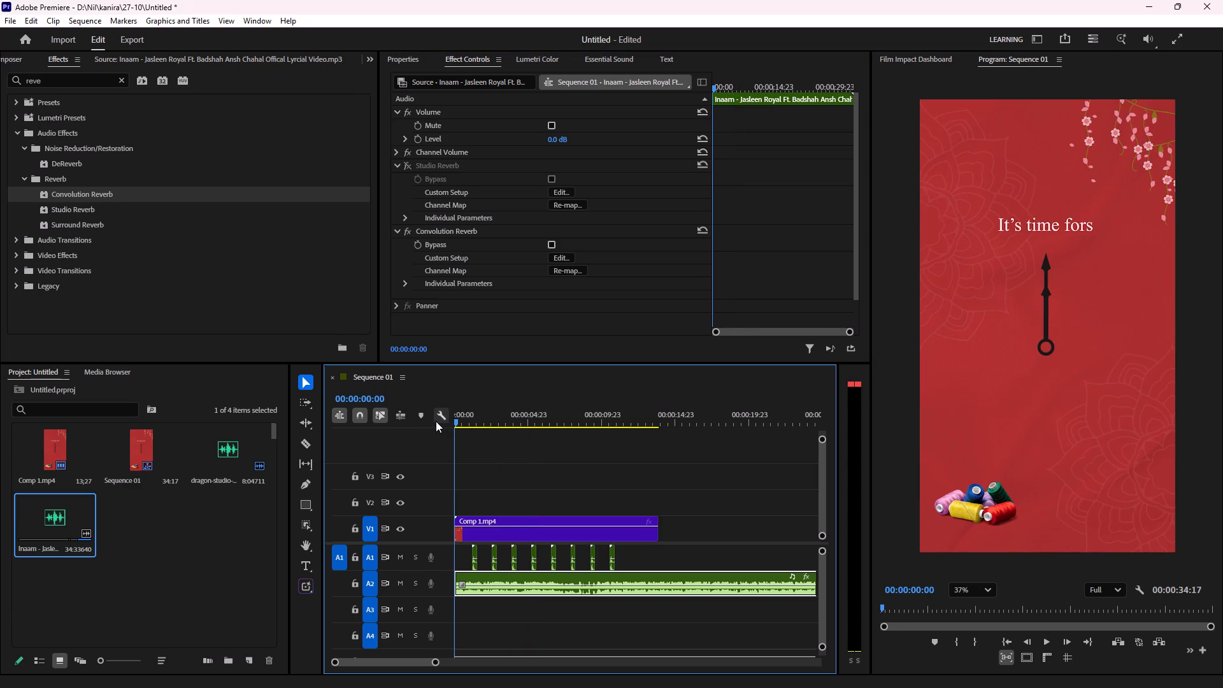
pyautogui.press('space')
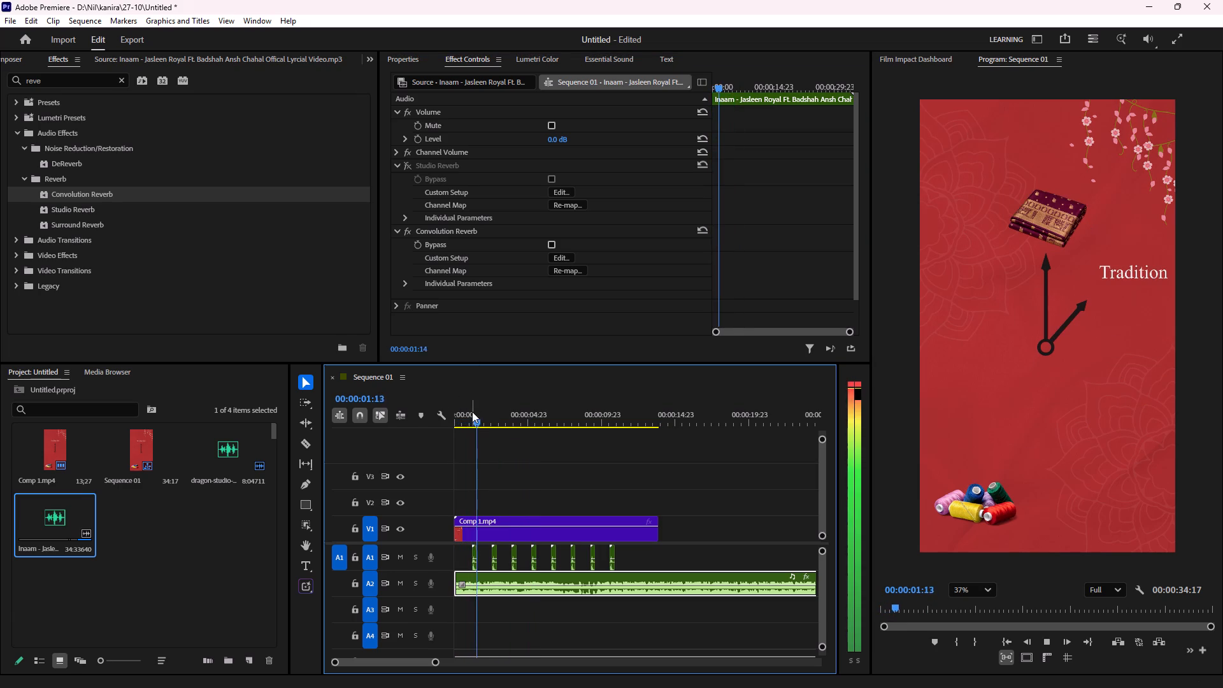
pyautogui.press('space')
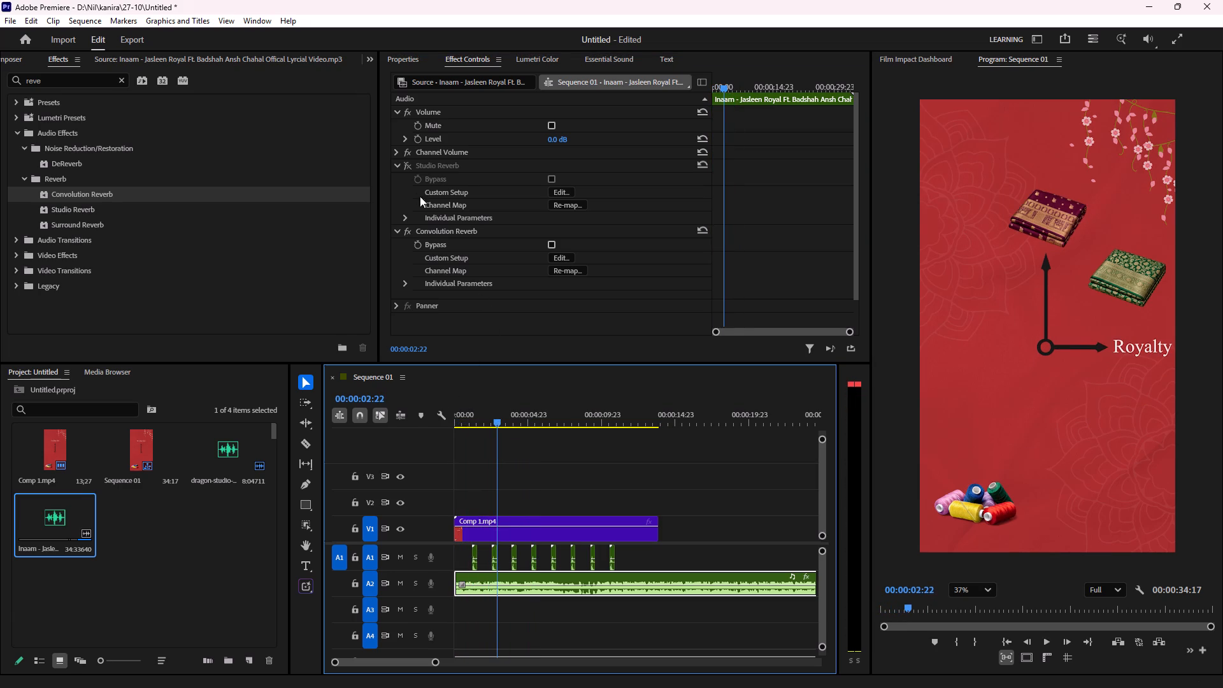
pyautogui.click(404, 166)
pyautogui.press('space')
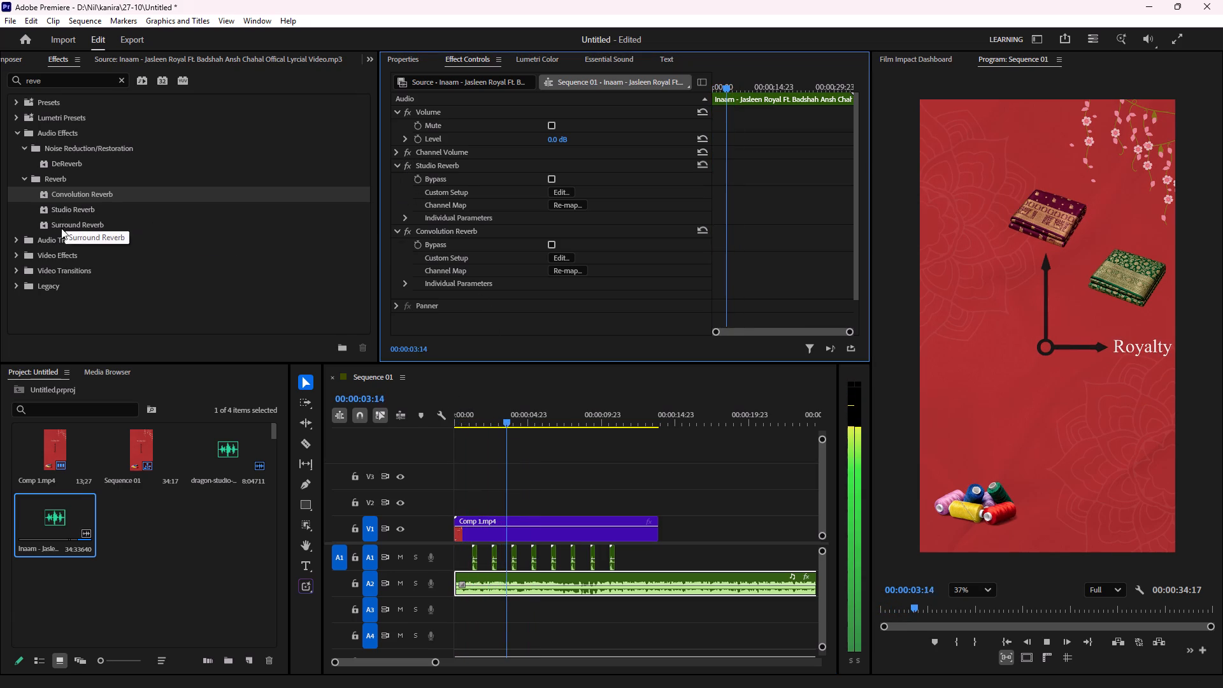
# Apply Surround Reverb to the song clip on A2 and play the sequence from the beginning.
pyautogui.moveTo(61, 226); pyautogui.dragTo(538, 584)
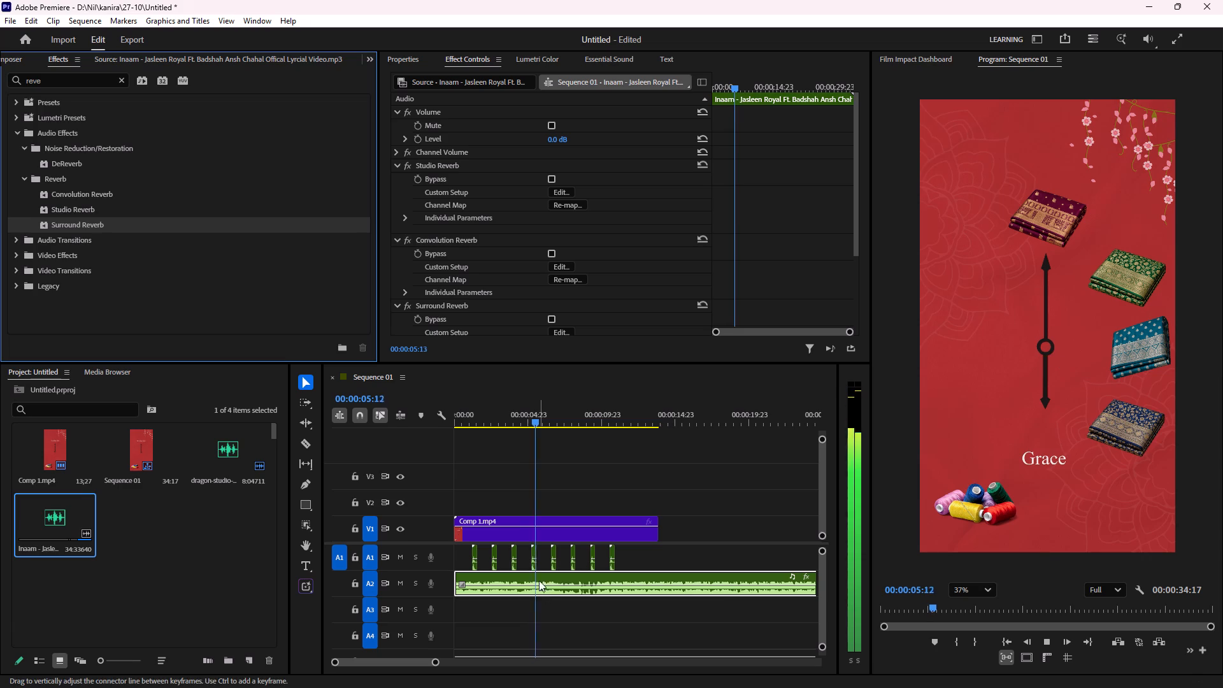
pyautogui.moveTo(548, 418); pyautogui.dragTo(403, 431)
pyautogui.press('space')
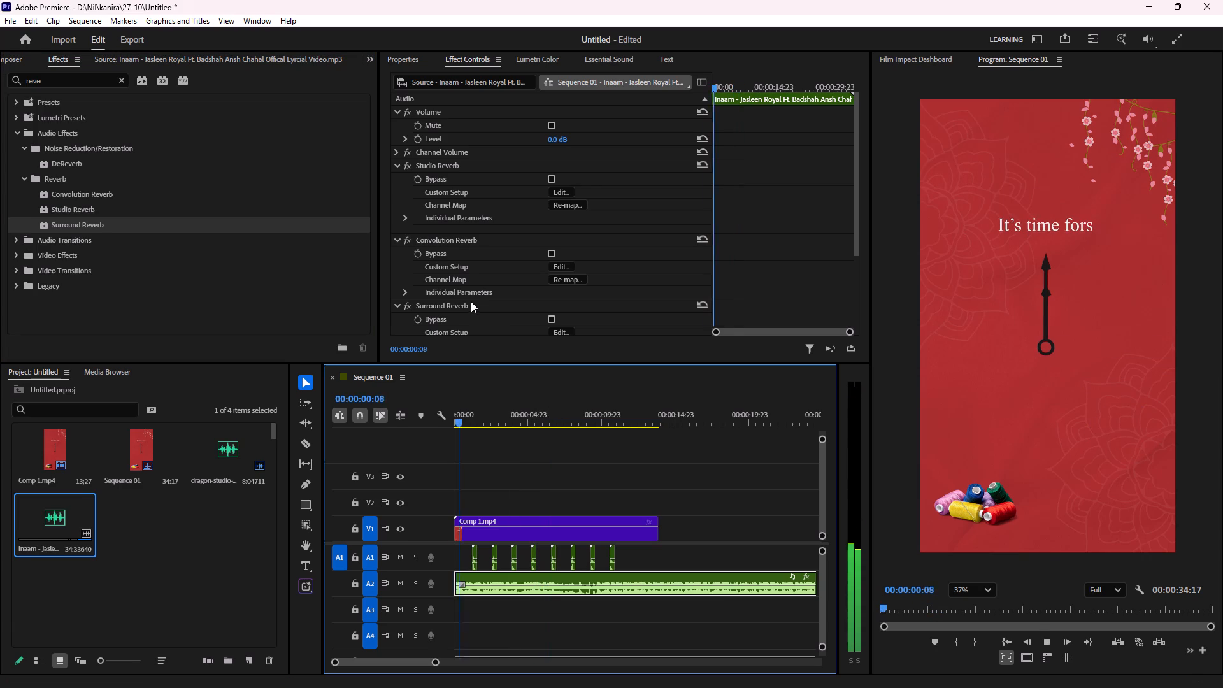
# Switch off the Convolution Reverb and Studio Reverb effects on the song clip.
pyautogui.scroll(-2, 469, 301)
pyautogui.click(408, 216)
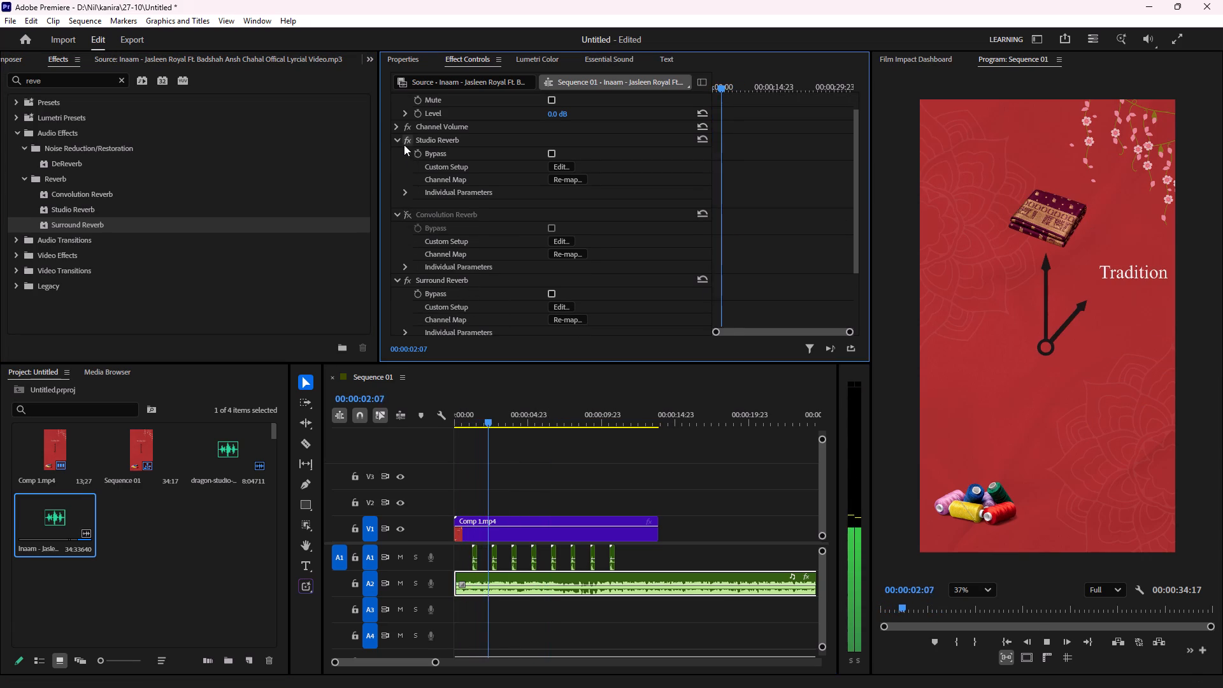
pyautogui.click(404, 139)
# Open Surround Reverb's effect editor, move it clear of the timeline, and replay the sequence from the start.
pyautogui.scroll(-5, 493, 304)
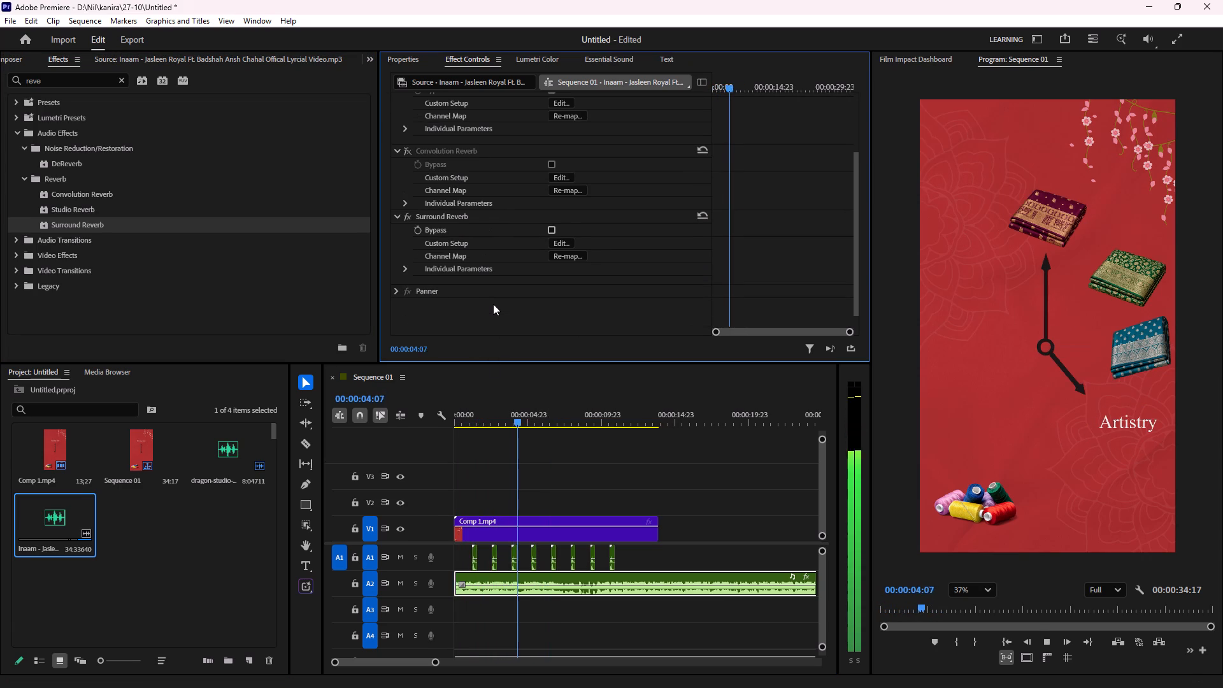
pyautogui.click(561, 248)
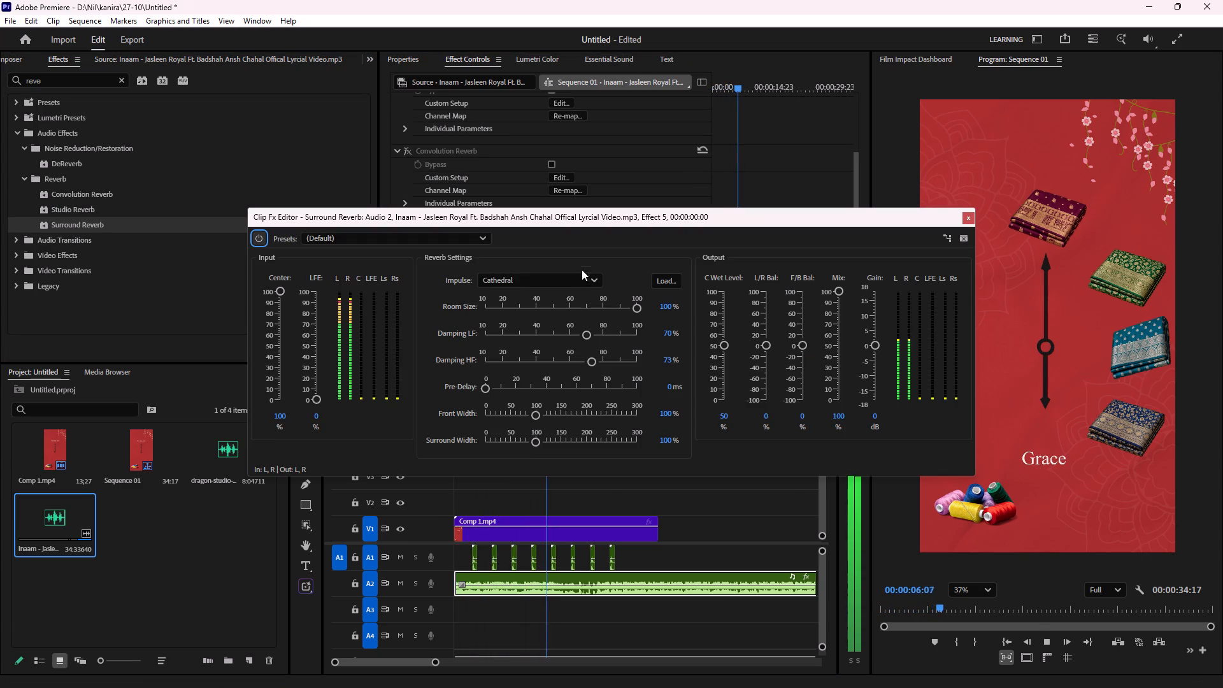
pyautogui.moveTo(635, 217); pyautogui.dragTo(606, 118)
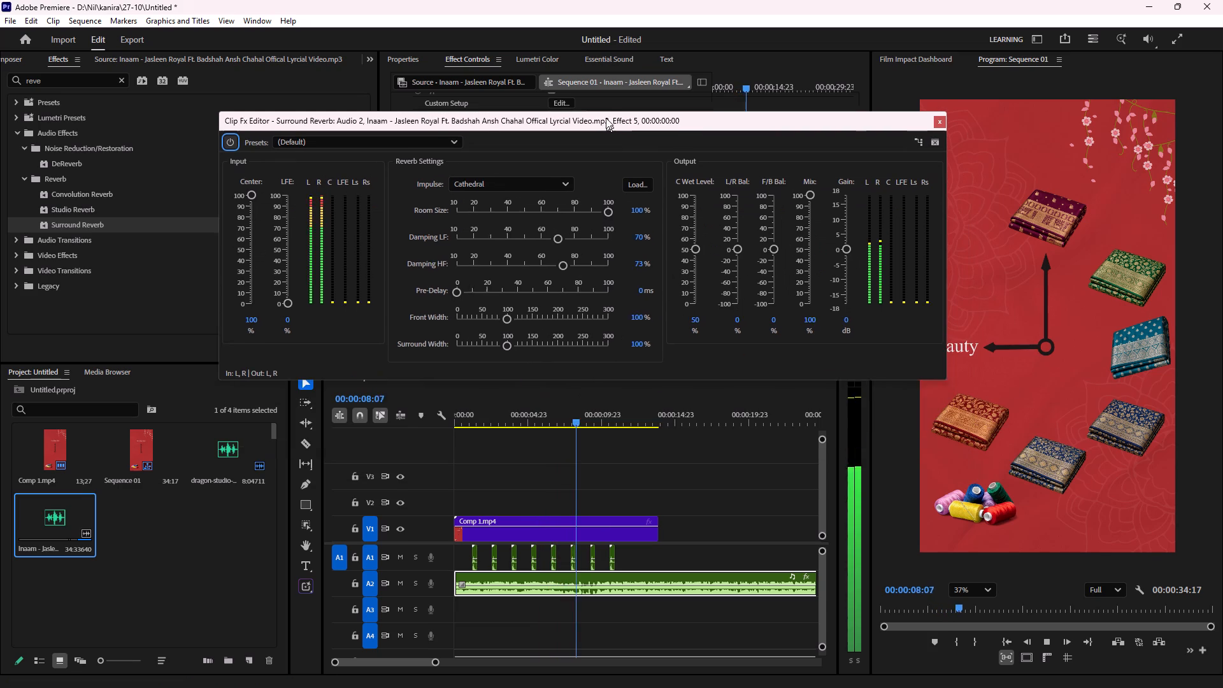
pyautogui.moveTo(606, 118); pyautogui.dragTo(603, 99)
pyautogui.moveTo(593, 417); pyautogui.dragTo(404, 440)
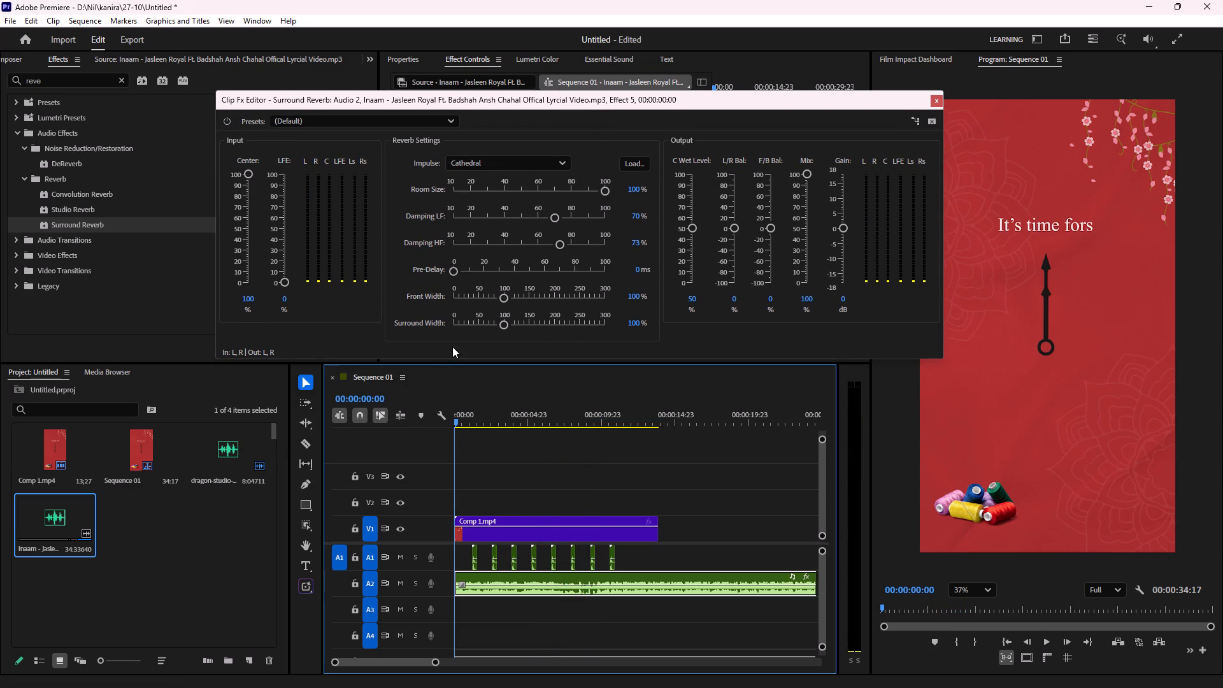
pyautogui.press('space')
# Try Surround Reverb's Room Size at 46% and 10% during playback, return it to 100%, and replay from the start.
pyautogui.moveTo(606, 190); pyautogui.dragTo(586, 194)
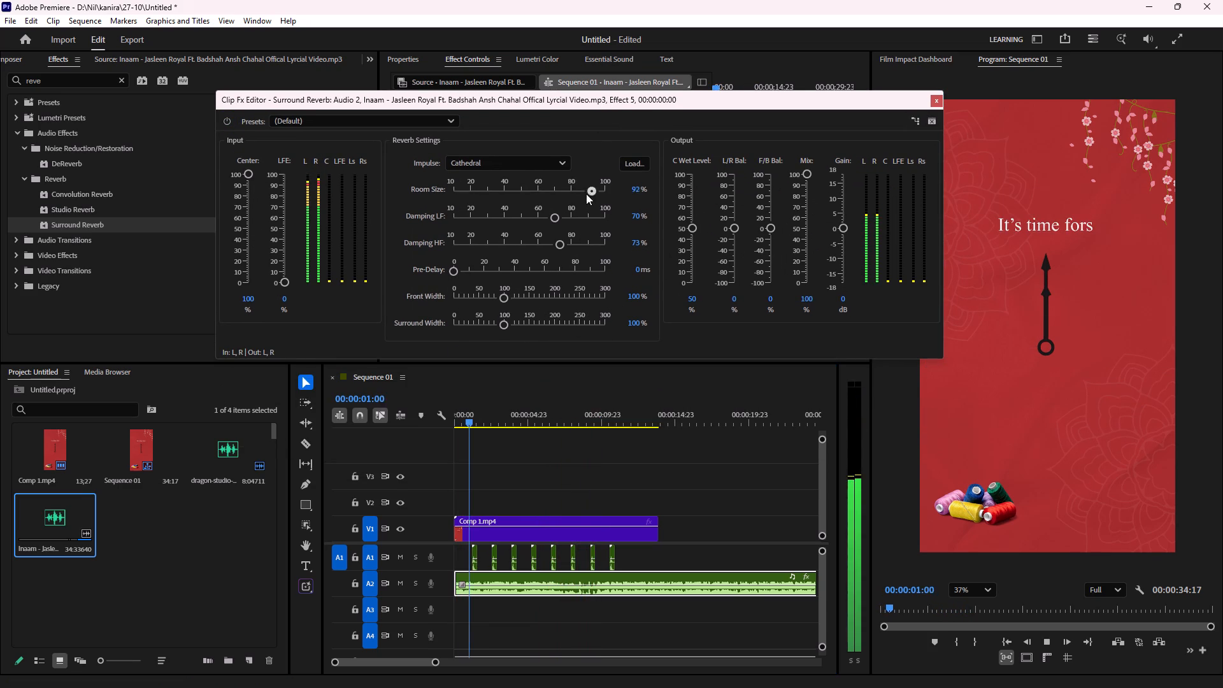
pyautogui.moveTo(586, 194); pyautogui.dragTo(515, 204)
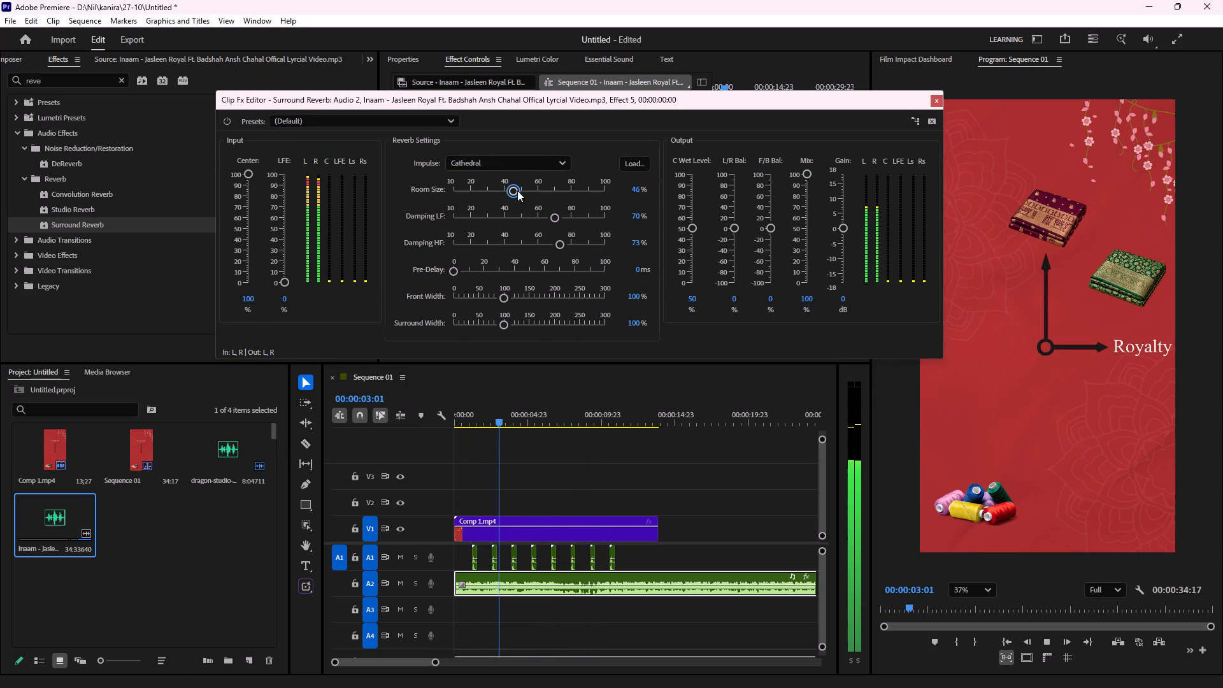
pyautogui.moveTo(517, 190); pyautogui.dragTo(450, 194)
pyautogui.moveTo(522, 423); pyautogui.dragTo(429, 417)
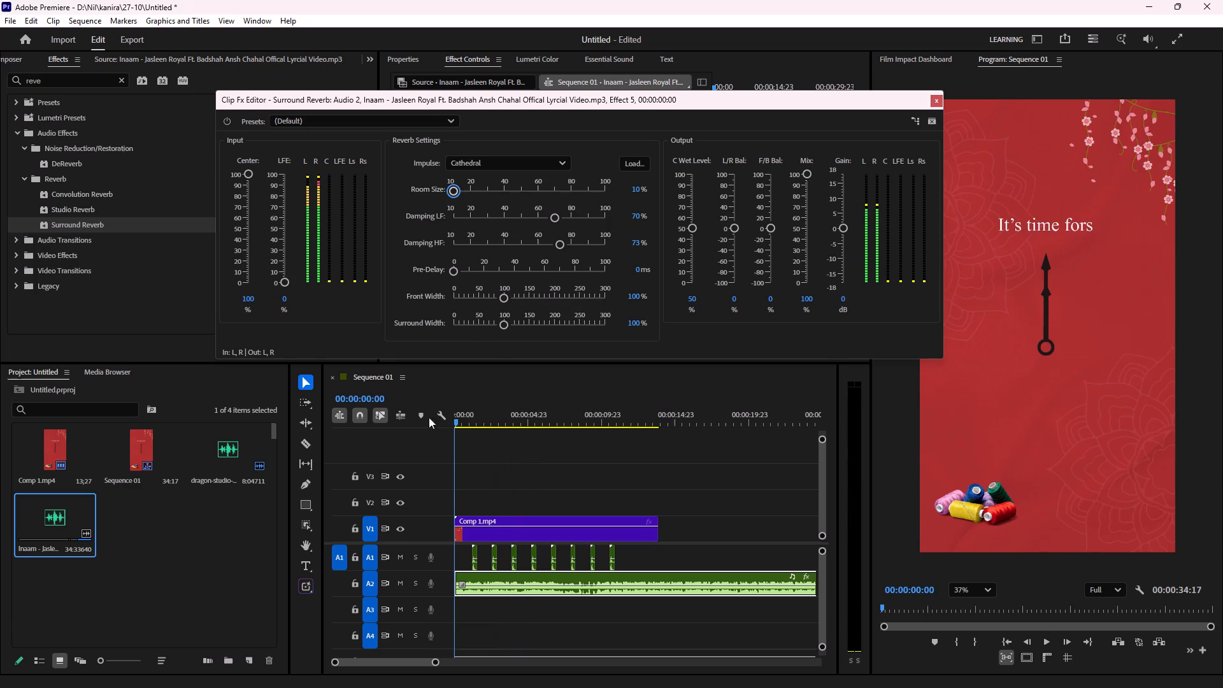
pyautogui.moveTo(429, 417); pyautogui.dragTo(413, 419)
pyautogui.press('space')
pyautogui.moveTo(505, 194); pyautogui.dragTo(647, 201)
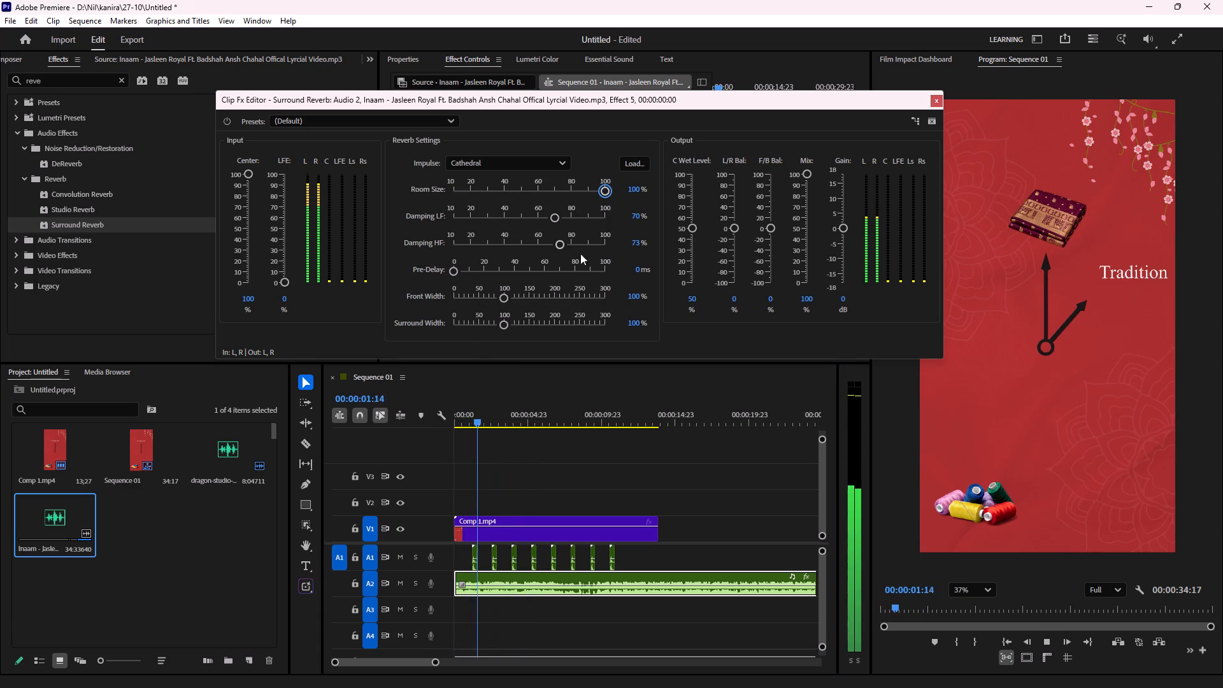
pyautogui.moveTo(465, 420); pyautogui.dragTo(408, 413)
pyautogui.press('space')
# Try Surround Reverb's Damping LF at 33%, raise it to 100%, and replay from the start.
pyautogui.moveTo(555, 215); pyautogui.dragTo(526, 220)
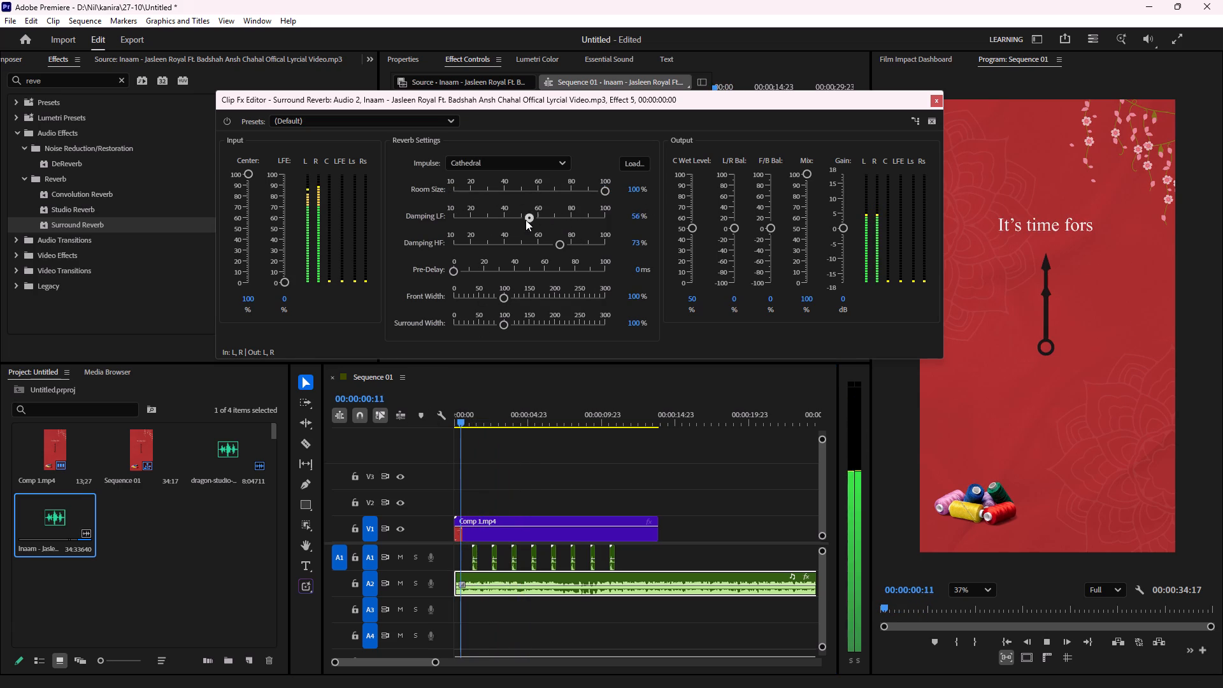
pyautogui.moveTo(526, 220); pyautogui.dragTo(492, 228)
pyautogui.press('space')
pyautogui.press('space')
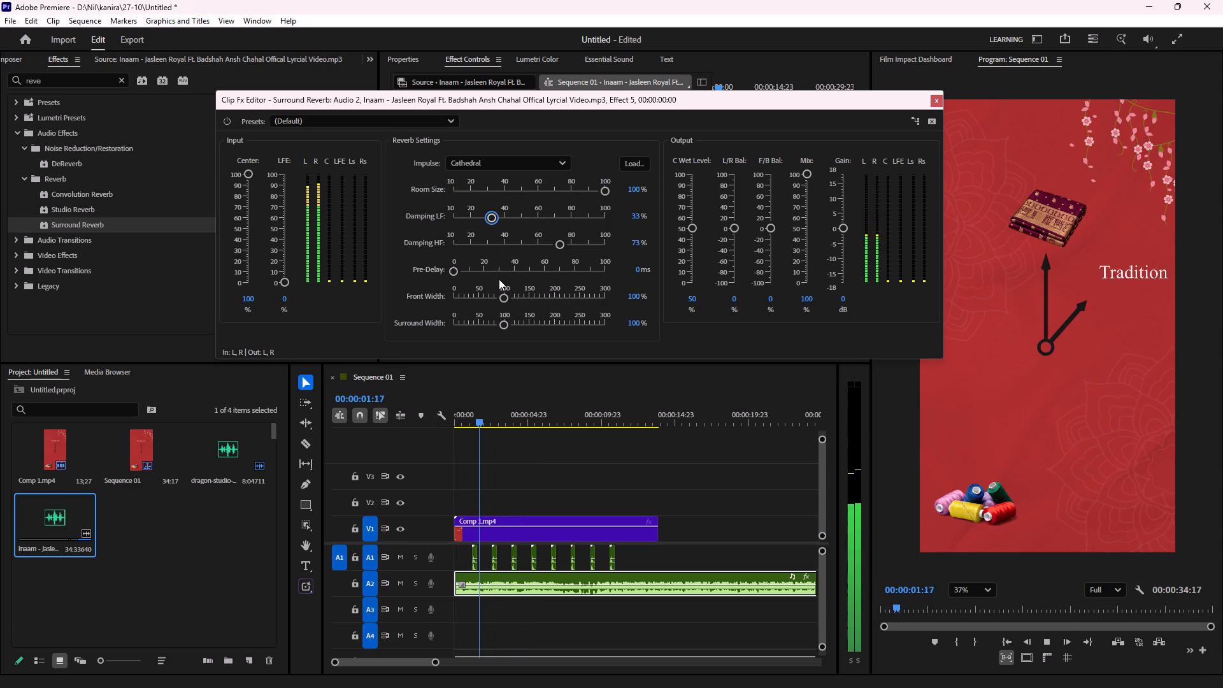
pyautogui.moveTo(533, 211); pyautogui.dragTo(619, 218)
pyautogui.moveTo(581, 210); pyautogui.dragTo(632, 212)
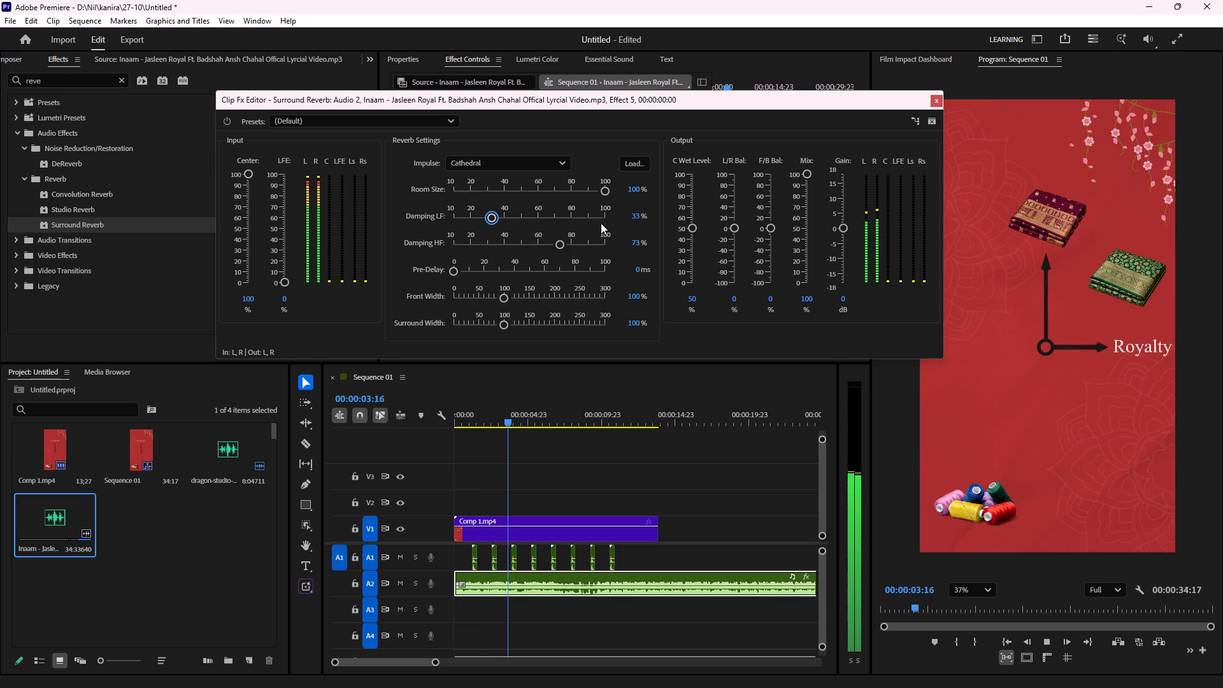
pyautogui.moveTo(597, 219); pyautogui.dragTo(608, 219)
pyautogui.moveTo(523, 420); pyautogui.dragTo(441, 429)
pyautogui.press('space')
# Try Surround Reverb's Damping HF at 17%, set it to 92%, and replay from the start.
pyautogui.moveTo(562, 243); pyautogui.dragTo(469, 259)
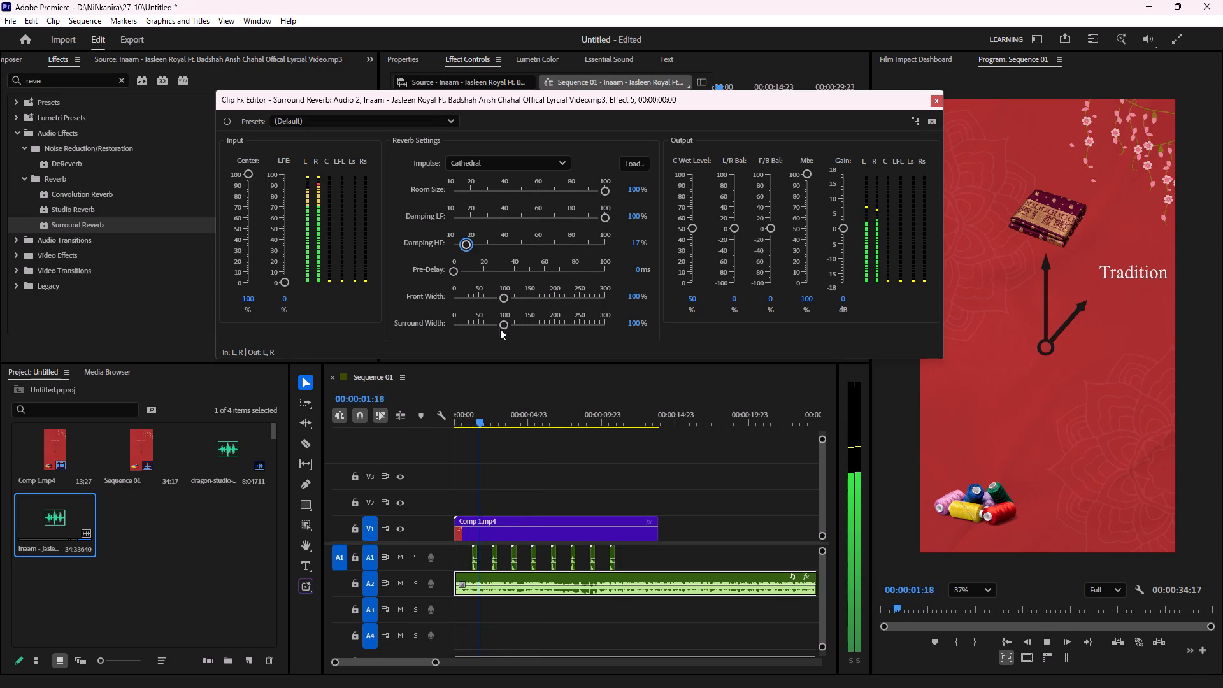
pyautogui.press('space')
pyautogui.moveTo(487, 422); pyautogui.dragTo(435, 423)
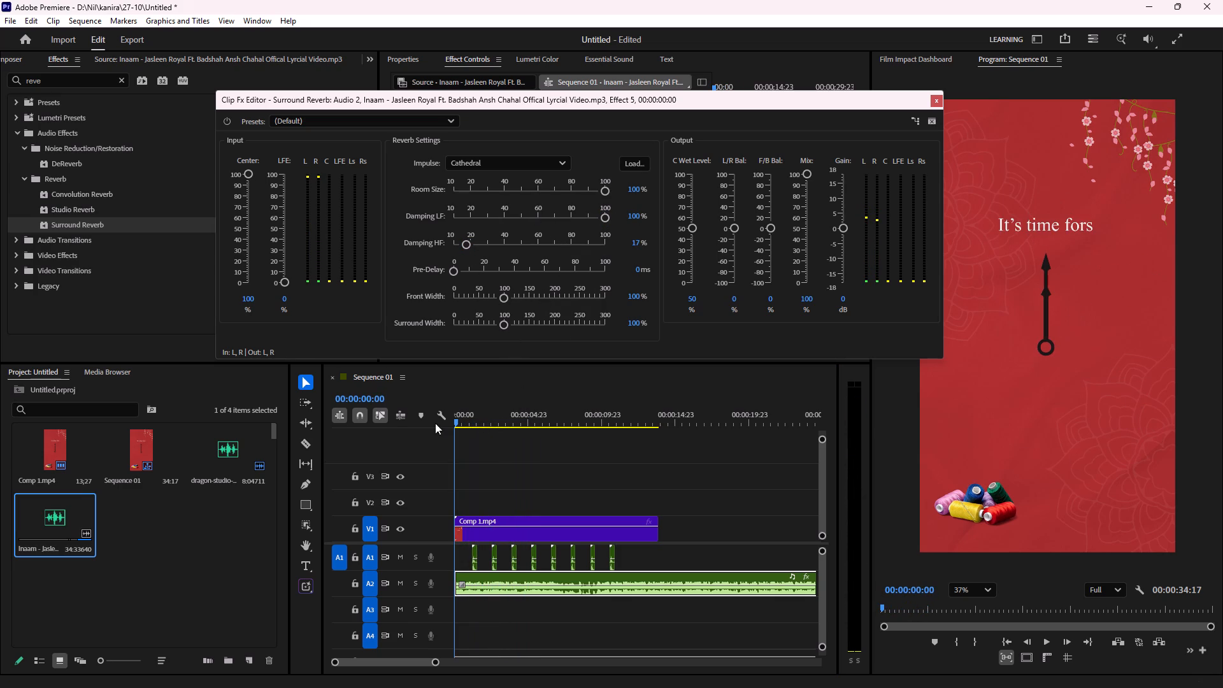
pyautogui.moveTo(435, 423); pyautogui.dragTo(433, 424)
pyautogui.click(592, 248)
pyautogui.press('space')
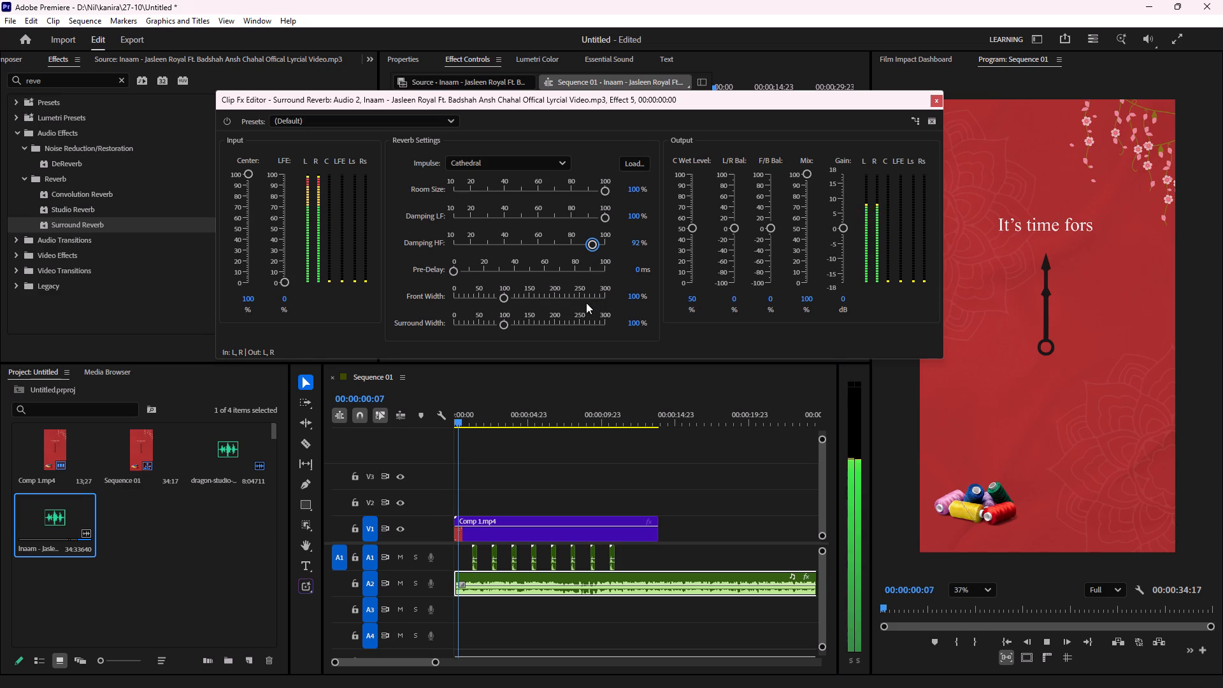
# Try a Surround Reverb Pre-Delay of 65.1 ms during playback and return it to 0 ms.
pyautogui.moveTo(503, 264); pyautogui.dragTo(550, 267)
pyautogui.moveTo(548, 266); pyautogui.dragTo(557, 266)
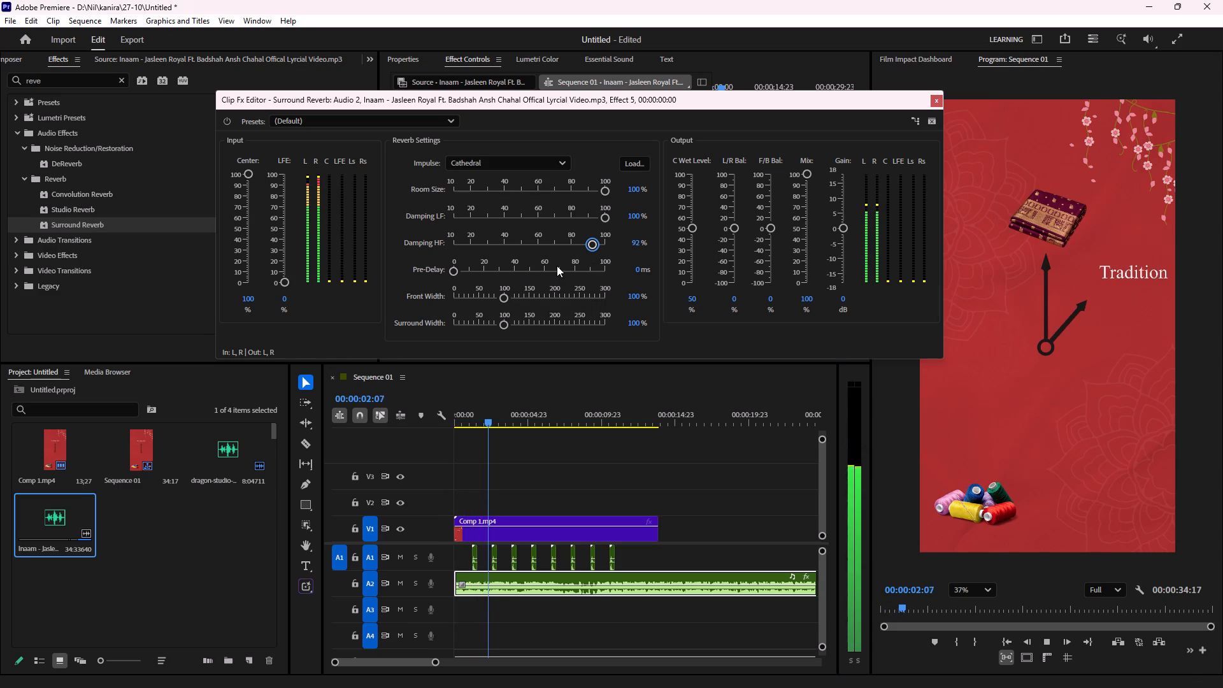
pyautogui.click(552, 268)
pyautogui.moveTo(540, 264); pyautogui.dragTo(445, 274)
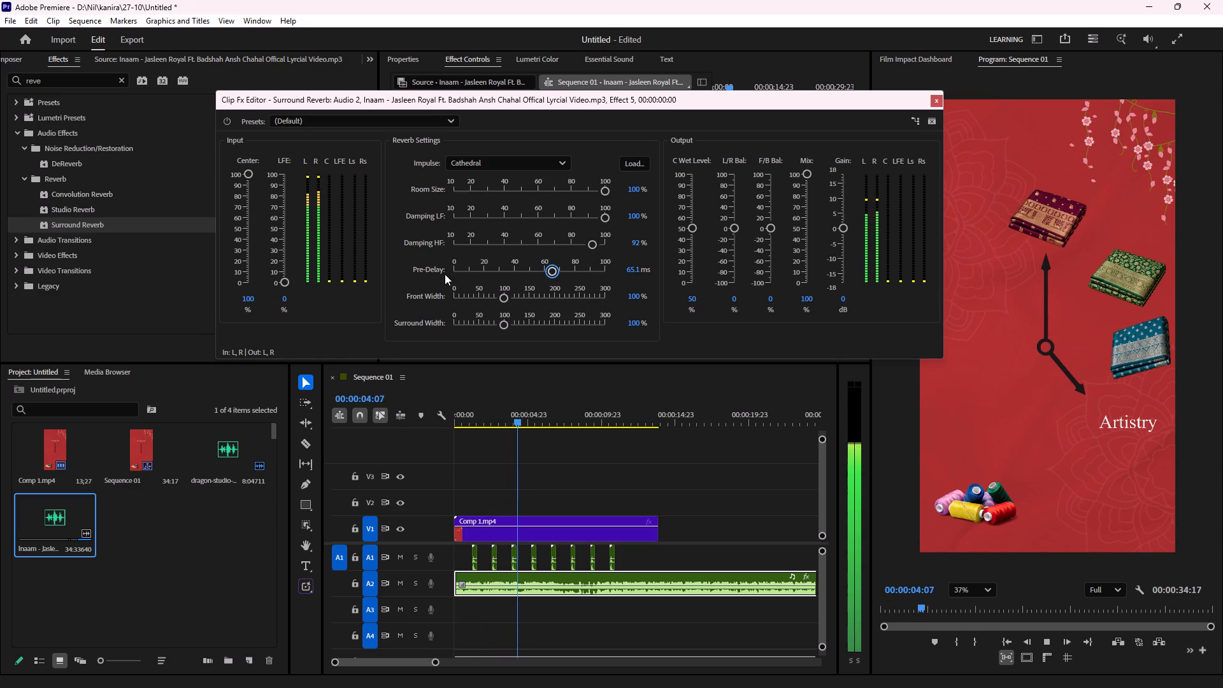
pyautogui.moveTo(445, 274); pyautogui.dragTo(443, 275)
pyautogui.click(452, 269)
# Try Surround Reverb's Front Width at 189%, set it to 68%, and replay from the start.
pyautogui.moveTo(503, 297); pyautogui.dragTo(548, 296)
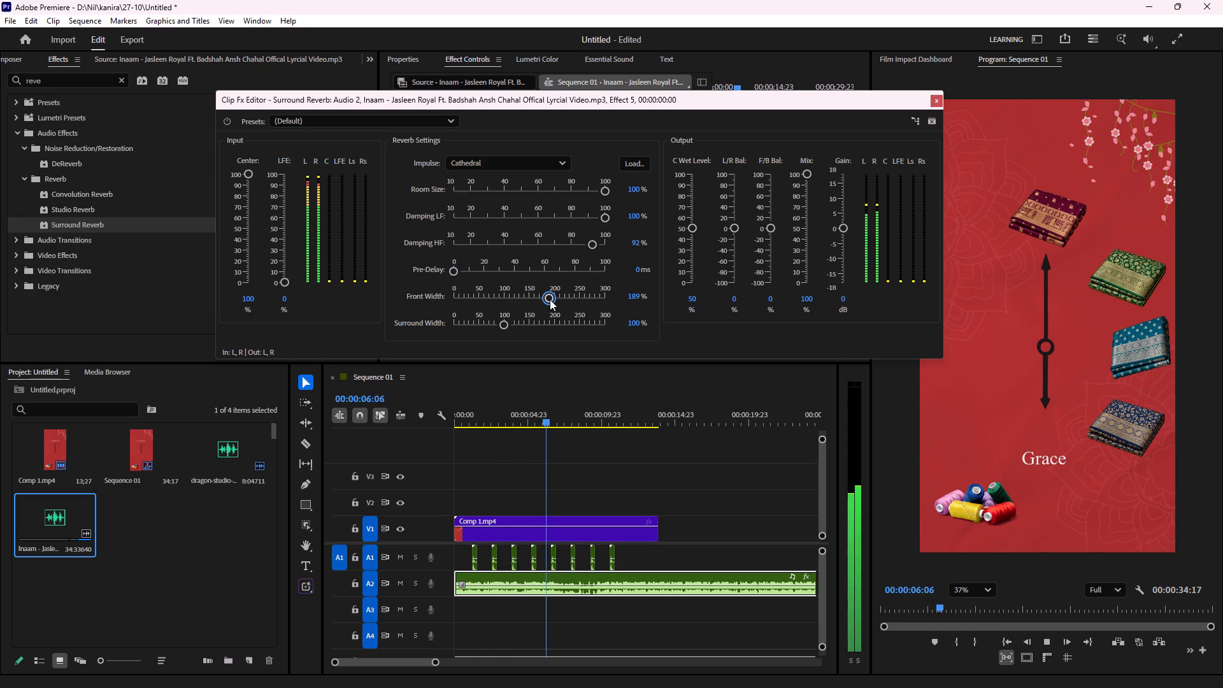
pyautogui.moveTo(494, 297); pyautogui.dragTo(488, 299)
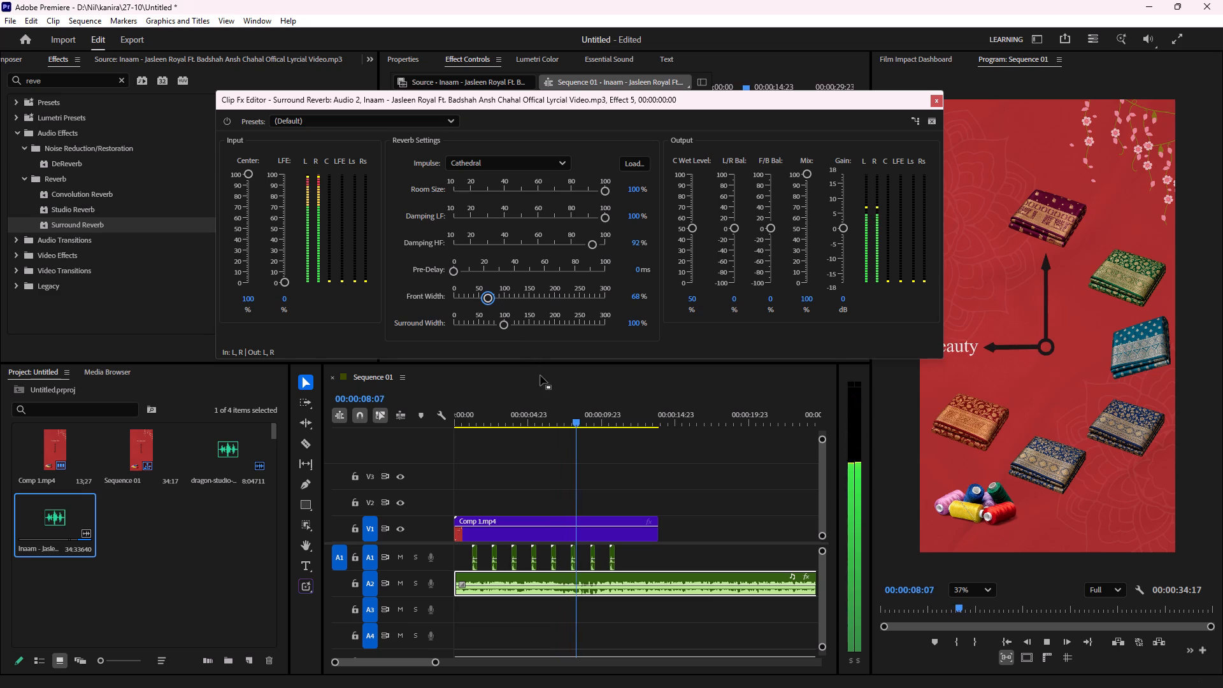
pyautogui.moveTo(534, 421); pyautogui.dragTo(432, 427)
pyautogui.press('space')
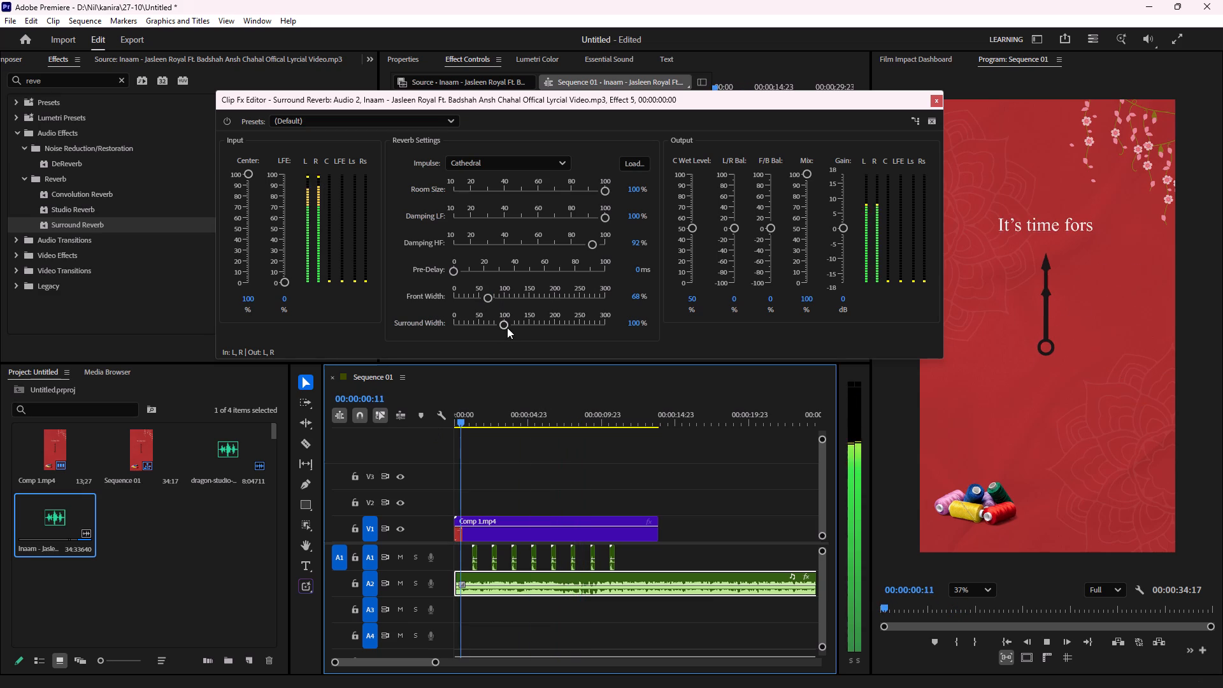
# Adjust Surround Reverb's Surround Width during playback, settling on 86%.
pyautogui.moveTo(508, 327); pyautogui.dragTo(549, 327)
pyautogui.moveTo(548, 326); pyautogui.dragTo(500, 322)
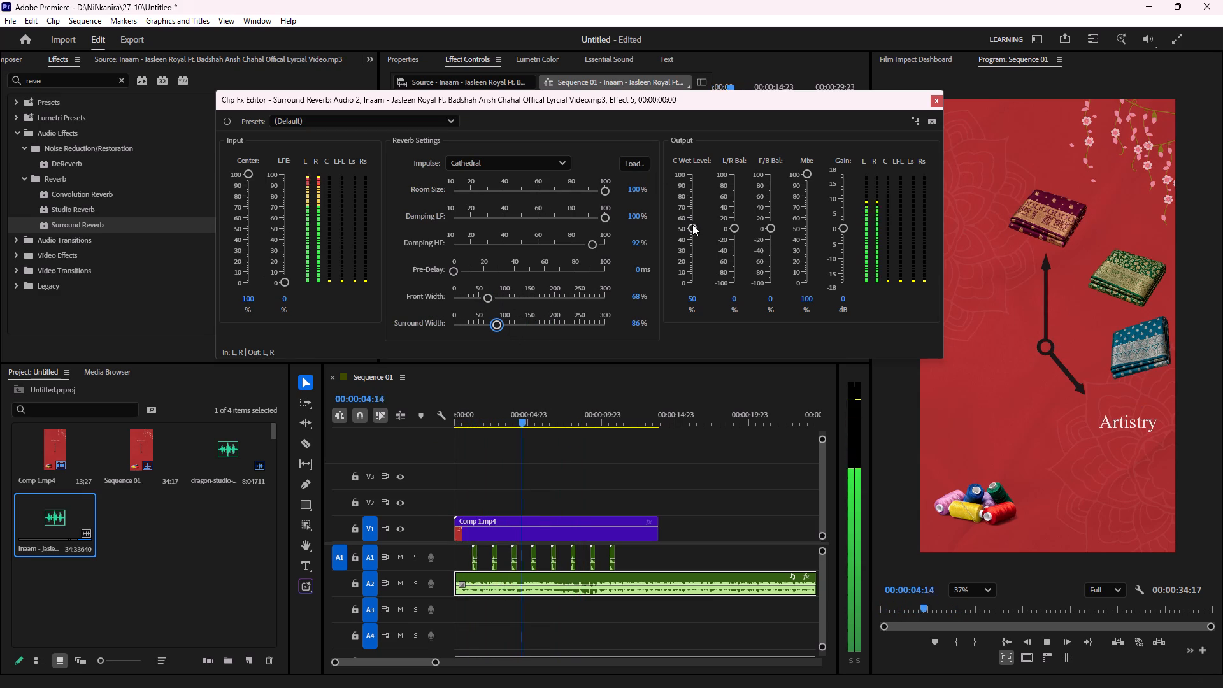
# Try Surround Reverb's C Wet Level at 100%, replay from the start, try 15%, and set it to 49%.
pyautogui.moveTo(692, 226); pyautogui.dragTo(694, 168)
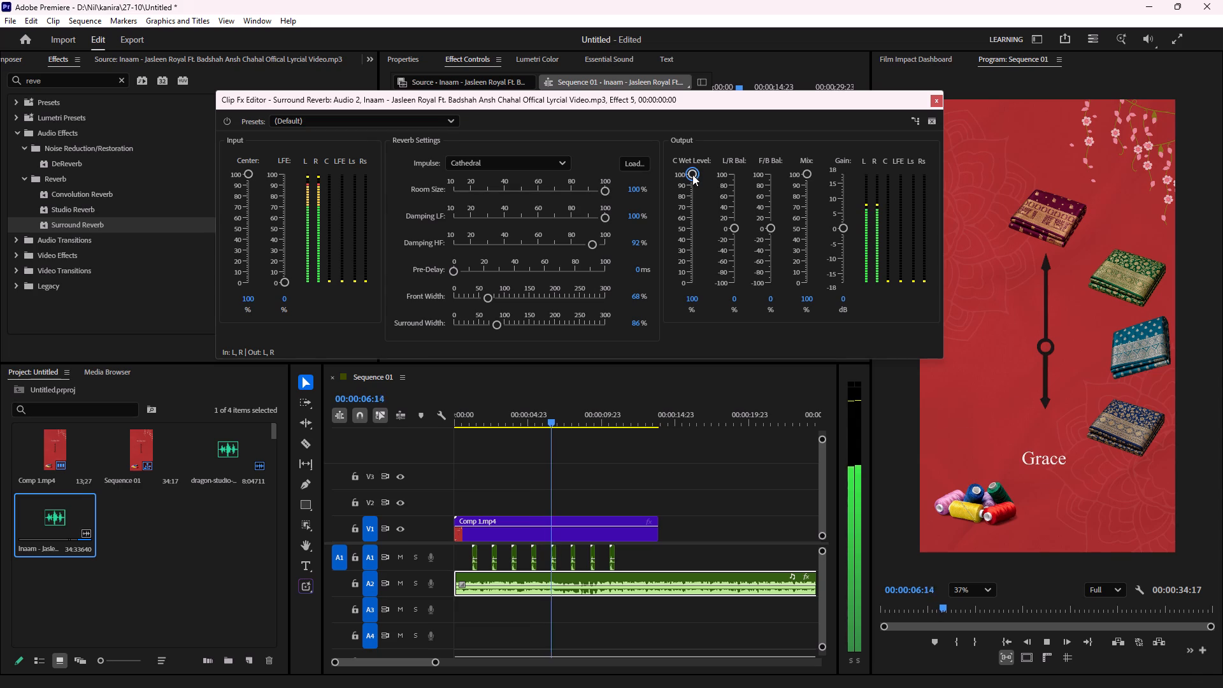
pyautogui.moveTo(529, 416); pyautogui.dragTo(420, 412)
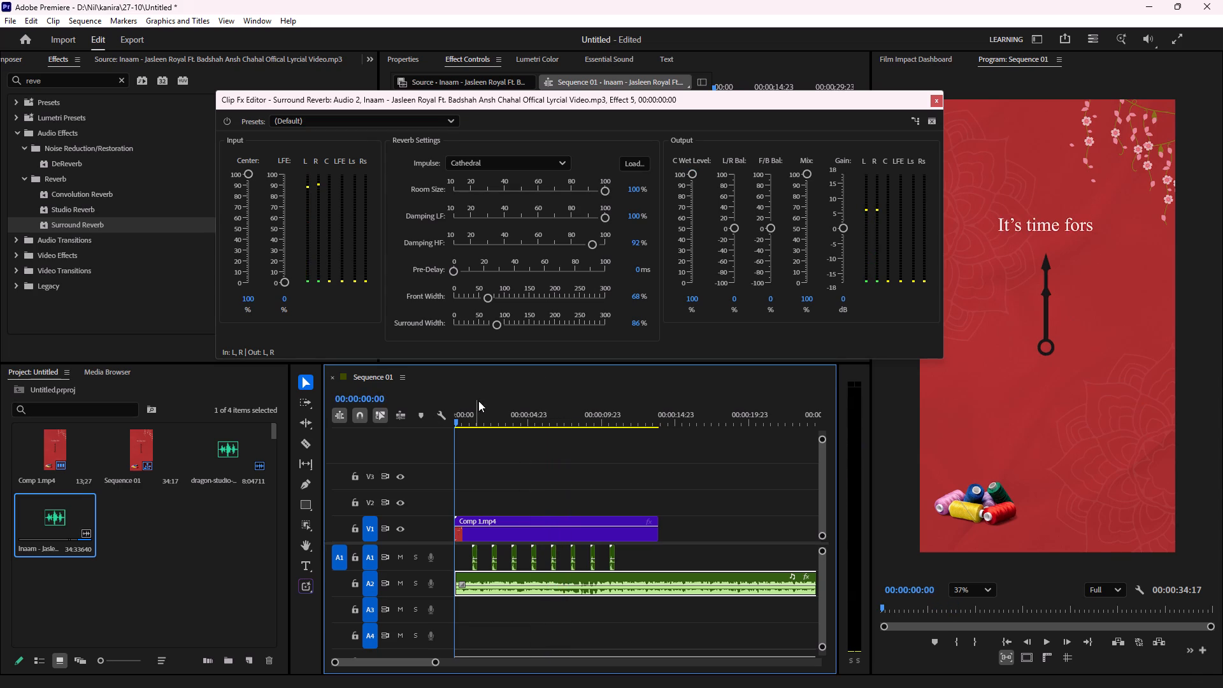
pyautogui.press('space')
pyautogui.moveTo(699, 225); pyautogui.dragTo(692, 266)
pyautogui.click(692, 266)
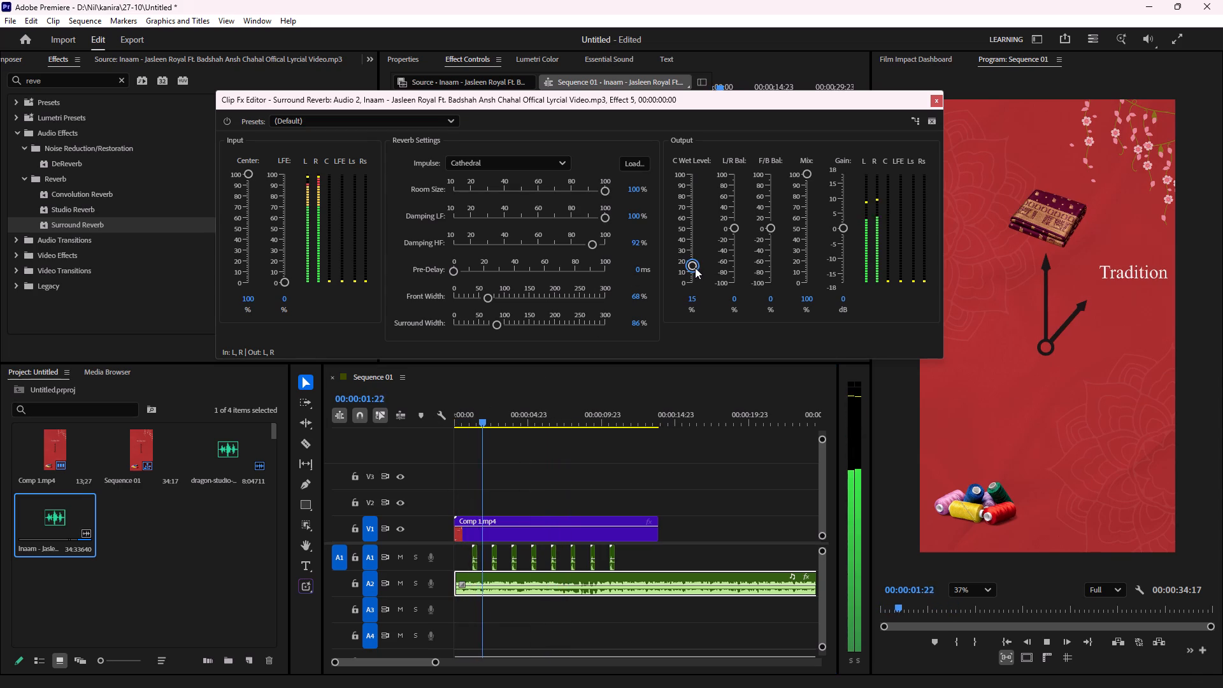
pyautogui.moveTo(696, 264); pyautogui.dragTo(689, 227)
# Try Surround Reverb's L/R Bal at 51% and 67%, undo the last two changes, and set the balance to -1%.
pyautogui.moveTo(737, 226); pyautogui.dragTo(736, 198)
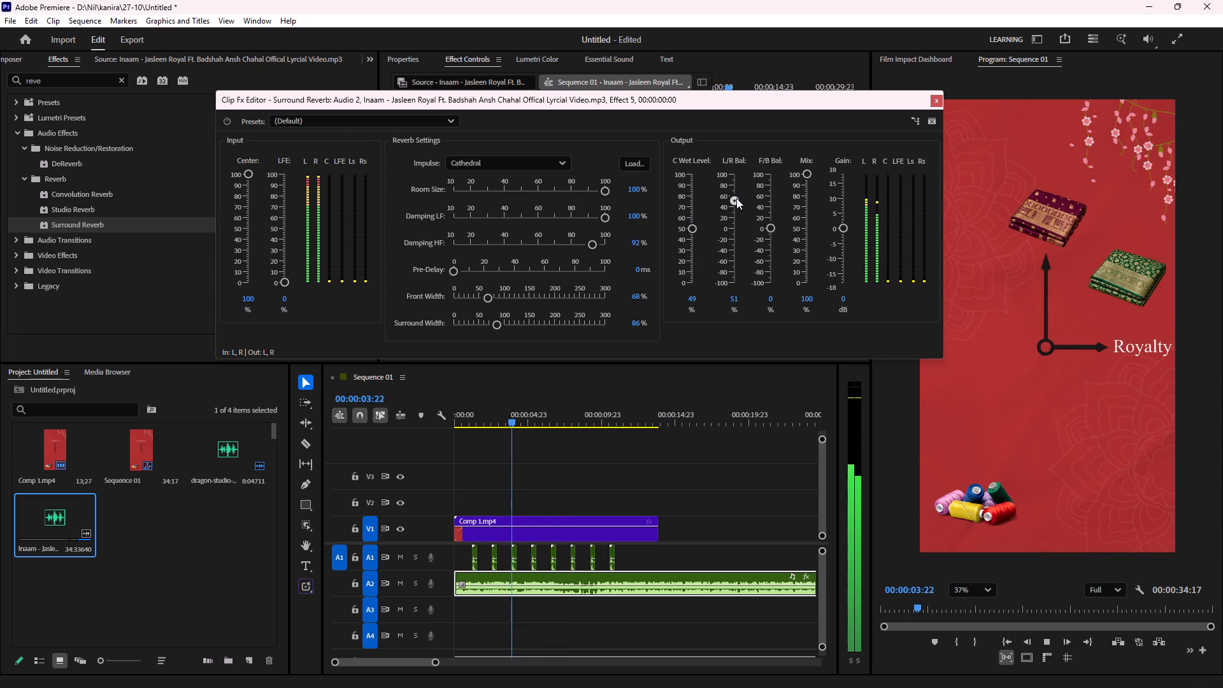
pyautogui.moveTo(736, 198); pyautogui.dragTo(740, 189)
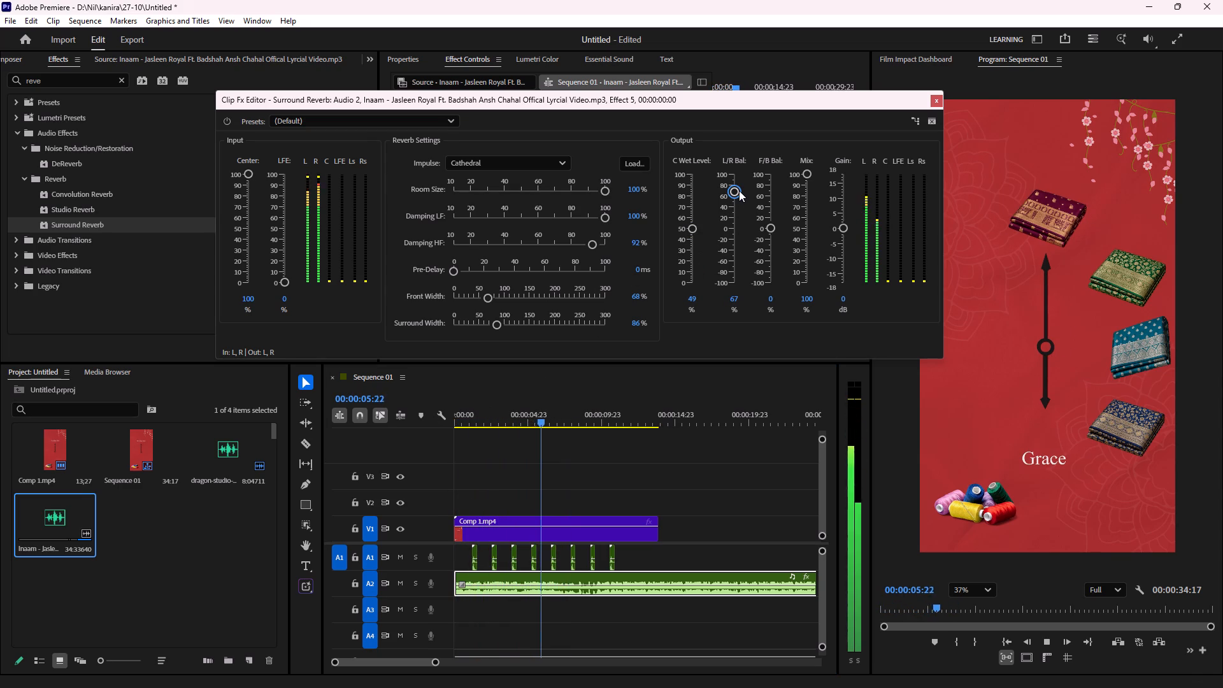
pyautogui.hotkey('ctrl', 'z')
pyautogui.hotkey('ctrl', 'z')
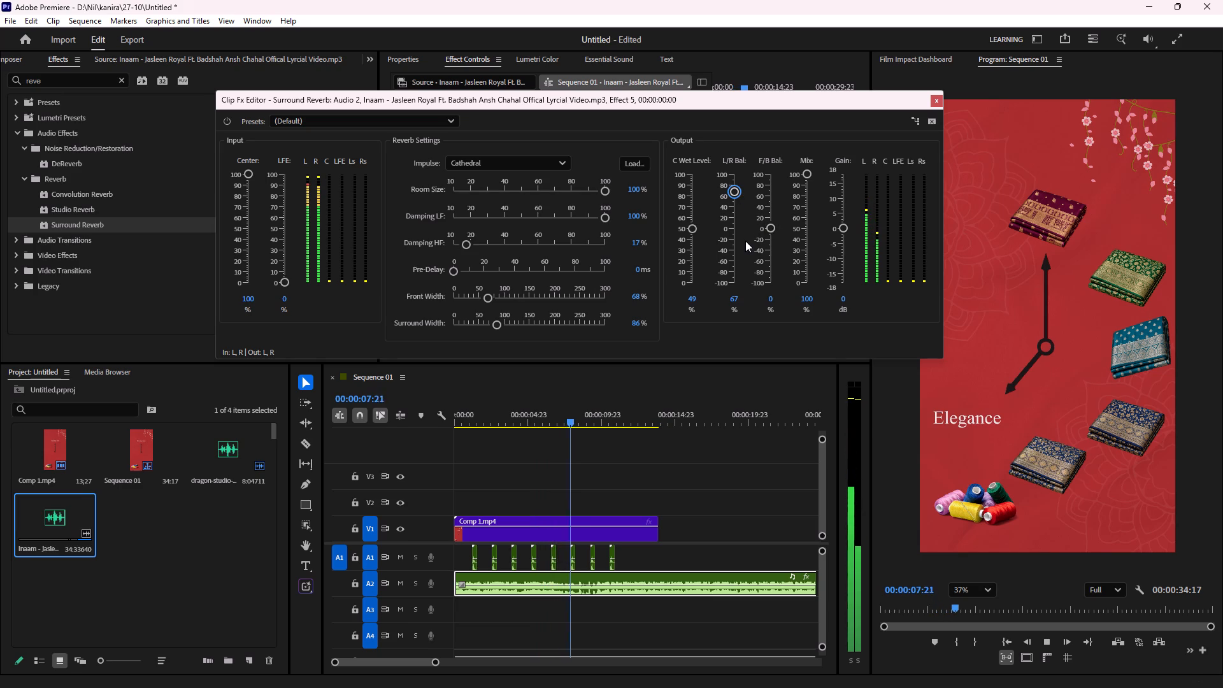
pyautogui.moveTo(732, 190); pyautogui.dragTo(738, 227)
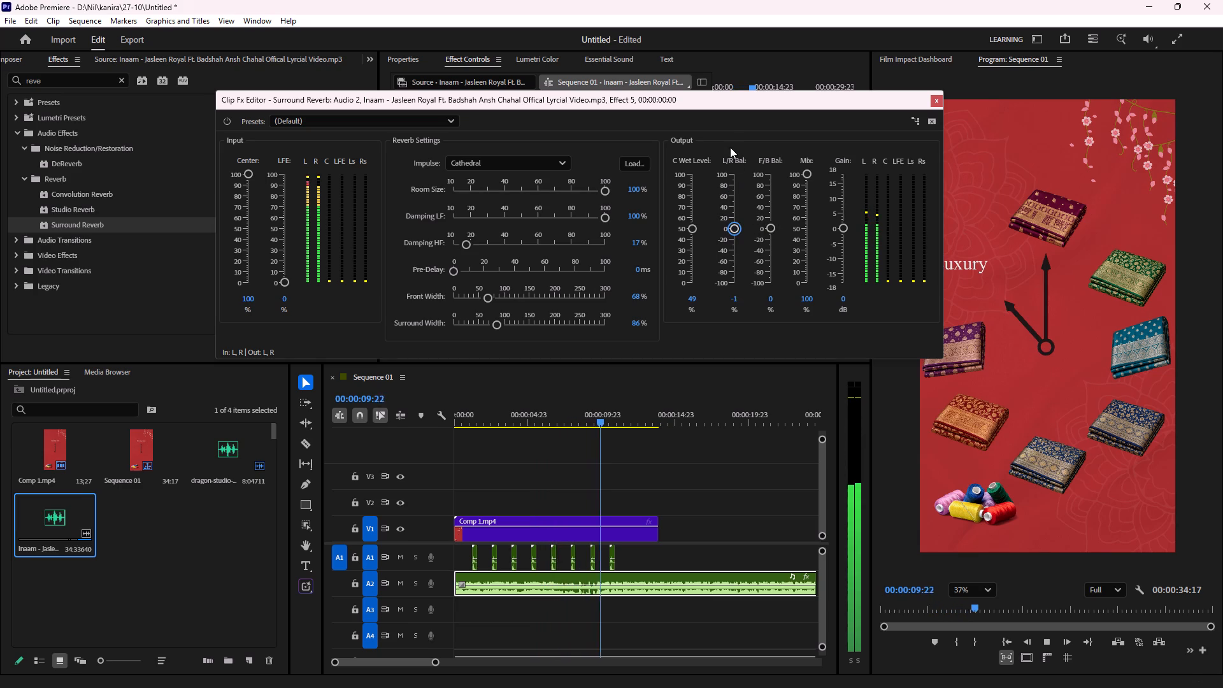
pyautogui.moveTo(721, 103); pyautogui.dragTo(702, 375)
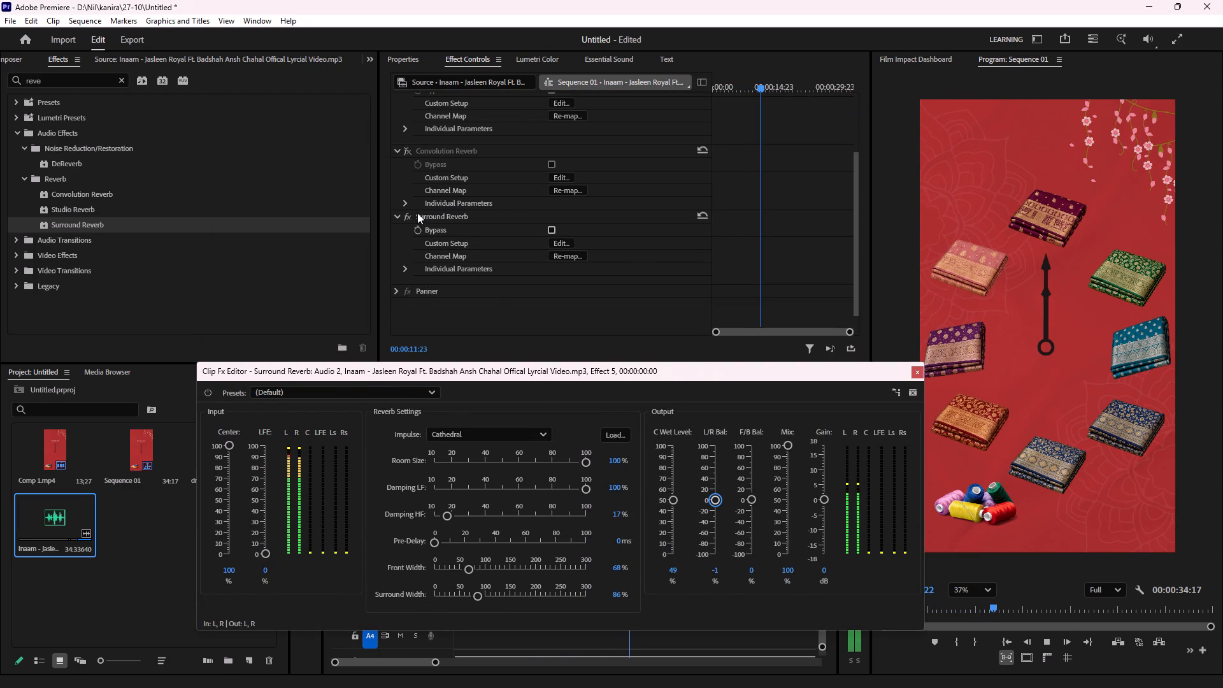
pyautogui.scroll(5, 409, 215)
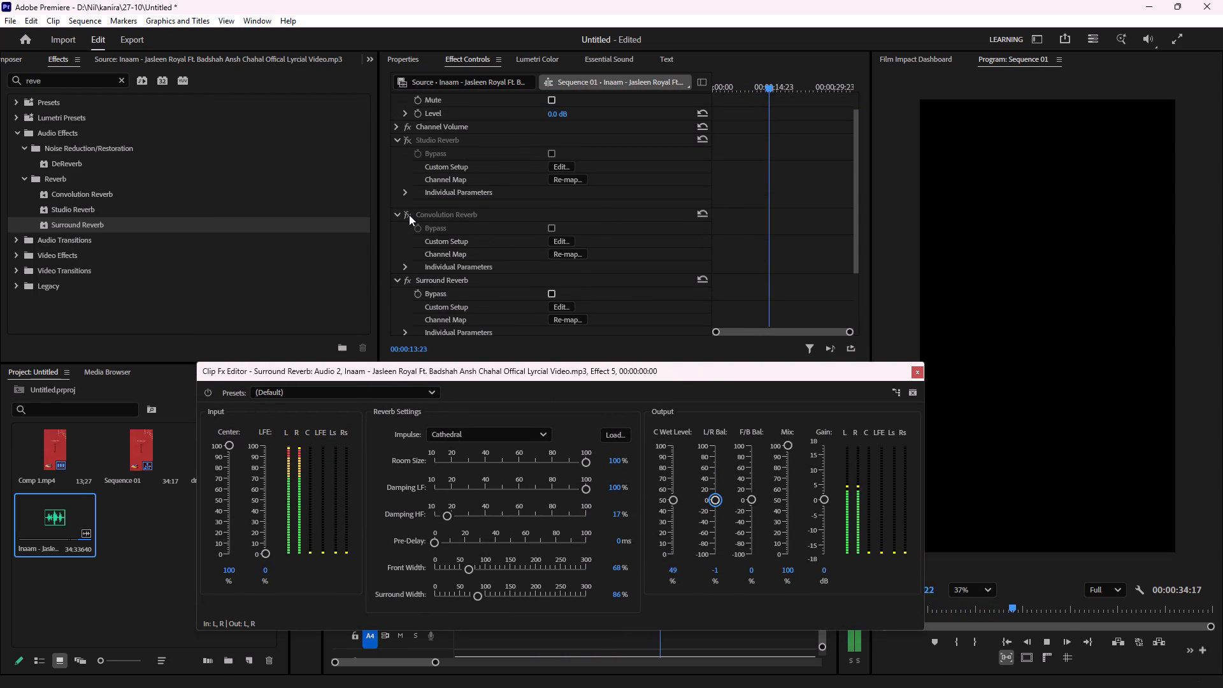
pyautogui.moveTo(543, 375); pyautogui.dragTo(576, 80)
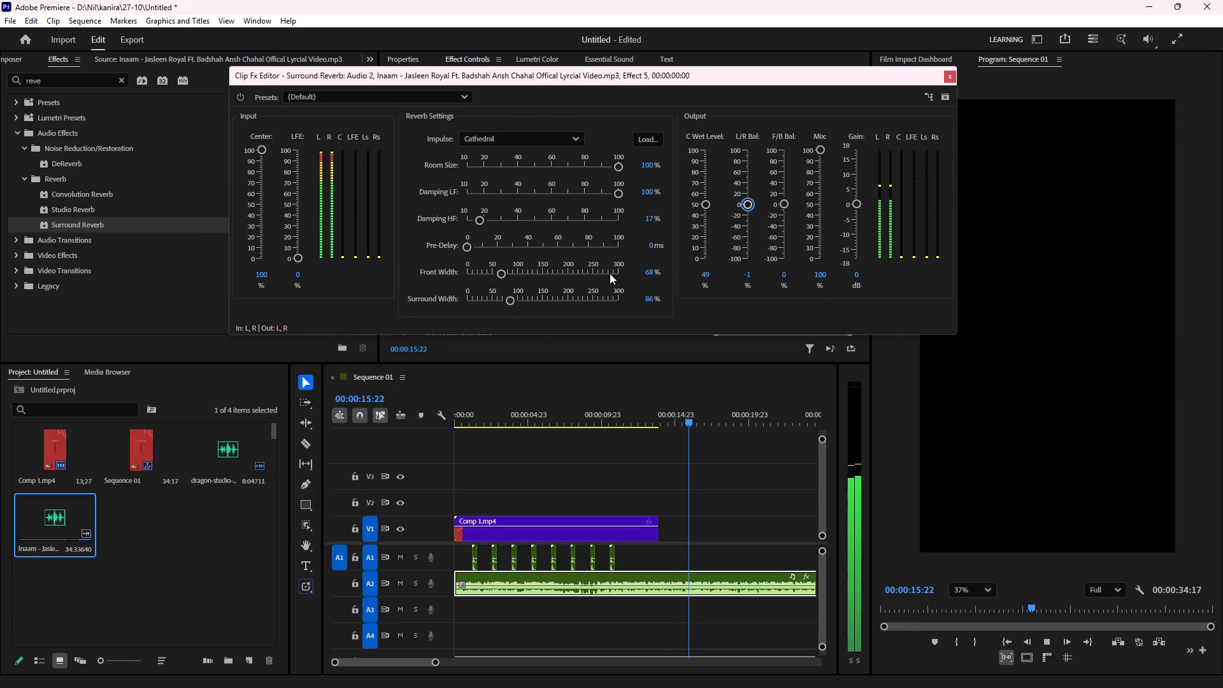
# Replay from the start, try Surround Reverb's Front Width at 234%, and set it to 117%.
pyautogui.moveTo(619, 418); pyautogui.dragTo(396, 415)
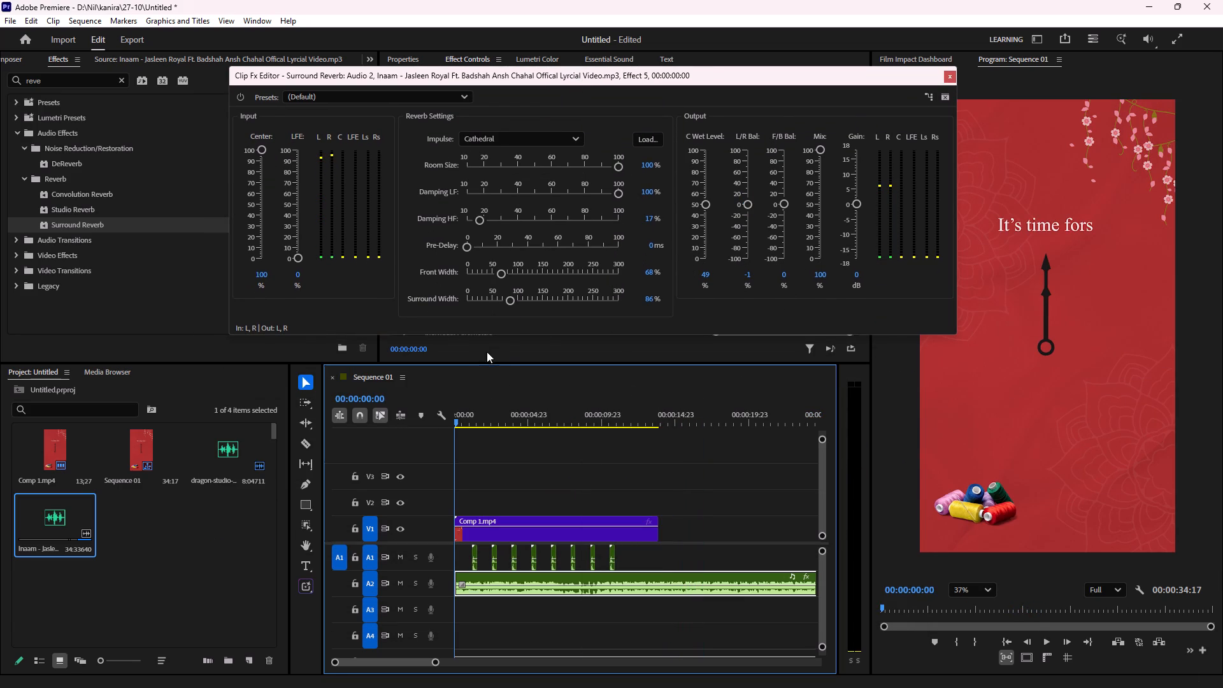
pyautogui.press('space')
pyautogui.moveTo(517, 272); pyautogui.dragTo(585, 273)
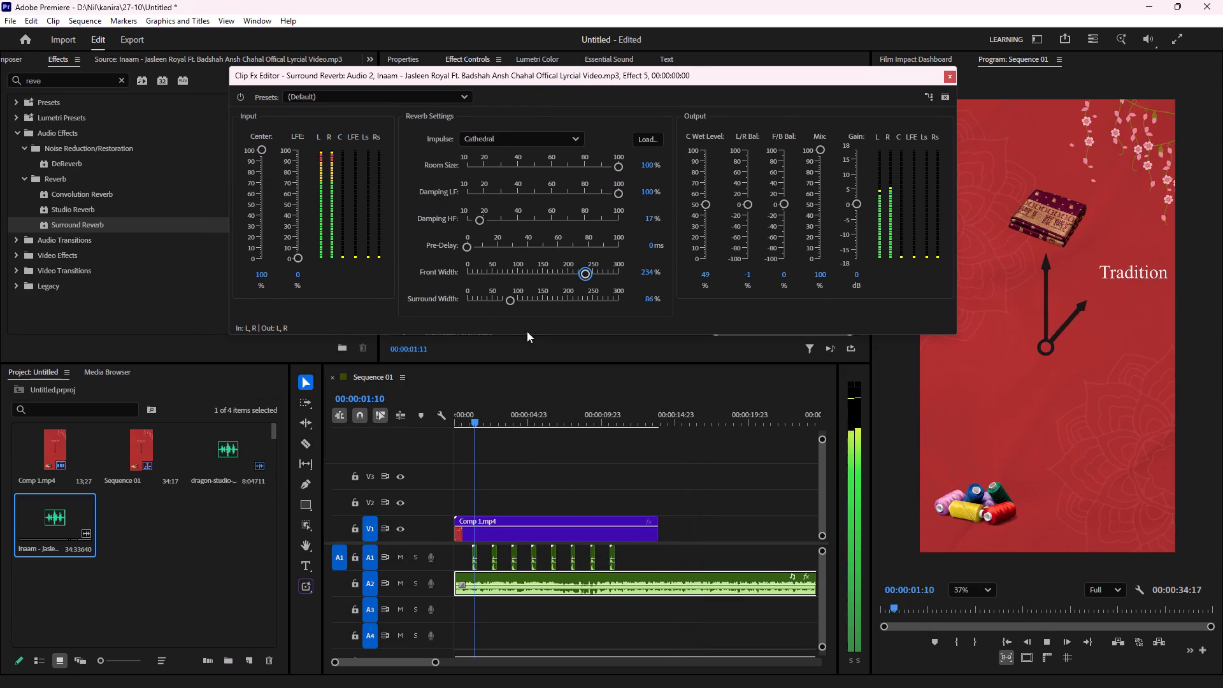
pyautogui.moveTo(541, 264); pyautogui.dragTo(523, 265)
pyautogui.click(522, 269)
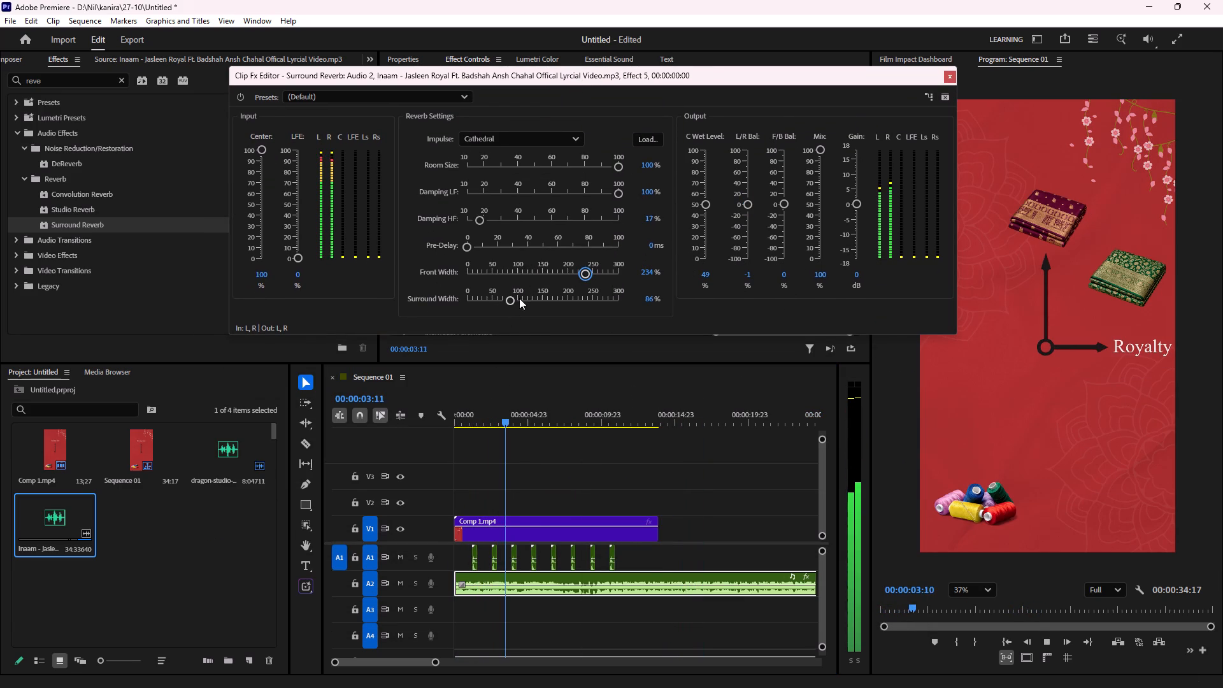
pyautogui.click(521, 267)
pyautogui.click(524, 268)
pyautogui.moveTo(582, 271); pyautogui.dragTo(523, 275)
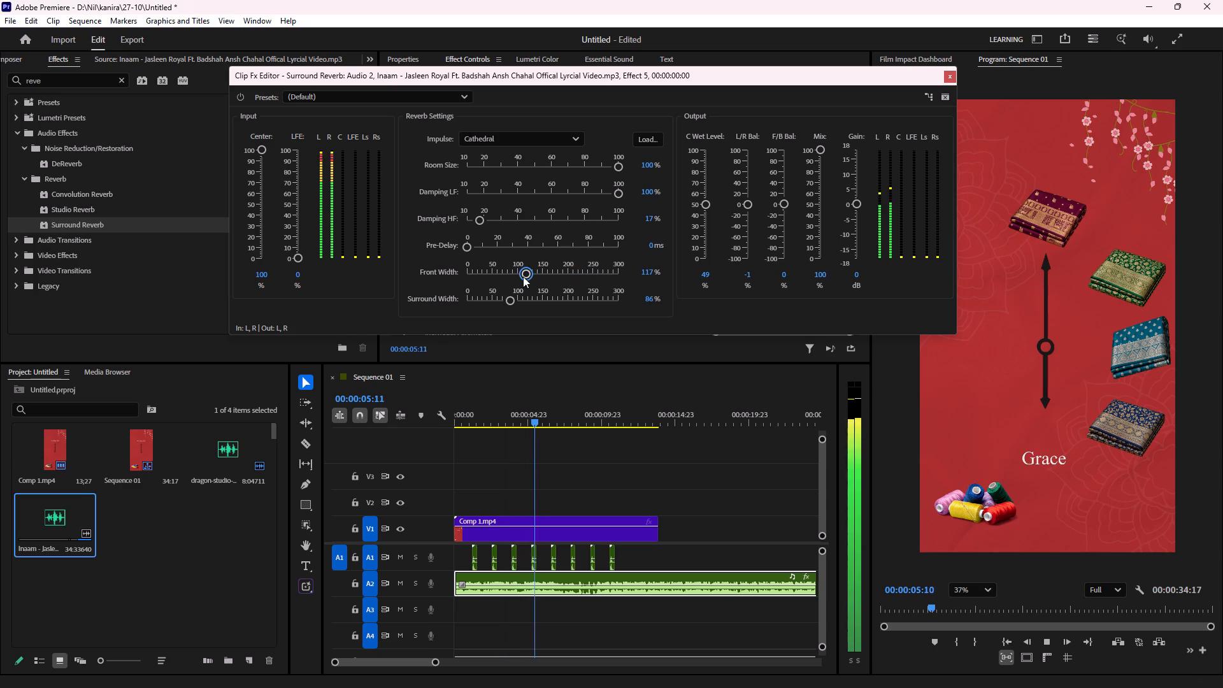
# Set Surround Reverb's Surround Width to 166% and its LFE input to 52%, and replay from the start.
pyautogui.moveTo(516, 297); pyautogui.dragTo(551, 296)
pyautogui.moveTo(297, 254); pyautogui.dragTo(299, 202)
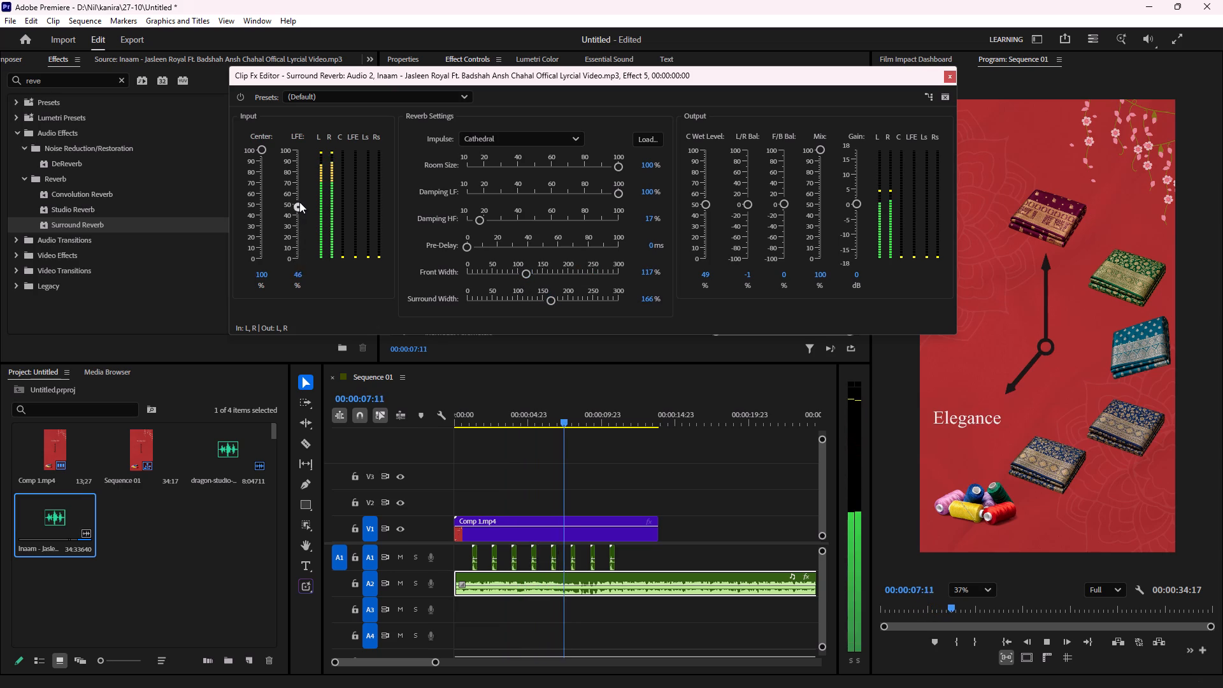
pyautogui.moveTo(299, 202); pyautogui.dragTo(299, 198)
pyautogui.moveTo(496, 419); pyautogui.dragTo(481, 418)
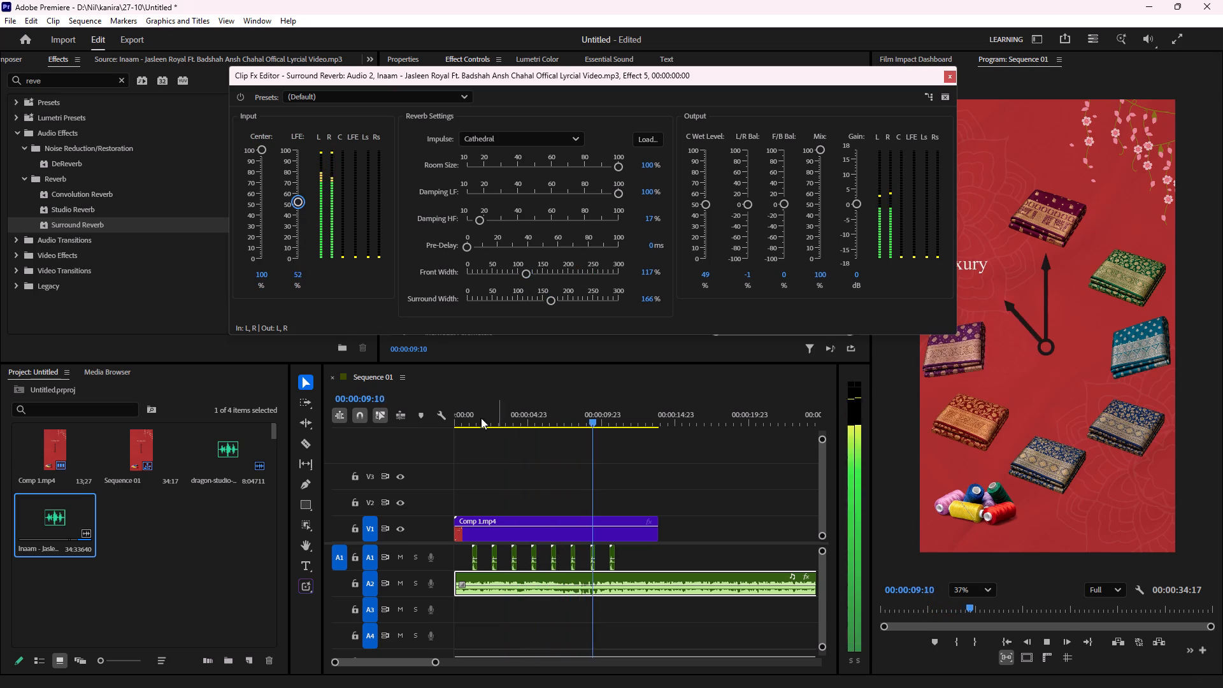
pyautogui.moveTo(481, 418); pyautogui.dragTo(369, 394)
pyautogui.press('space')
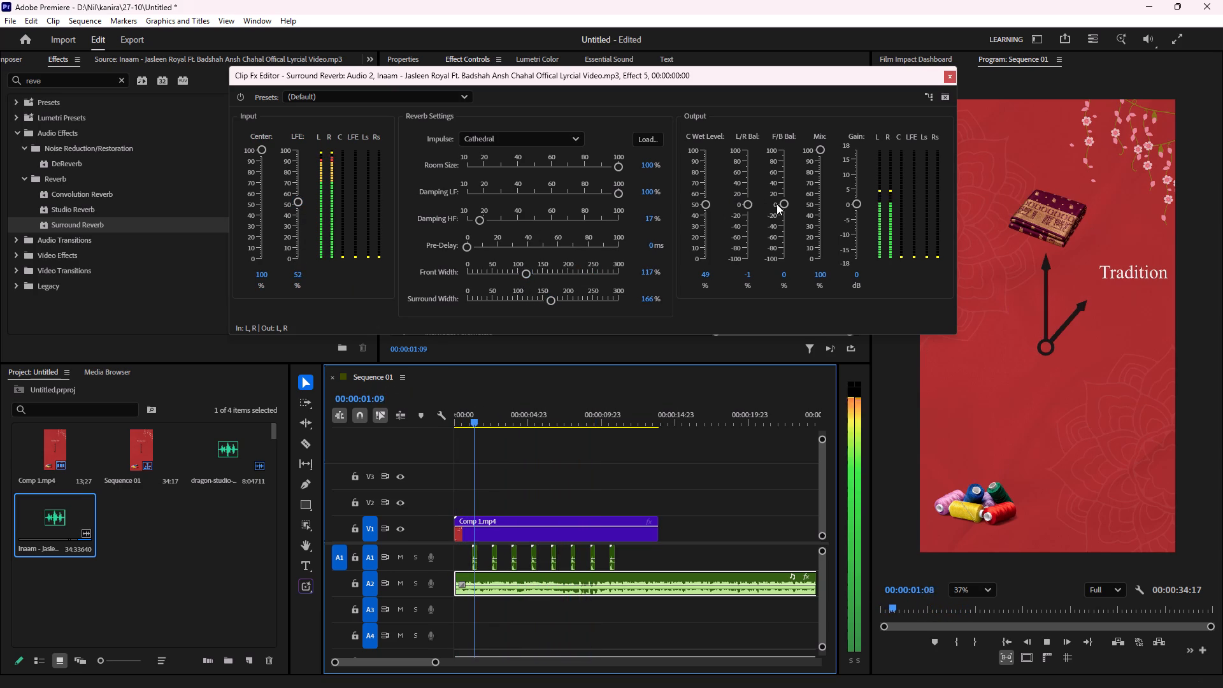
# Set Surround Reverb's F/B Bal to 65% and Mix to 92%, and replay from the start.
pyautogui.moveTo(785, 204); pyautogui.dragTo(785, 162)
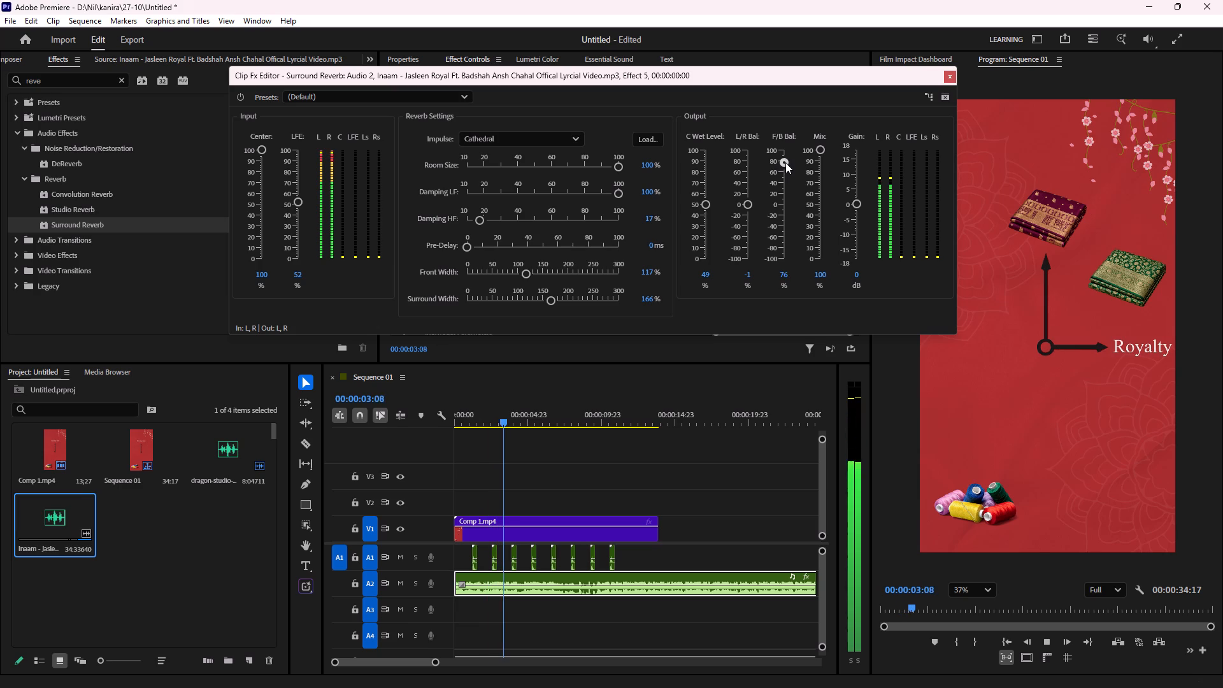
pyautogui.moveTo(785, 162); pyautogui.dragTo(786, 169)
pyautogui.moveTo(818, 148); pyautogui.dragTo(822, 193)
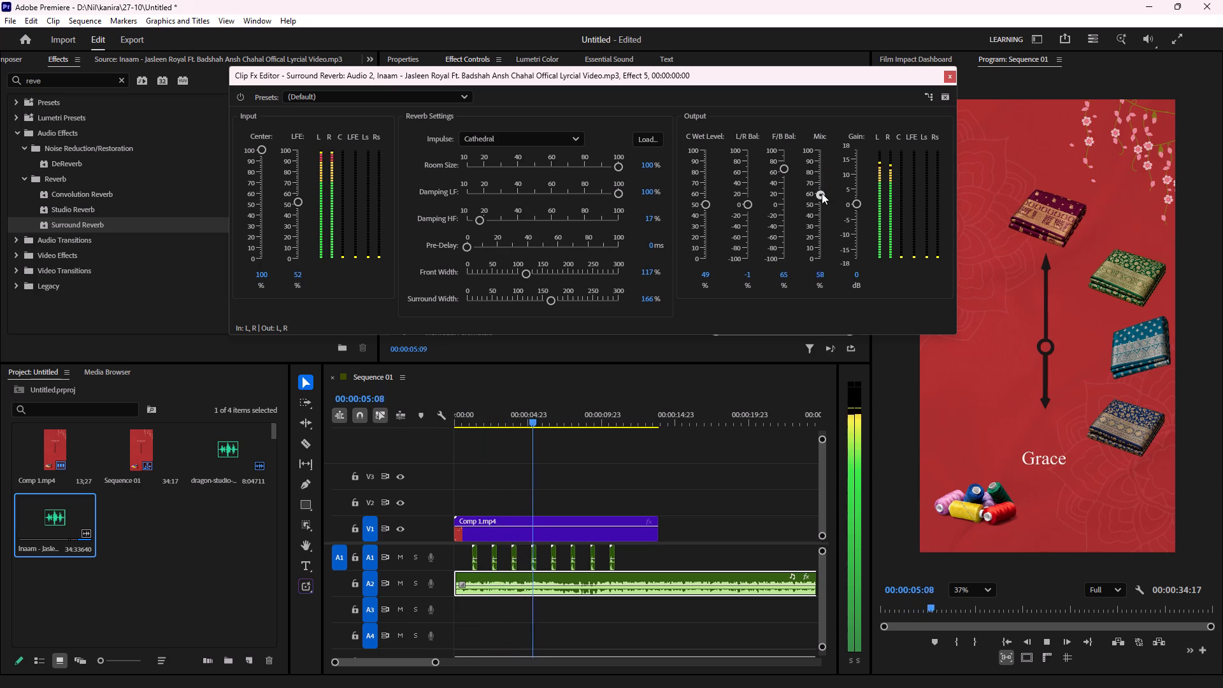
pyautogui.moveTo(822, 193); pyautogui.dragTo(827, 157)
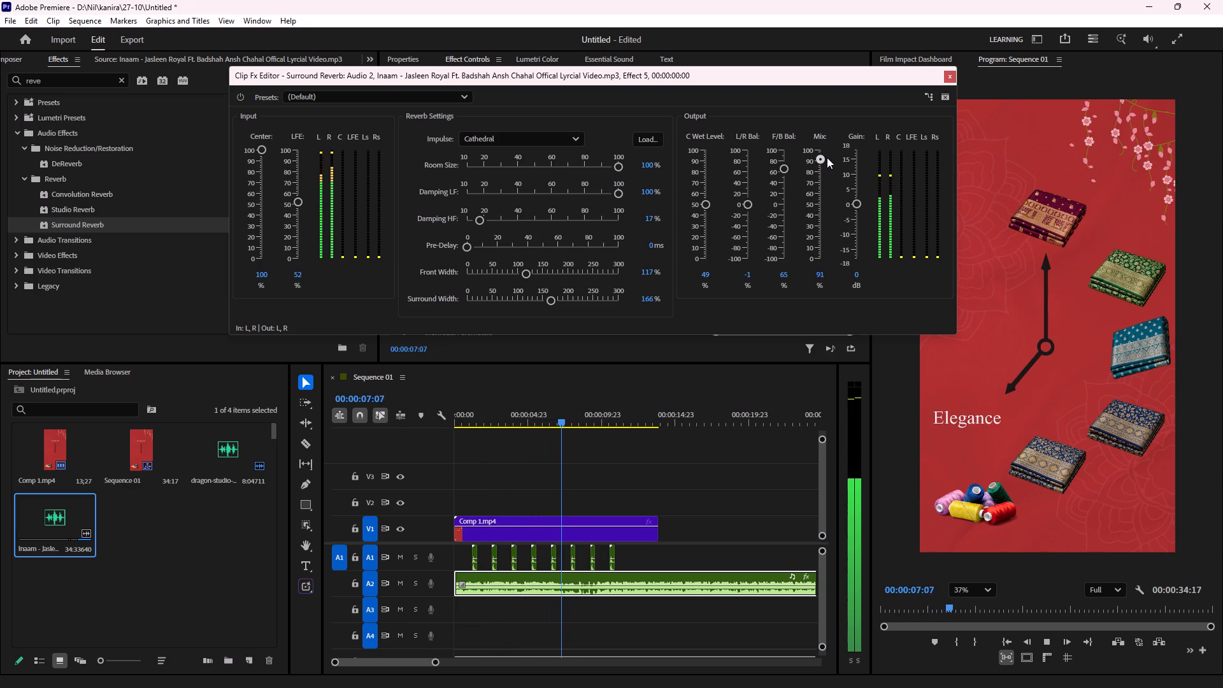
pyautogui.moveTo(827, 157); pyautogui.dragTo(827, 157)
pyautogui.moveTo(576, 417); pyautogui.dragTo(424, 418)
pyautogui.press('space')
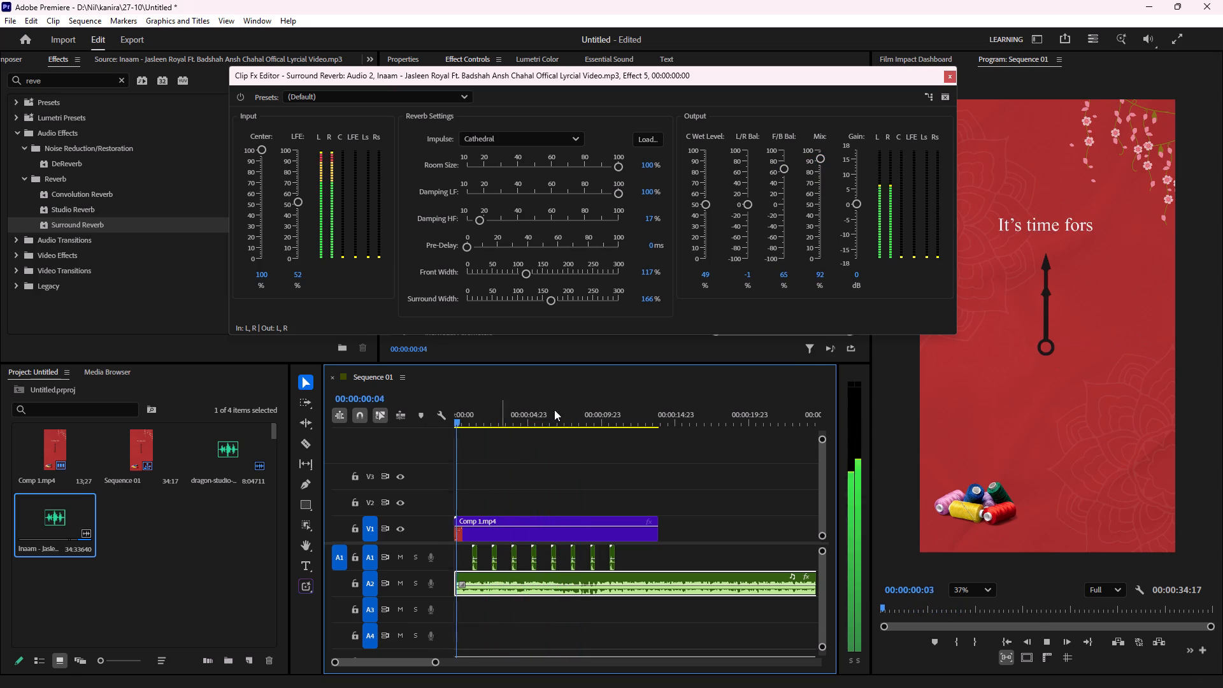
# Set Surround Reverb's output Gain to 2.5 dB, listen to the result, and close the effect editor.
pyautogui.moveTo(862, 203); pyautogui.dragTo(864, 181)
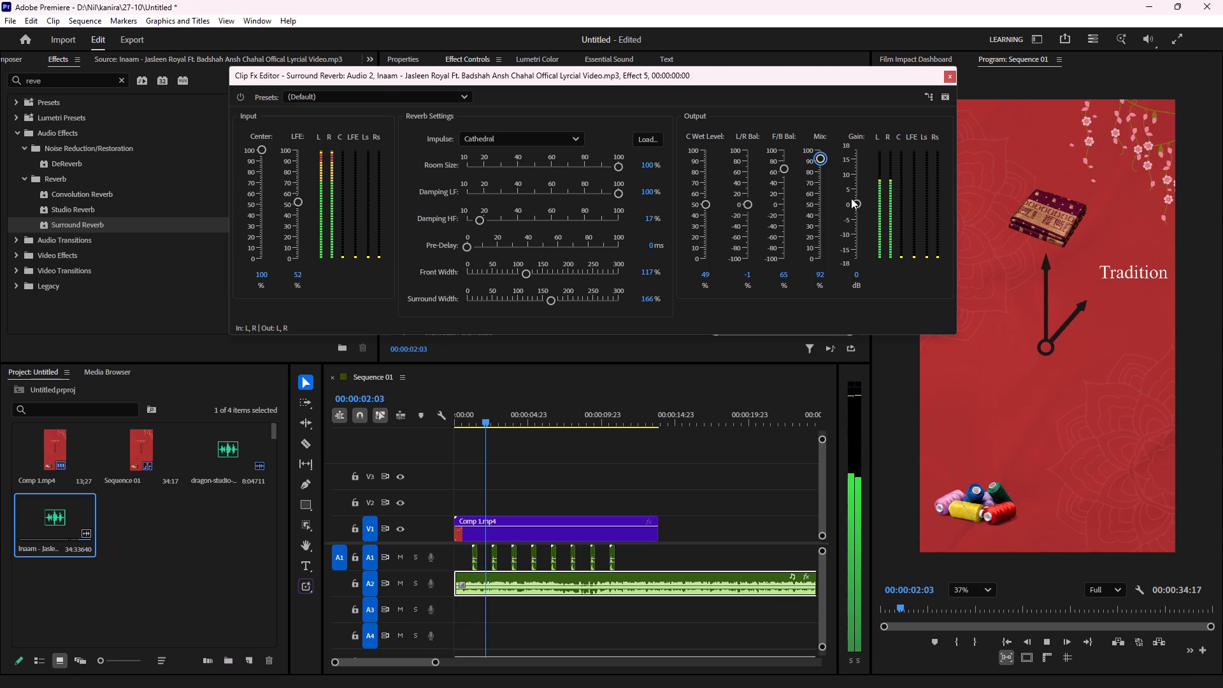
pyautogui.click(857, 196)
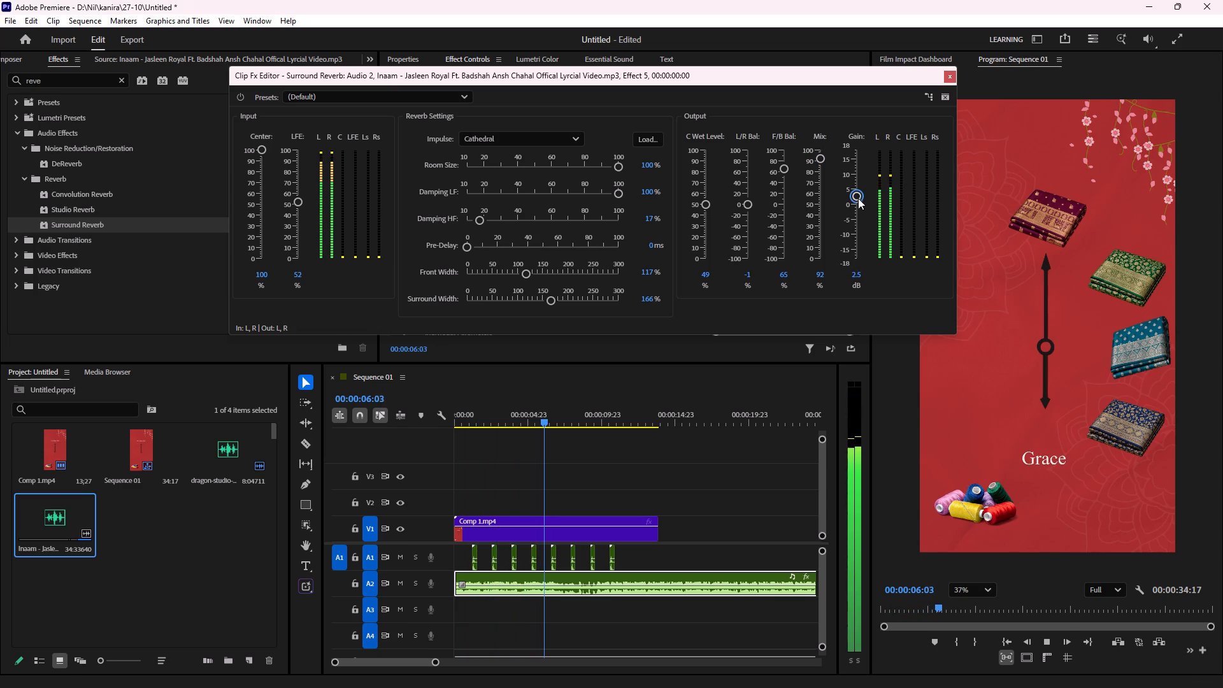
pyautogui.click(945, 75)
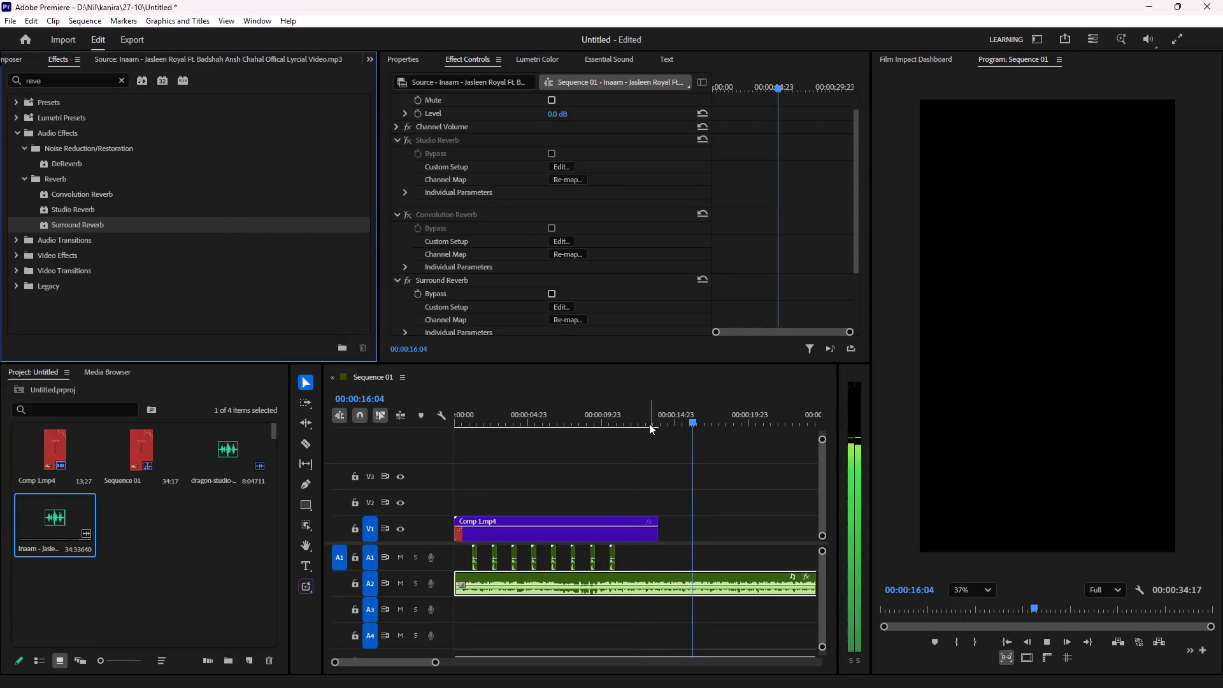
# Compare the reverbs during playback from the start, leaving Convolution Reverb enabled alongside Surround Reverb and Studio Reverb disabled.
pyautogui.moveTo(647, 420); pyautogui.dragTo(313, 443)
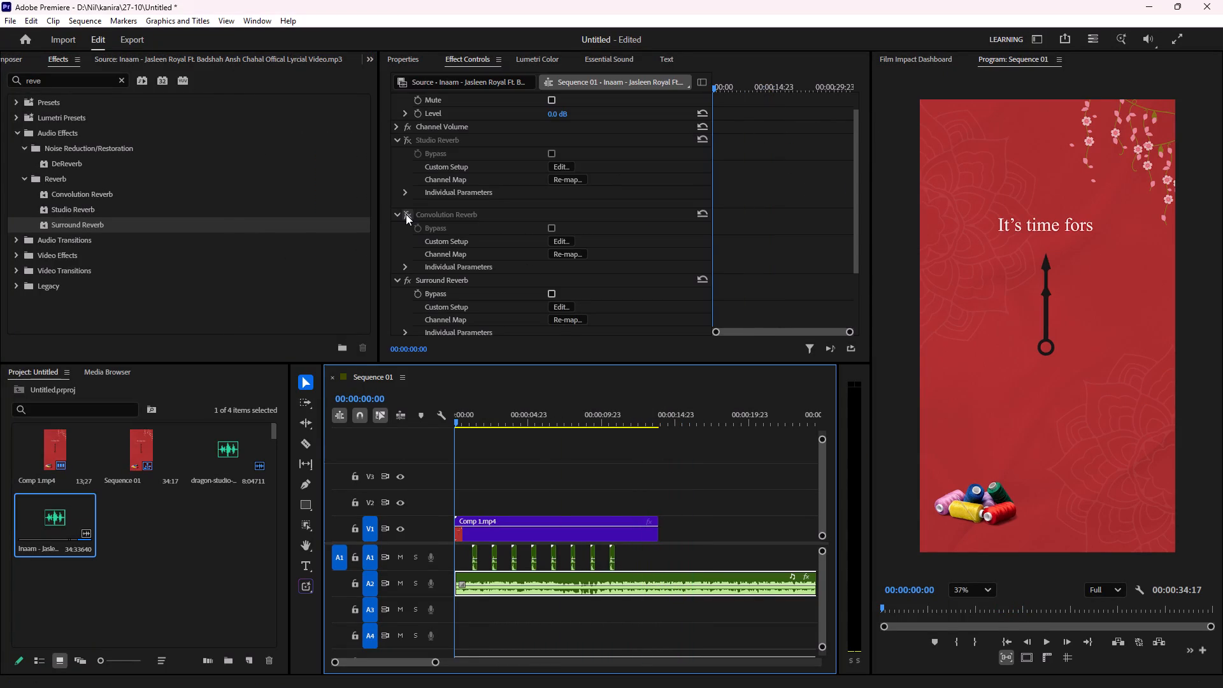
pyautogui.press('space')
pyautogui.click(406, 214)
pyautogui.click(403, 139)
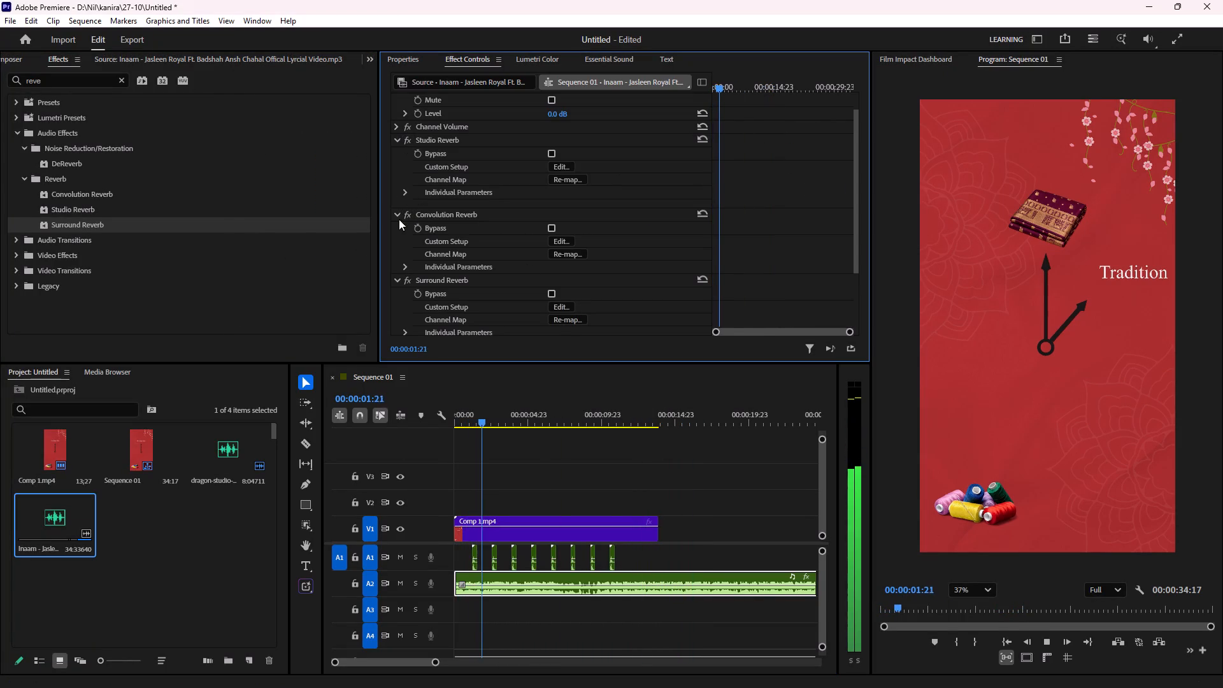
pyautogui.click(408, 214)
pyautogui.click(404, 215)
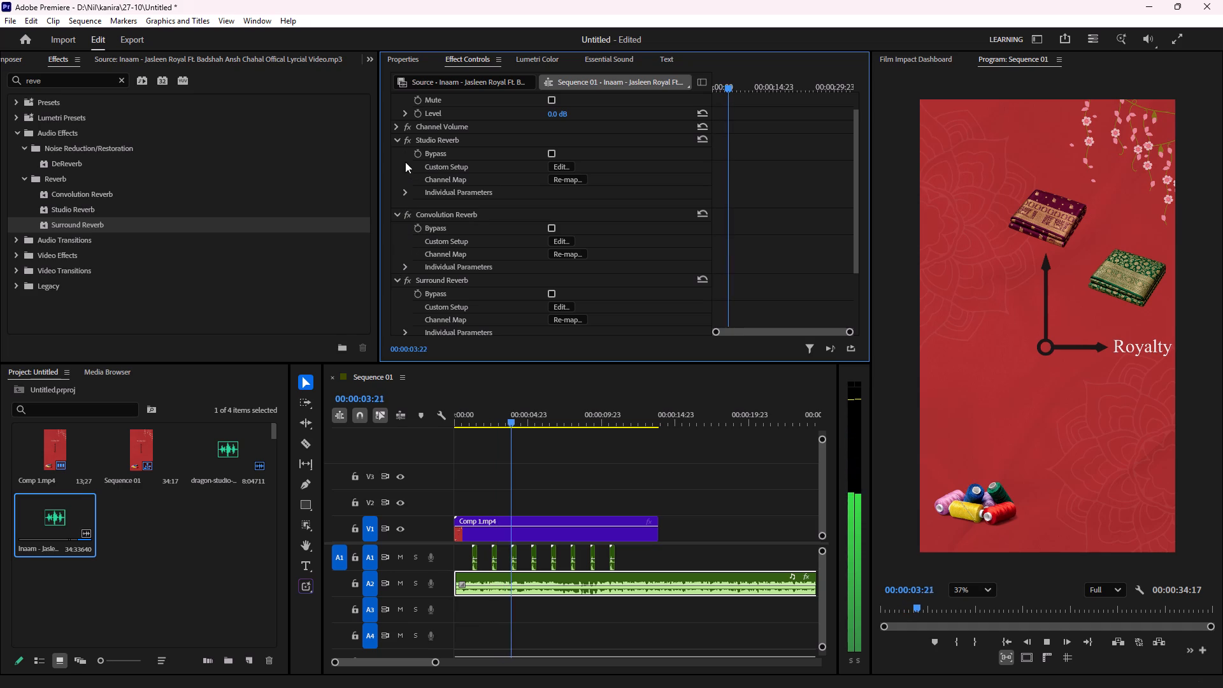
pyautogui.click(402, 135)
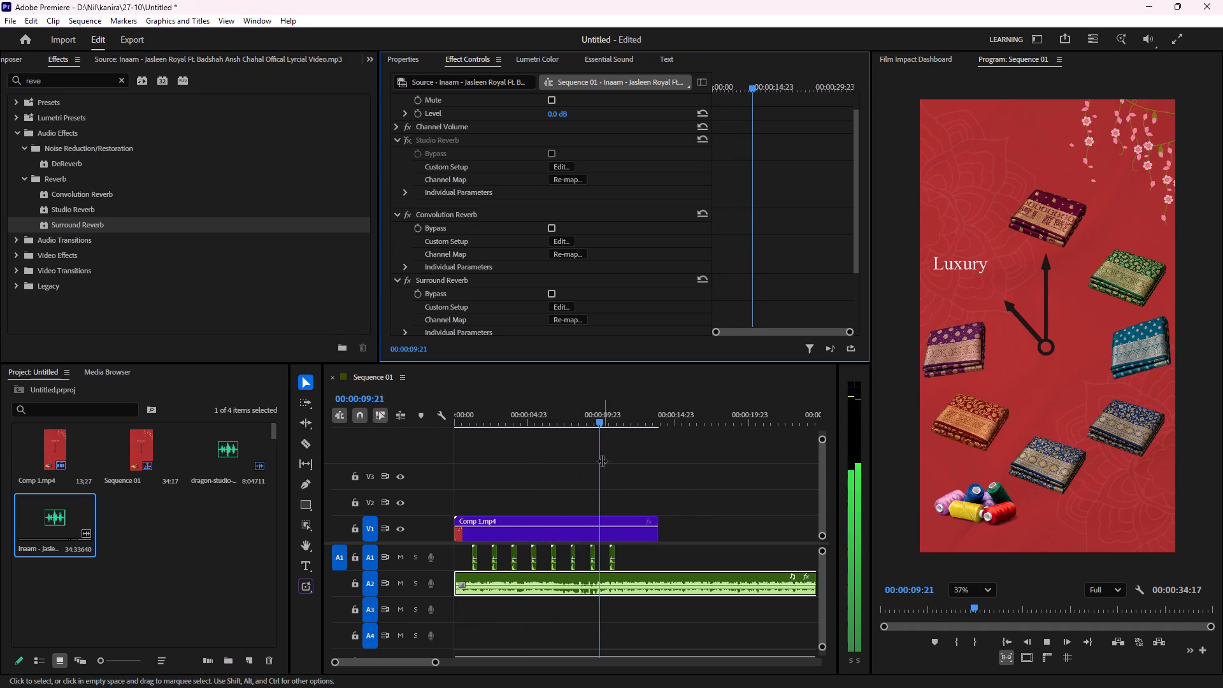
pyautogui.press('space')
# Set the volume level of the first clock-ticking clip on A1 to -10 dB and replay the sequence from the start.
pyautogui.keyDown('alt'); pyautogui.scroll(4, 458, 582); pyautogui.keyUp('alt')
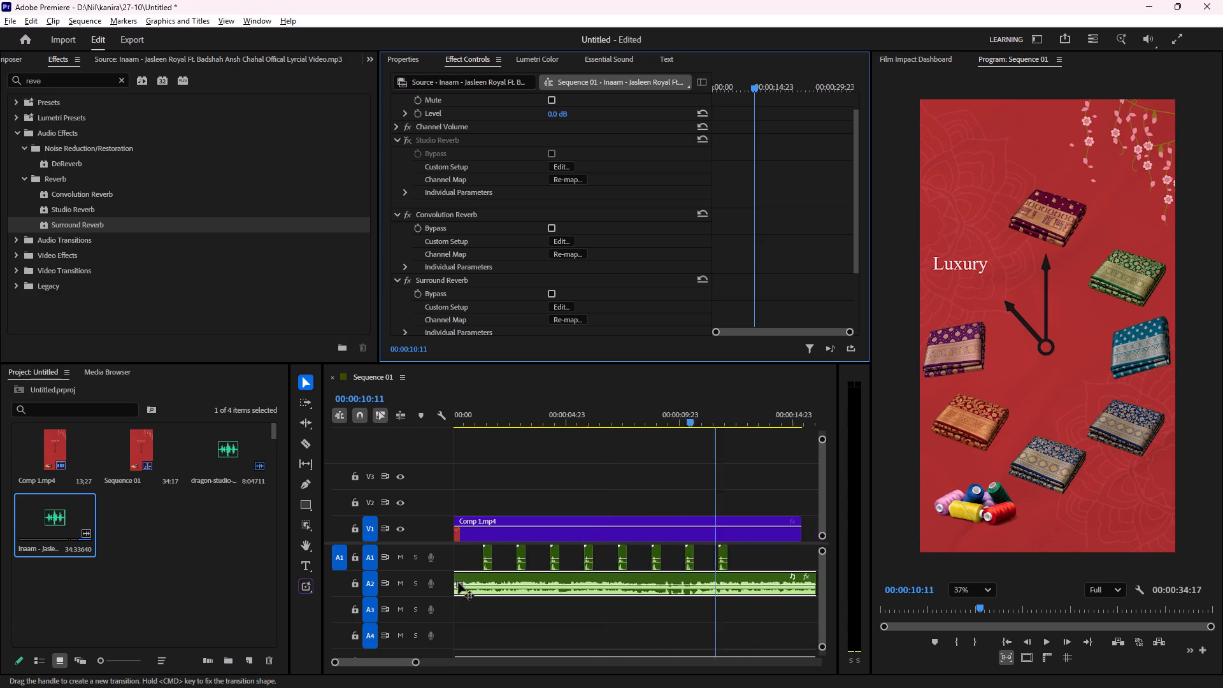
pyautogui.keyDown('alt'); pyautogui.scroll(10, 458, 582); pyautogui.keyUp('alt')
pyautogui.click(487, 563)
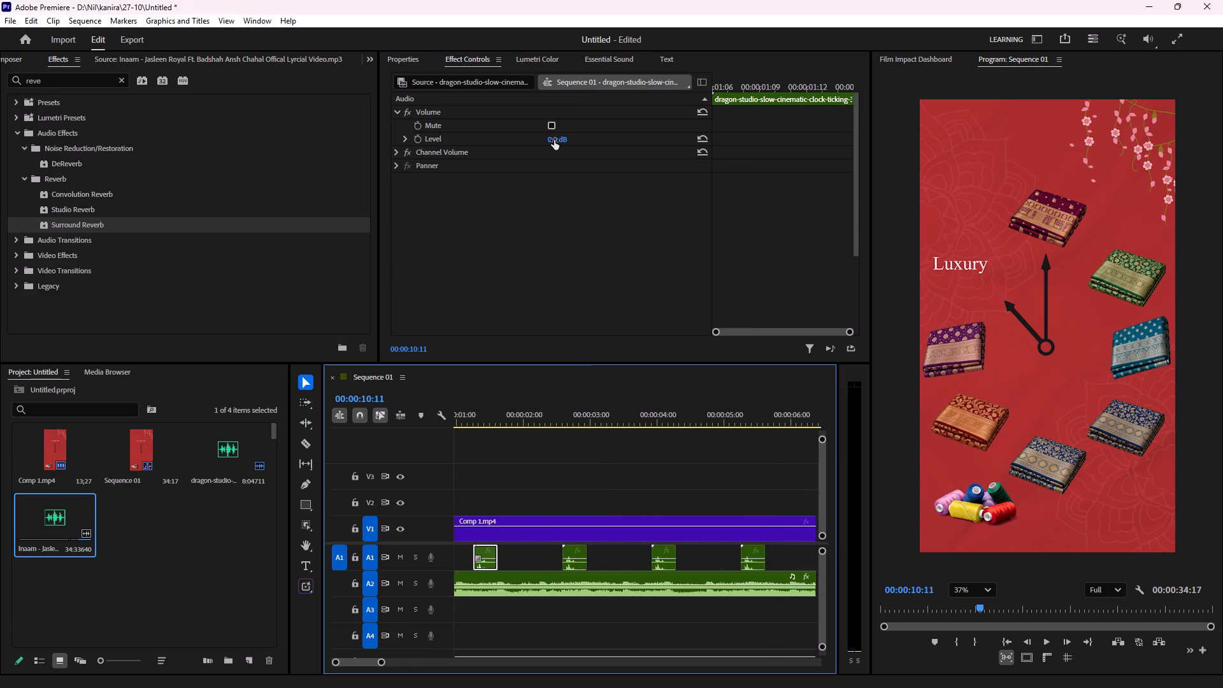
pyautogui.click(554, 140)
pyautogui.write('-10')
pyautogui.press('Return')
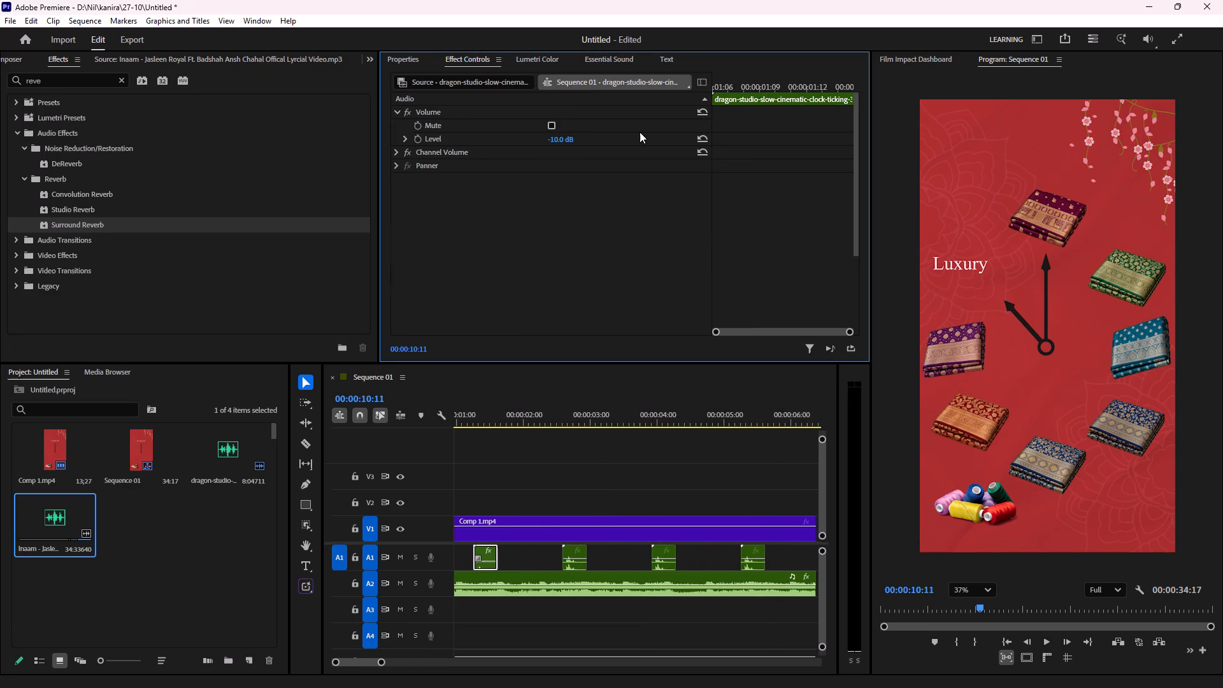
pyautogui.press('space')
pyautogui.press('space')
pyautogui.moveTo(538, 403); pyautogui.dragTo(536, 403)
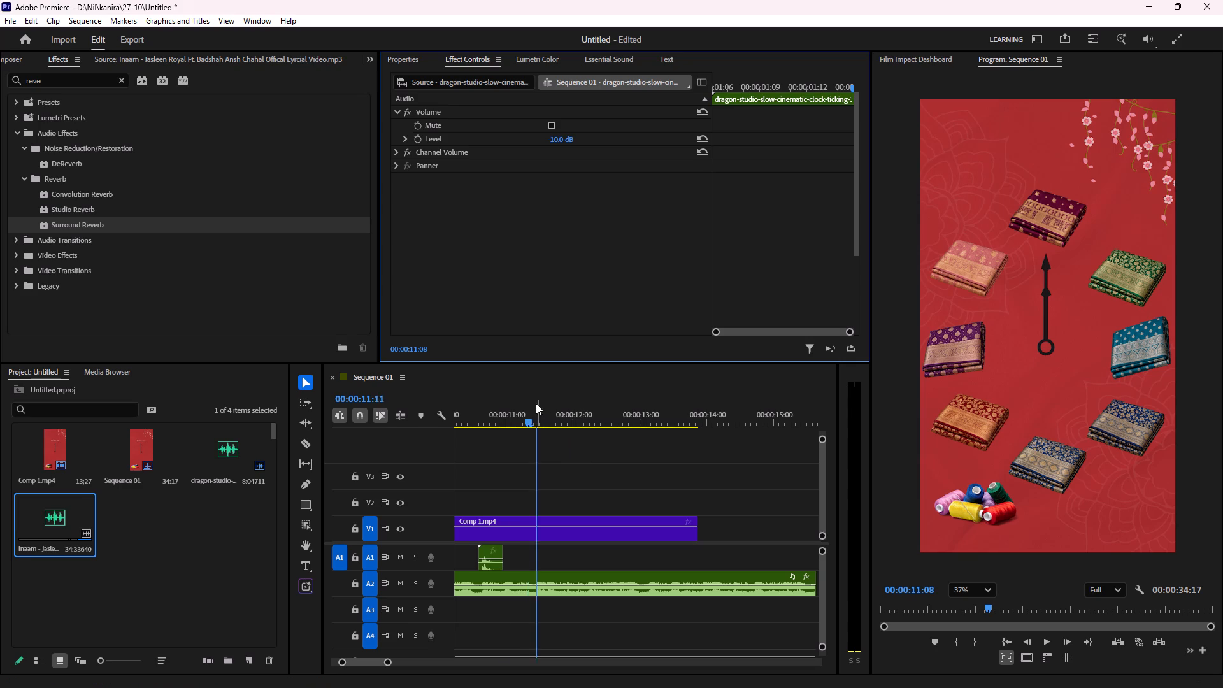
pyautogui.moveTo(536, 403); pyautogui.dragTo(278, 430)
pyautogui.press('space')
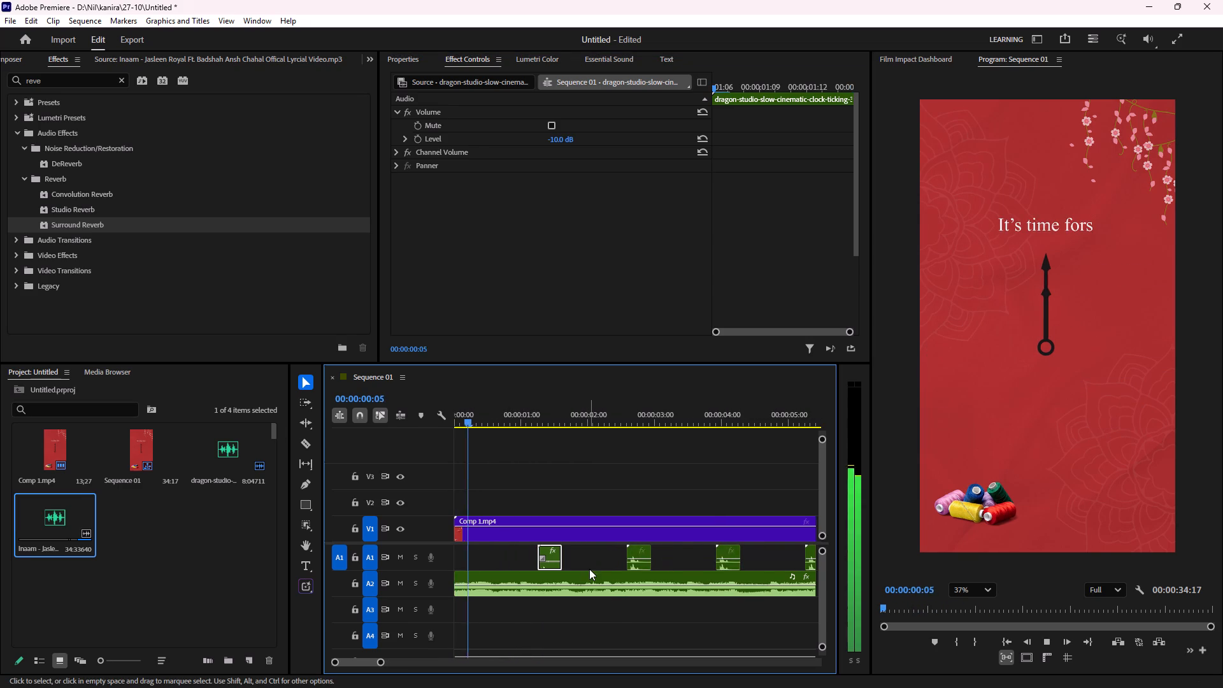
pyautogui.press('space')
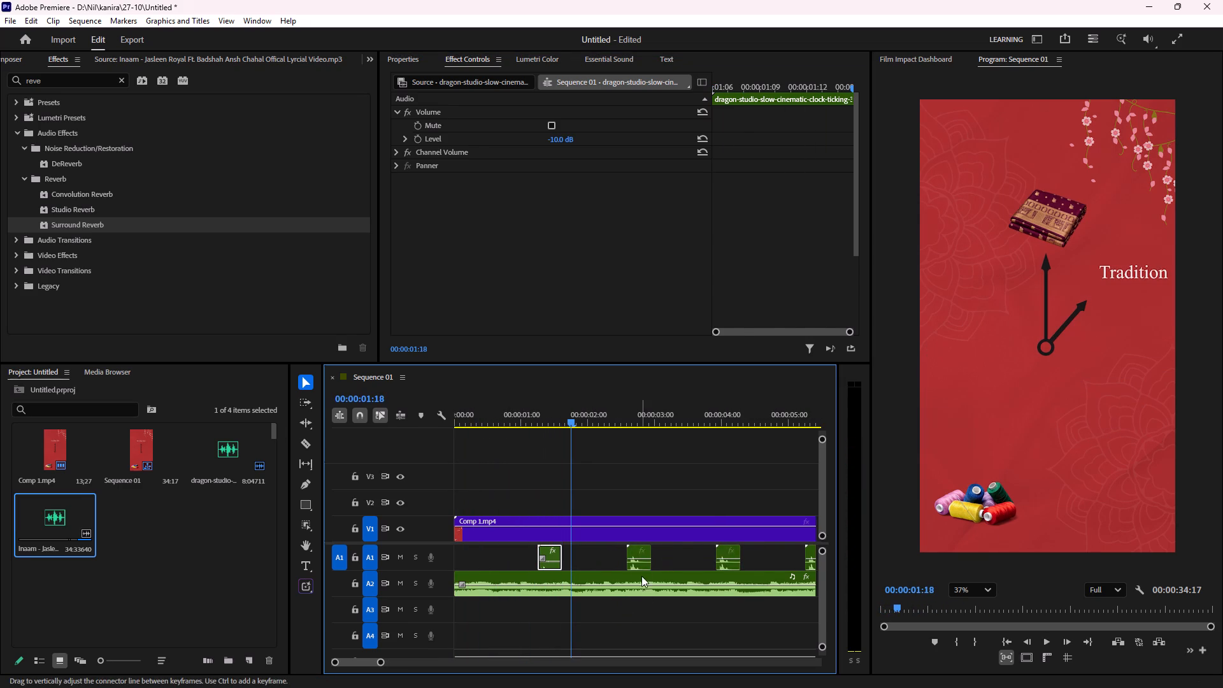
# Set the volume level of the second and third clock-ticking clips on A1 to -10 dB each.
pyautogui.click(641, 563)
pyautogui.click(560, 142)
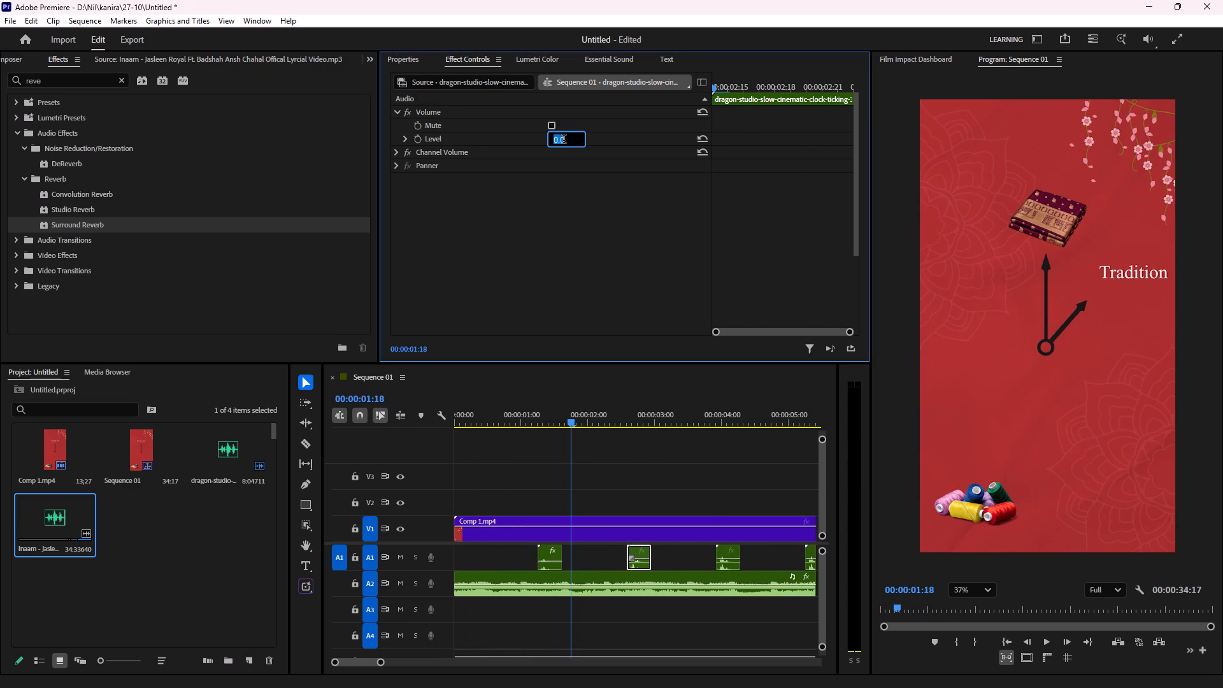
pyautogui.write('-10')
pyautogui.press('Return')
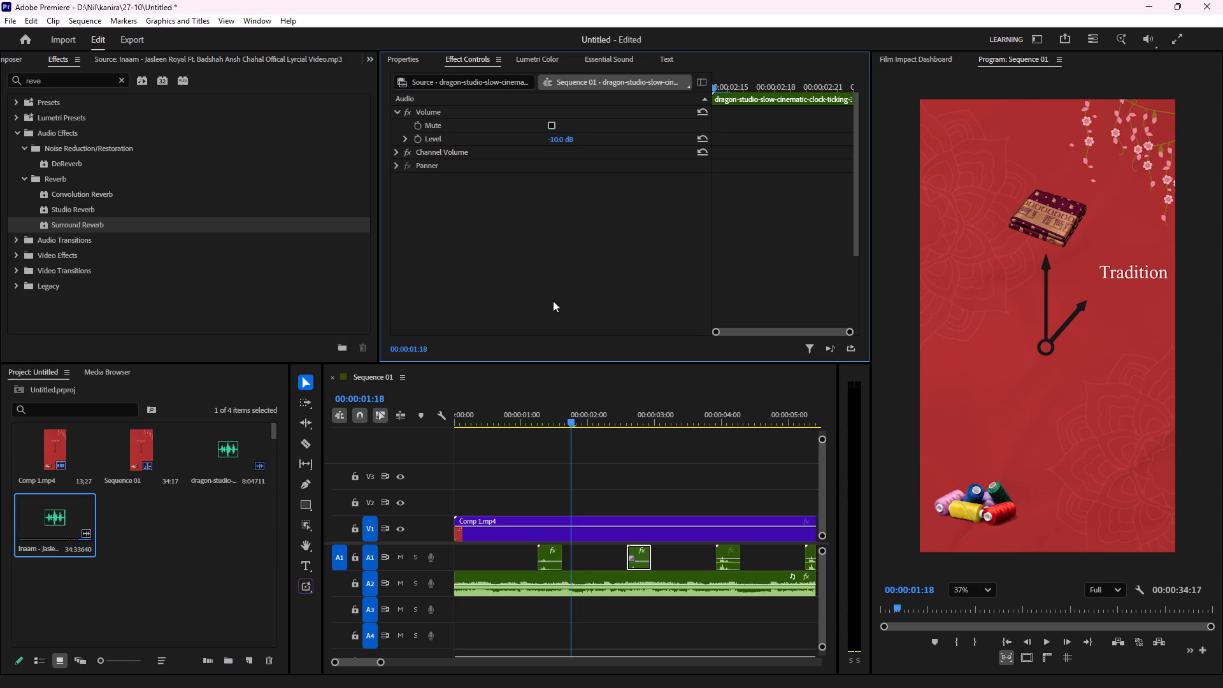
pyautogui.keyDown('alt'); pyautogui.scroll(-6, 549, 359); pyautogui.keyUp('alt')
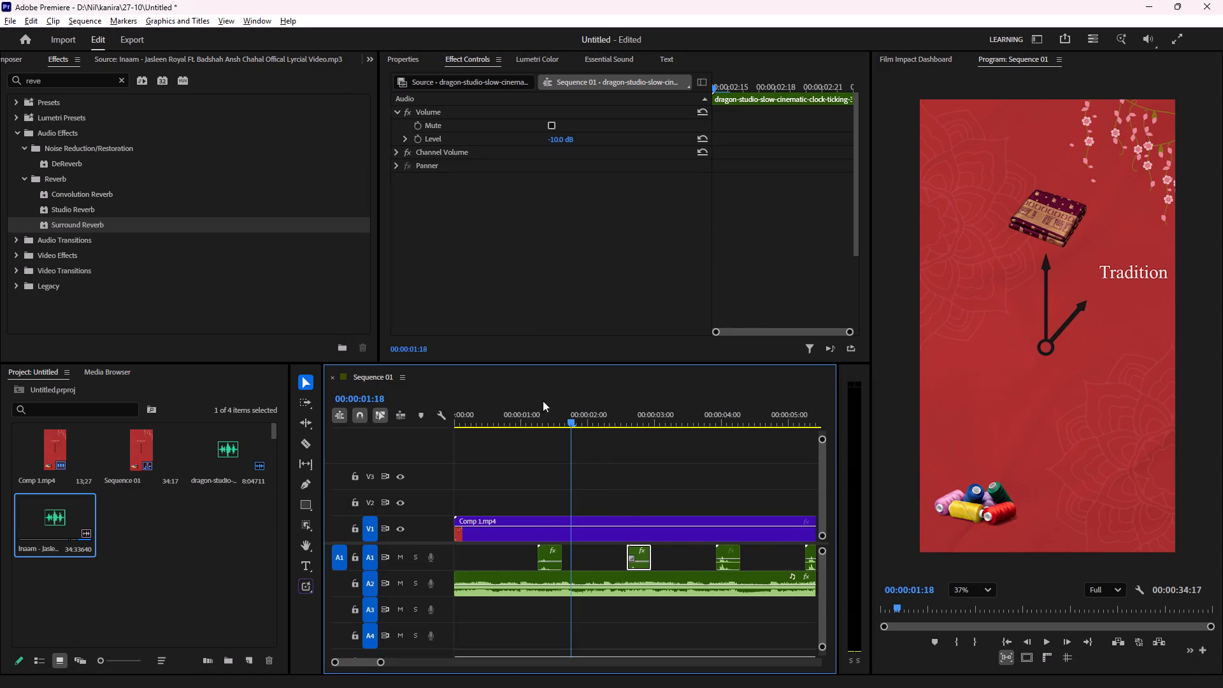
pyautogui.keyDown('alt'); pyautogui.scroll(-11, 628, 508); pyautogui.keyUp('alt')
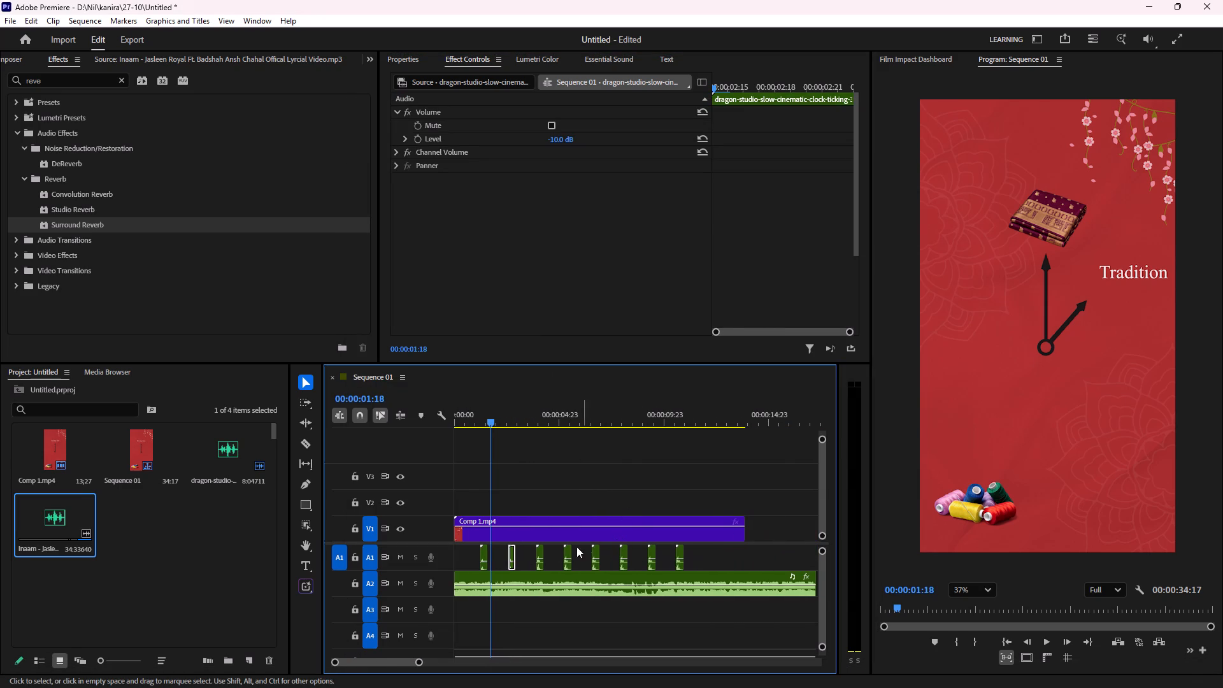
pyautogui.click(540, 557)
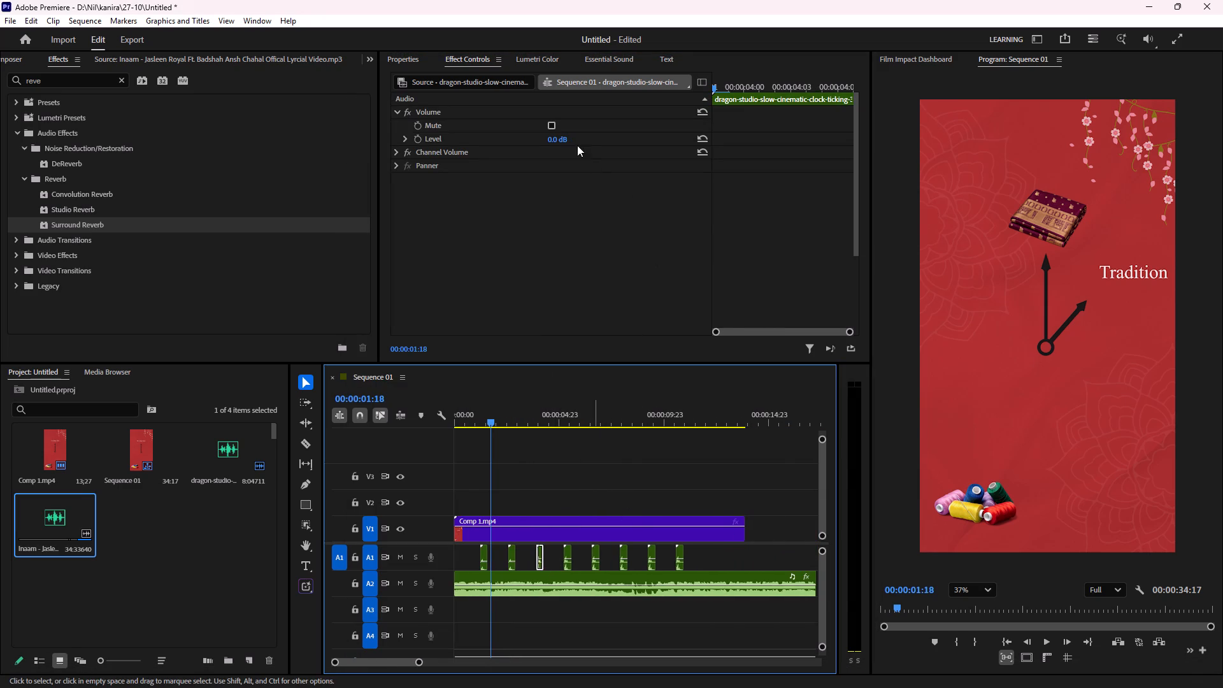
pyautogui.click(569, 141)
pyautogui.write('-10')
pyautogui.press('Return')
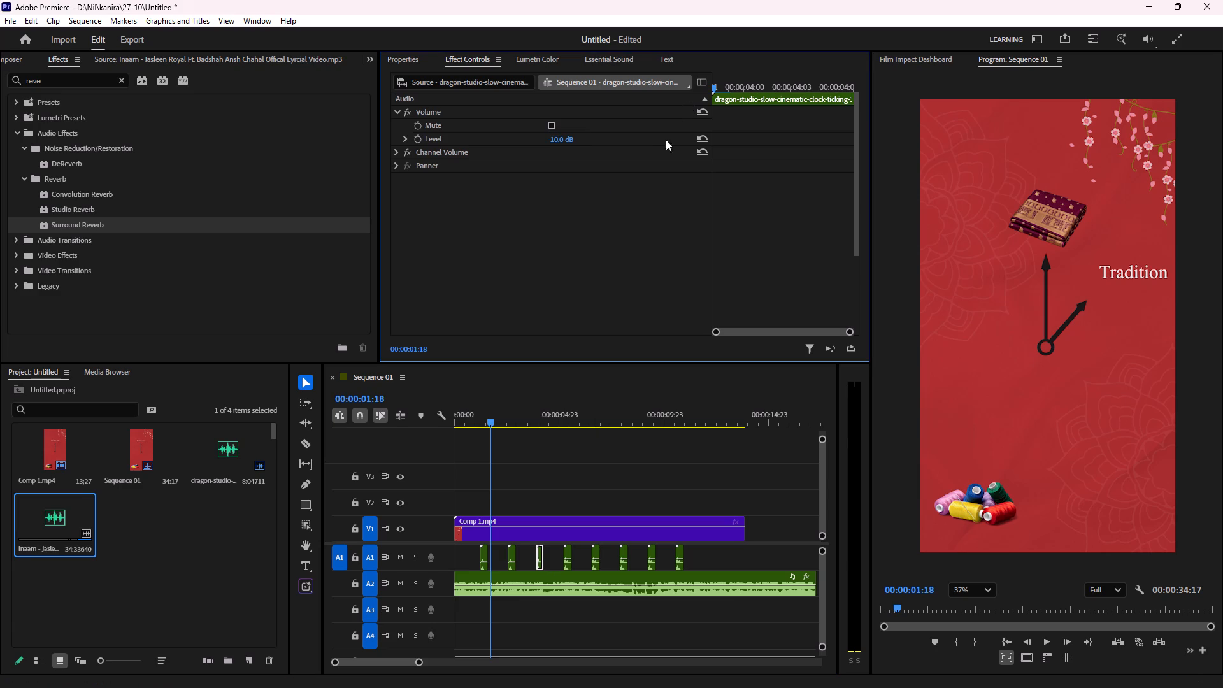
# Set the volume level of the fourth and fifth clock-ticking clips on A1 to -10 dB each.
pyautogui.click(568, 555)
pyautogui.click(561, 140)
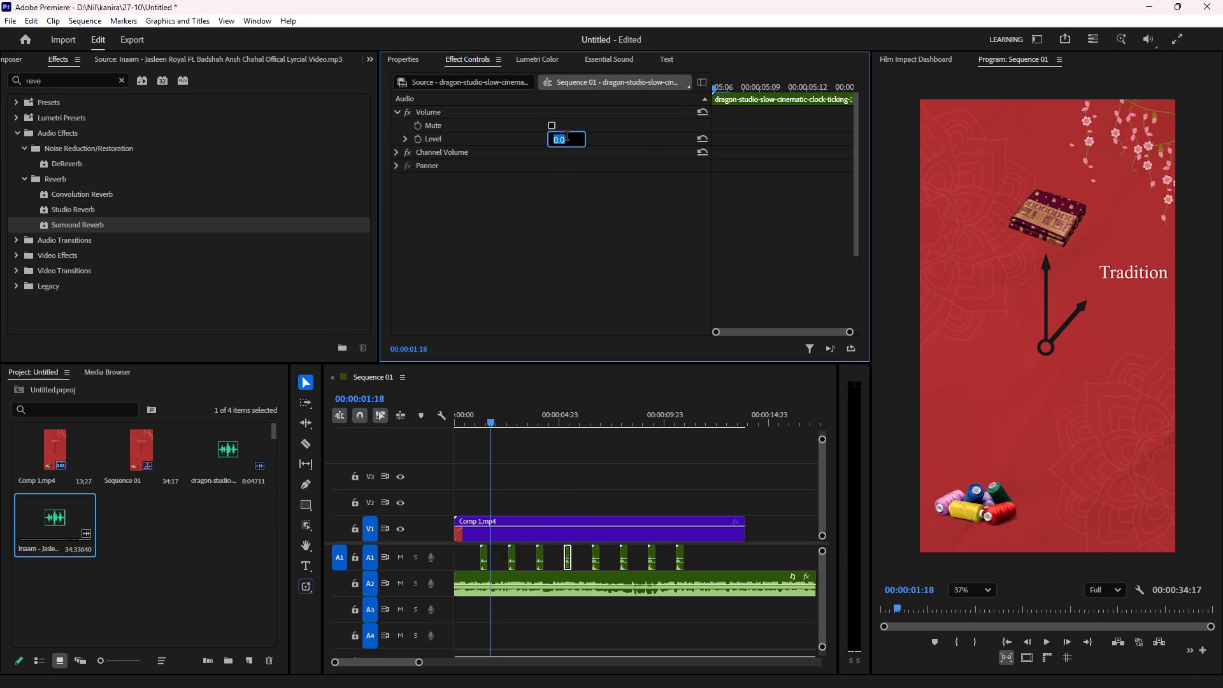
pyautogui.write('-10')
pyautogui.press('Return')
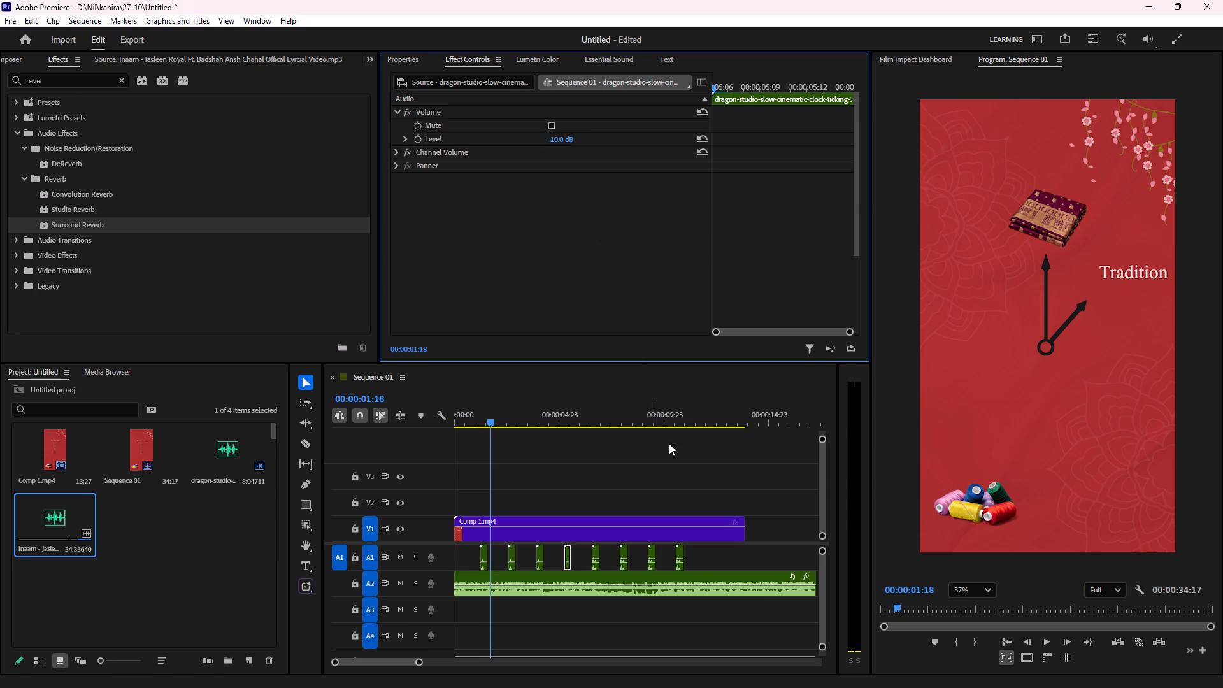
pyautogui.click(592, 555)
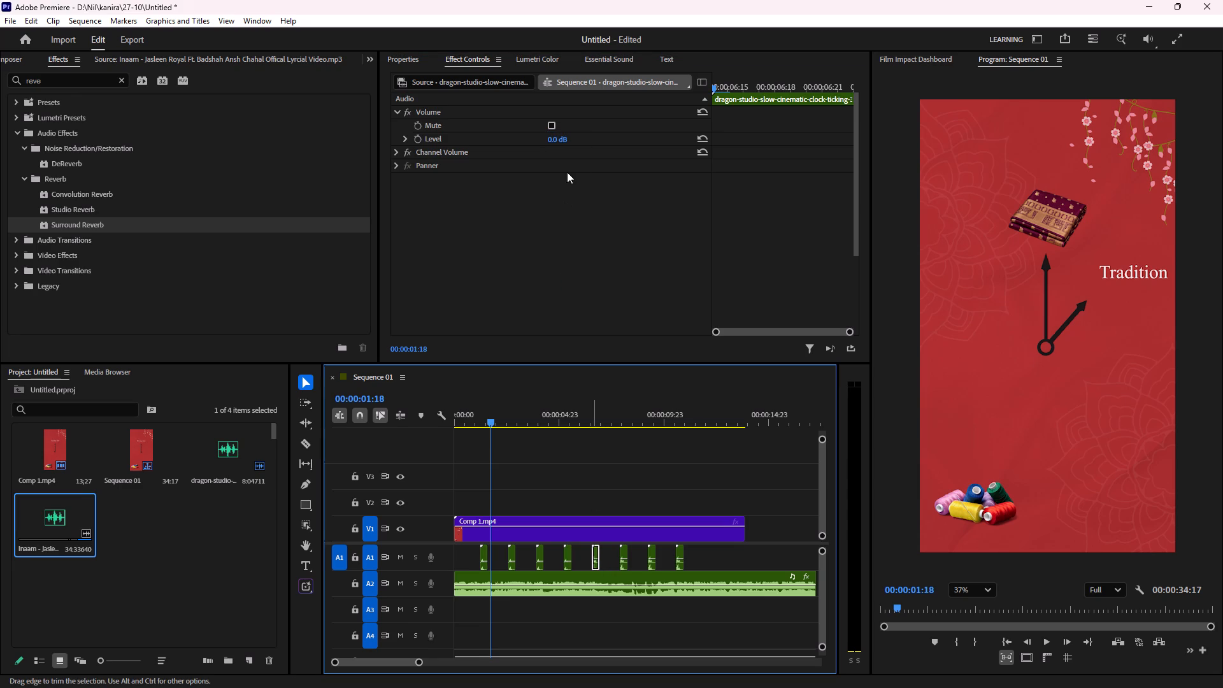
pyautogui.click(555, 139)
pyautogui.write('-10')
pyautogui.press('Return')
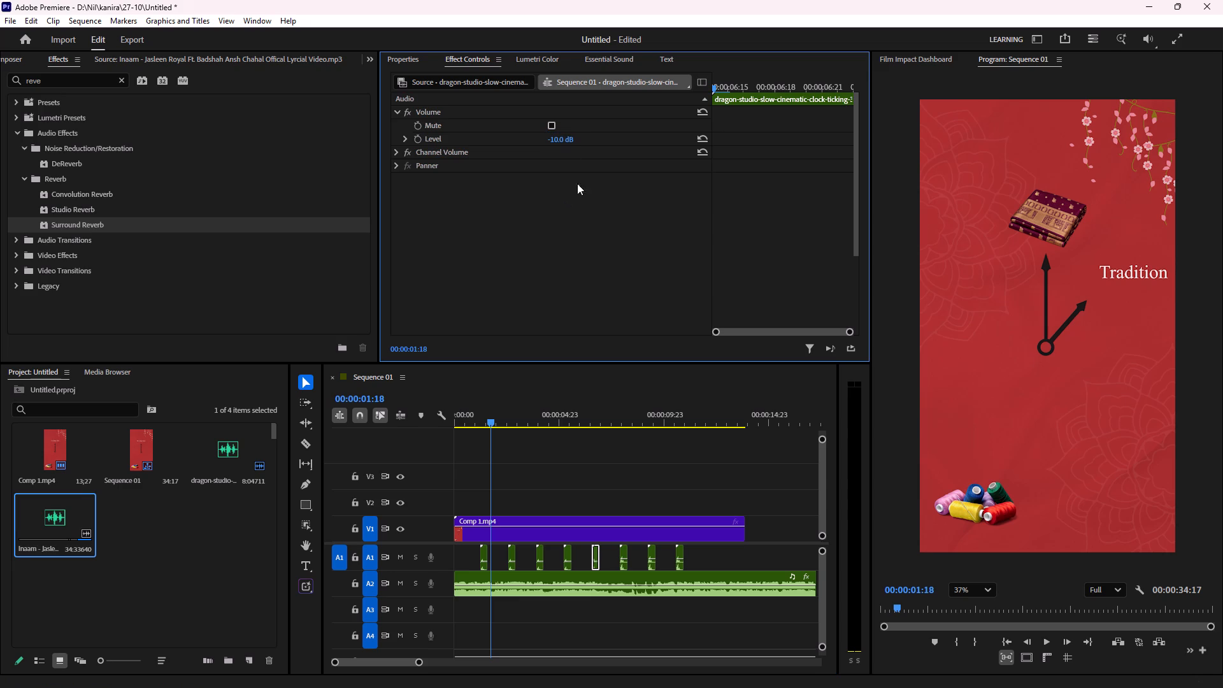
# Set the volume level of the sixth, seventh and eighth clock-ticking clips on A1 to -10 dB each.
pyautogui.click(624, 552)
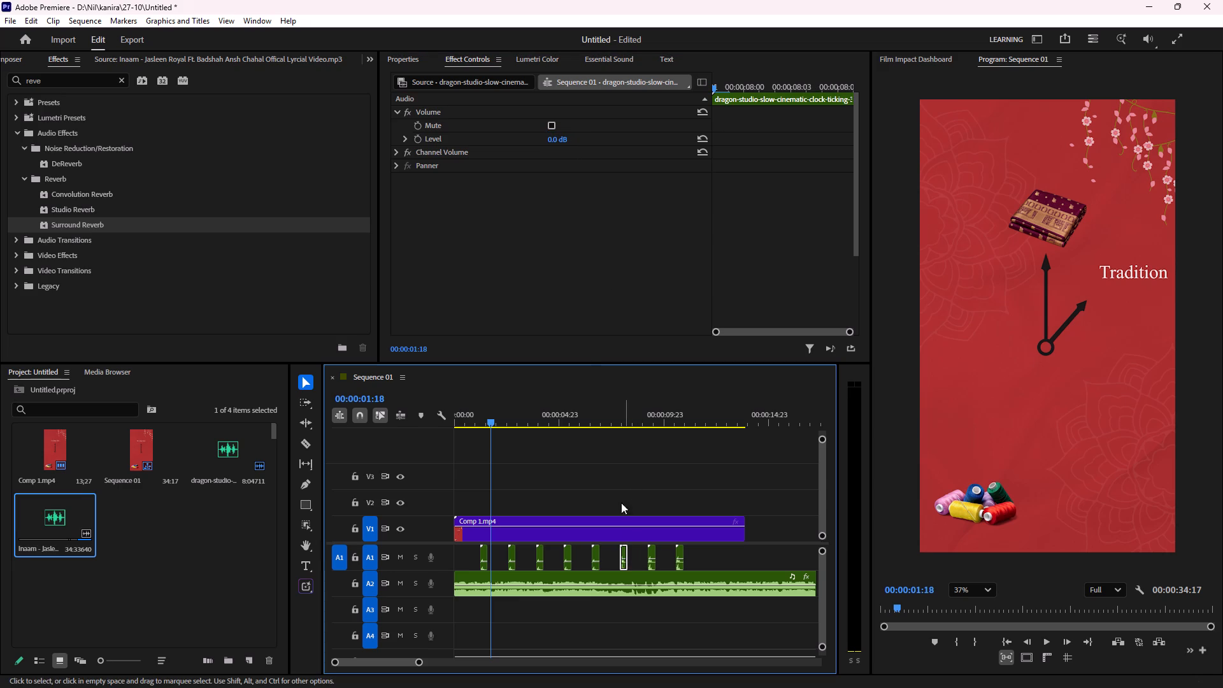
pyautogui.click(562, 140)
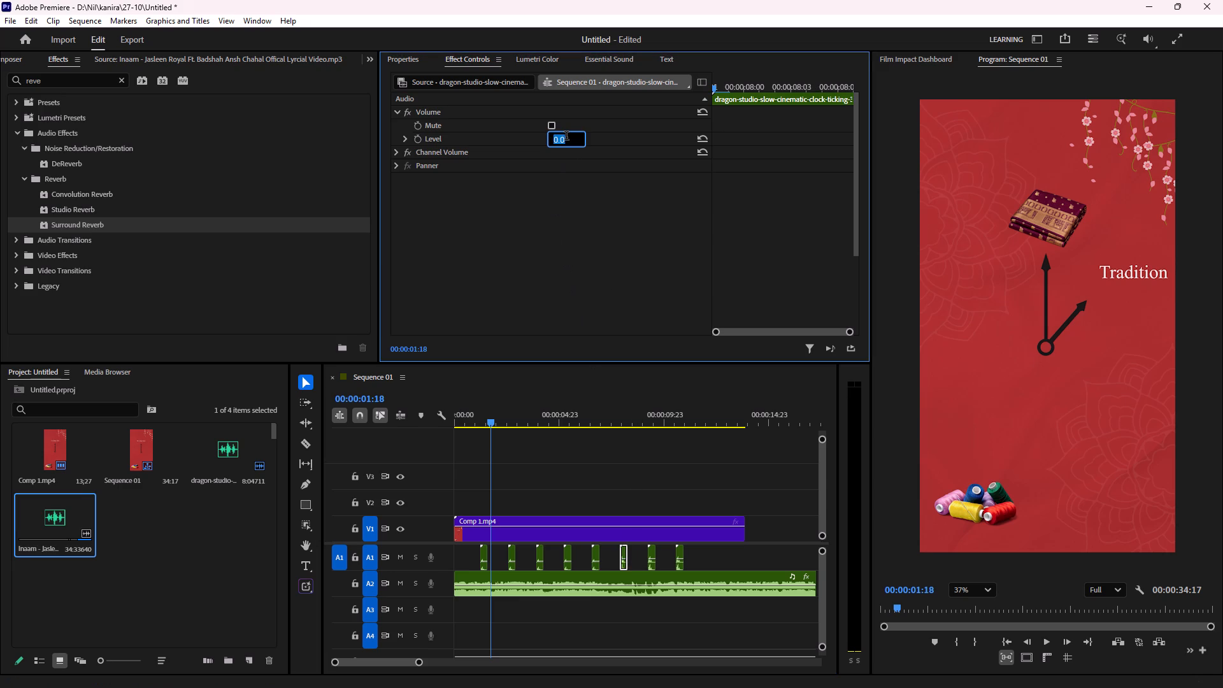
pyautogui.write('-10')
pyautogui.press('Return')
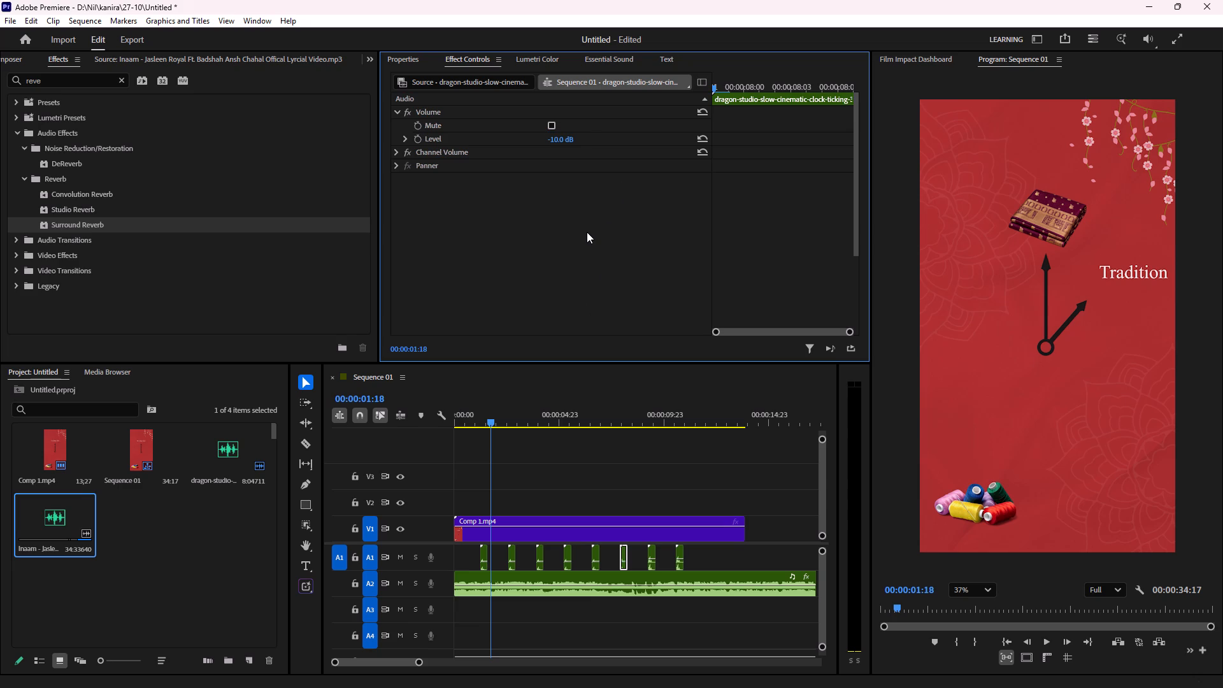
pyautogui.click(650, 552)
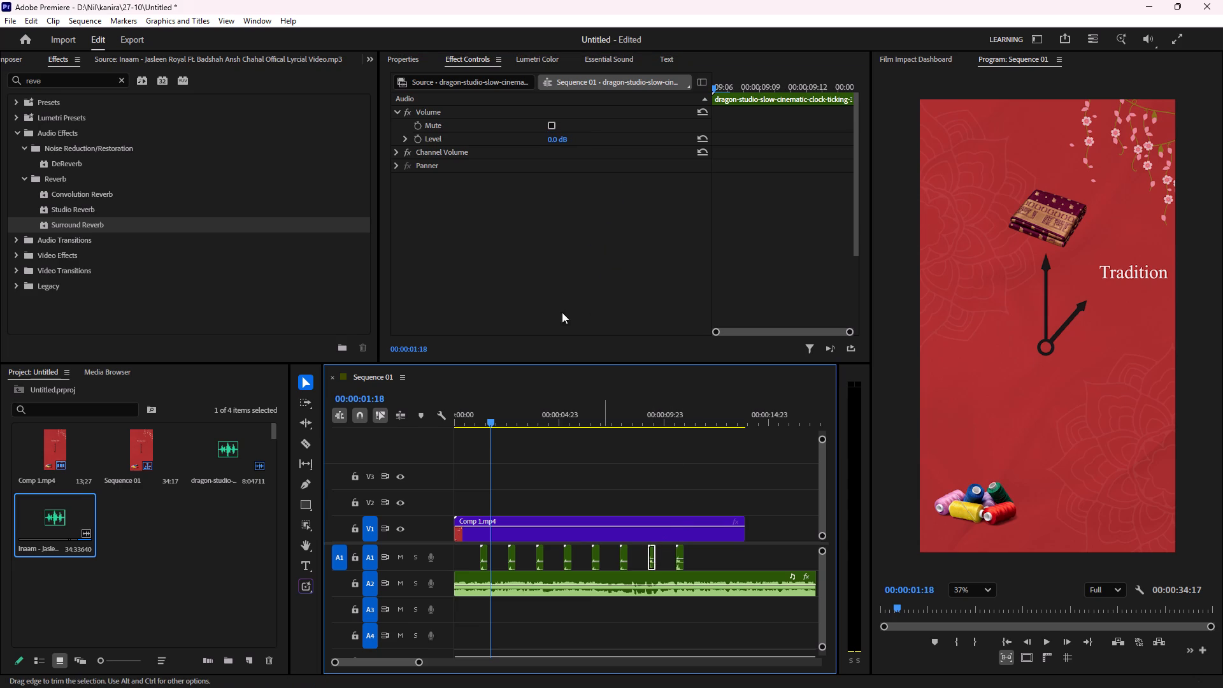
pyautogui.click(559, 136)
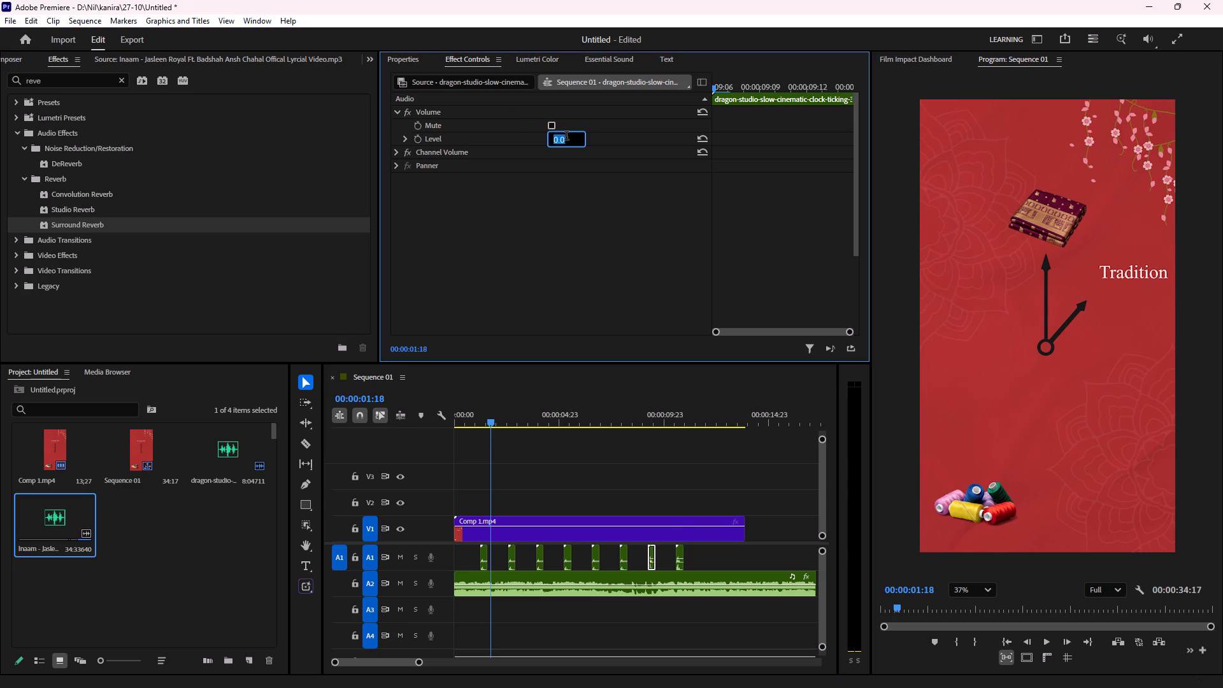
pyautogui.write('-1')
pyautogui.press('0')
pyautogui.press('Return')
pyautogui.click(679, 557)
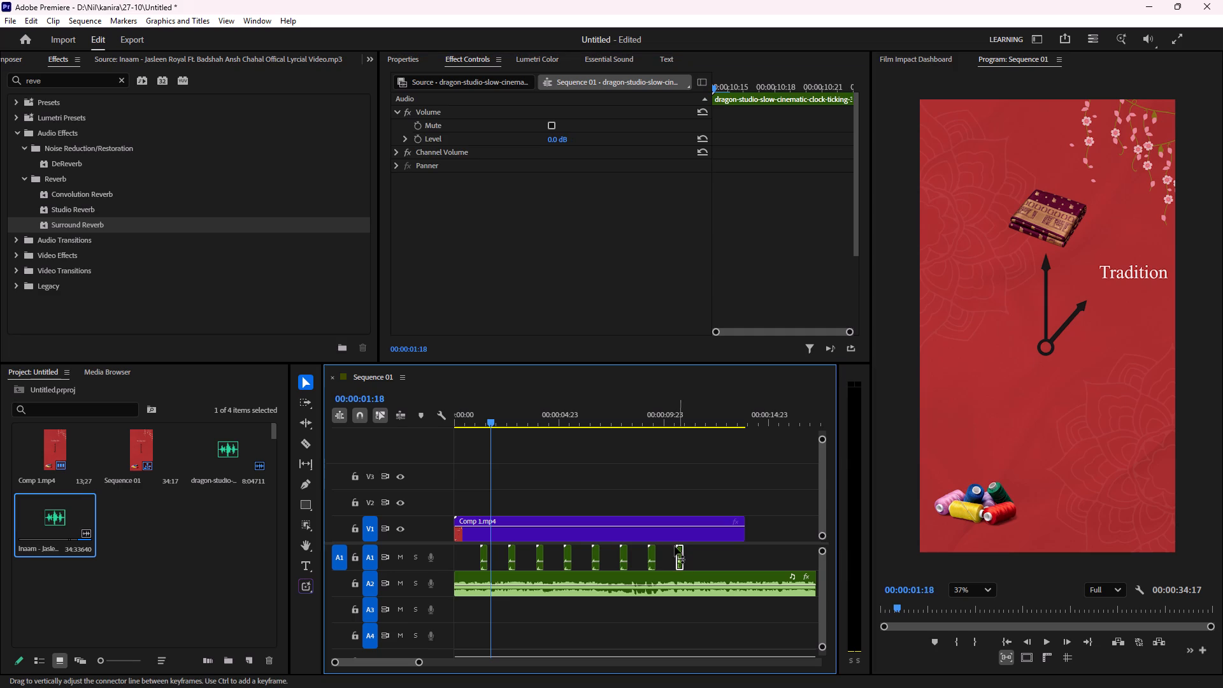
pyautogui.click(561, 140)
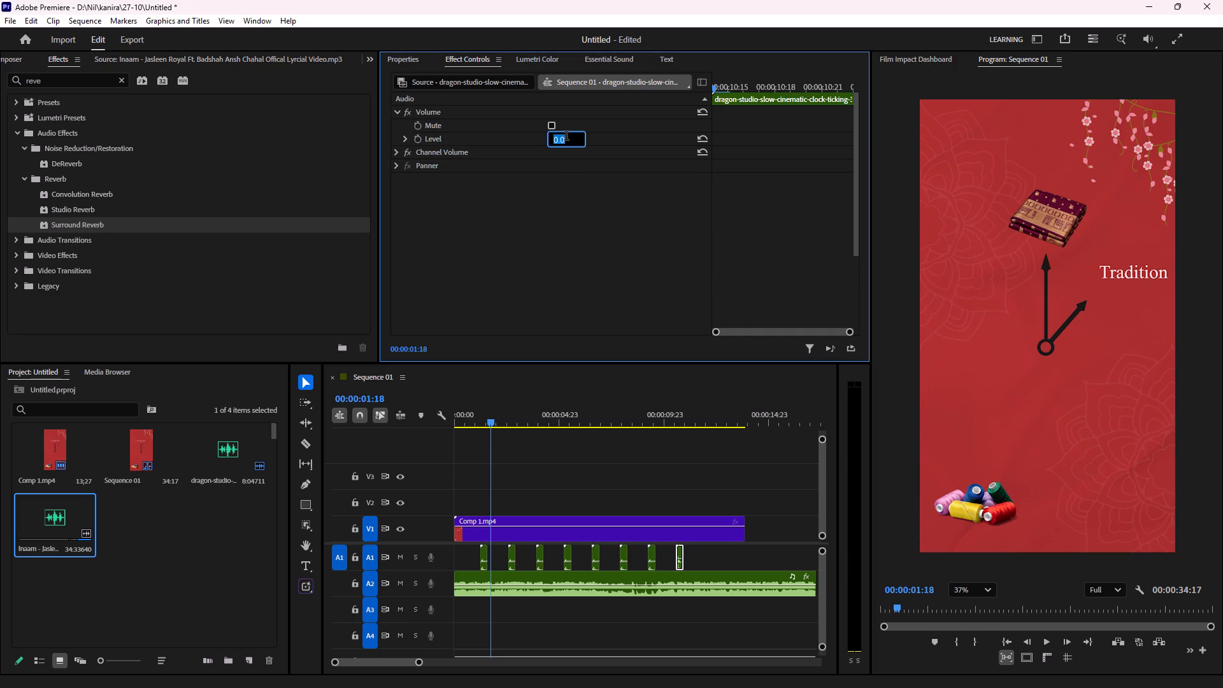
pyautogui.write('-10')
pyautogui.press('Return')
# Play the sequence from the start twice to check the ticking sounds against the song.
pyautogui.moveTo(500, 419); pyautogui.dragTo(403, 410)
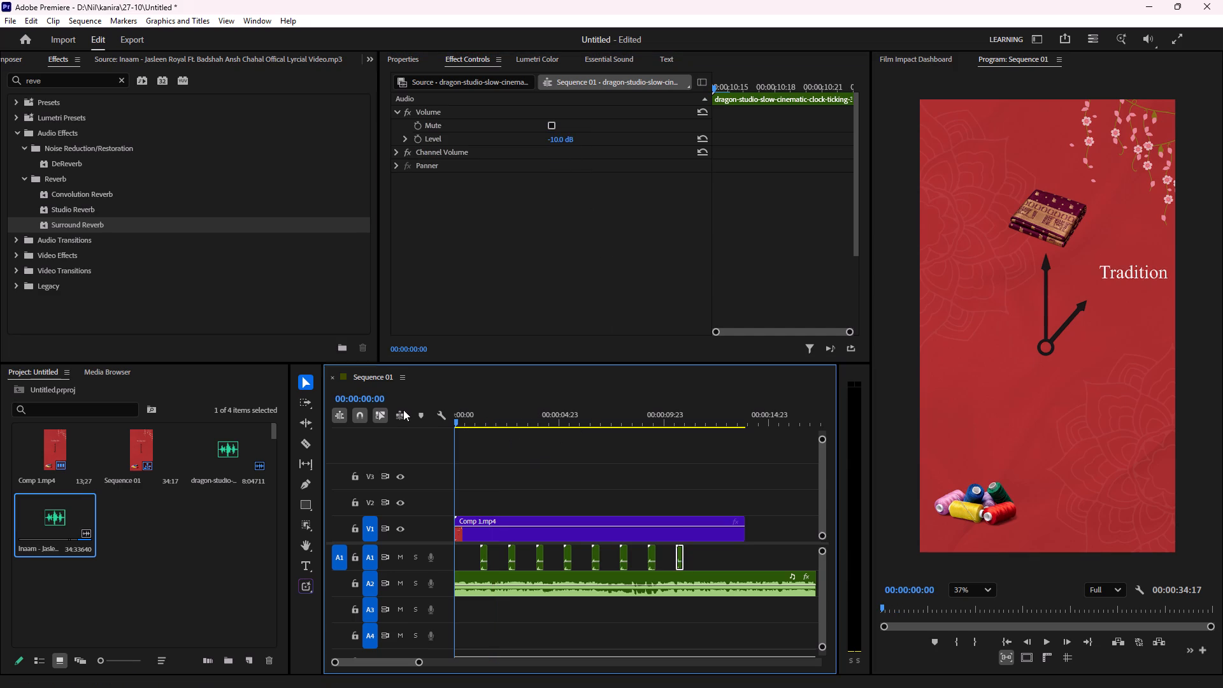
pyautogui.moveTo(403, 410); pyautogui.dragTo(399, 409)
pyautogui.press('space')
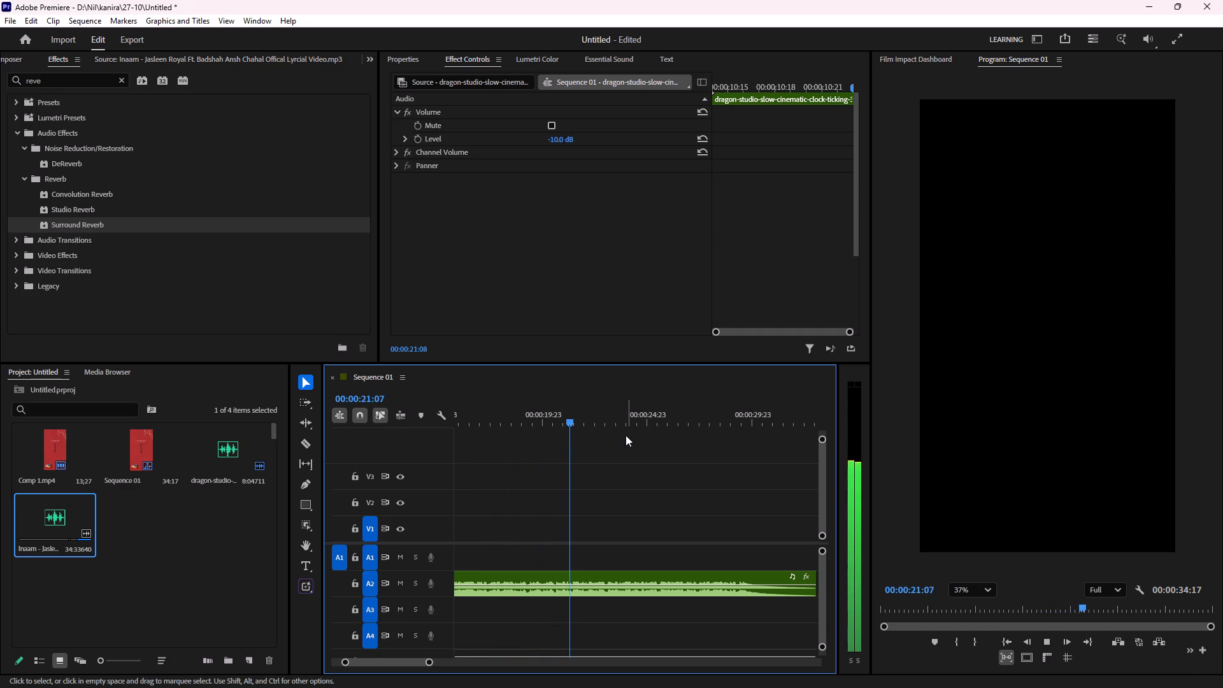
pyautogui.press('space')
pyautogui.moveTo(585, 417); pyautogui.dragTo(215, 383)
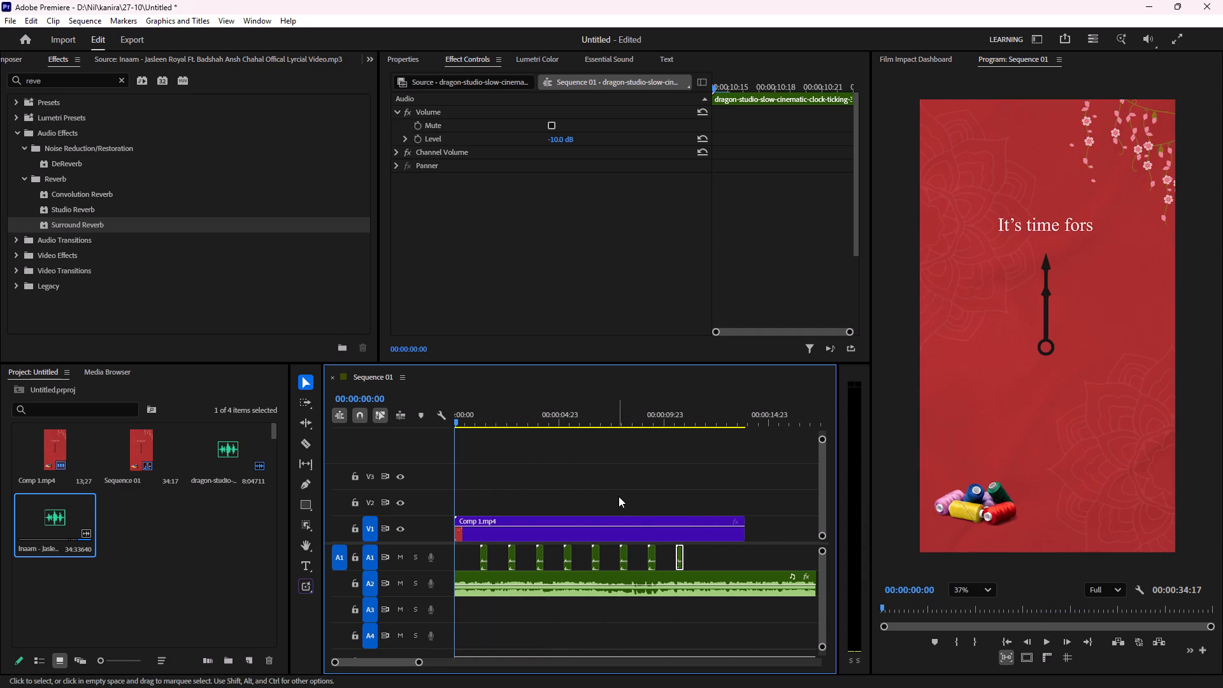
pyautogui.keyDown('alt'); pyautogui.scroll(-6, 641, 530); pyautogui.keyUp('alt')
pyautogui.press('space')
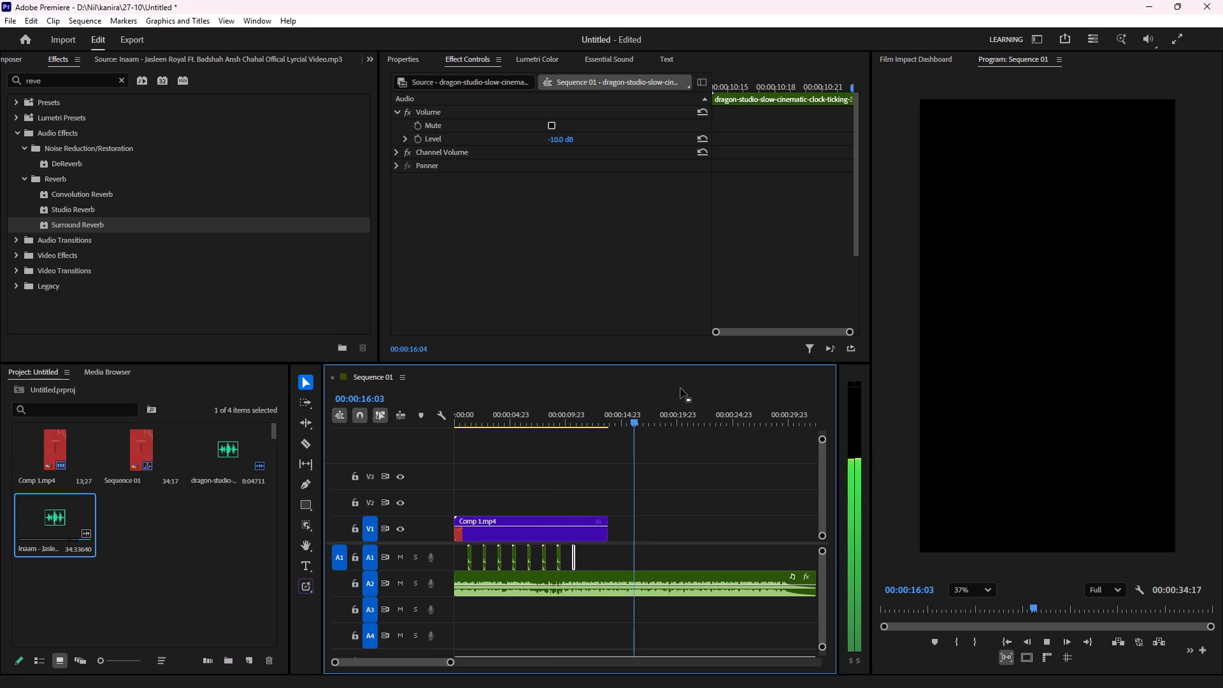
# Play the end of the saree clock animation, trim Comp 1.mp4's end on V1 to 00:00:11:21, and save the project.
pyautogui.moveTo(606, 426); pyautogui.dragTo(577, 434)
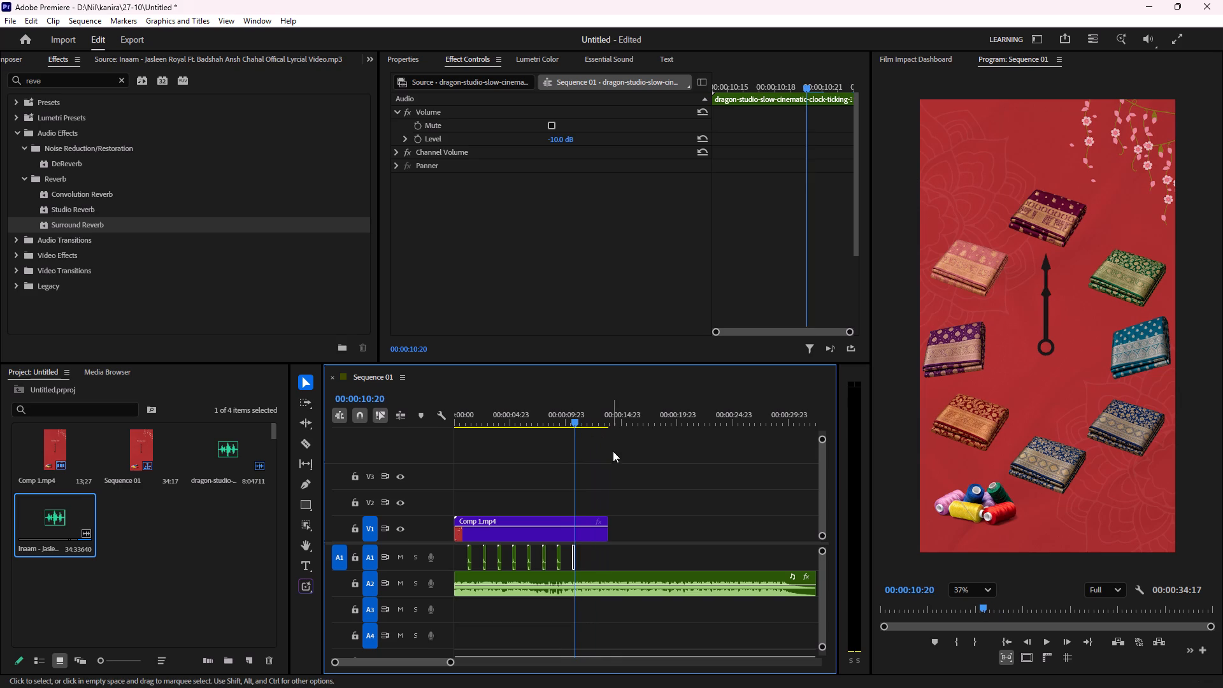
pyautogui.press('space')
pyautogui.press('space')
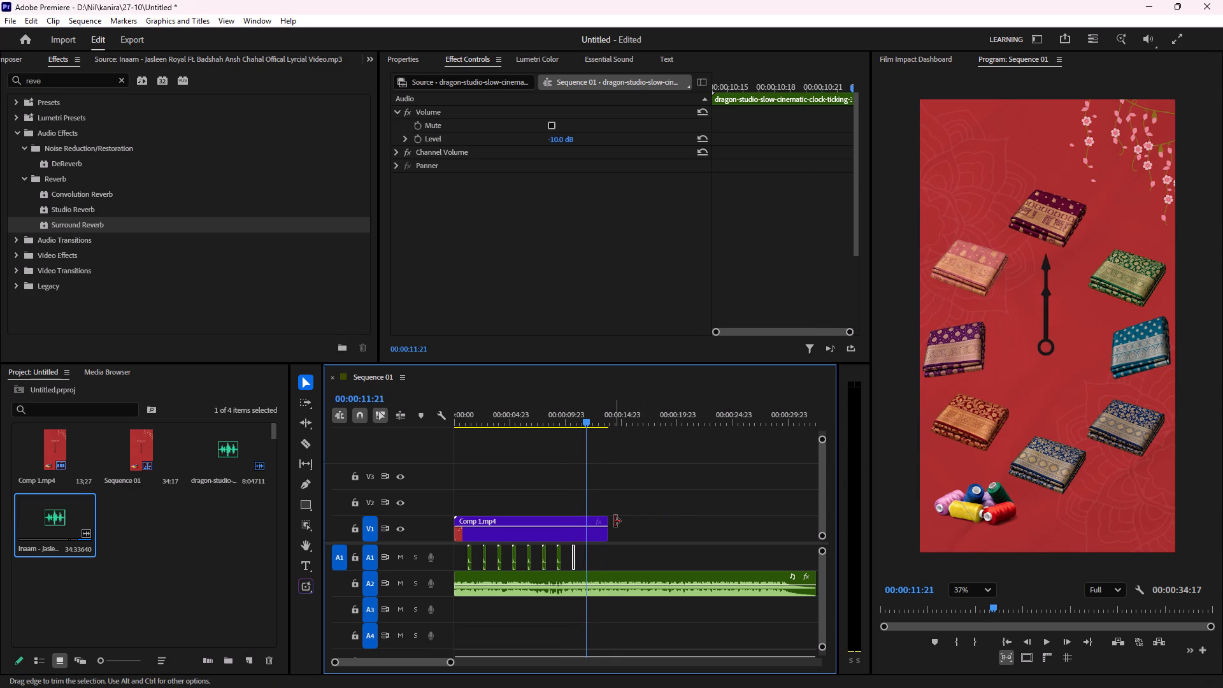
pyautogui.moveTo(613, 533); pyautogui.dragTo(592, 540)
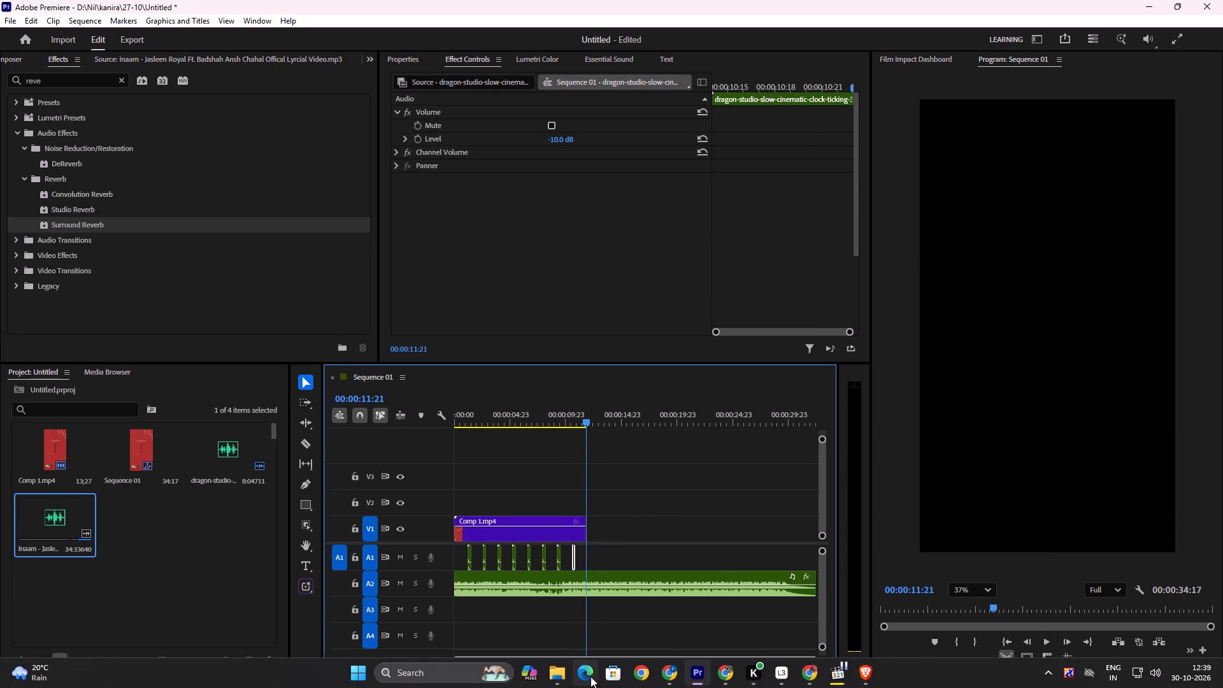
pyautogui.hotkey('ctrl', 's')
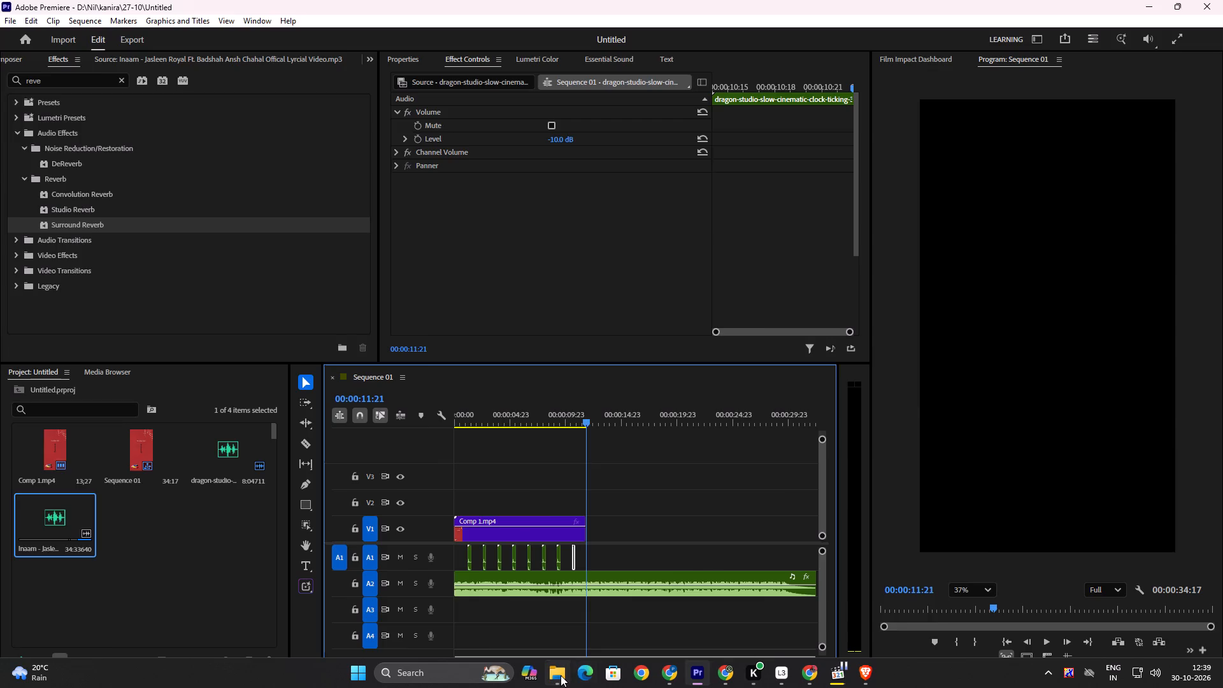
# Add the magnific_duration-810-seconds video from the vastraya folder in File Explorer to V1, leaving a gap after Comp 1.mp4.
pyautogui.click(561, 675)
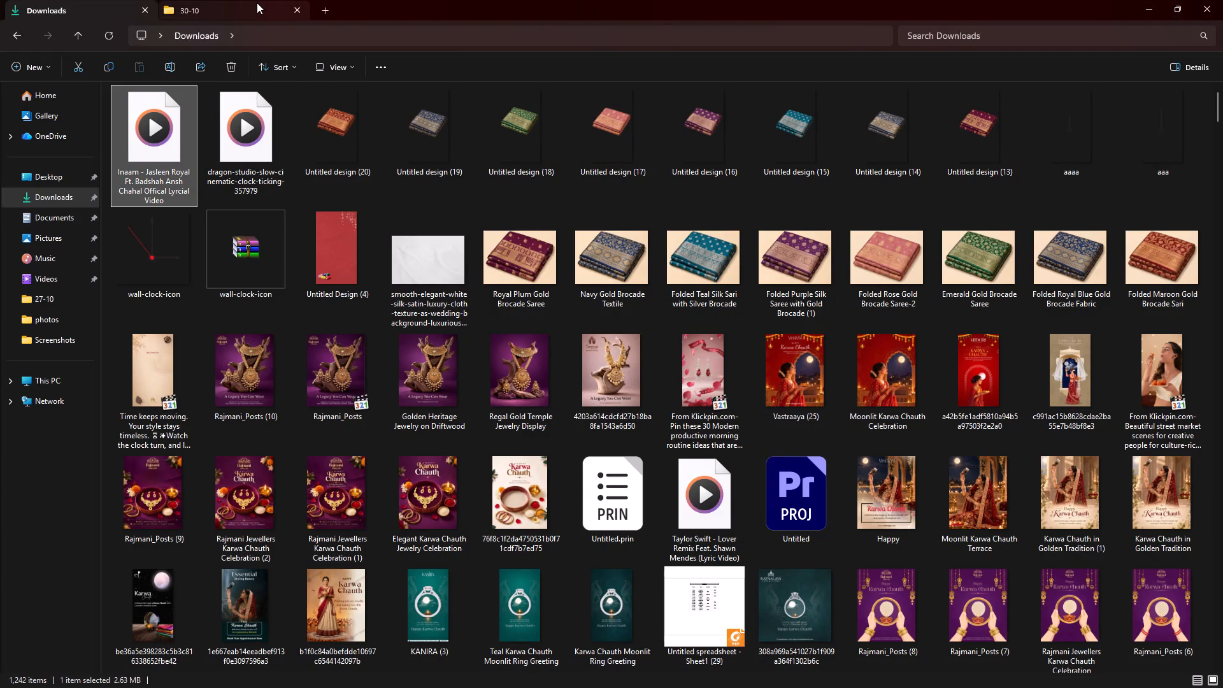
pyautogui.click(257, 3)
pyautogui.click(76, 33)
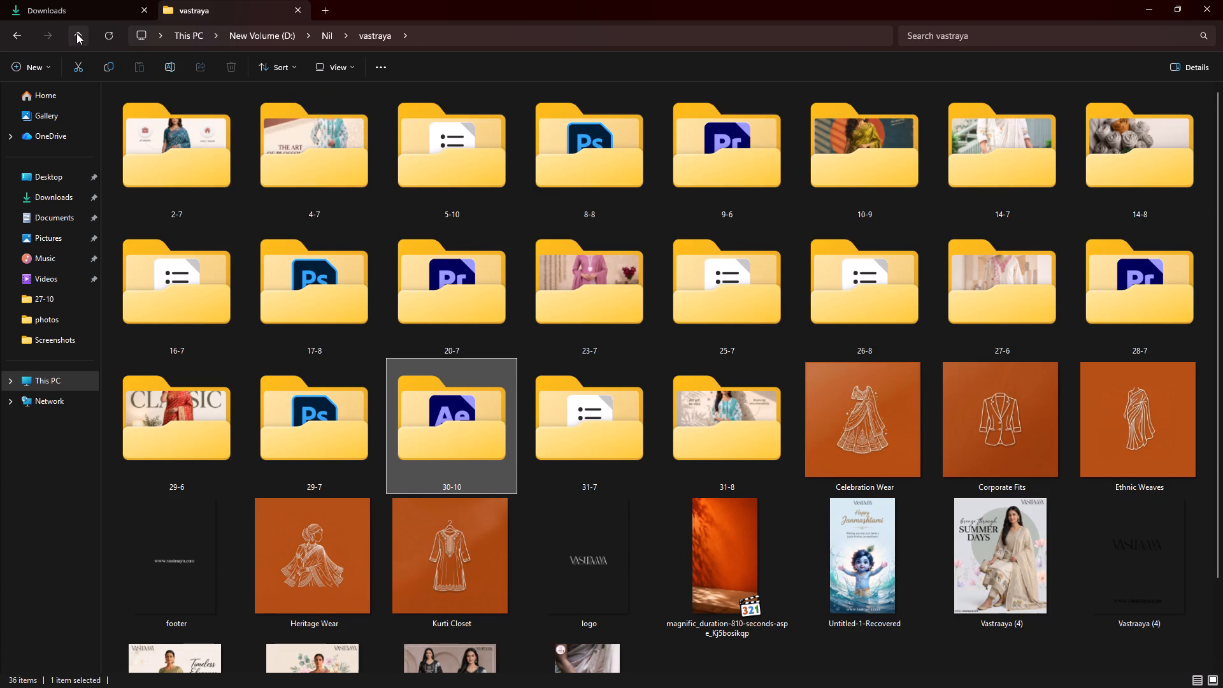
pyautogui.scroll(-5, 692, 301)
pyautogui.moveTo(743, 458); pyautogui.dragTo(845, 687)
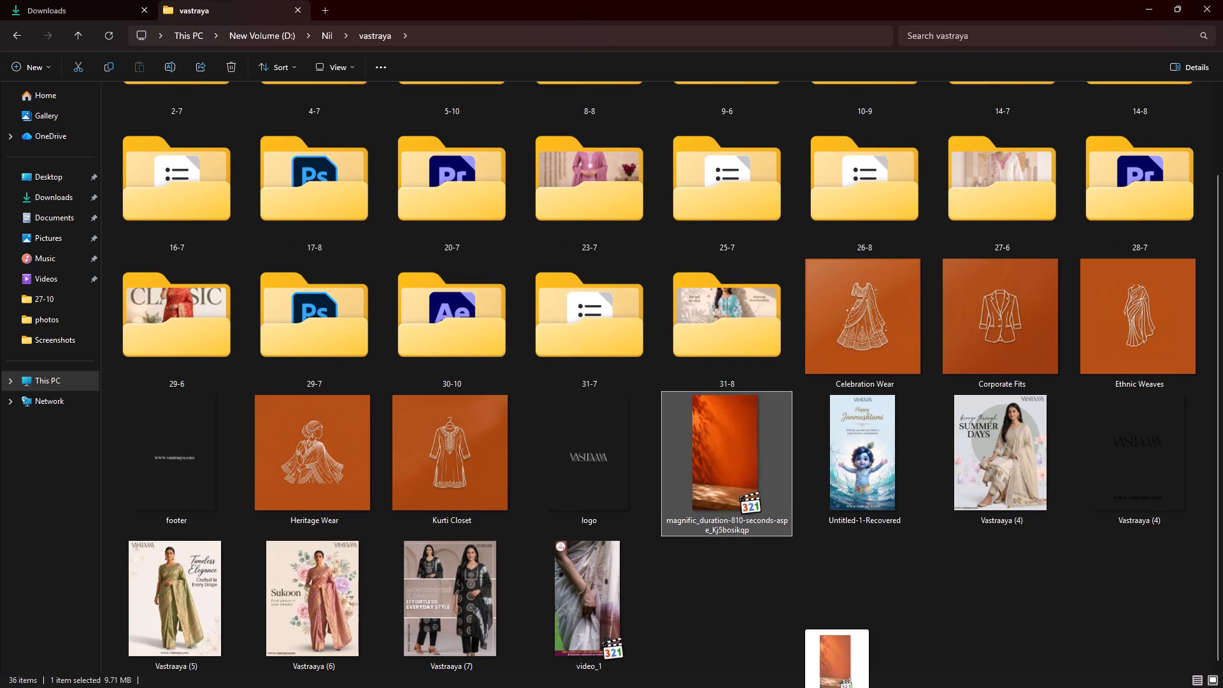
pyautogui.moveTo(845, 687); pyautogui.dragTo(713, 671)
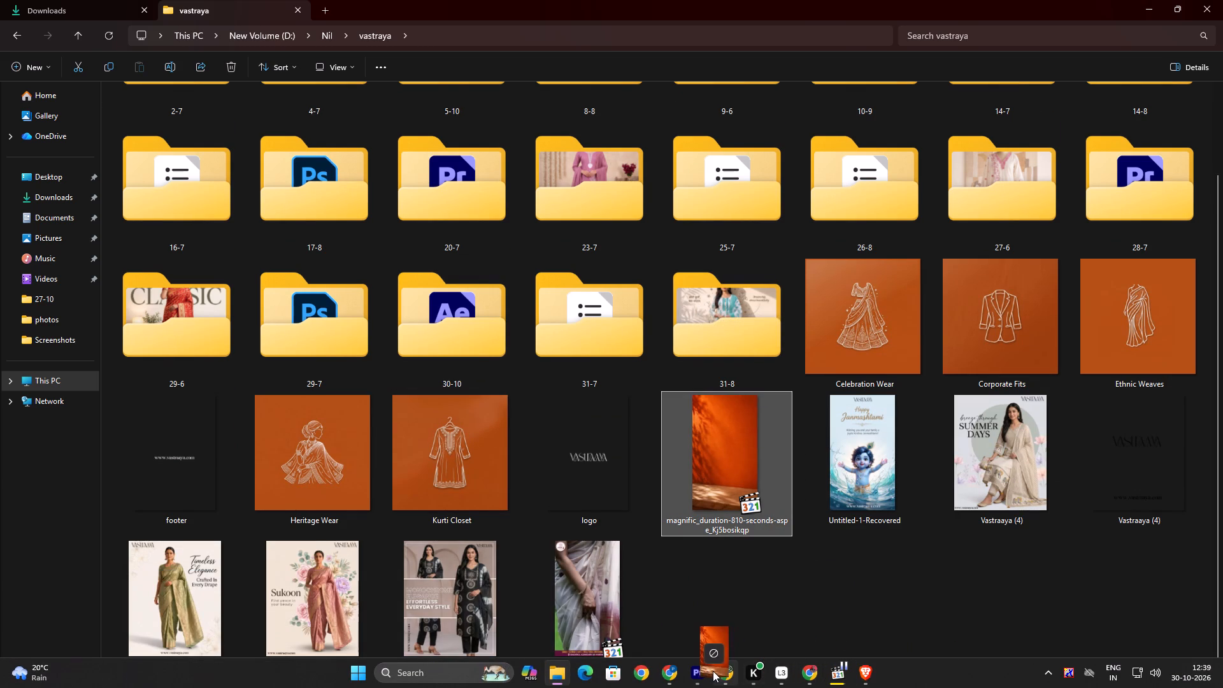
pyautogui.moveTo(713, 671); pyautogui.dragTo(643, 524)
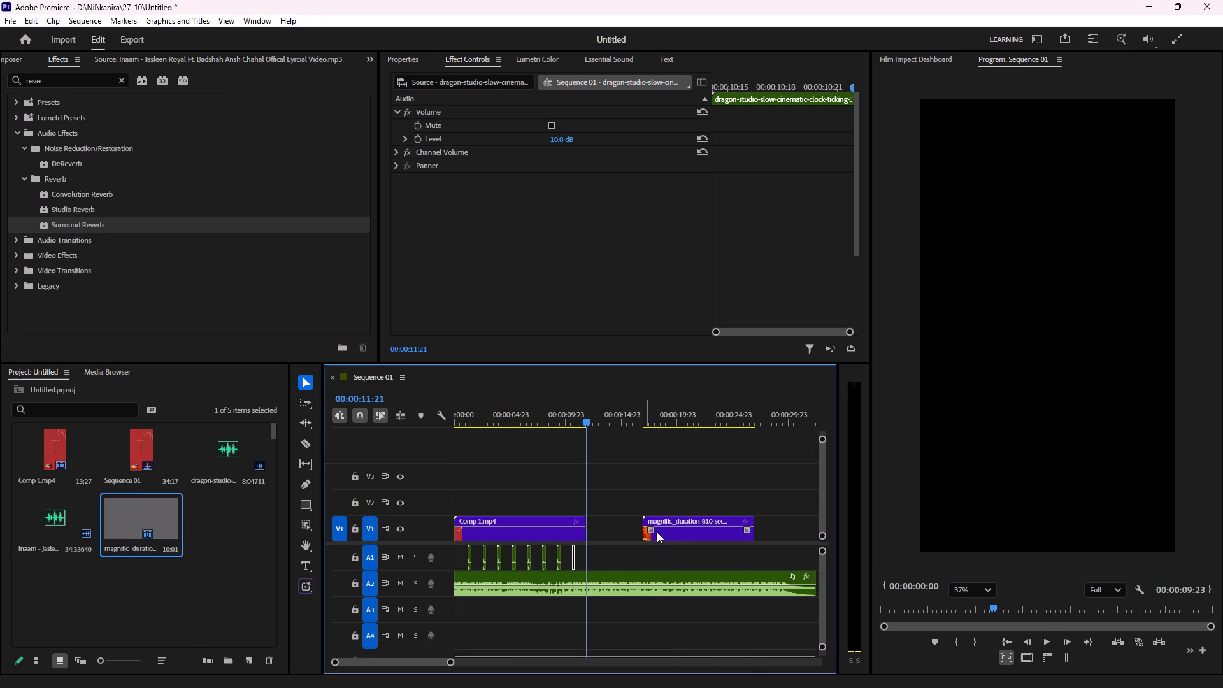
# Move the magnific_duration-810-seconds clip on V1 so it starts directly at the end of Comp 1.mp4.
pyautogui.moveTo(680, 537); pyautogui.dragTo(627, 527)
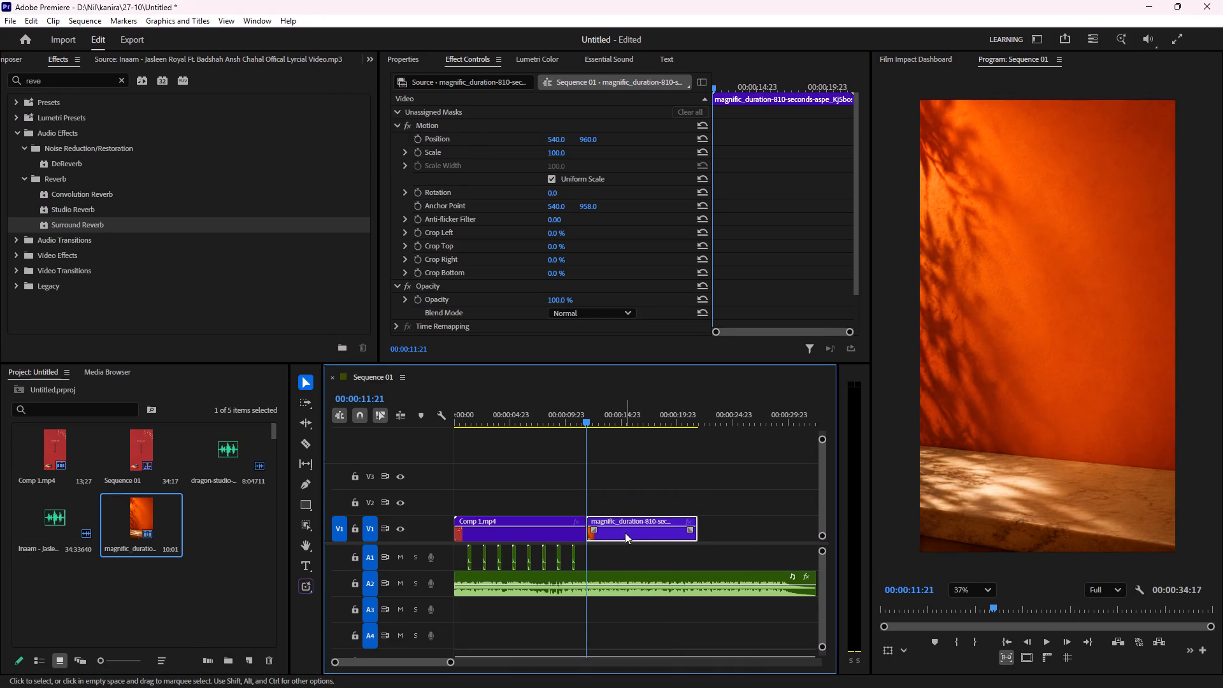
# Play the magnific clip, trim its start to 00:00:15:16, and move it back against the end of Comp 1.mp4.
pyautogui.press('space')
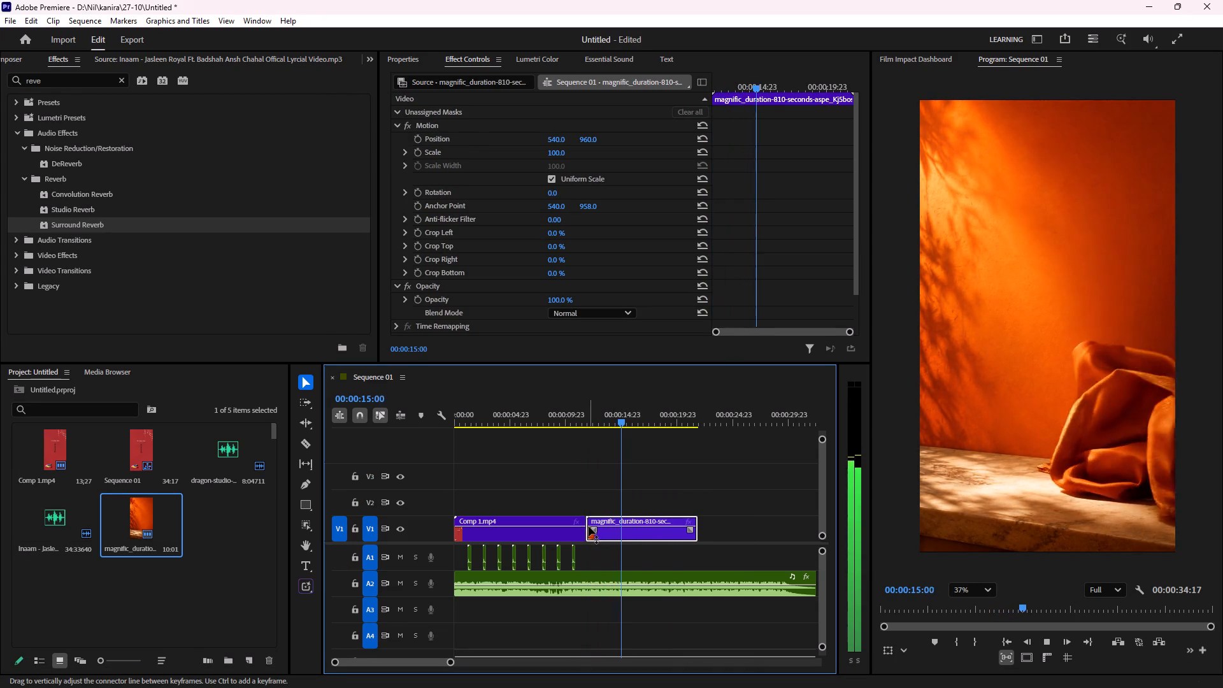
pyautogui.press('space')
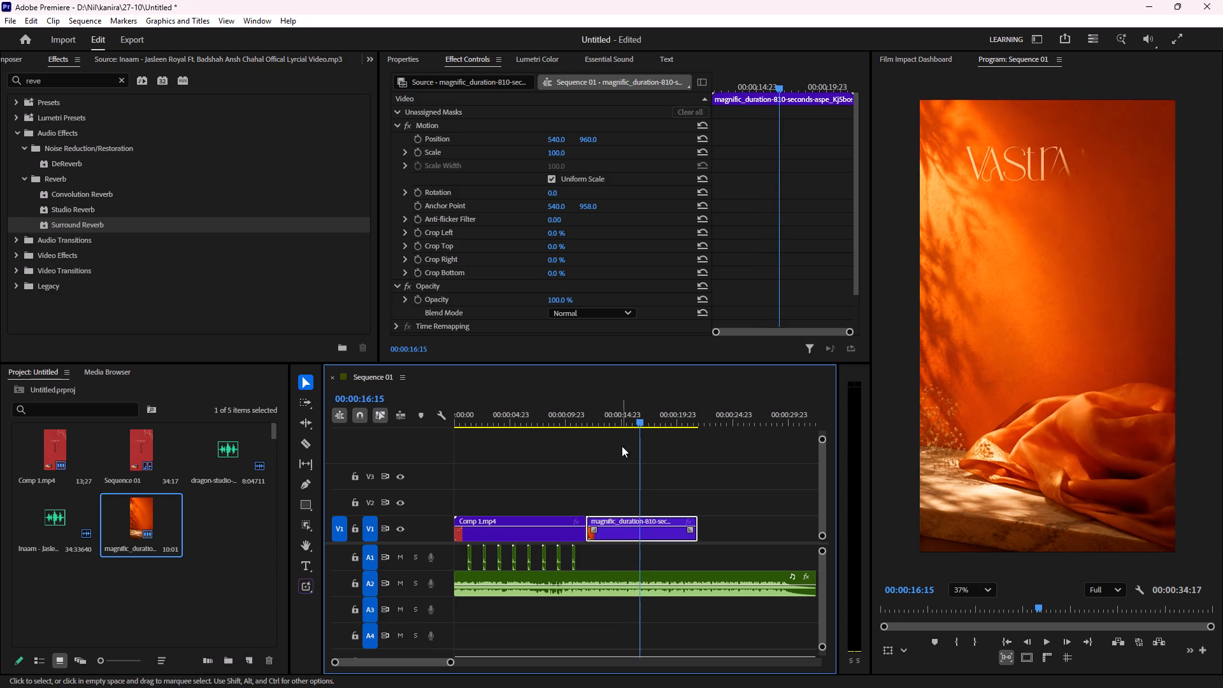
pyautogui.moveTo(638, 412); pyautogui.dragTo(631, 413)
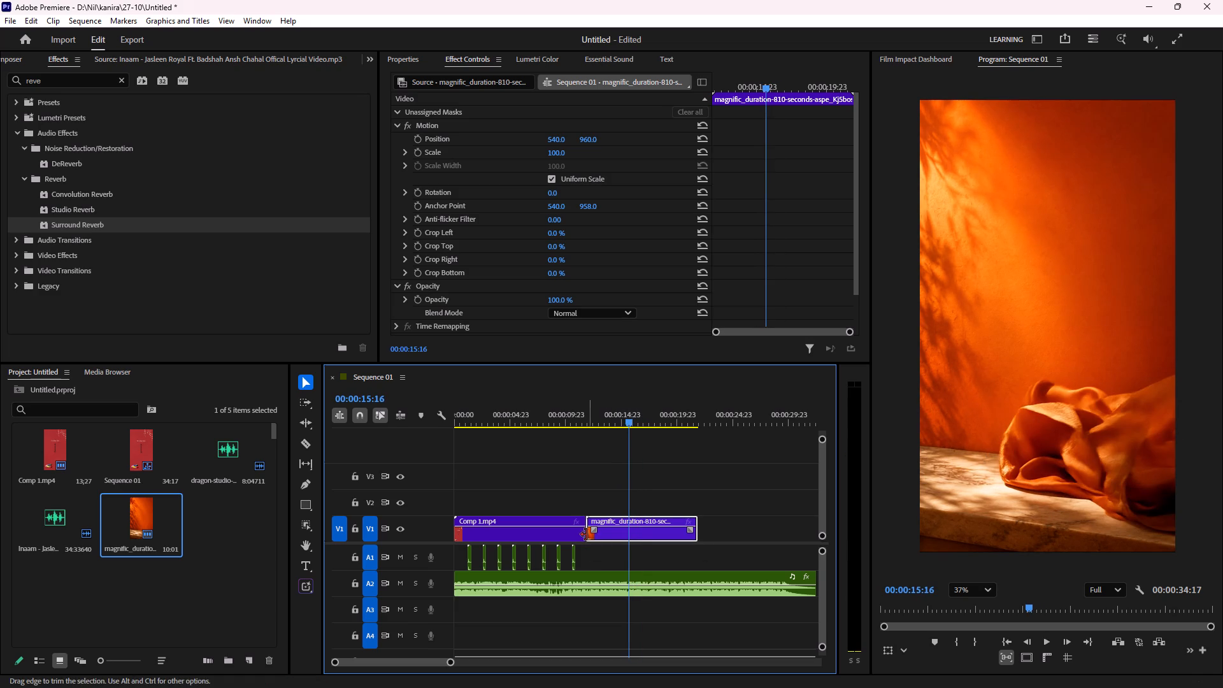
pyautogui.moveTo(592, 521); pyautogui.dragTo(631, 526)
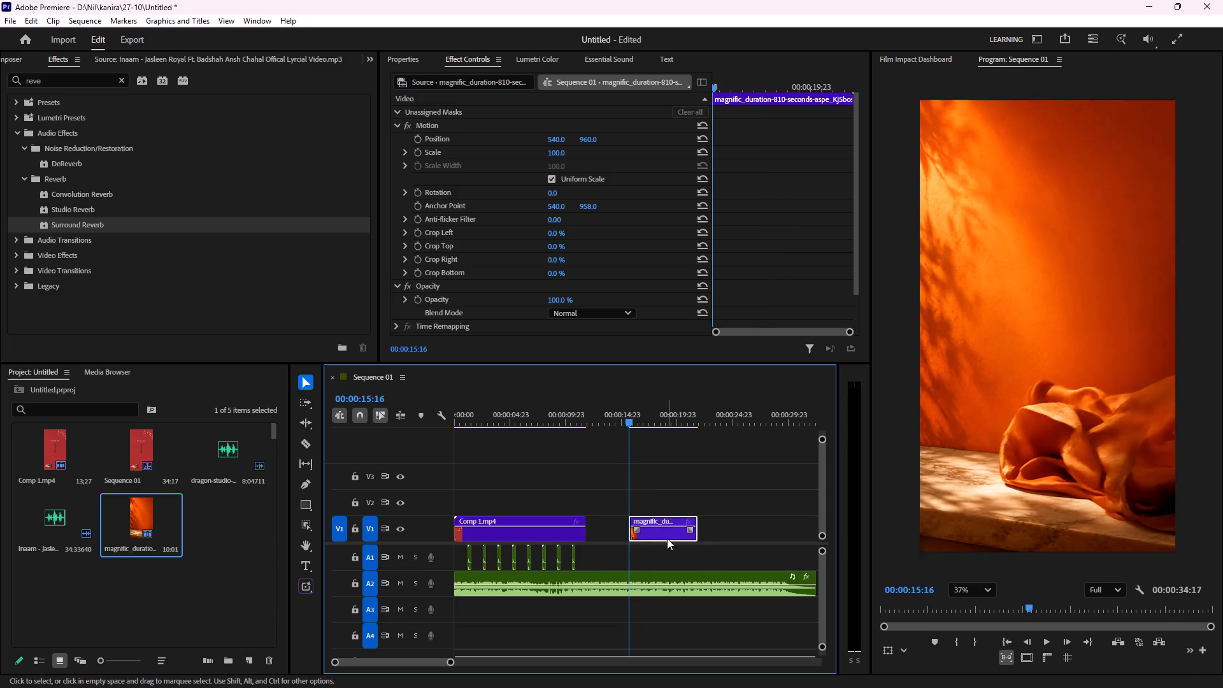
pyautogui.moveTo(668, 538); pyautogui.dragTo(628, 533)
# Play through the closing clip, split the song on A2 at 00:00:19:06, and delete the remaining part.
pyautogui.moveTo(607, 410); pyautogui.dragTo(561, 413)
pyautogui.press('space')
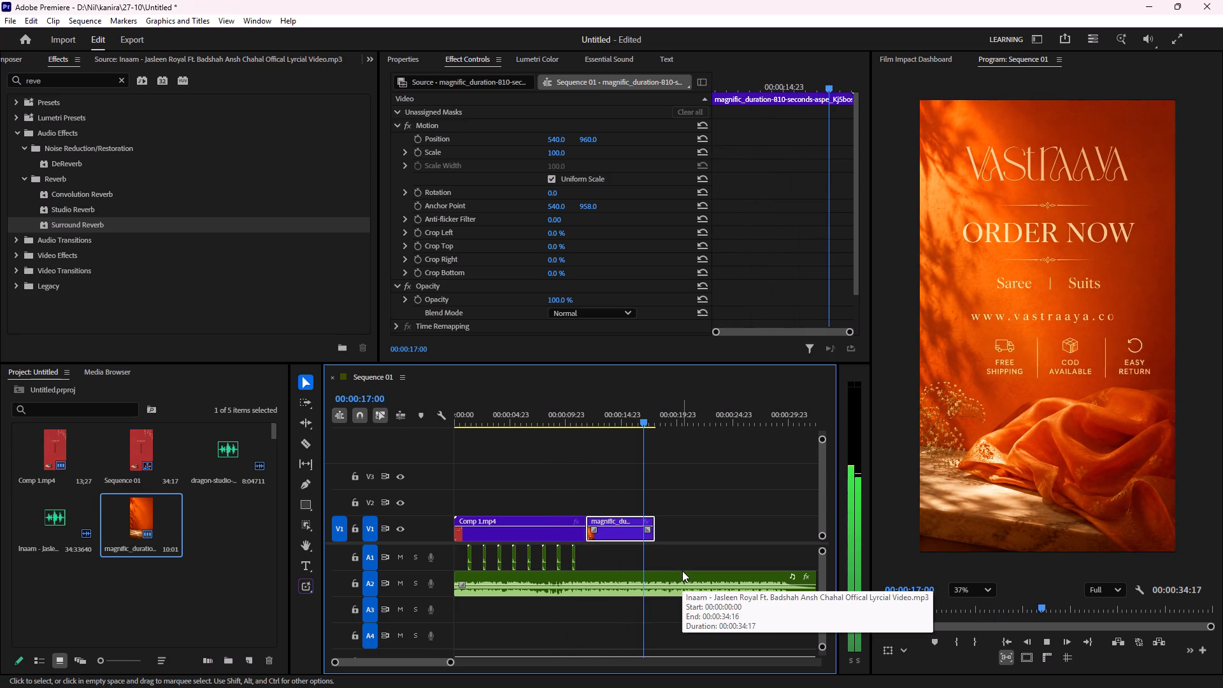
pyautogui.press('space')
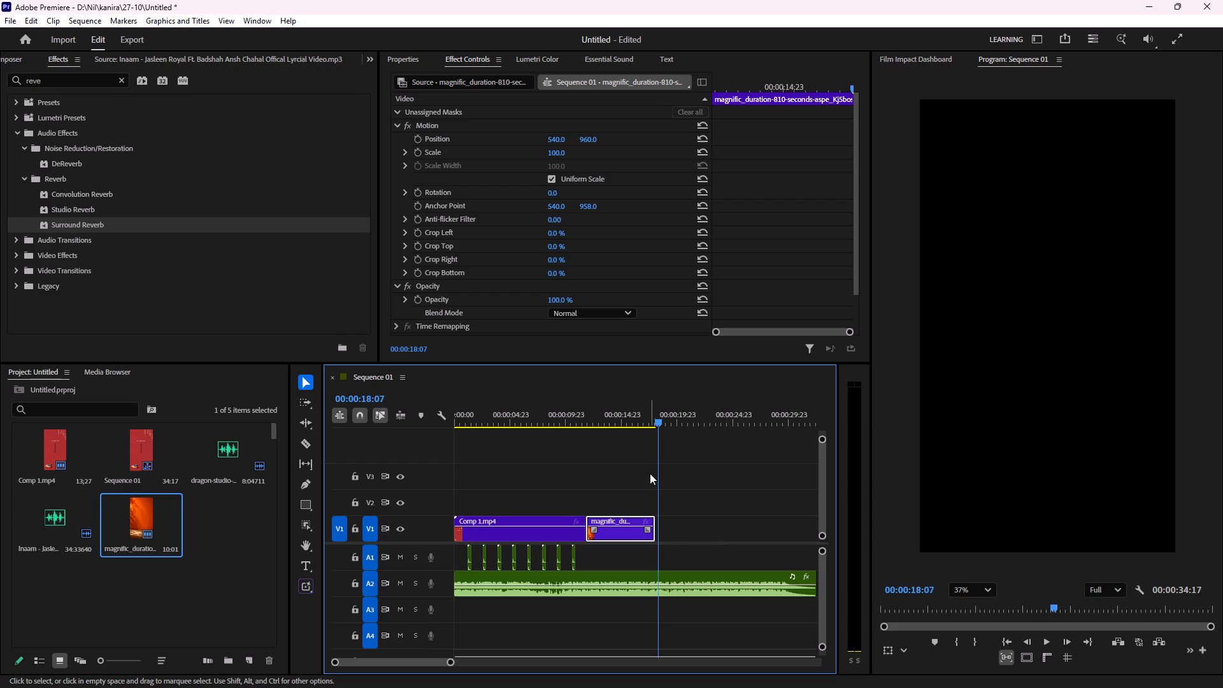
pyautogui.keyDown('alt'); pyautogui.scroll(12, 657, 471); pyautogui.keyUp('alt')
pyautogui.press('space')
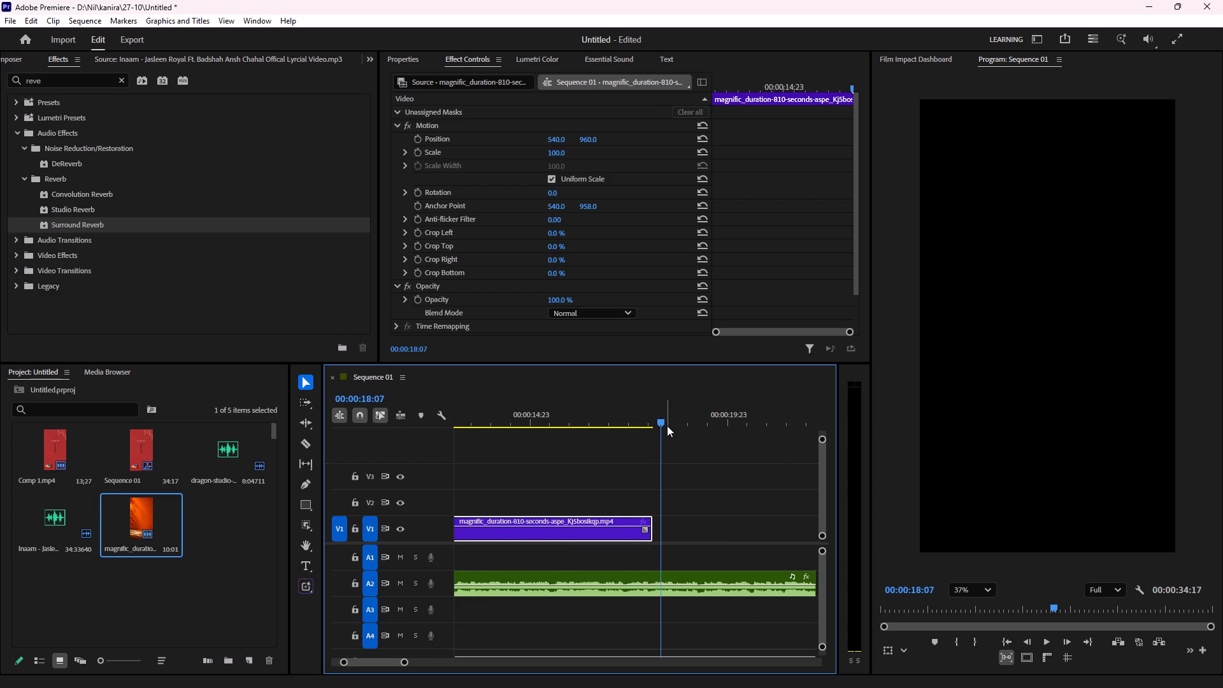
pyautogui.press('space')
pyautogui.click(714, 580)
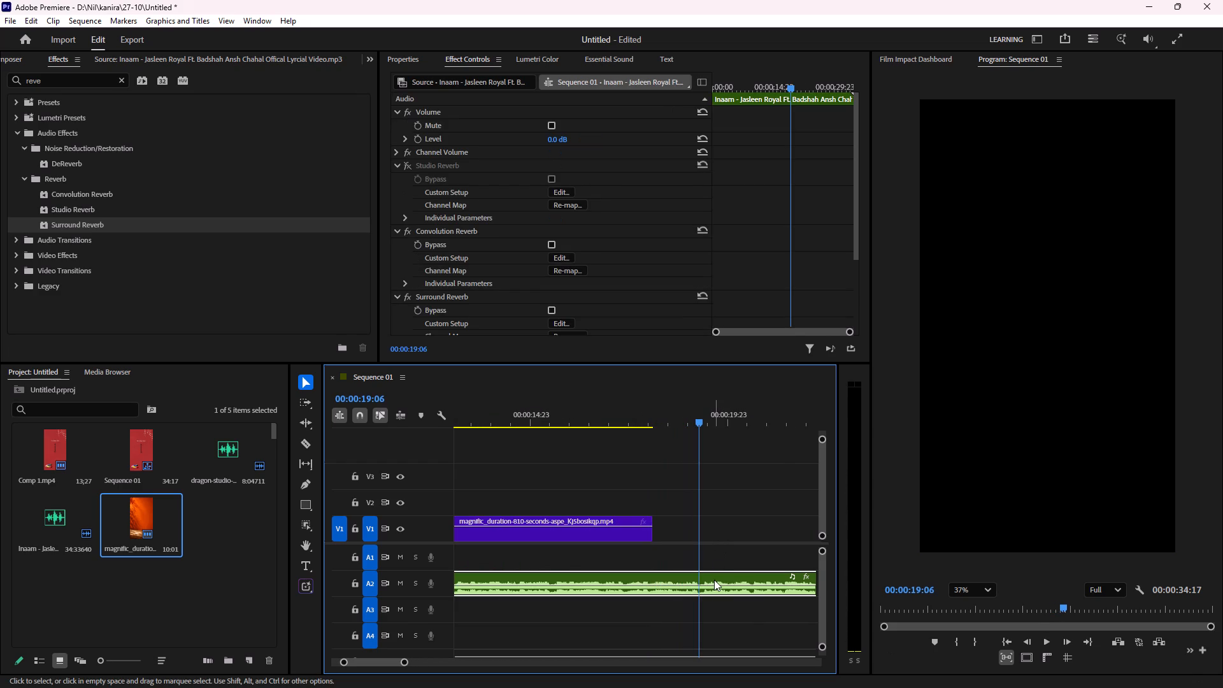
pyautogui.hotkey('ctrl', 'k')
pyautogui.click(733, 577)
pyautogui.press('Delete')
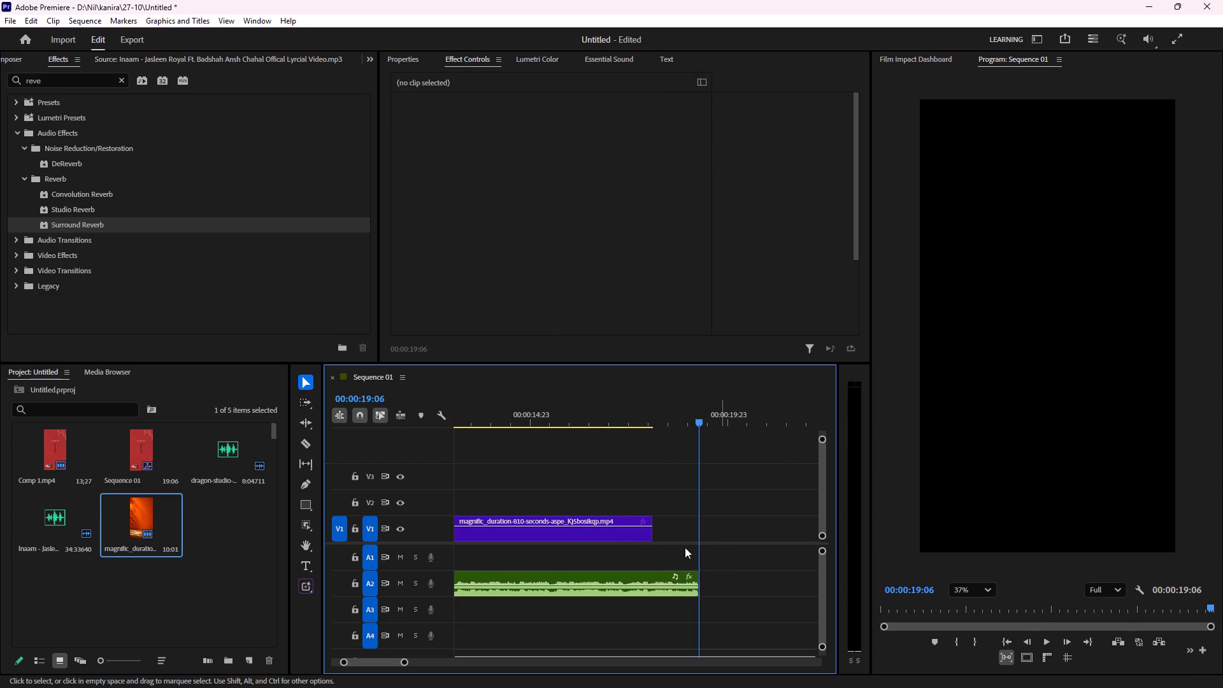
# Split the magnific clip at 00:00:17:23 and move the short tail piece slightly later on V1.
pyautogui.click(628, 539)
pyautogui.moveTo(659, 420); pyautogui.dragTo(650, 421)
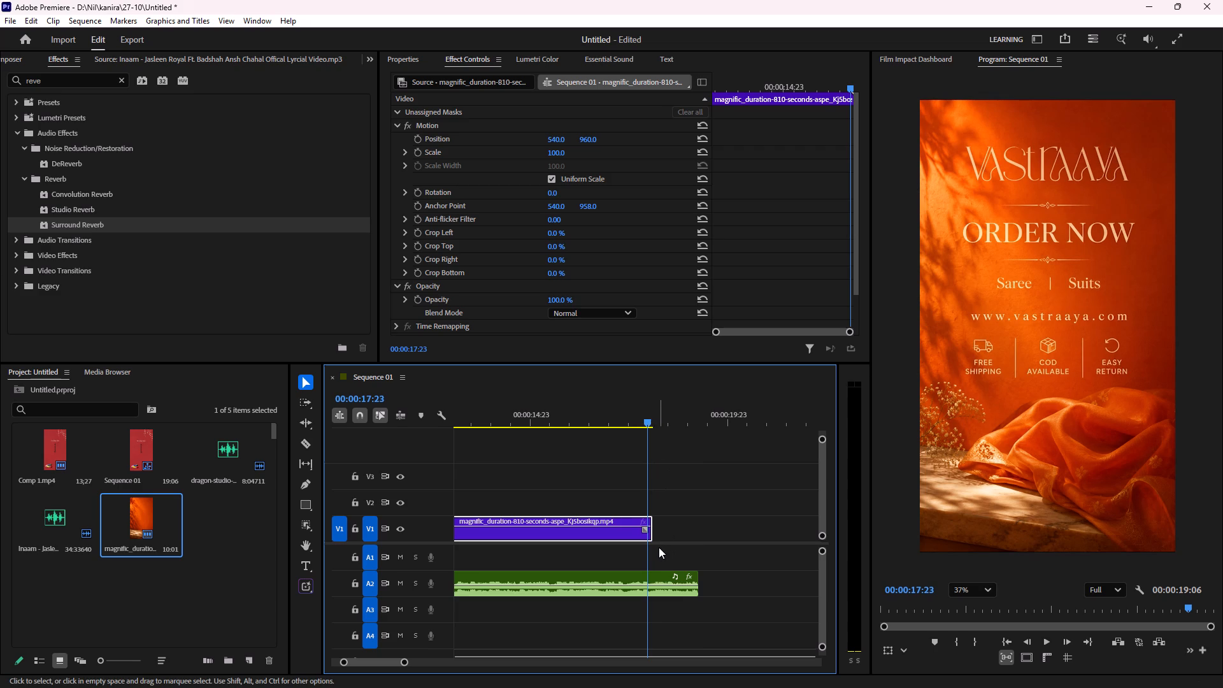
pyautogui.hotkey('ctrl', 'k')
pyautogui.click(650, 534)
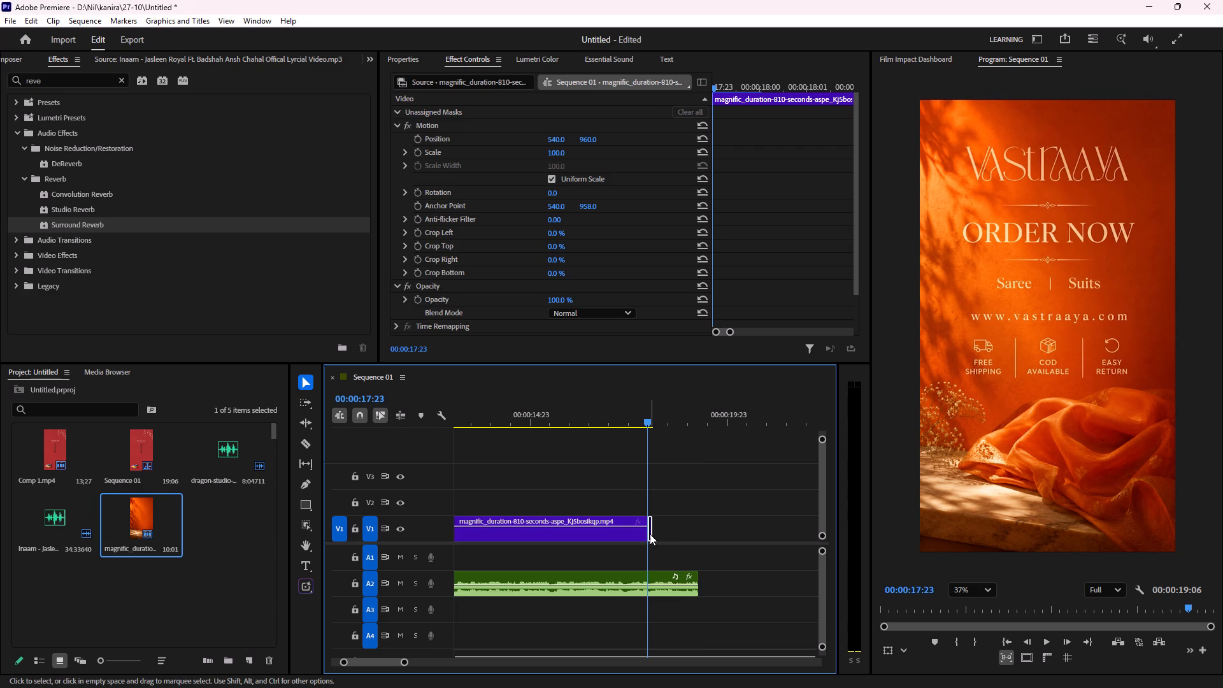
pyautogui.moveTo(650, 534); pyautogui.dragTo(662, 534)
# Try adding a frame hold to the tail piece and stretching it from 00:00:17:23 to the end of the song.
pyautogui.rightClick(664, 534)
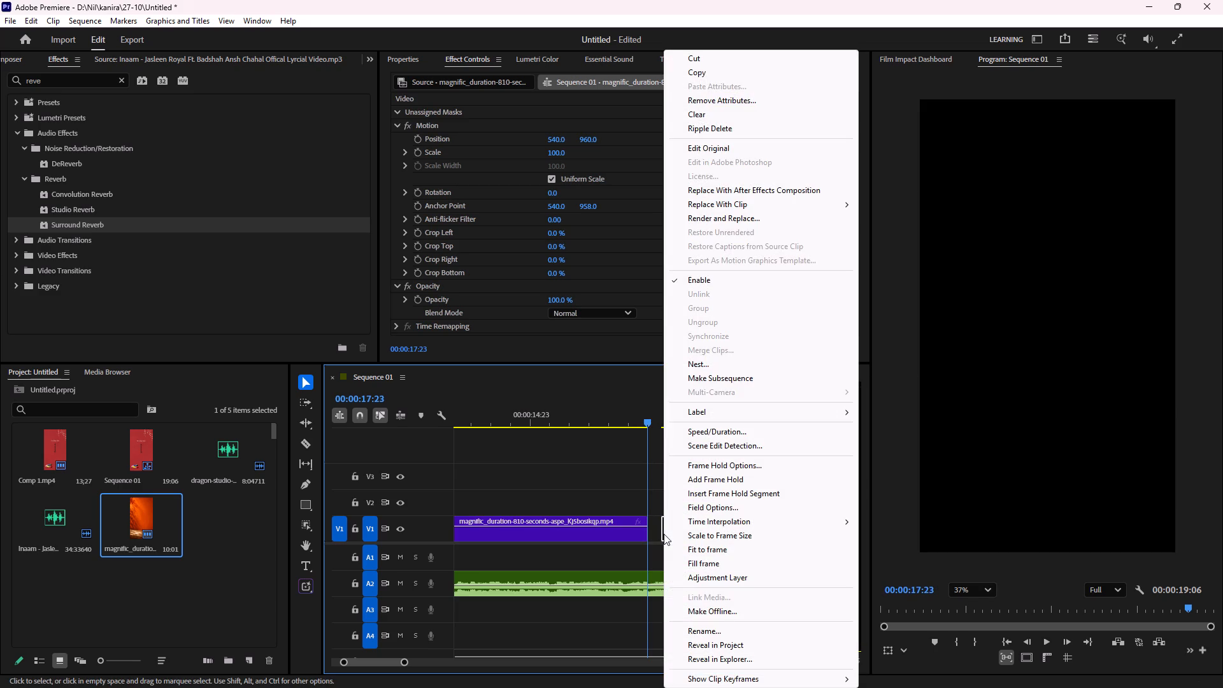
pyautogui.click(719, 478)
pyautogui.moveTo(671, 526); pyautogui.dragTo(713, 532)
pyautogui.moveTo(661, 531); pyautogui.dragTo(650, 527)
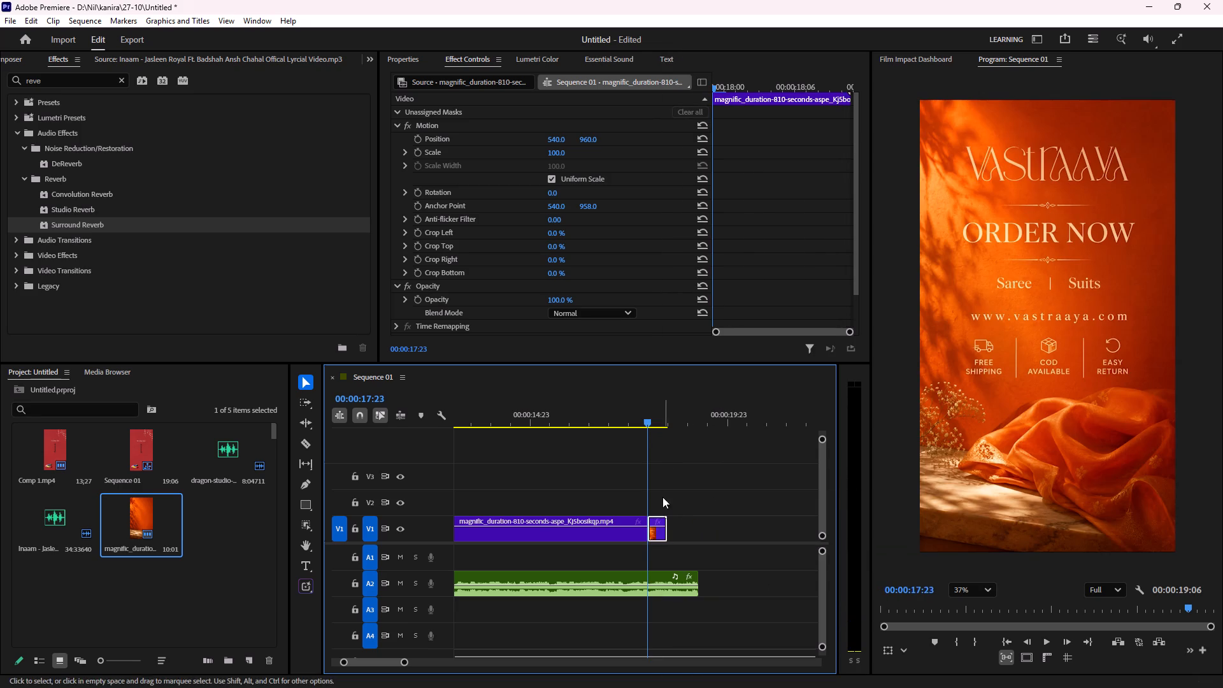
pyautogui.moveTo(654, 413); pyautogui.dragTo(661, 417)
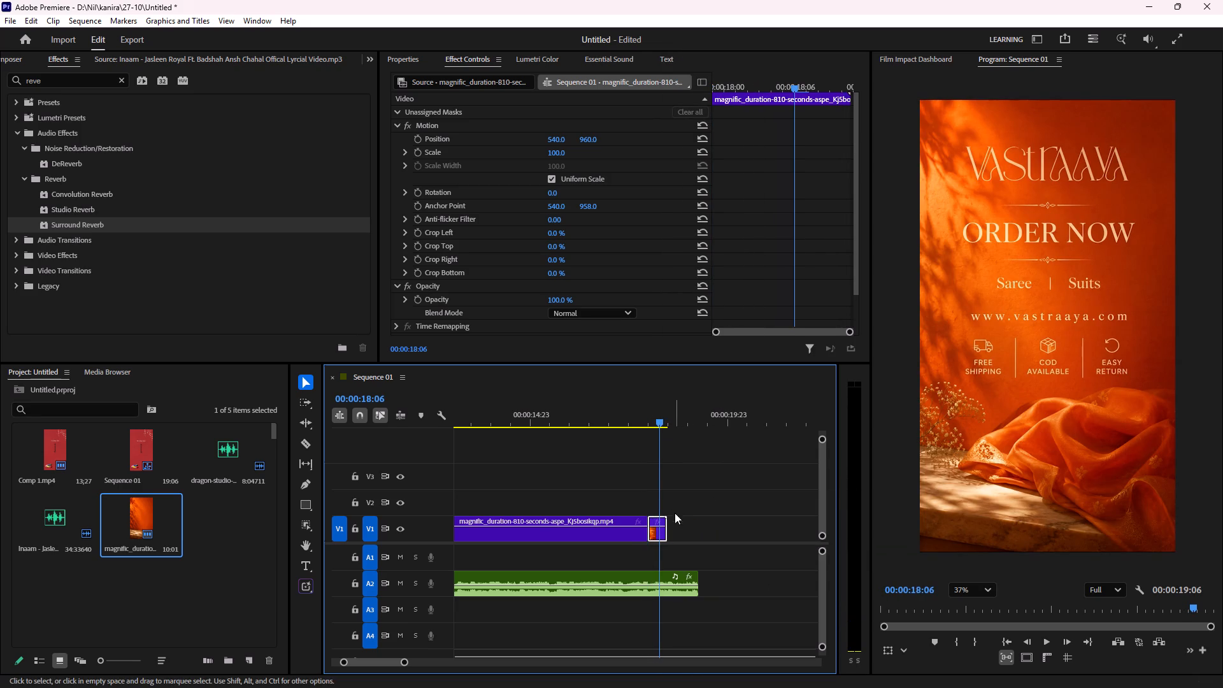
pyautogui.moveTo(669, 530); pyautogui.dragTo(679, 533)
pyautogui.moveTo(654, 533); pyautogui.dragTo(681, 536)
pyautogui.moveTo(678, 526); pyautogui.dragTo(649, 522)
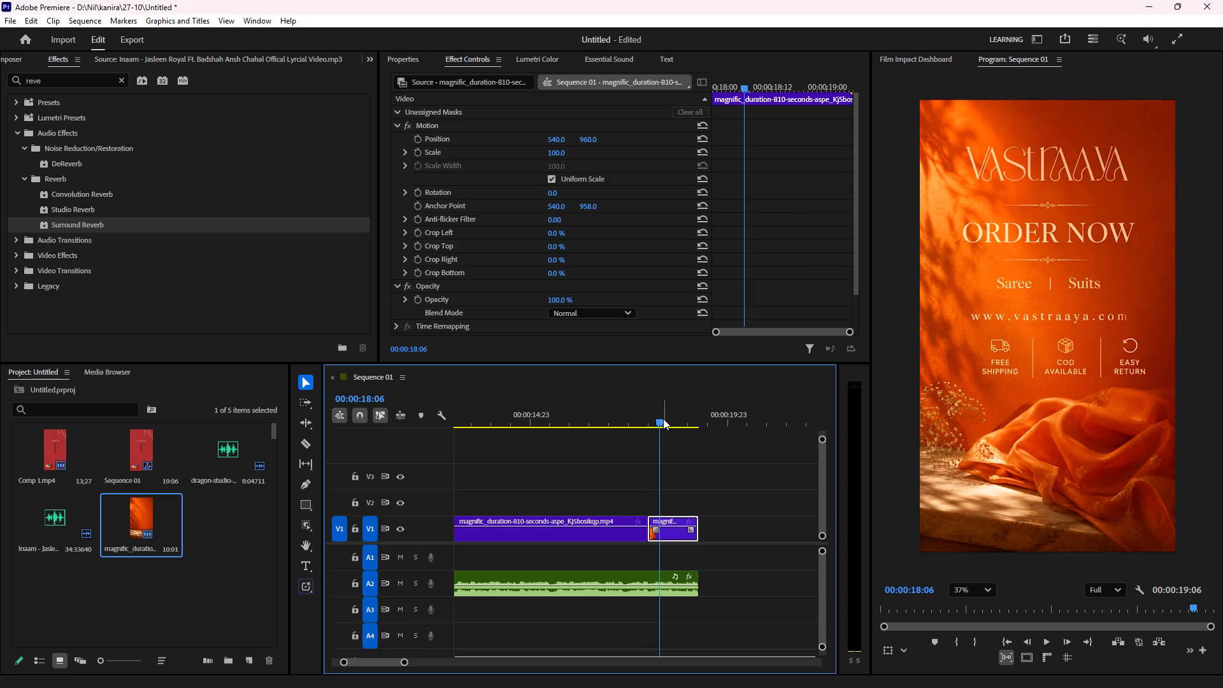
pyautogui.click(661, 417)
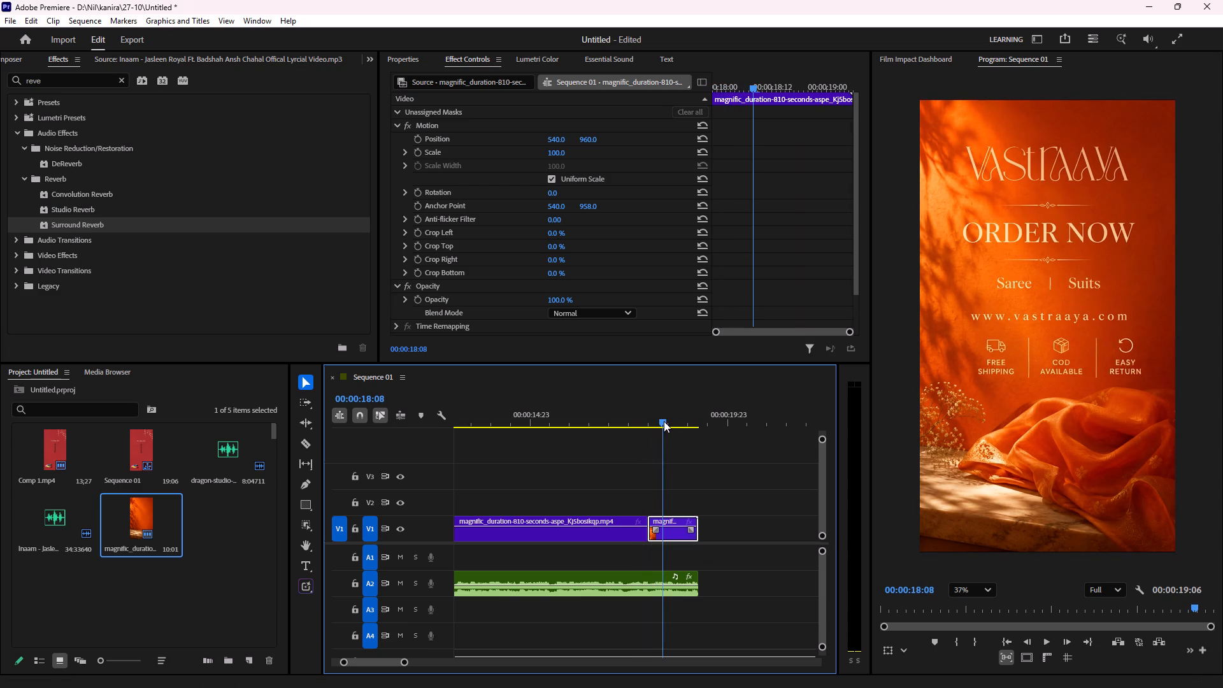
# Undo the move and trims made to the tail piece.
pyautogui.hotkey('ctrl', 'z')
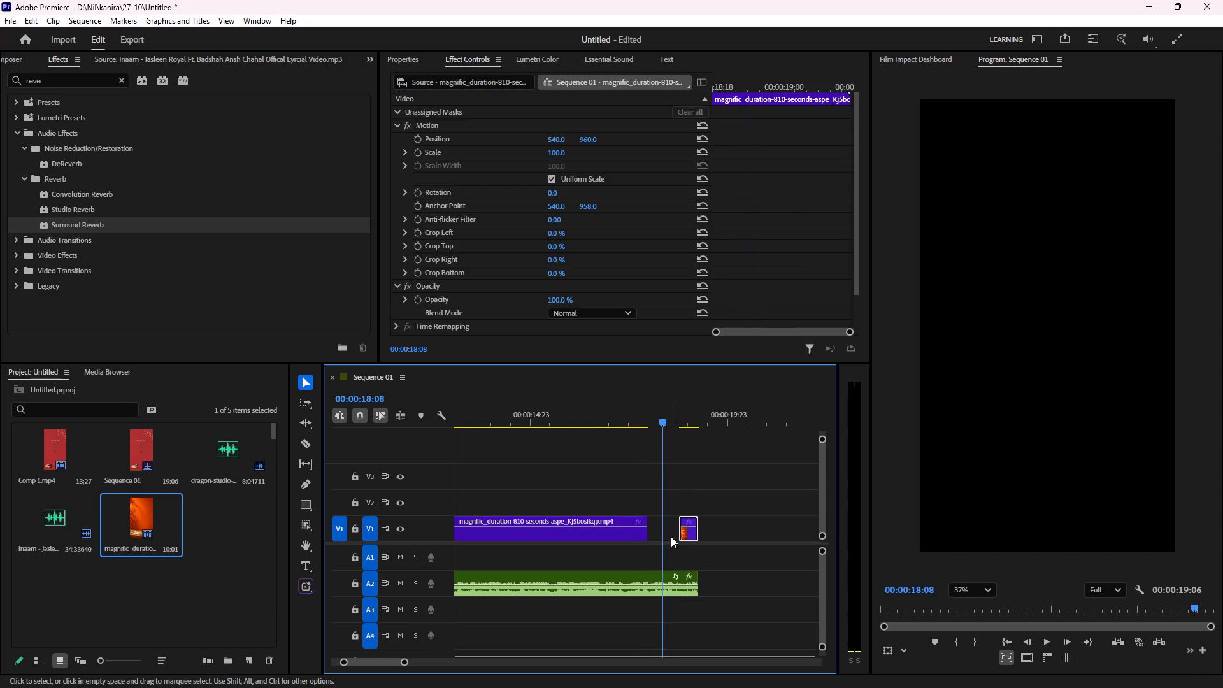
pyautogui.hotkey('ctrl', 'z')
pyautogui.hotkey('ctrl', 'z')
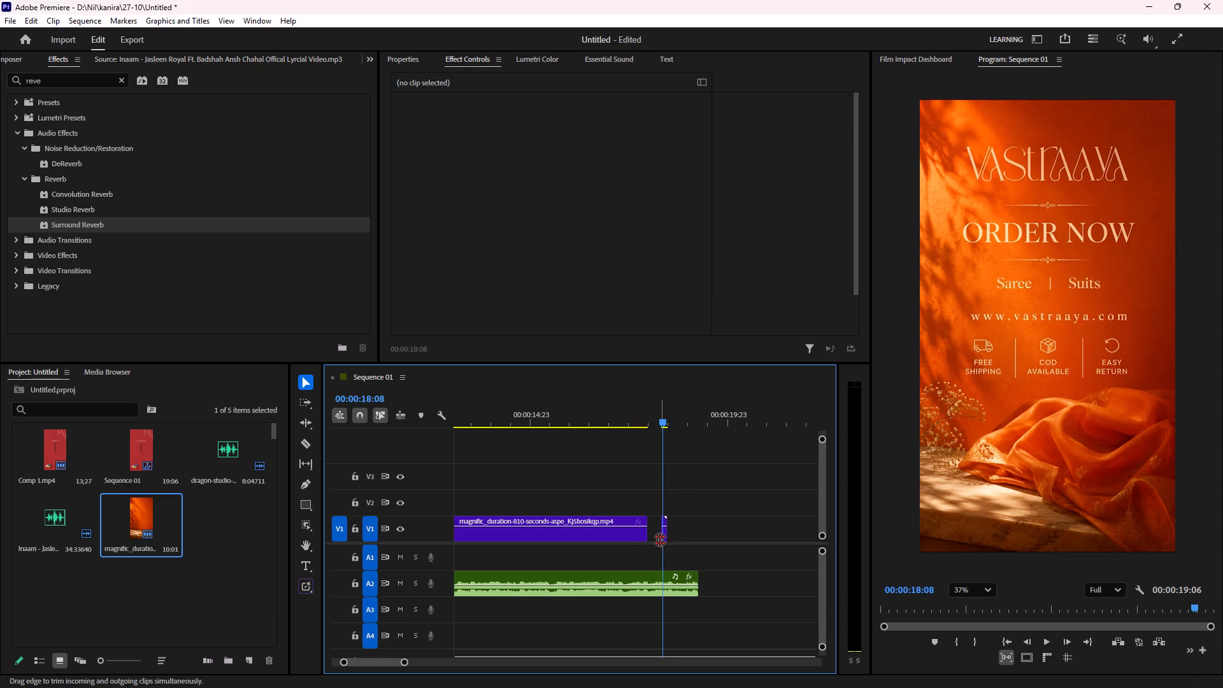
# Set the tail piece's Frame Hold Options to hold on source timecode 00:00:09:22 with Hold Filters enabled.
pyautogui.rightClick(664, 534)
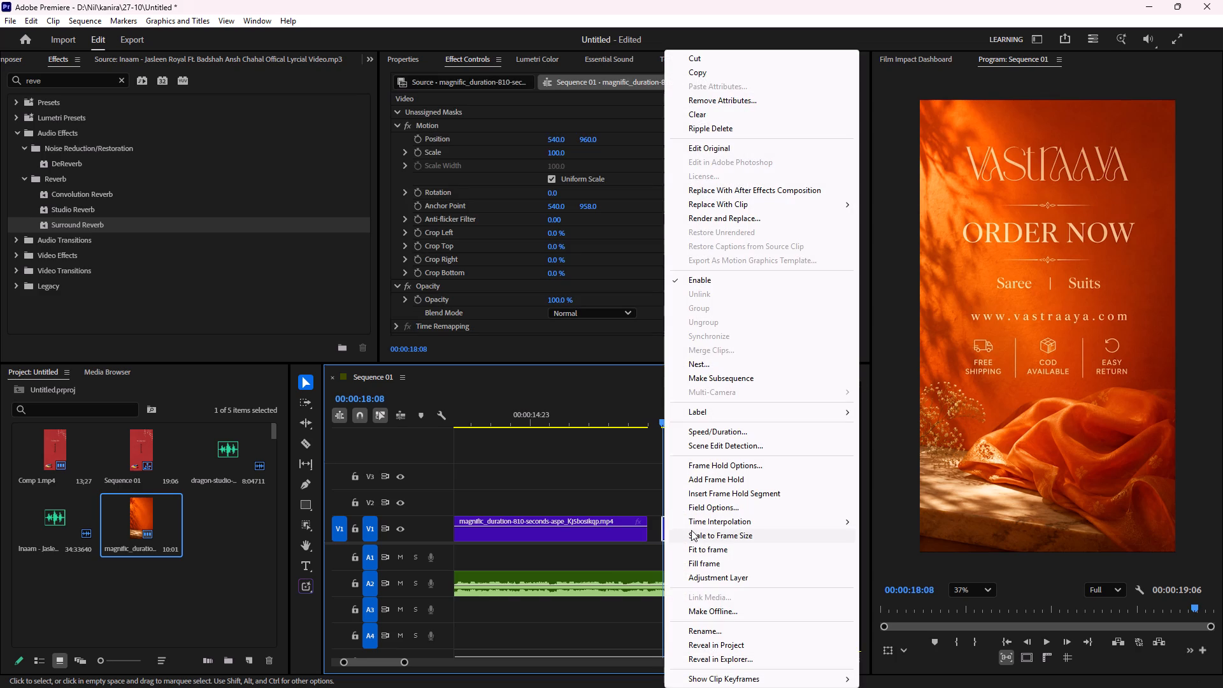
pyautogui.click(741, 468)
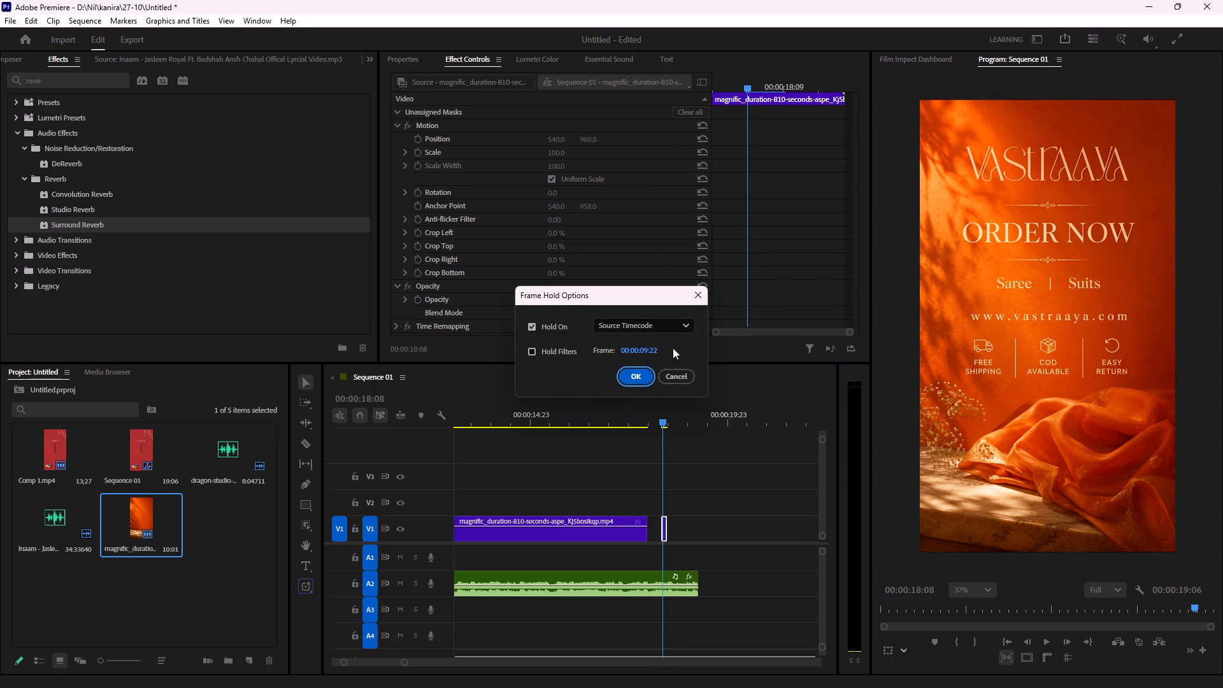
pyautogui.click(673, 331)
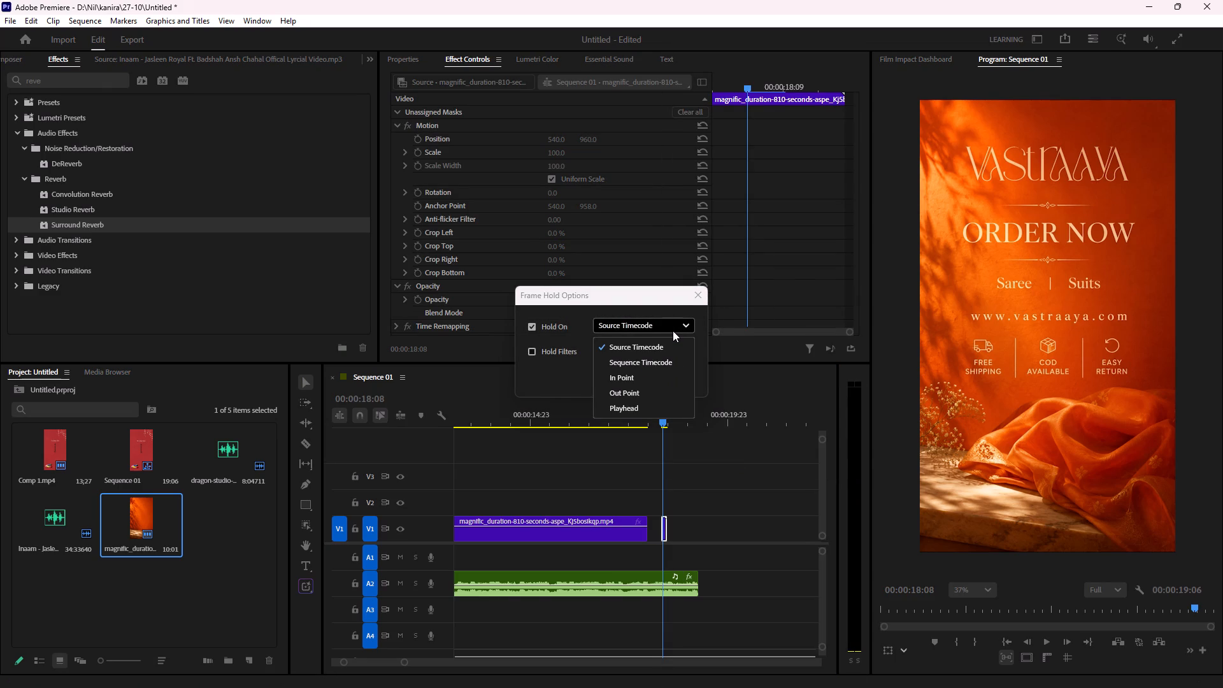
pyautogui.click(673, 331)
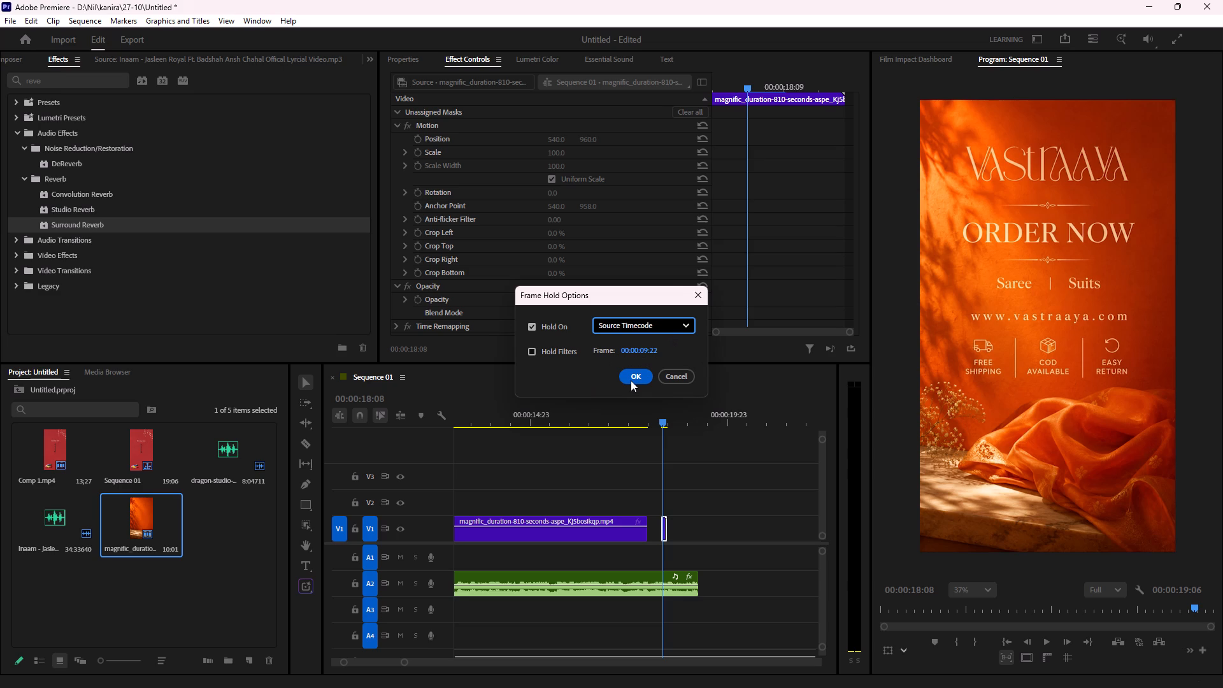
pyautogui.click(562, 353)
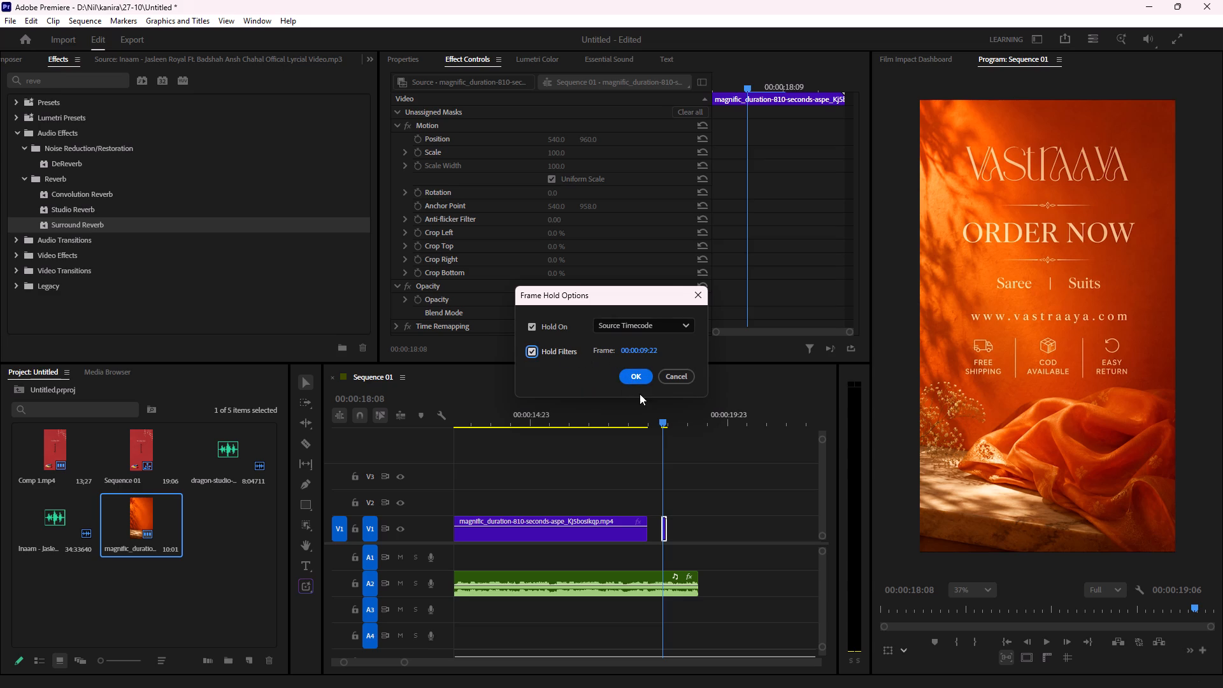
pyautogui.click(638, 382)
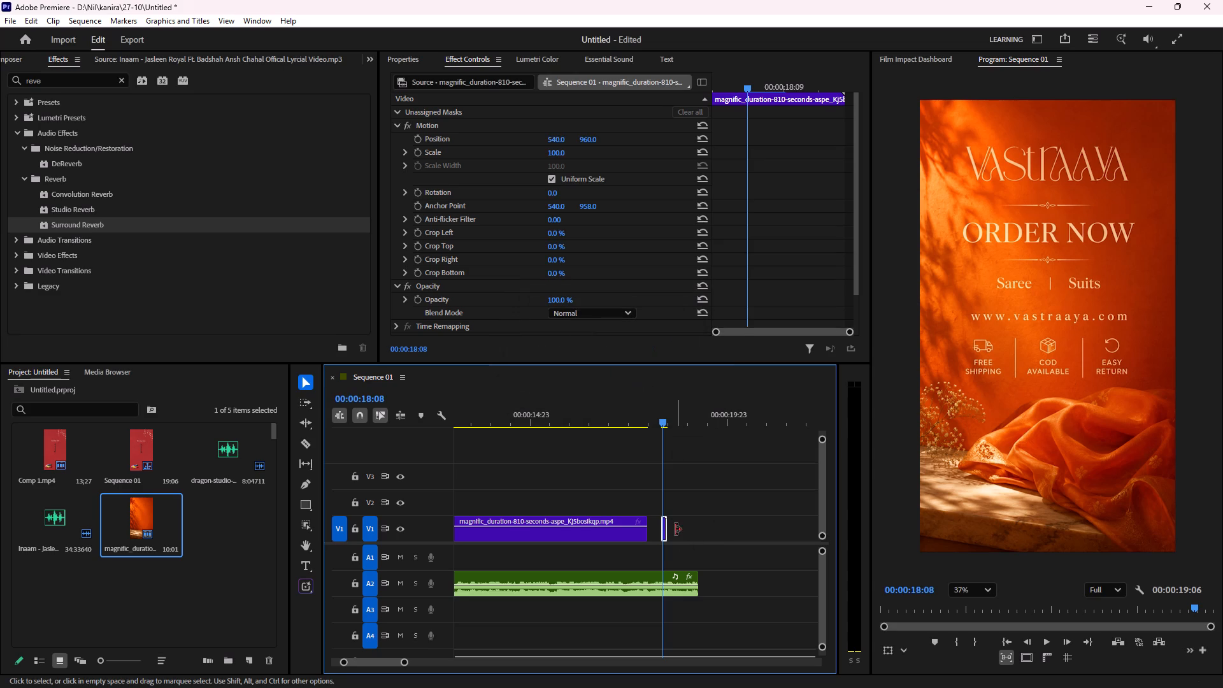
# Extend the start of the held tail piece back to the main magnific clip's end at 00:00:17:23 and scrub over it.
pyautogui.moveTo(674, 529); pyautogui.dragTo(654, 529)
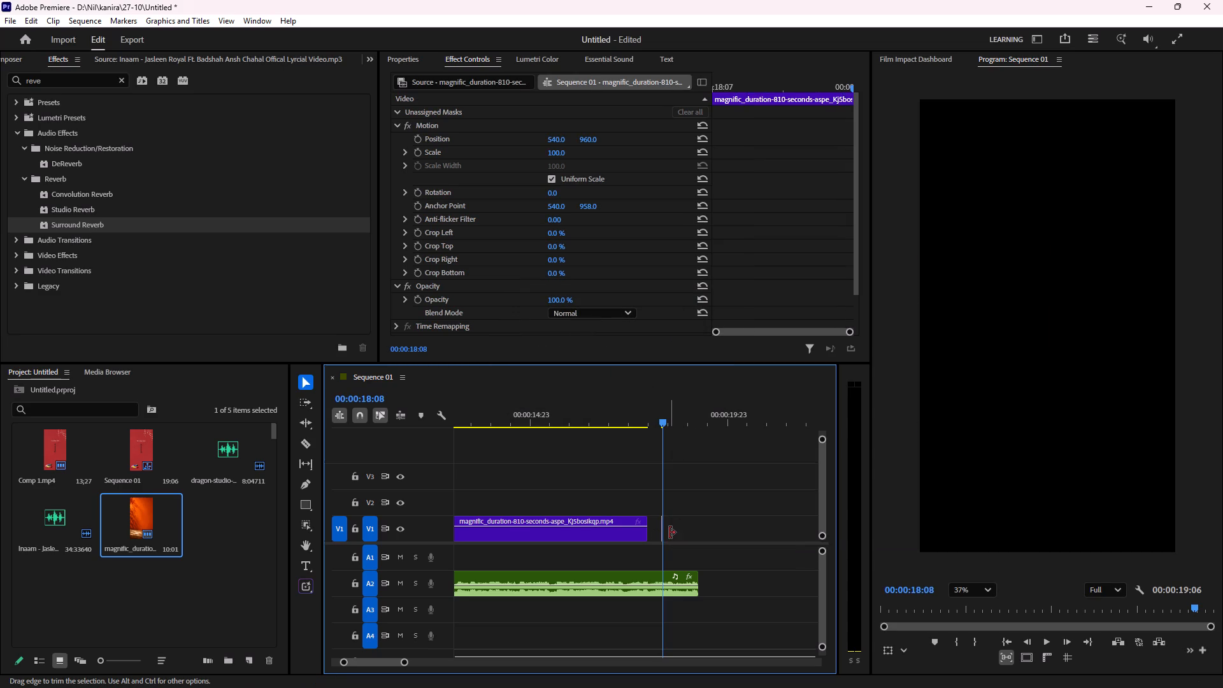
pyautogui.moveTo(669, 533); pyautogui.dragTo(710, 529)
pyautogui.moveTo(708, 529); pyautogui.dragTo(642, 534)
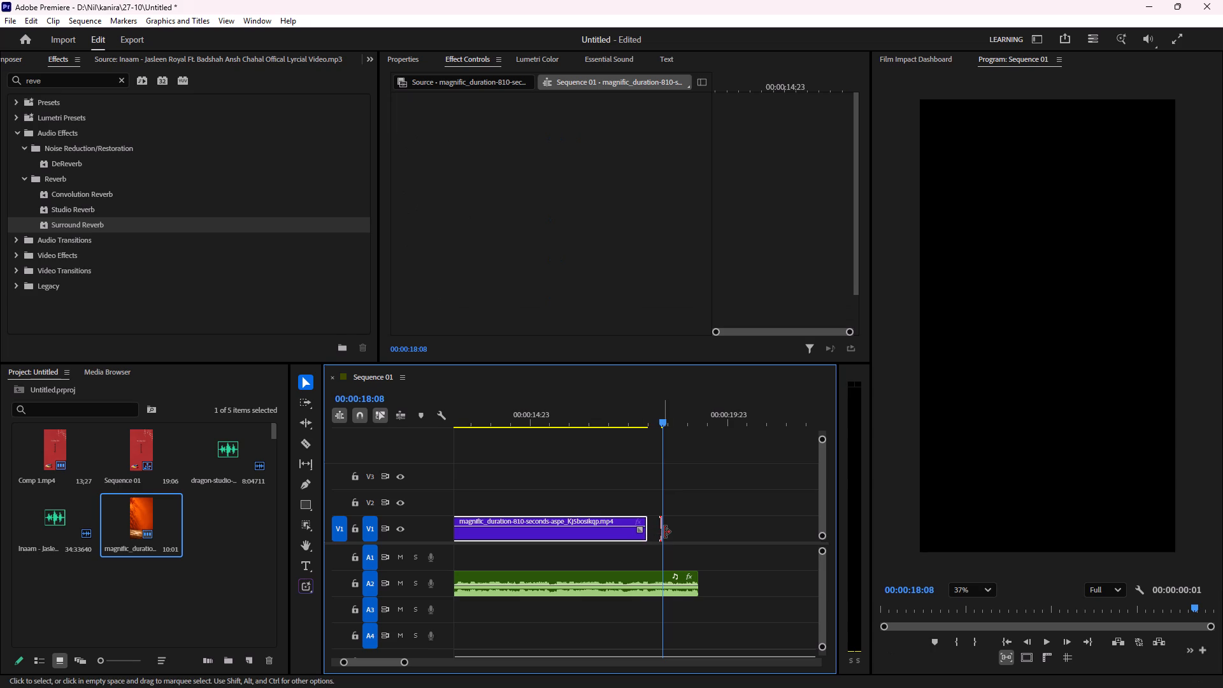
pyautogui.moveTo(664, 532); pyautogui.dragTo(680, 527)
pyautogui.click(703, 530)
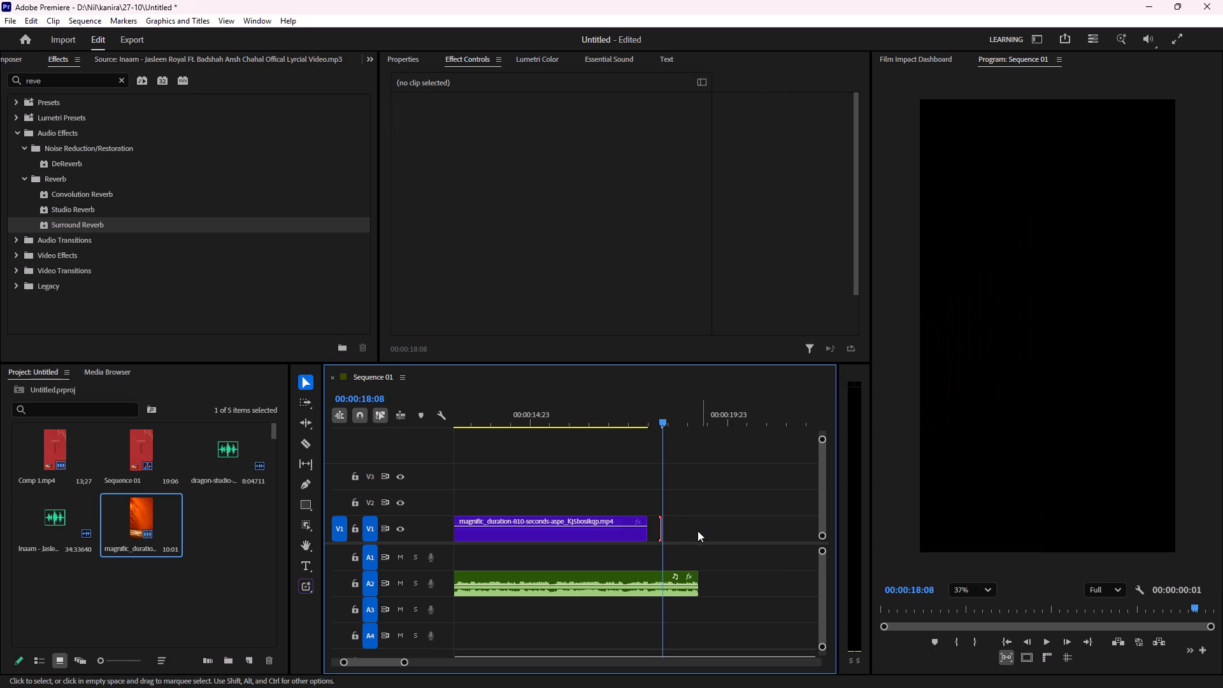
pyautogui.keyDown('alt'); pyautogui.scroll(7, 661, 529); pyautogui.keyUp('alt')
pyautogui.keyDown('alt'); pyautogui.scroll(15, 661, 529); pyautogui.keyUp('alt')
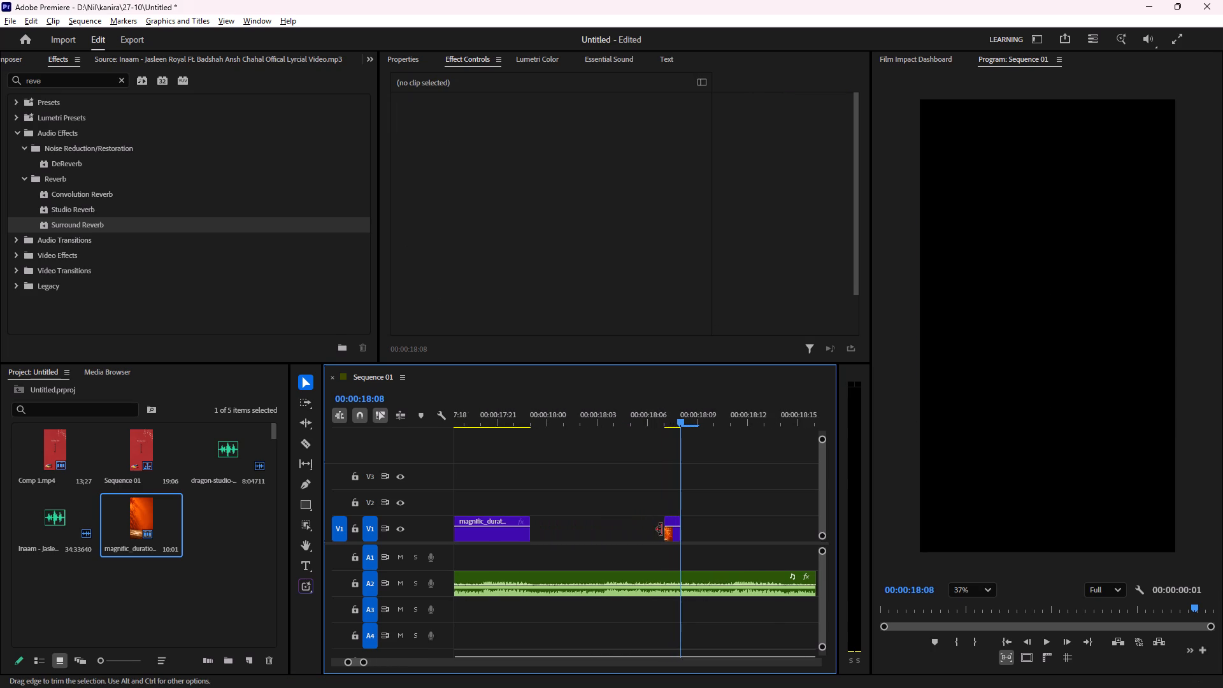
pyautogui.moveTo(661, 529); pyautogui.dragTo(610, 534)
pyautogui.click(610, 534)
pyautogui.moveTo(617, 535); pyautogui.dragTo(597, 534)
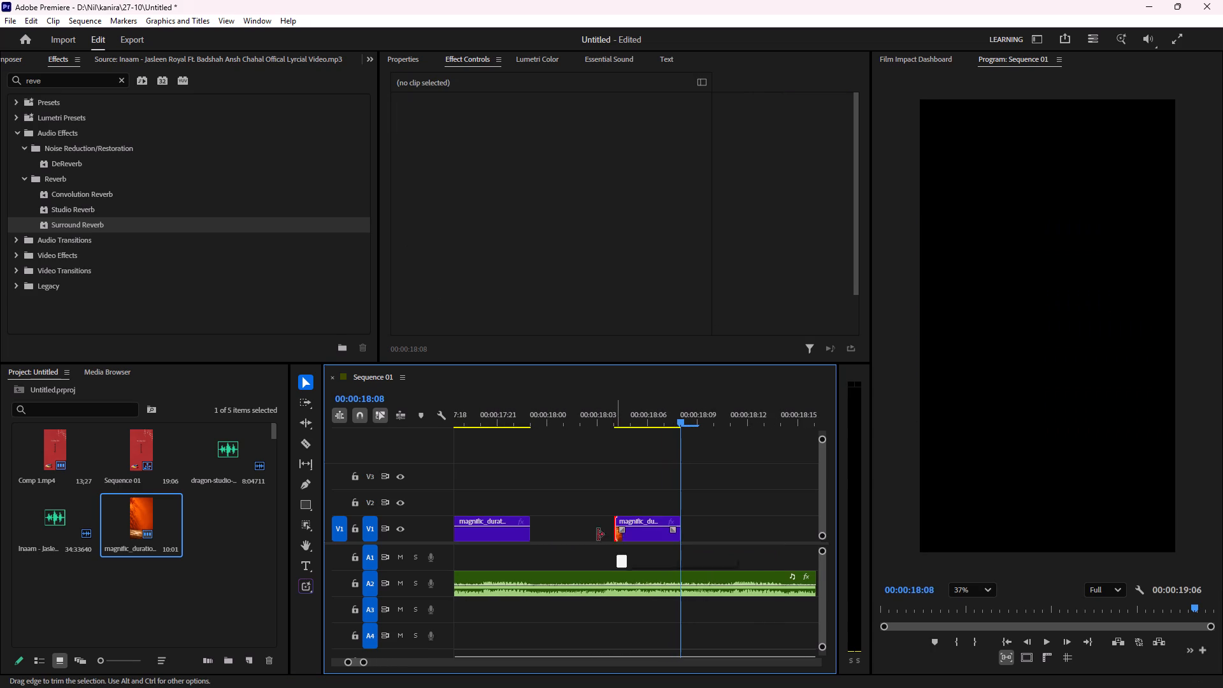
pyautogui.moveTo(597, 534); pyautogui.dragTo(528, 541)
pyautogui.moveTo(583, 420); pyautogui.dragTo(554, 420)
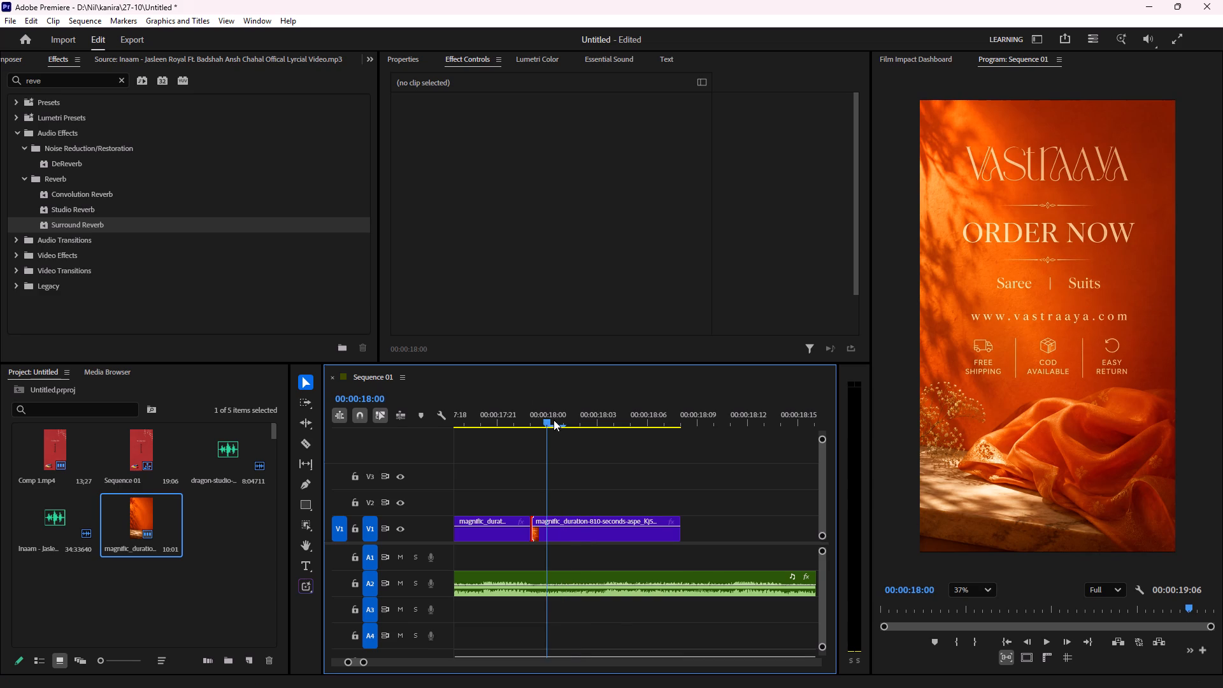
pyautogui.moveTo(554, 420); pyautogui.dragTo(614, 431)
# Extend the held piece's end to a 00:00:00:12 duration and move the piece so it ends with the song at 00:00:19:06.
pyautogui.moveTo(684, 526); pyautogui.dragTo(820, 531)
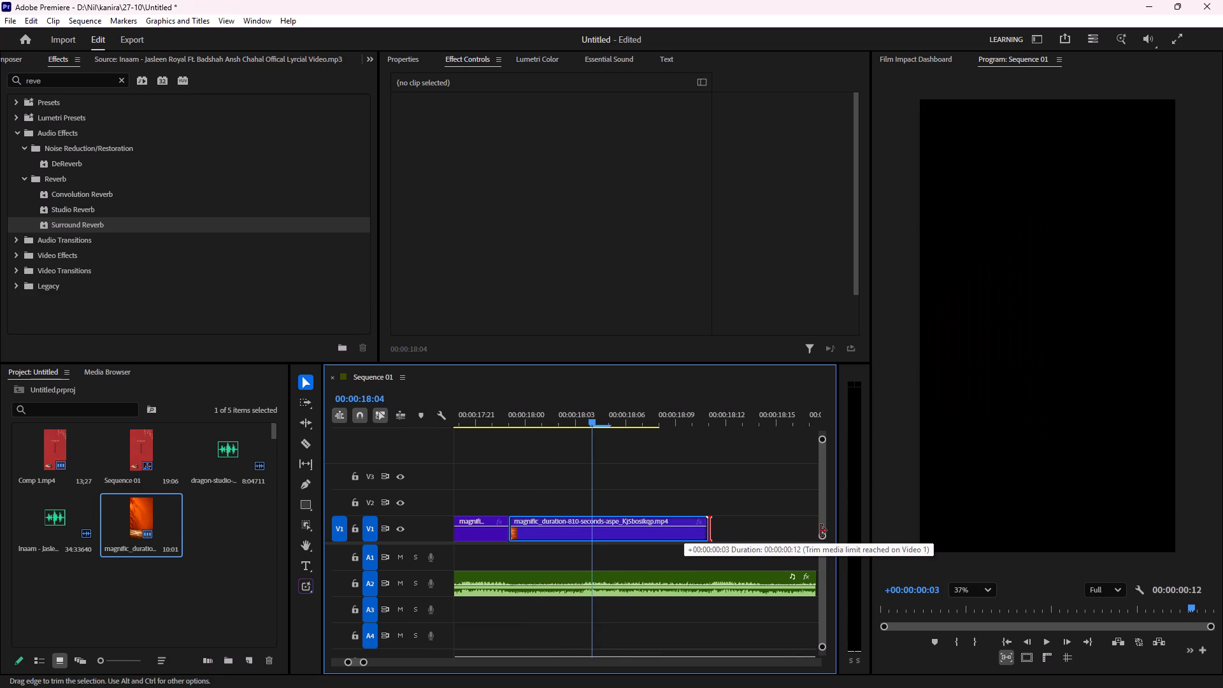
pyautogui.moveTo(820, 531); pyautogui.dragTo(776, 536)
pyautogui.moveTo(599, 541); pyautogui.dragTo(734, 533)
pyautogui.keyDown('alt'); pyautogui.scroll(-11, 653, 524); pyautogui.keyUp('alt')
pyautogui.moveTo(652, 533); pyautogui.dragTo(707, 535)
pyautogui.moveTo(655, 536); pyautogui.dragTo(665, 537)
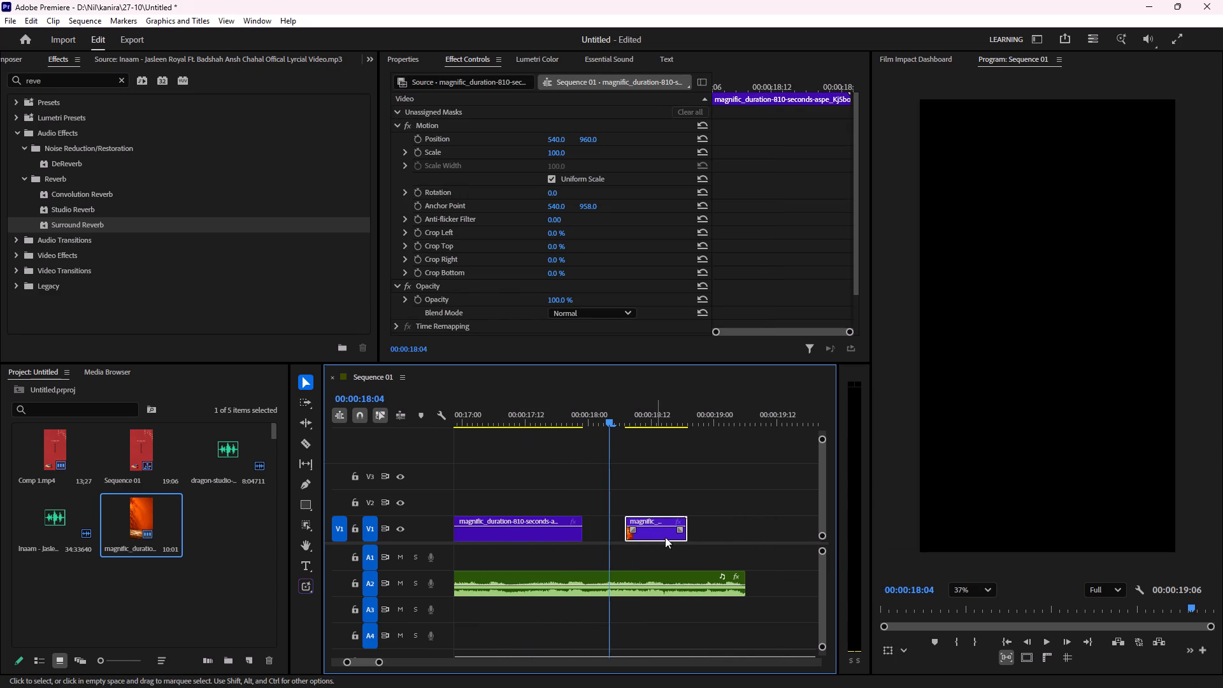
pyautogui.moveTo(665, 537); pyautogui.dragTo(708, 540)
# Extend the held piece's start back to 00:00:17:23 to close the gap, and place the playhead at the join.
pyautogui.moveTo(682, 530); pyautogui.dragTo(590, 529)
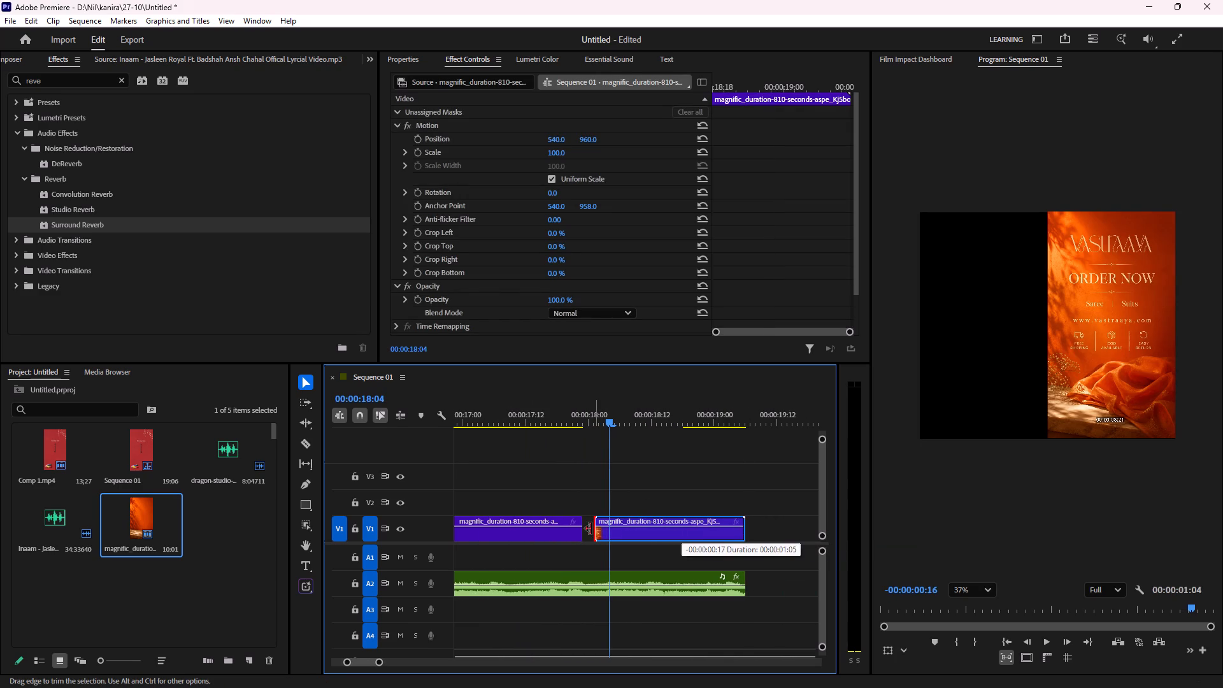
pyautogui.moveTo(590, 529); pyautogui.dragTo(581, 527)
pyautogui.moveTo(597, 421); pyautogui.dragTo(589, 419)
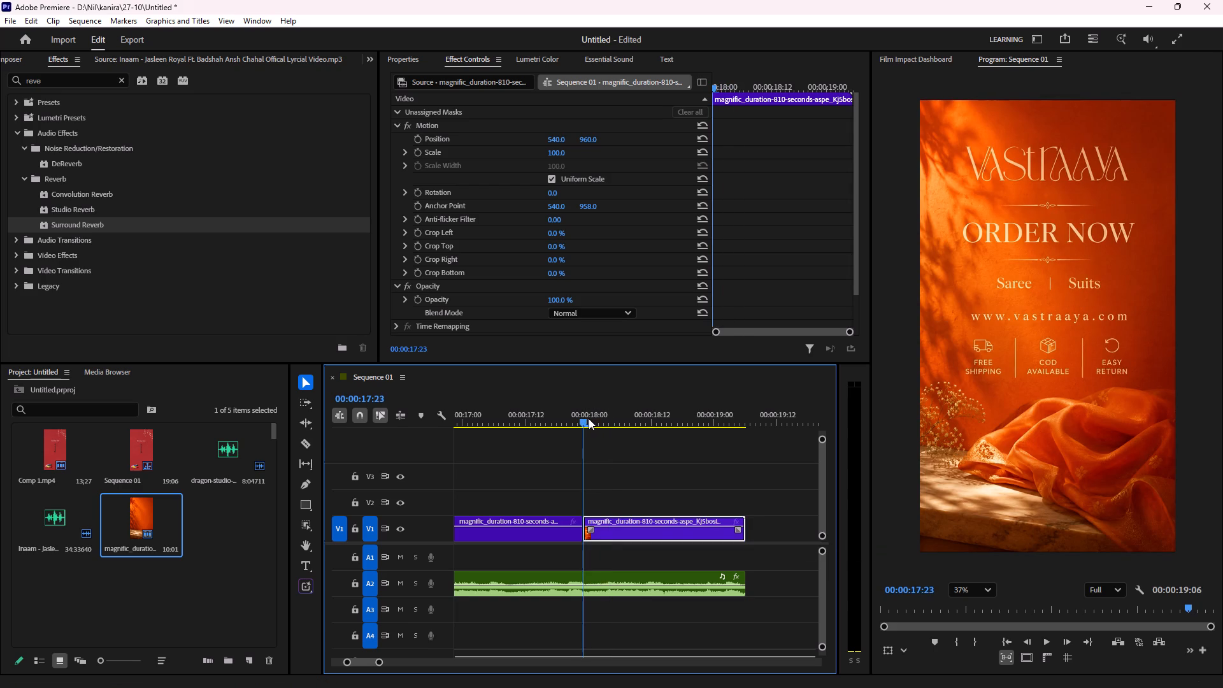
# Play the sequence across the join between the main magnific clip and its held piece, and review the opening of the reel.
pyautogui.moveTo(589, 419); pyautogui.dragTo(567, 431)
pyautogui.press('space')
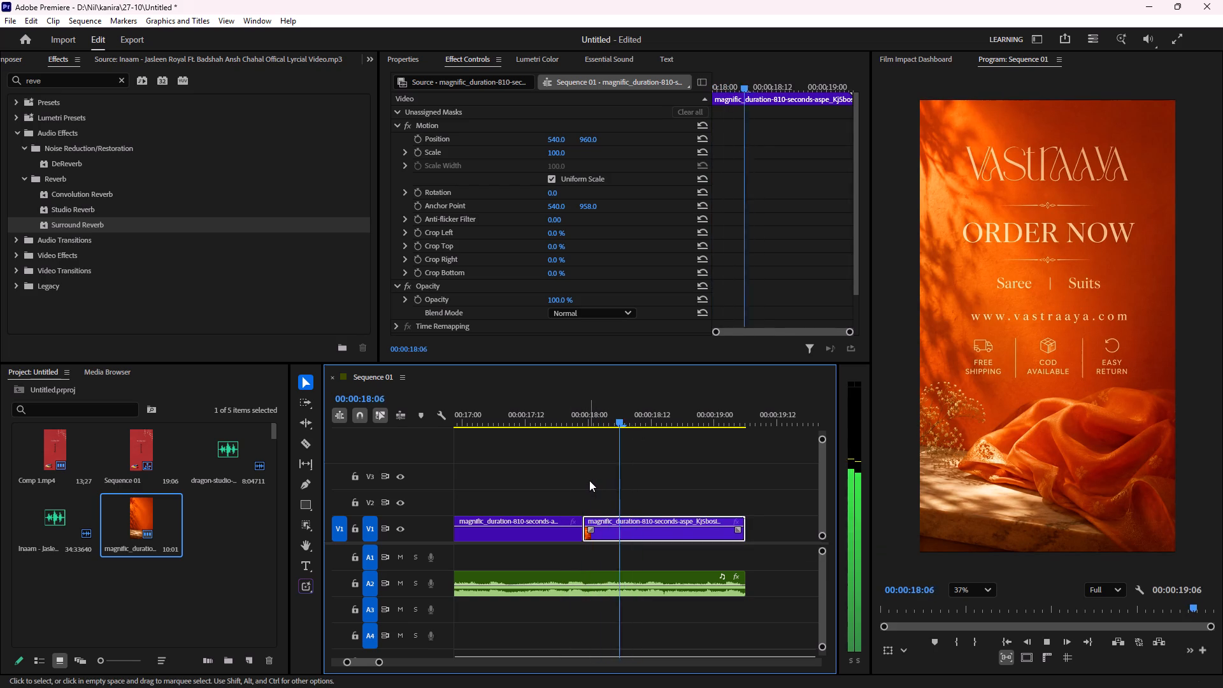
pyautogui.press('space')
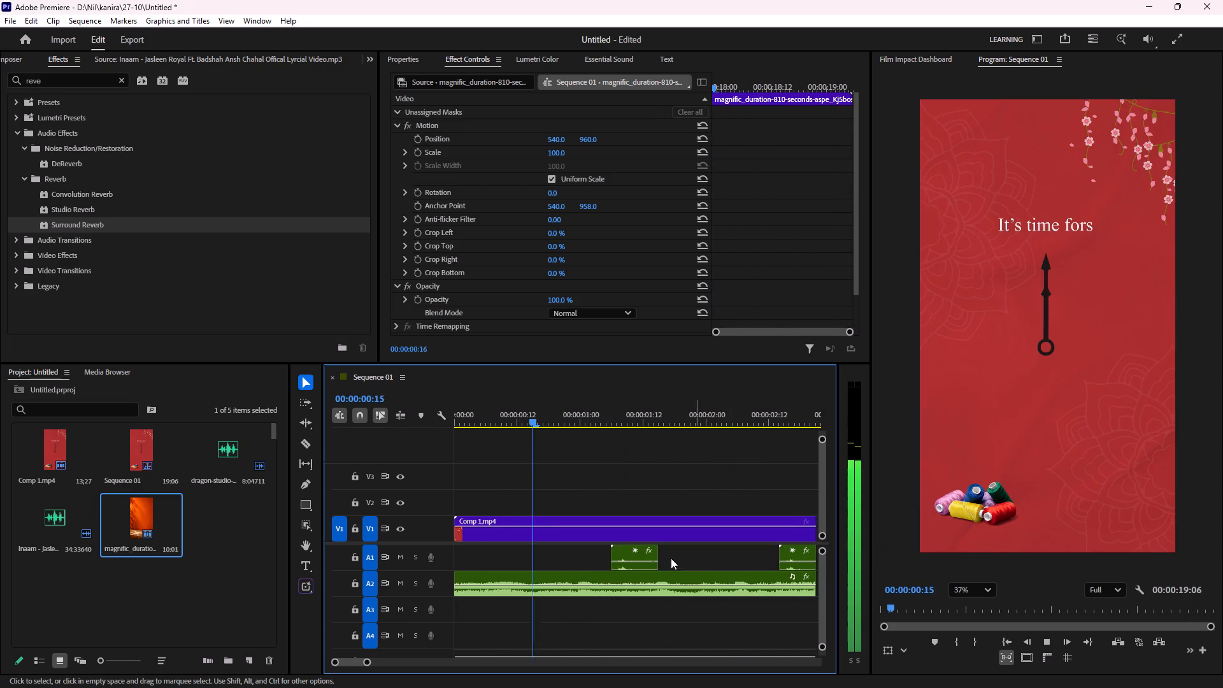
pyautogui.keyDown('alt'); pyautogui.scroll(-17, 621, 533); pyautogui.keyUp('alt')
pyautogui.press('space')
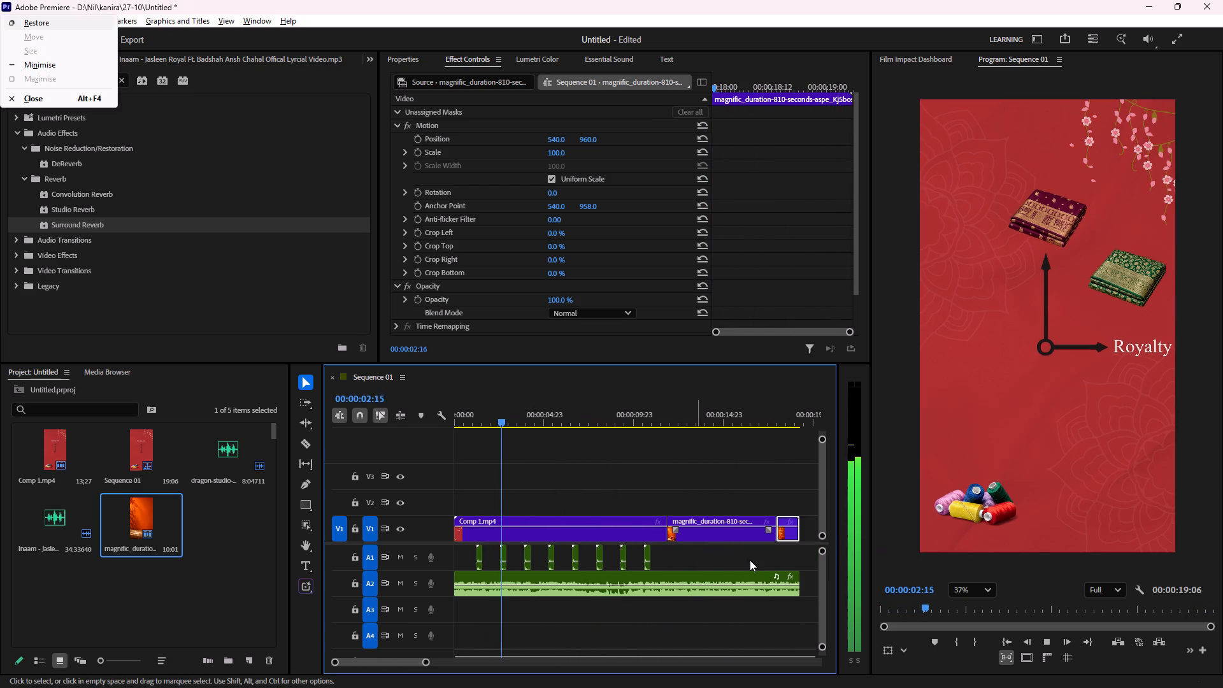
pyautogui.click(750, 561)
pyautogui.press('space')
# Add a 00:00:00:10 Cross Dissolve fade-out at the held piece's end and an audio fade of about the same length at the song's end.
pyautogui.scroll(-7, 750, 561)
pyautogui.keyDown('alt'); pyautogui.scroll(8, 702, 554); pyautogui.keyUp('alt')
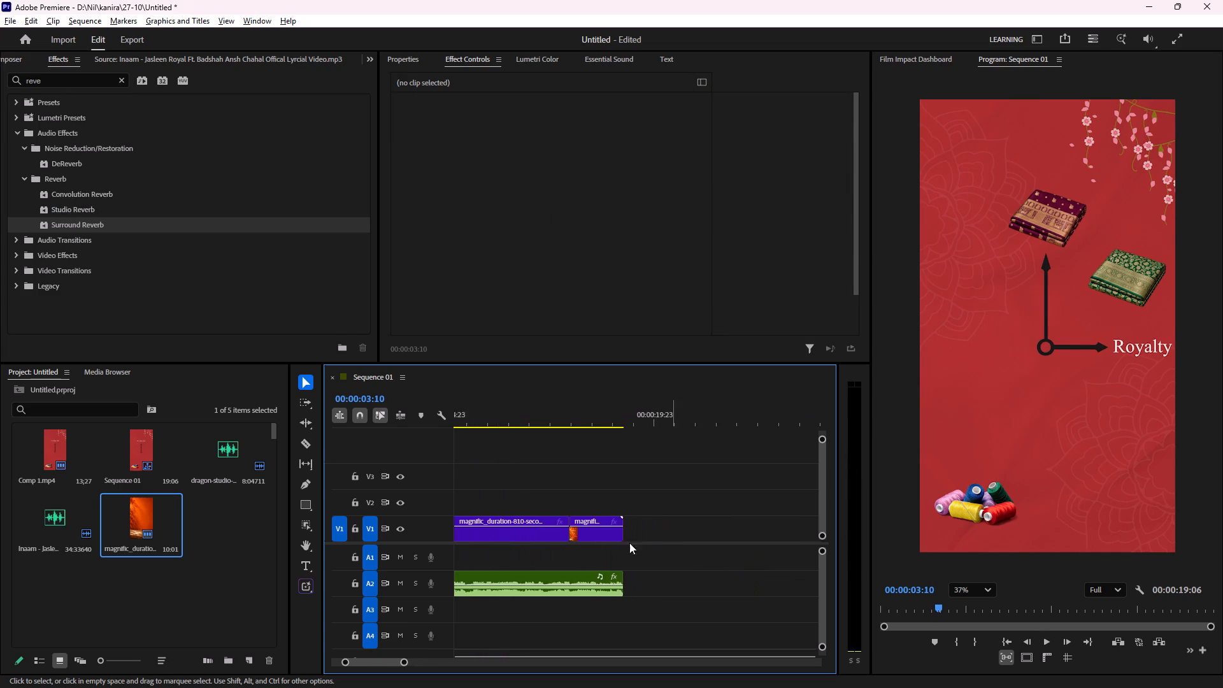
pyautogui.keyDown('alt'); pyautogui.scroll(7, 575, 541); pyautogui.keyUp('alt')
pyautogui.moveTo(668, 532); pyautogui.dragTo(652, 530)
pyautogui.moveTo(666, 586); pyautogui.dragTo(643, 582)
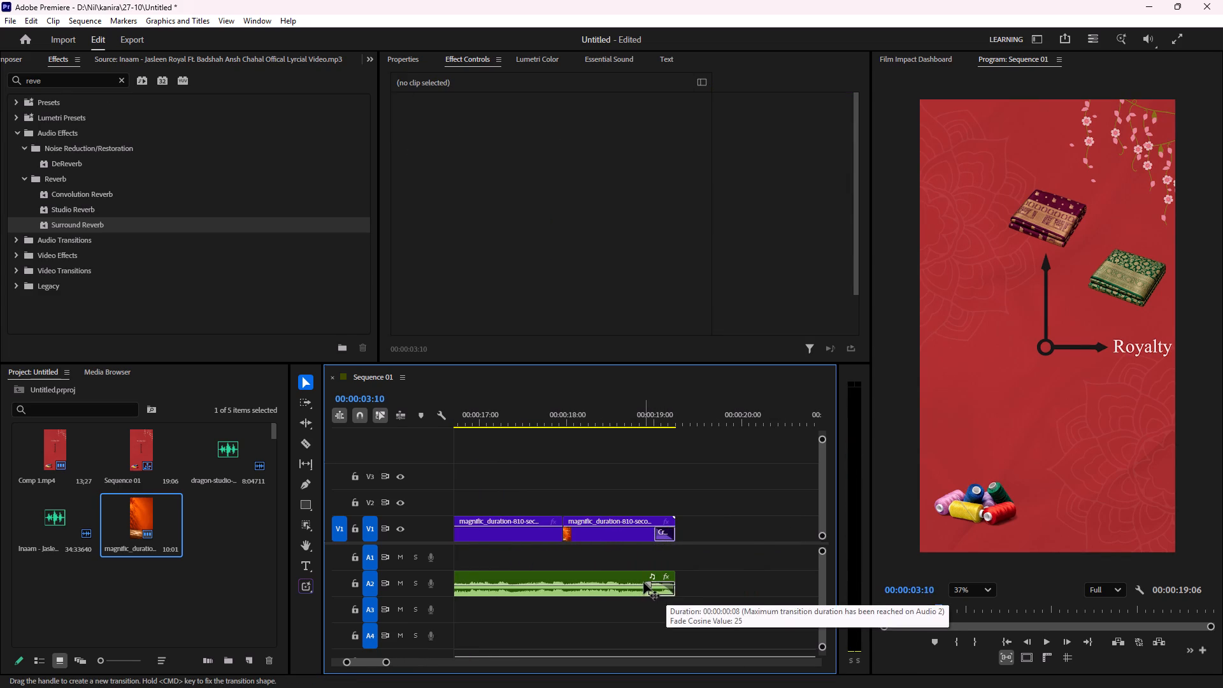
pyautogui.moveTo(643, 582); pyautogui.dragTo(638, 582)
pyautogui.moveTo(656, 528); pyautogui.dragTo(641, 526)
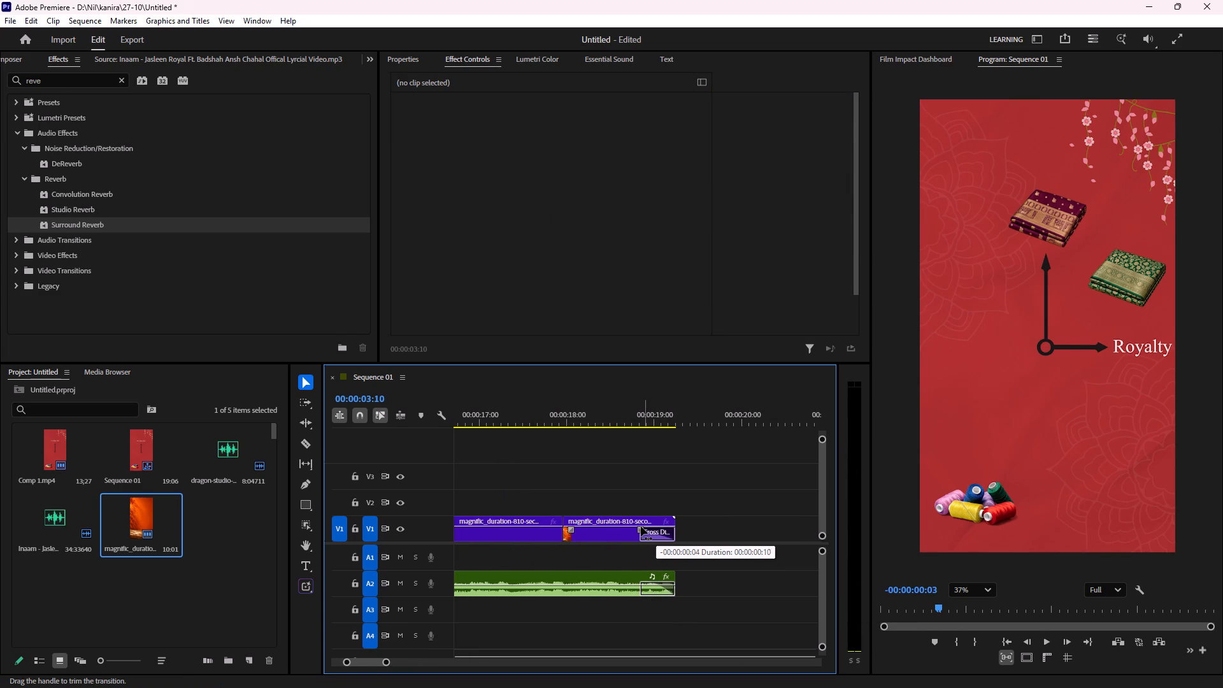
pyautogui.moveTo(641, 526); pyautogui.dragTo(641, 529)
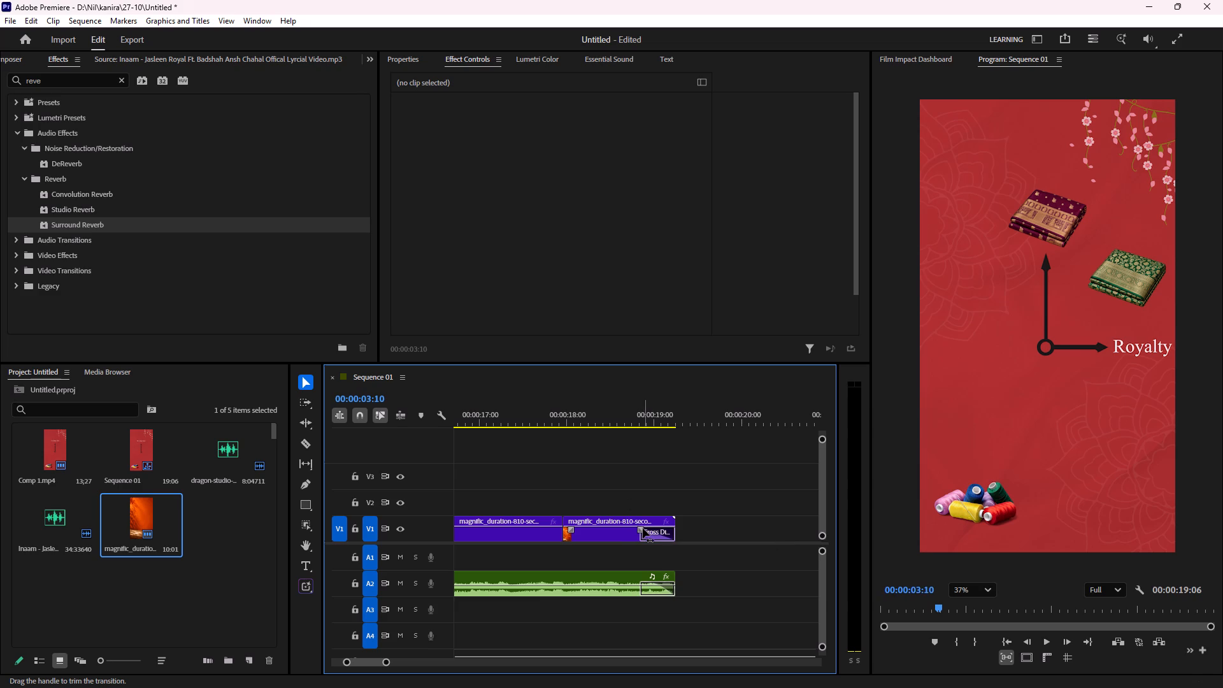
# Return the playhead to 00:00:00:00 and play the whole sequence from the start to review it.
pyautogui.moveTo(613, 416); pyautogui.dragTo(245, 406)
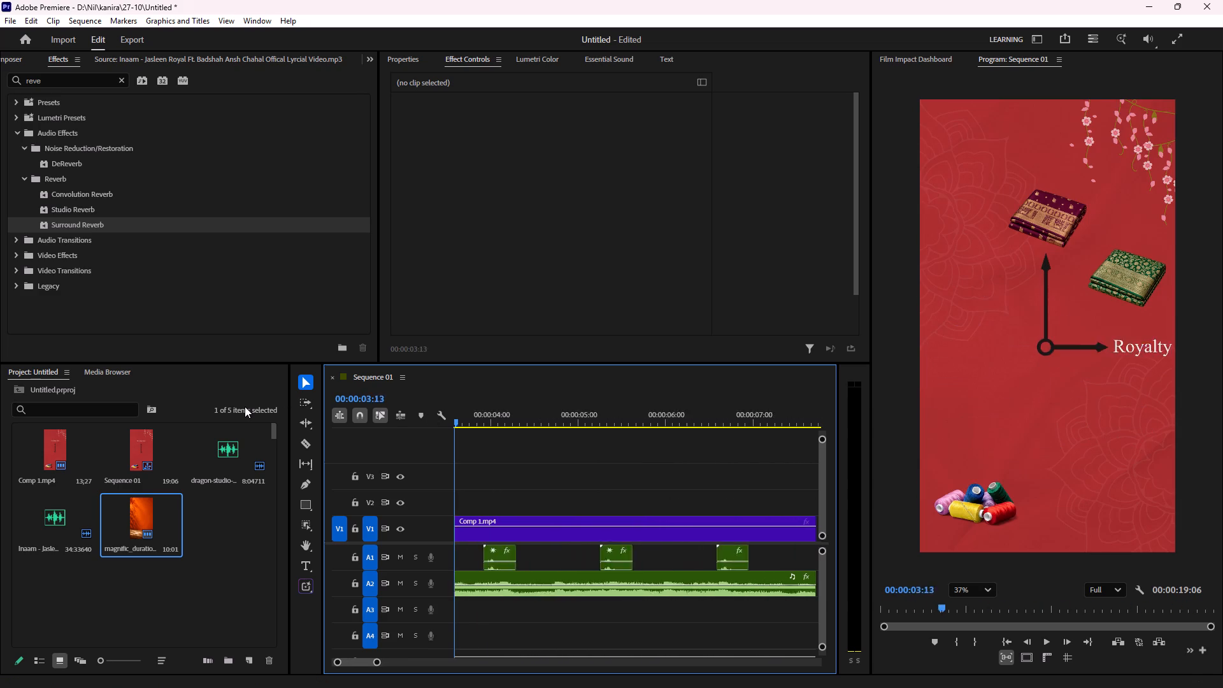
pyautogui.moveTo(245, 406); pyautogui.dragTo(237, 406)
pyautogui.keyDown('alt'); pyautogui.scroll(-15, 521, 484); pyautogui.keyUp('alt')
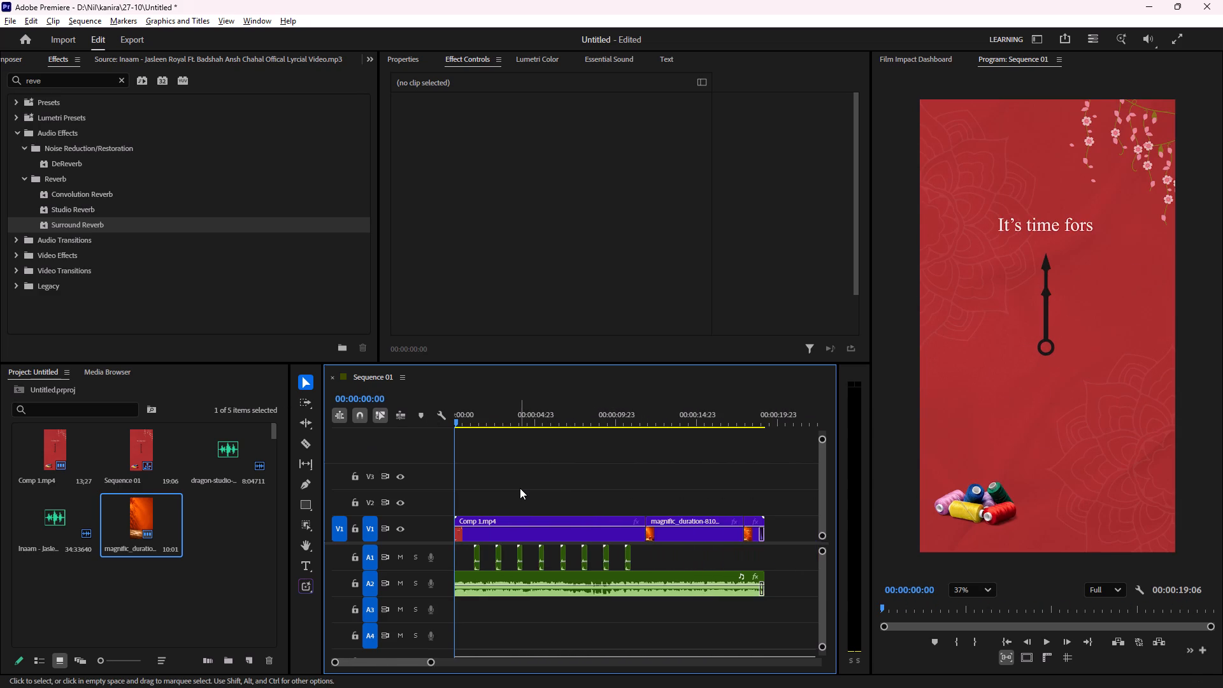
pyautogui.keyDown('alt'); pyautogui.scroll(-5, 520, 488); pyautogui.keyUp('alt')
pyautogui.press('space')
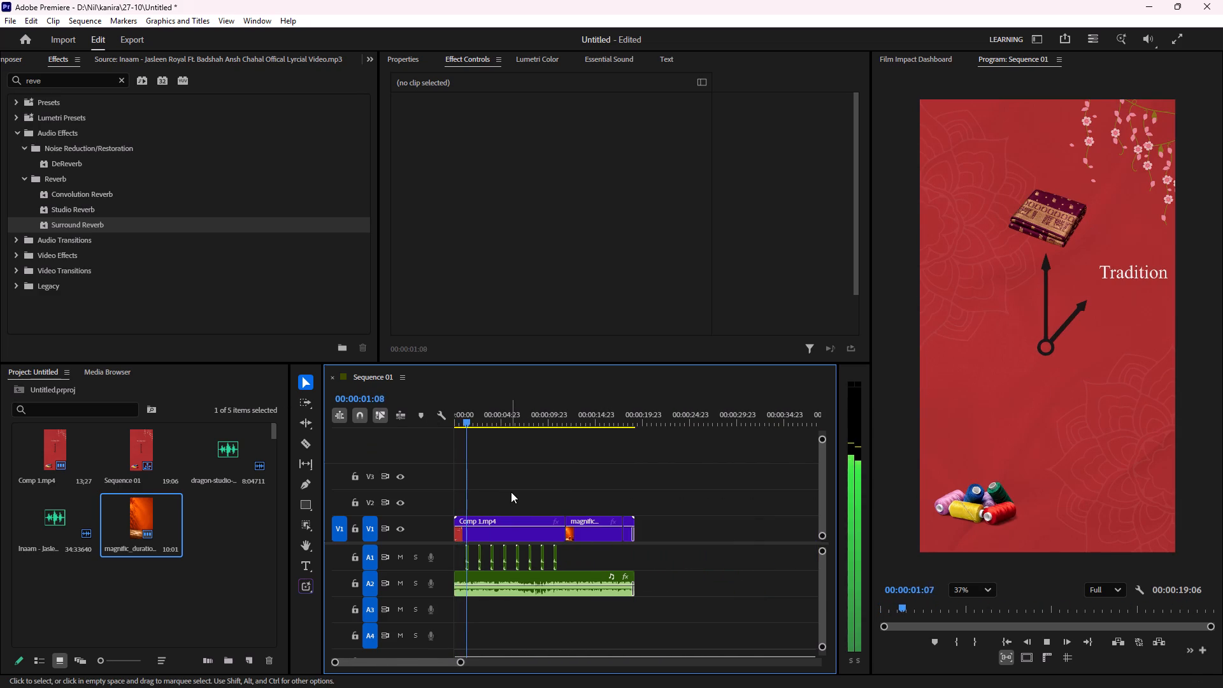